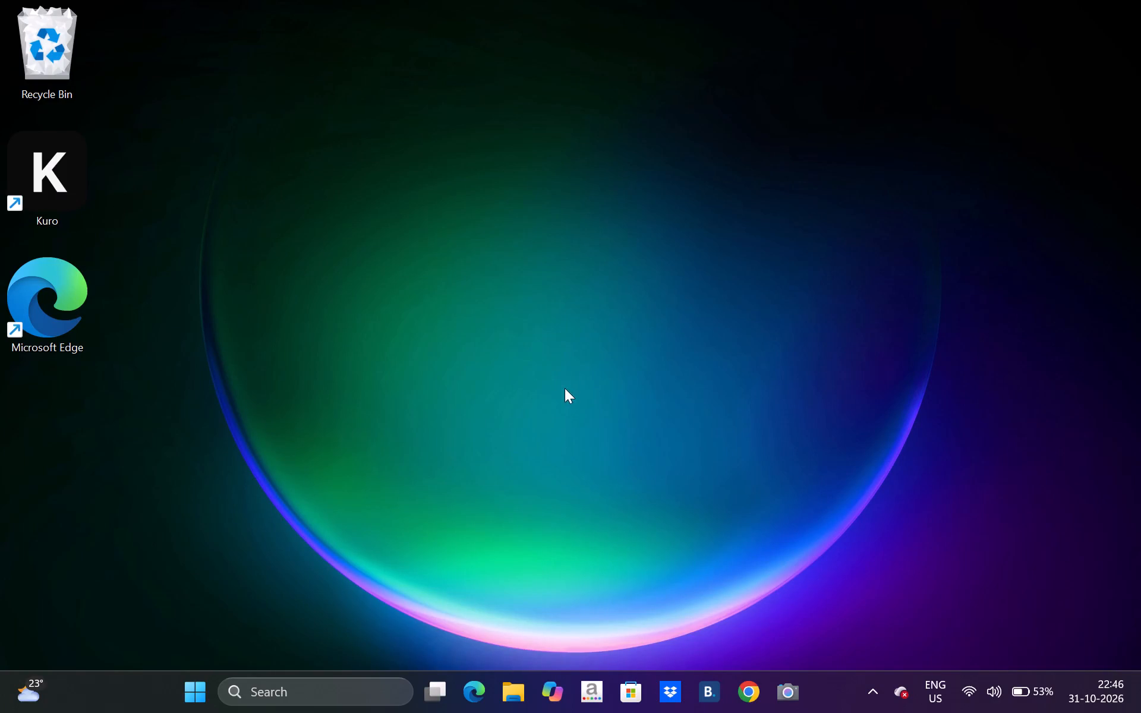
Open Chrome in a maximized window, search Google for canva, and open the Canva India site.
click(745, 701)
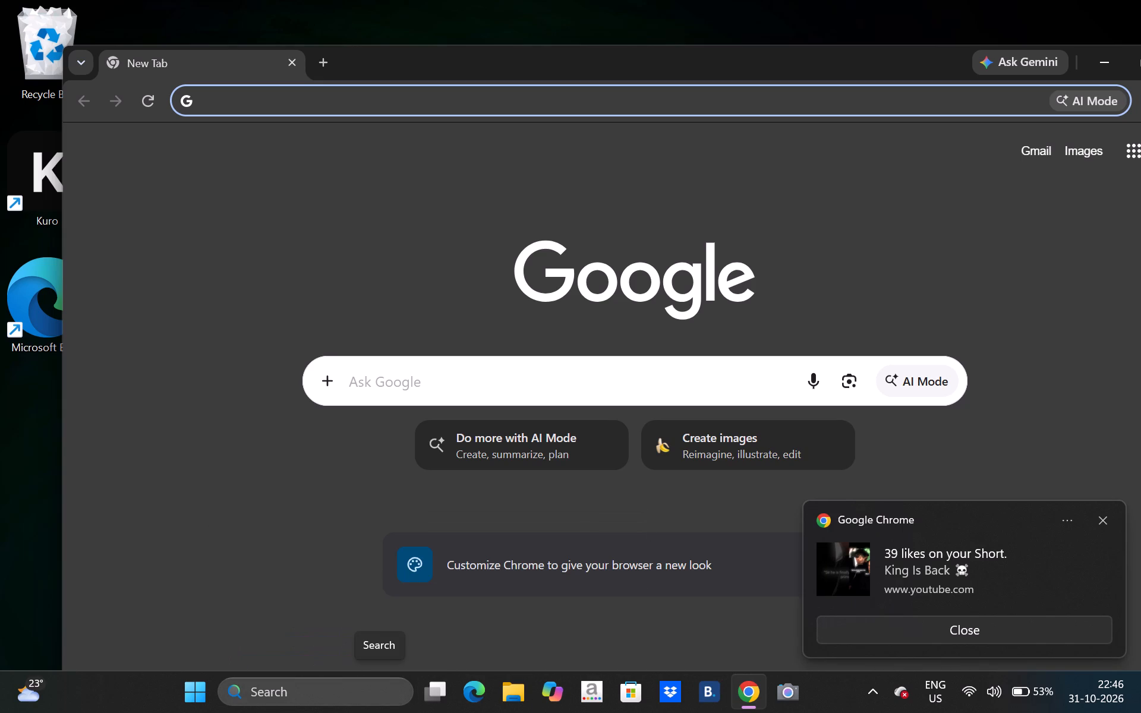
click(1104, 520)
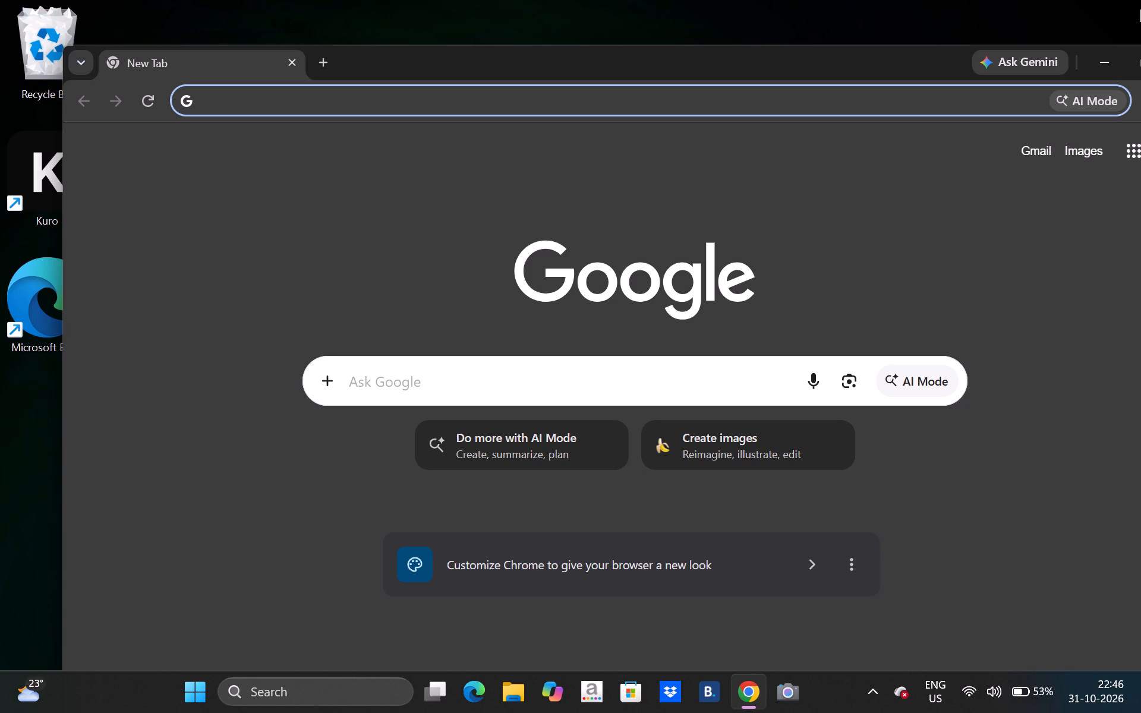
click(1137, 57)
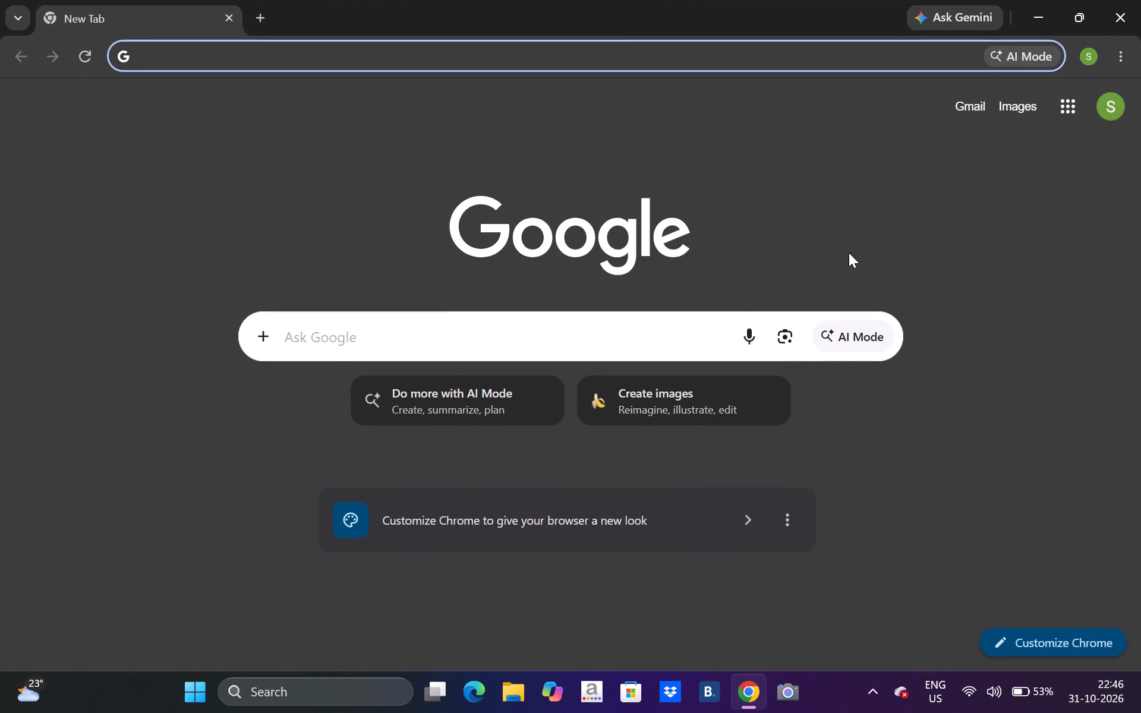
click(511, 340)
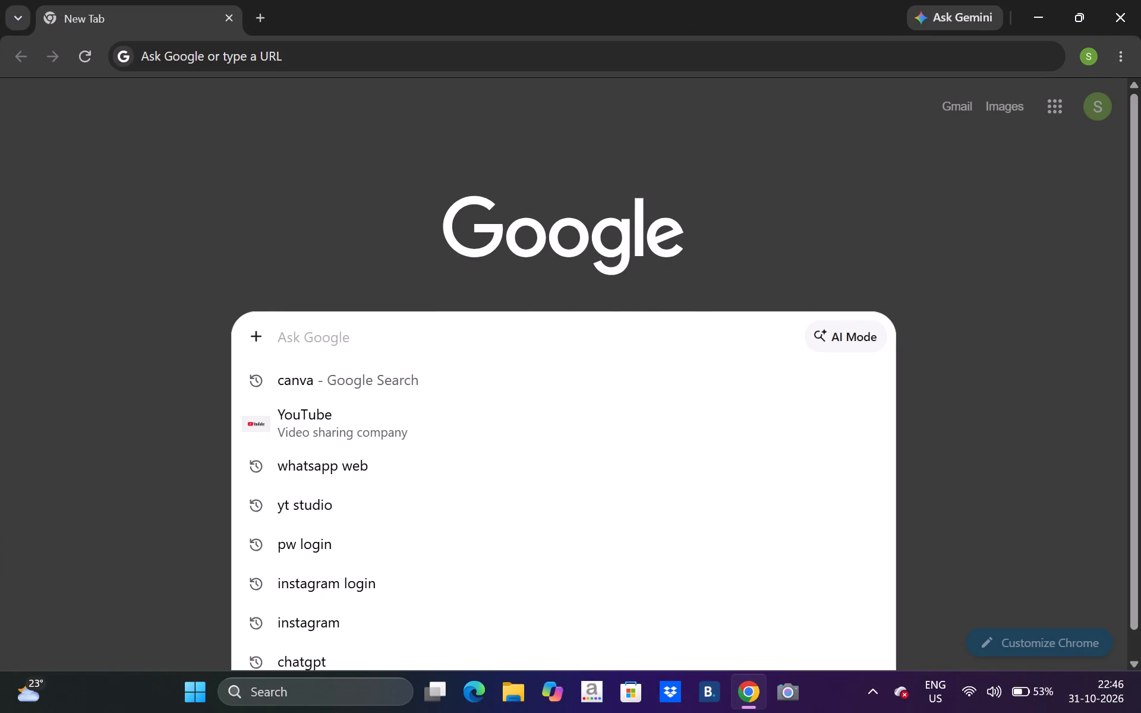
click(437, 385)
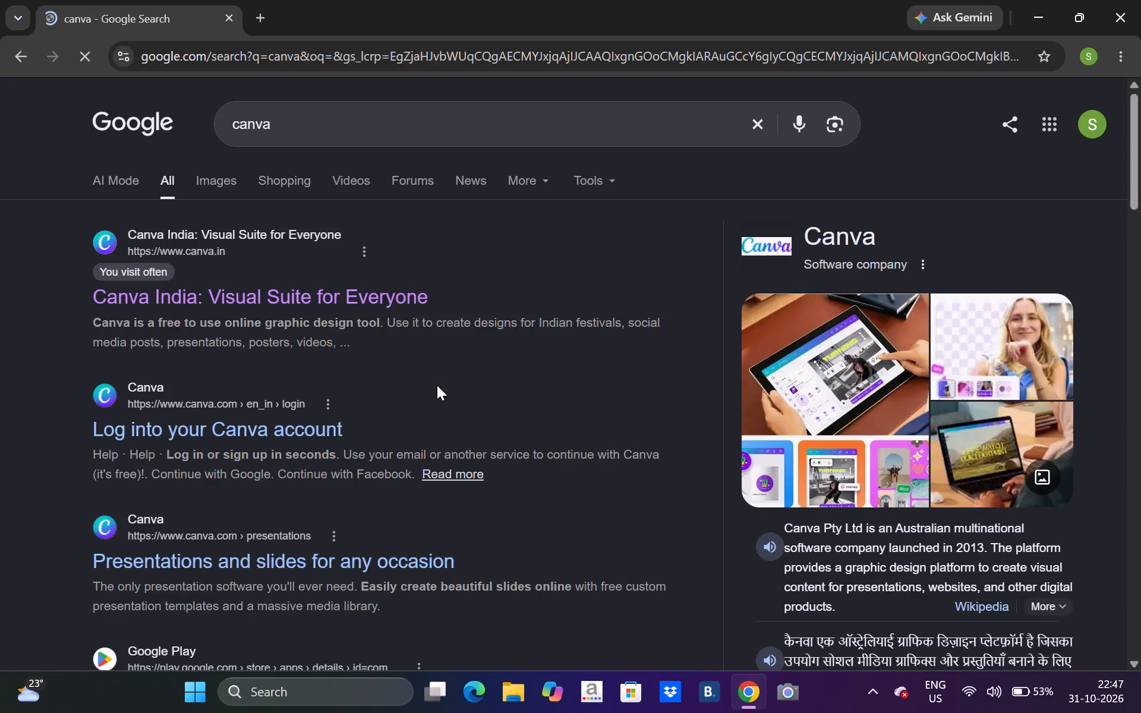
click(344, 306)
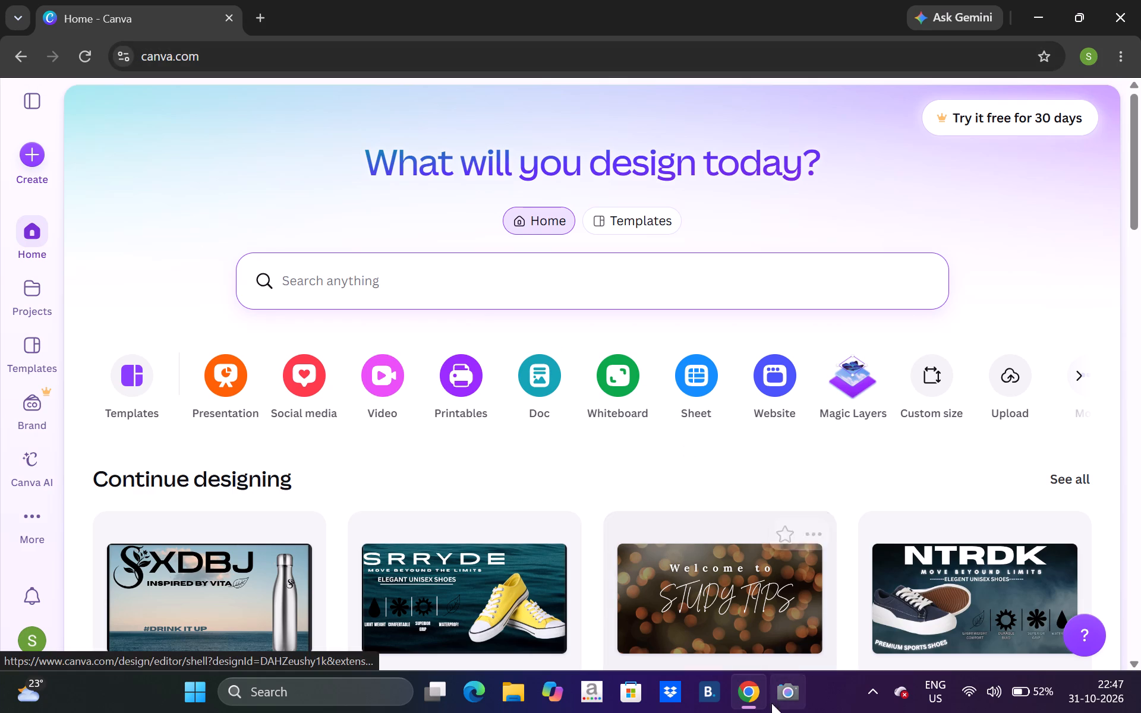
Minimize the browser window and launch the Kuro app from the desktop.
click(1032, 18)
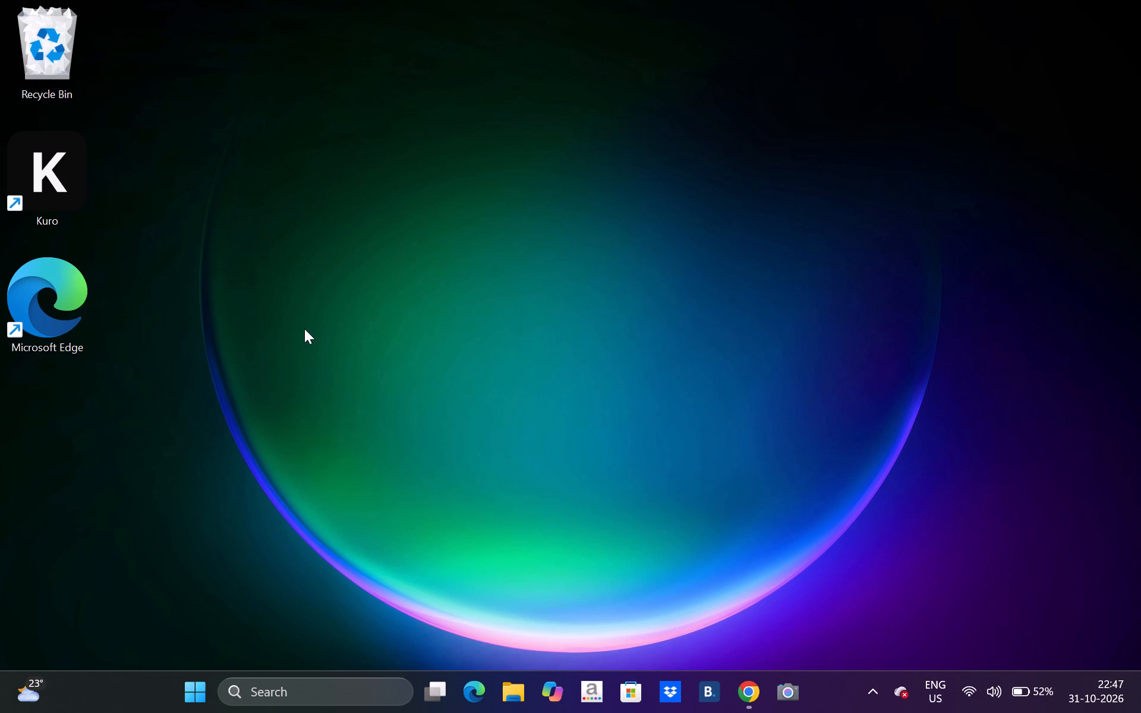
double_click(6, 169)
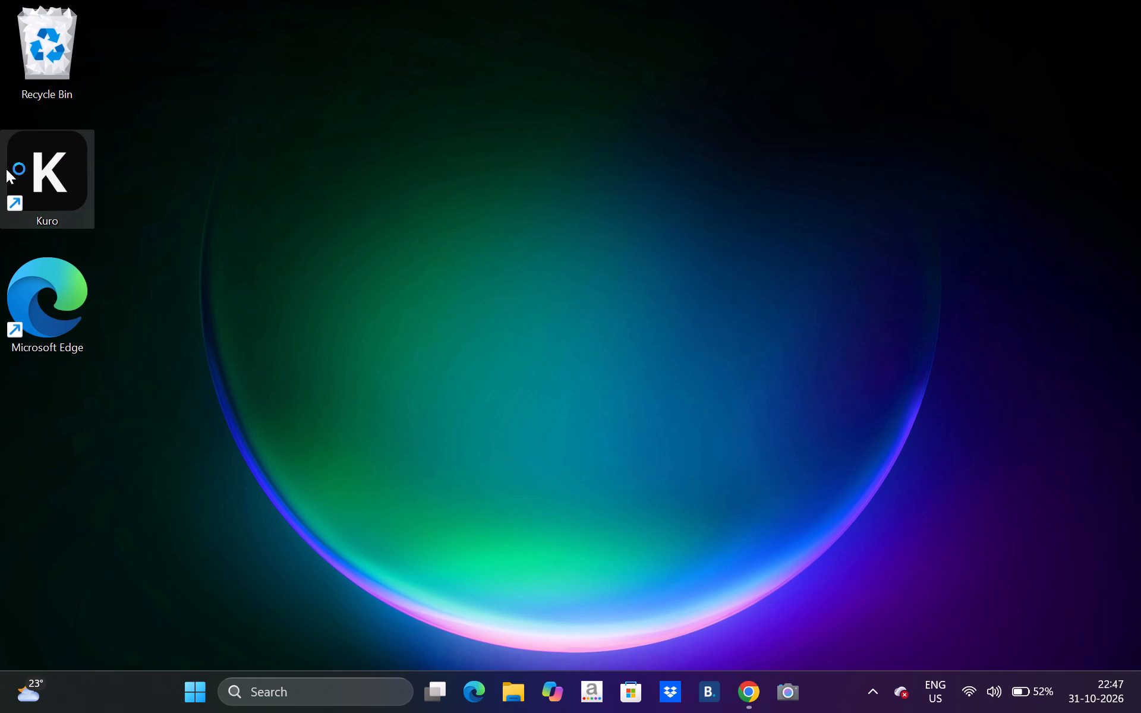
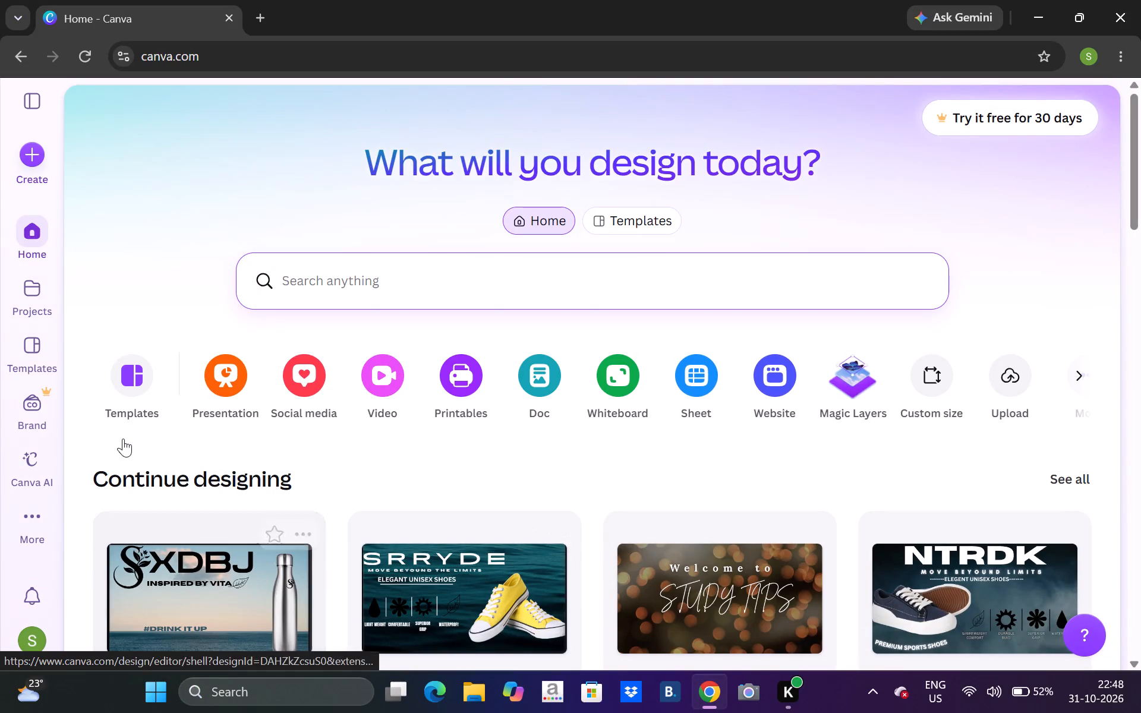
Create a new blank YouTube Thumbnail design from the frequently used design types.
click(31, 149)
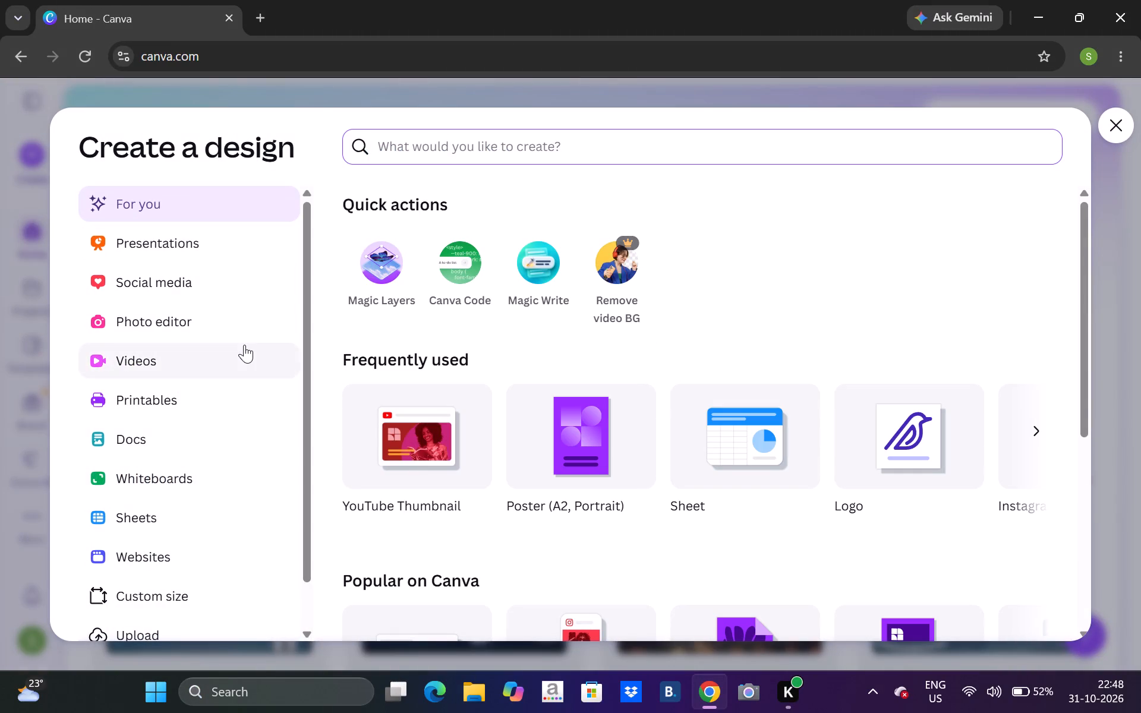
click(404, 438)
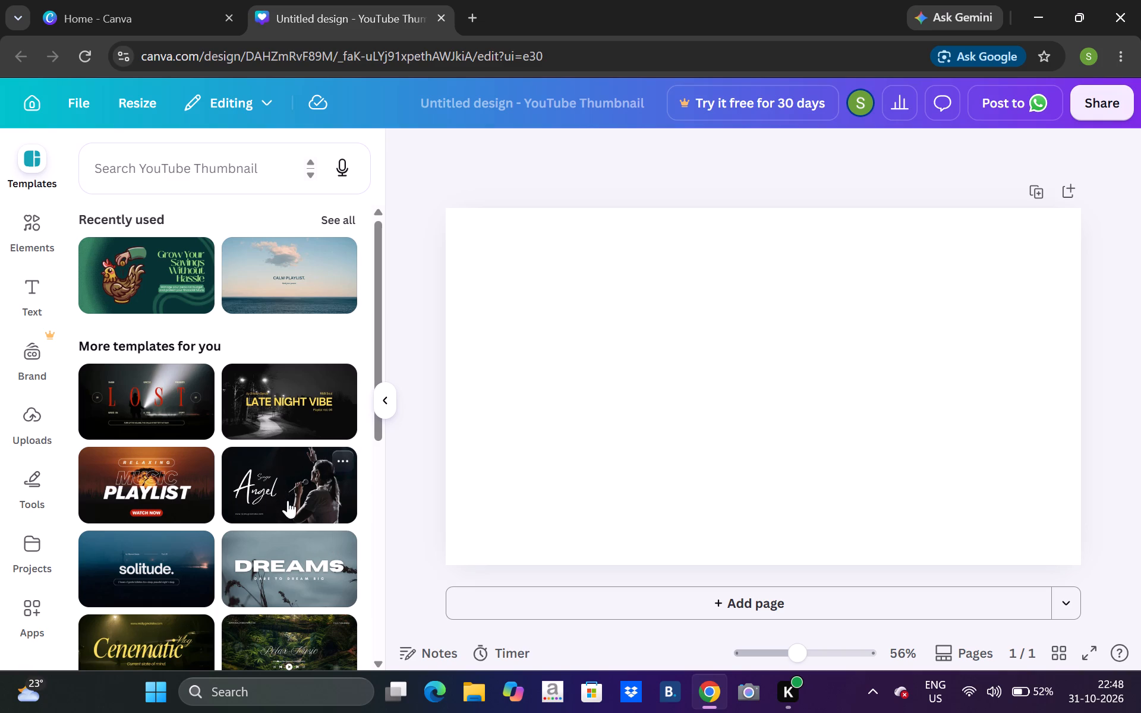
Look through the suggested YouTube Thumbnail templates for a suitable background design.
triple_click(379, 660)
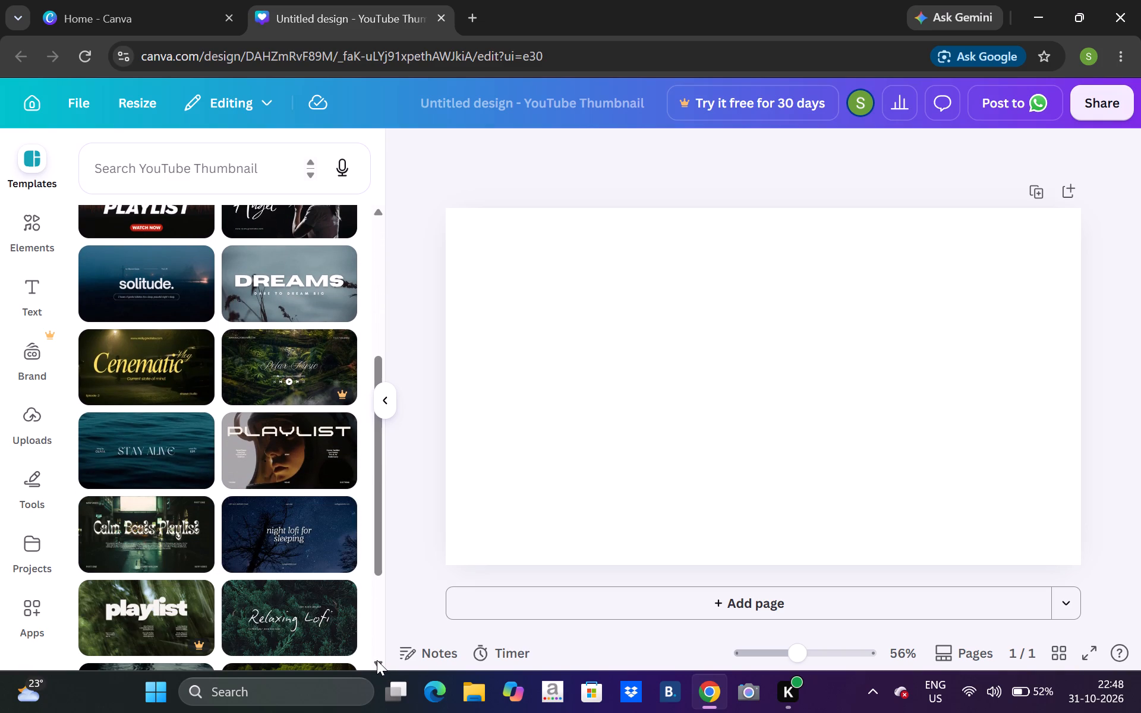
double_click(377, 660)
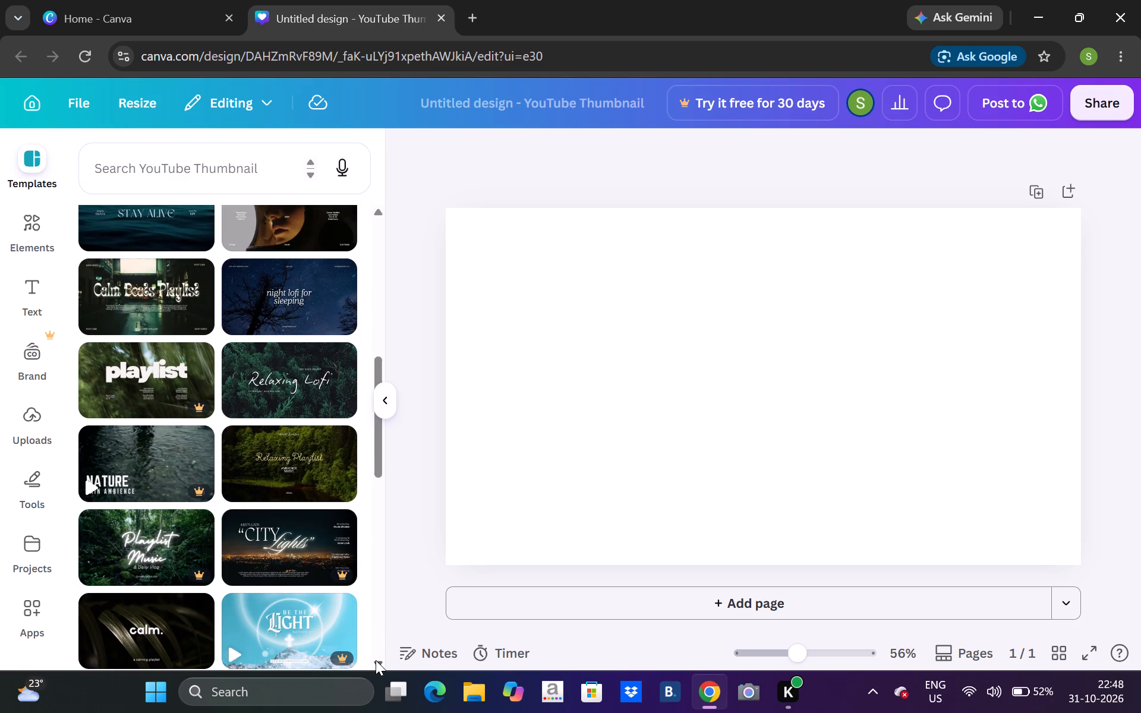
click(376, 660)
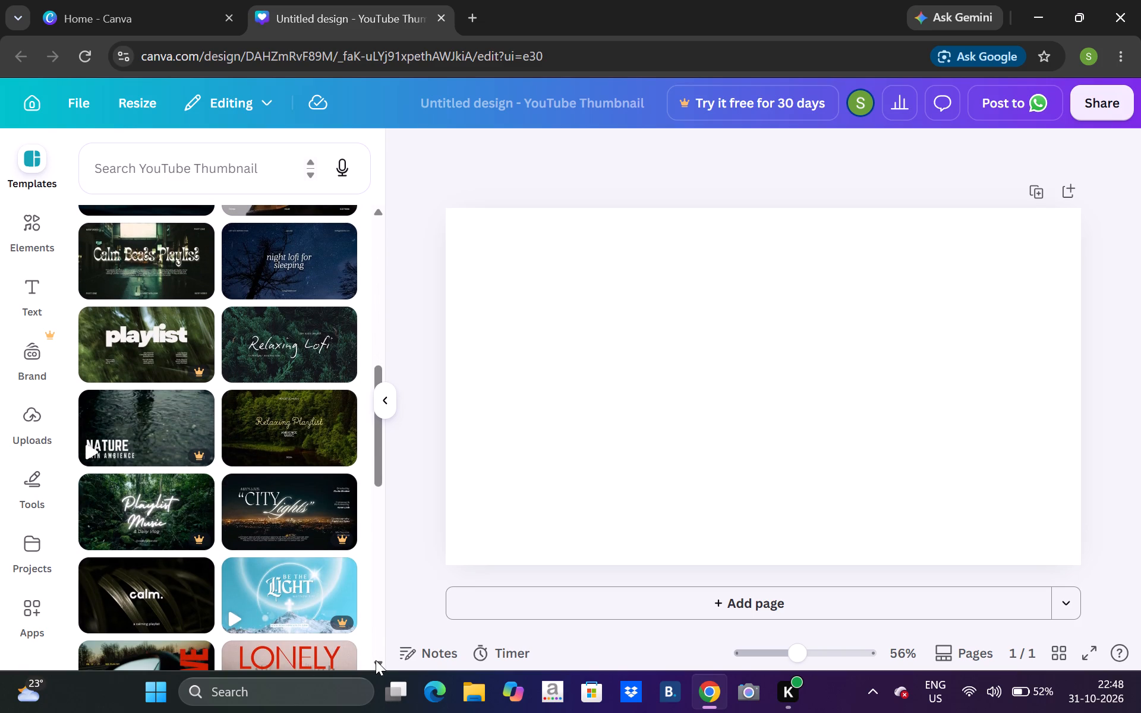
click(376, 660)
click(376, 660)
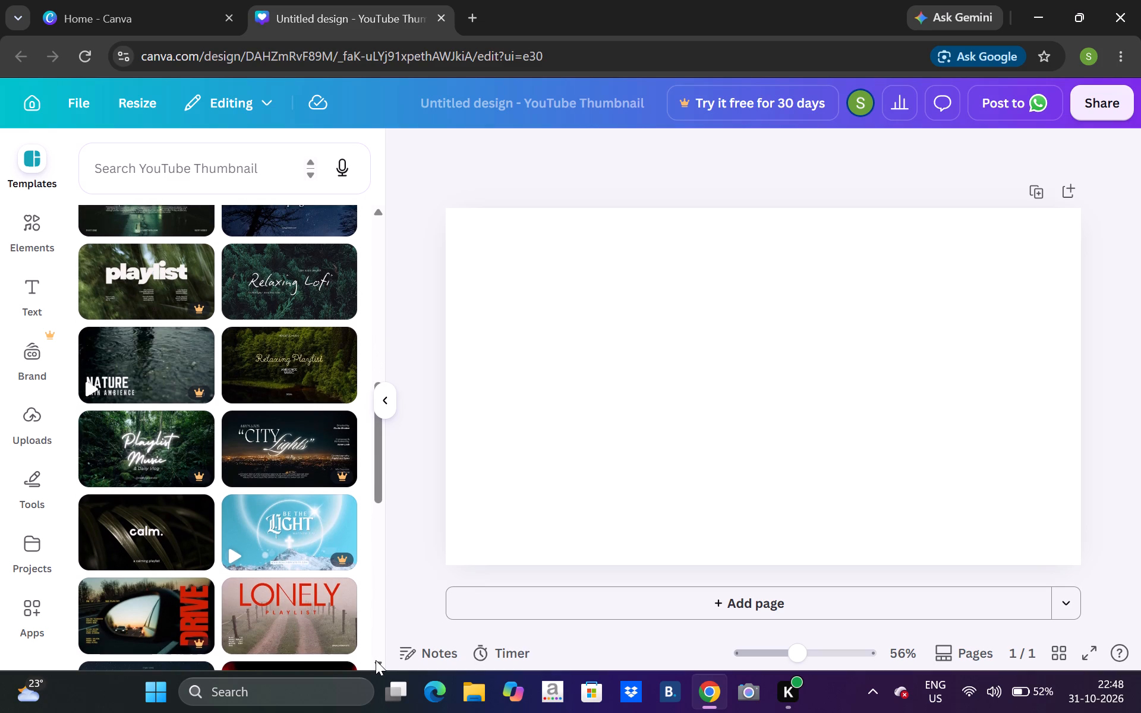
click(376, 660)
triple_click(376, 660)
click(376, 660)
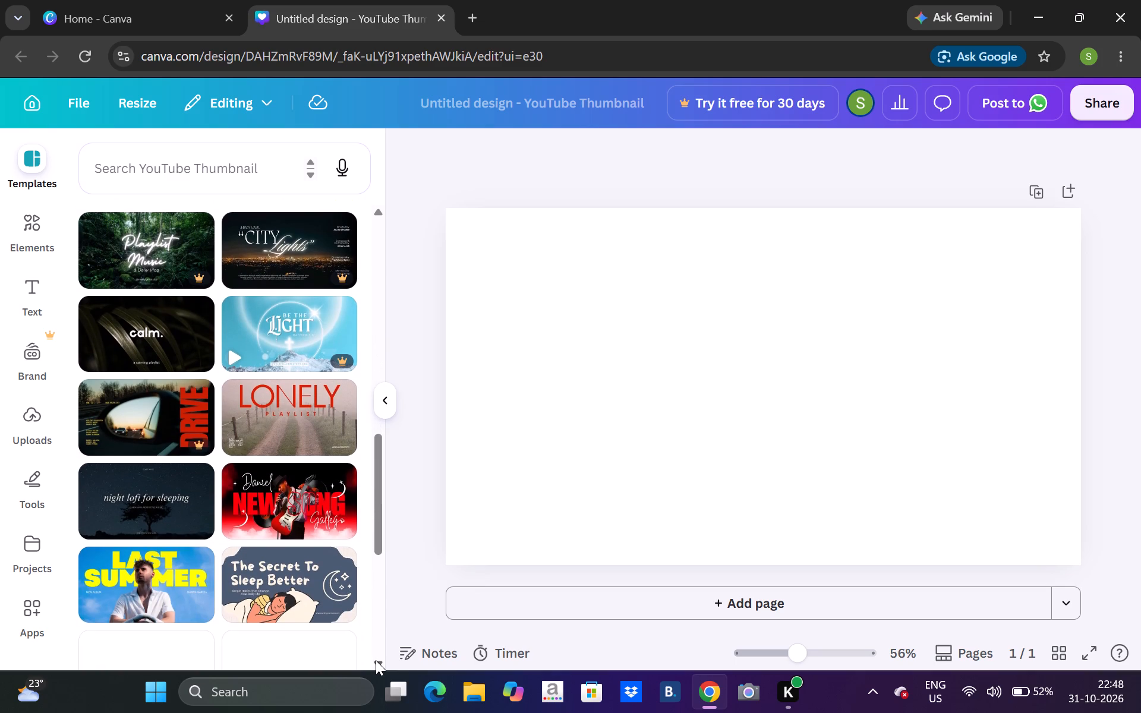
click(376, 660)
triple_click(376, 660)
triple_click(376, 660)
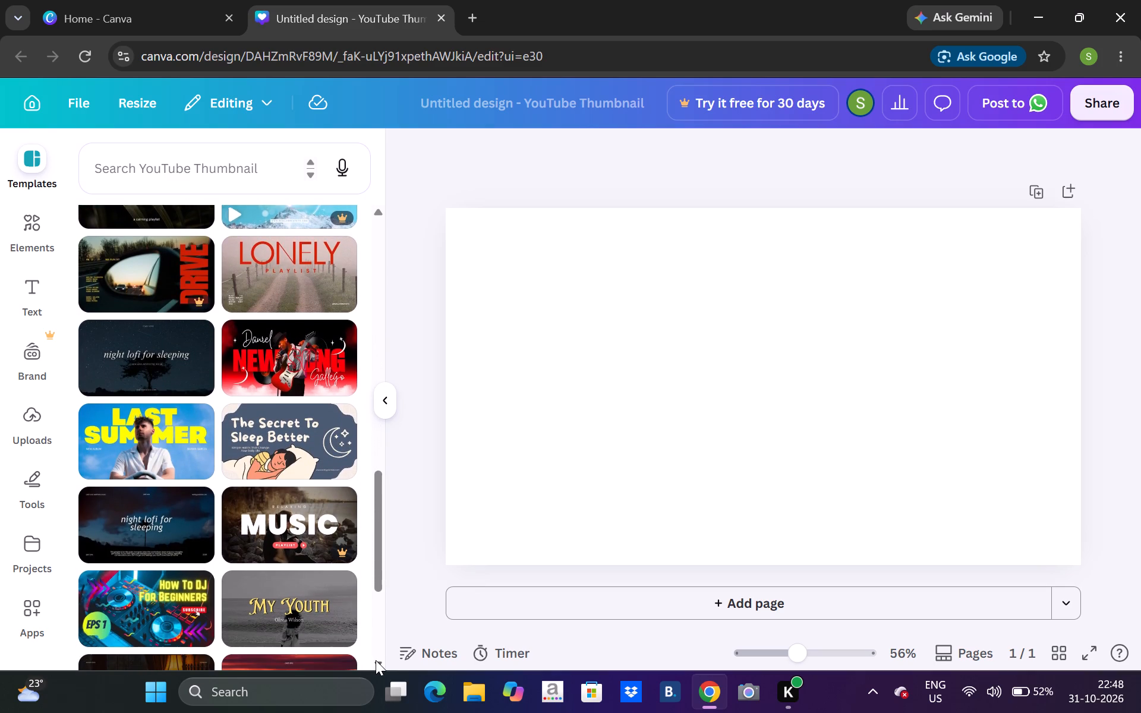
triple_click(376, 660)
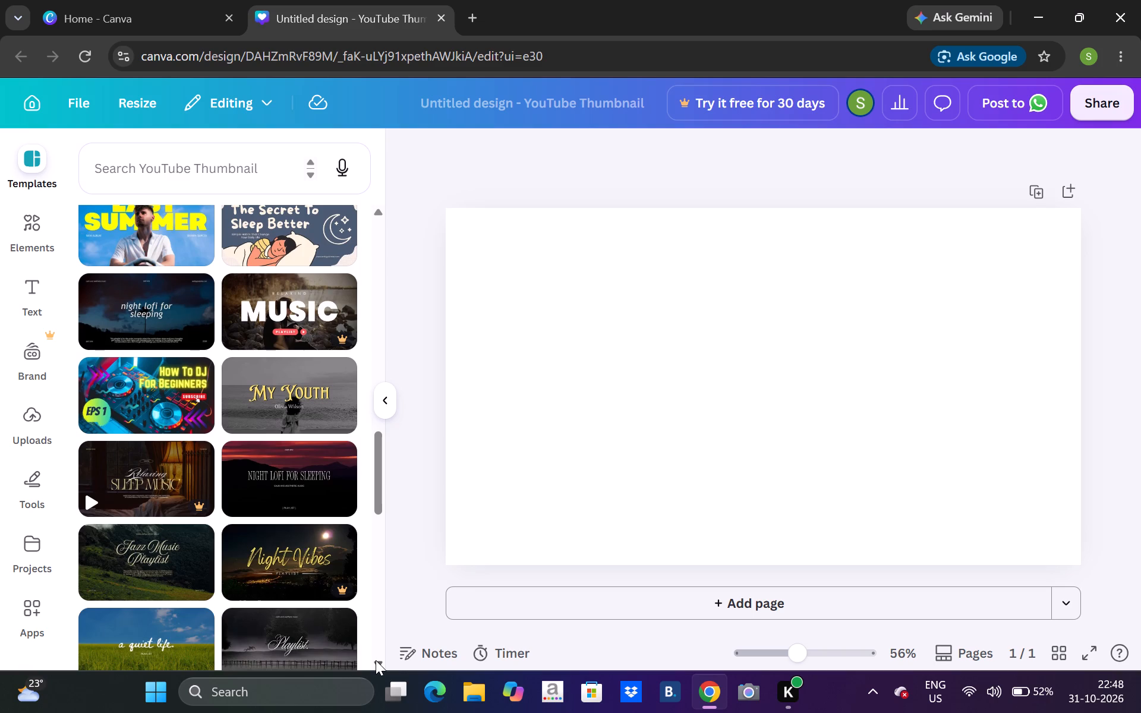
triple_click(376, 660)
click(376, 660)
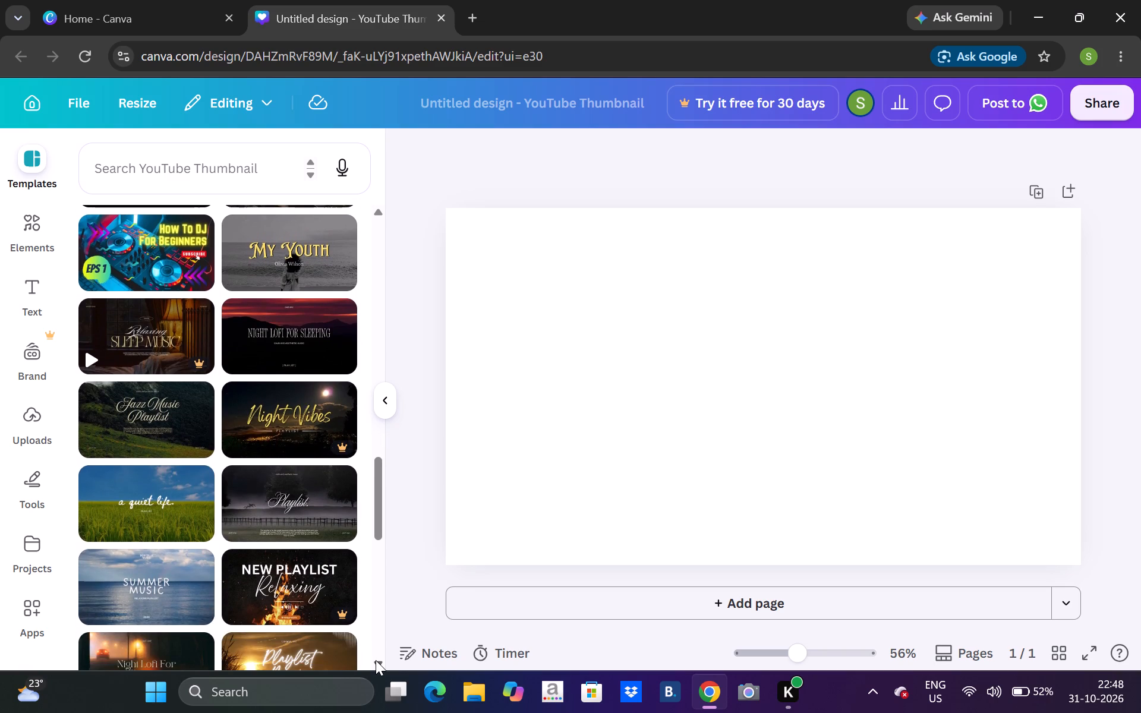
double_click(376, 660)
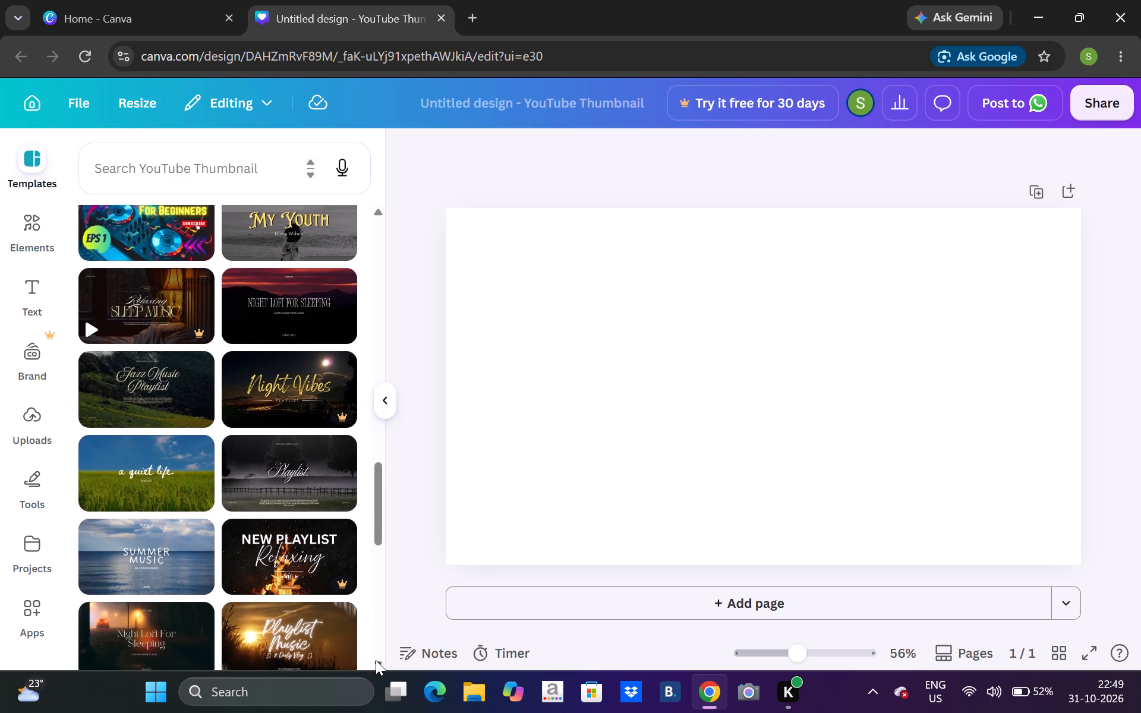
double_click(376, 660)
double_click(376, 660)
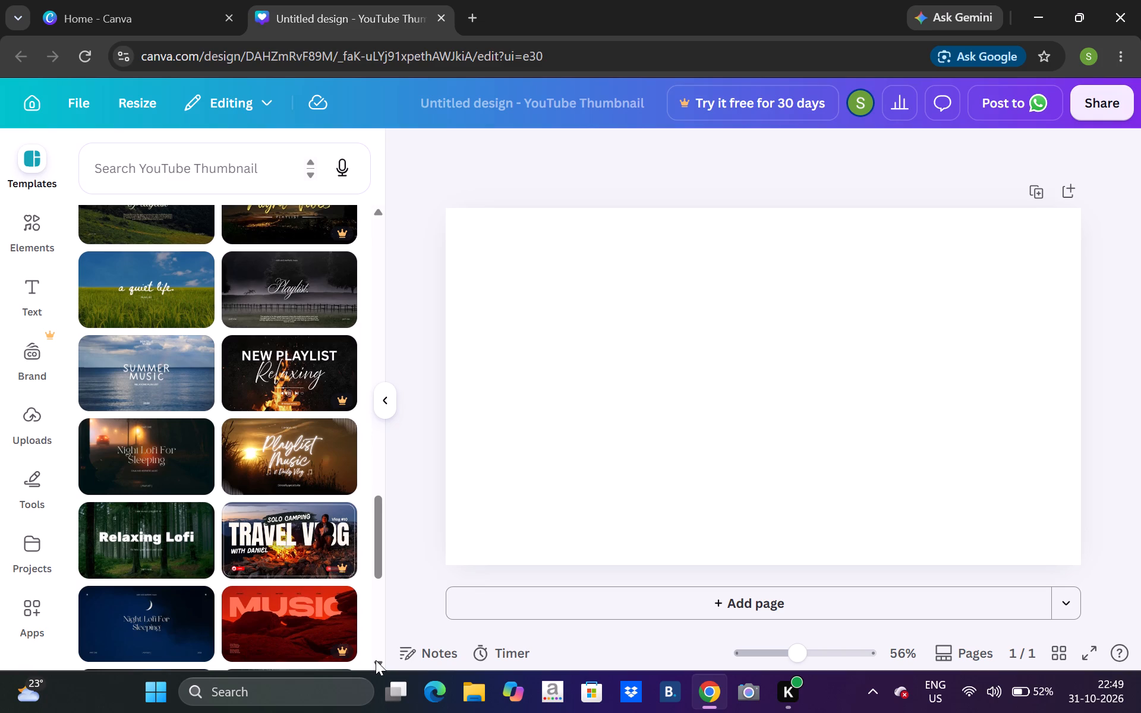
click(376, 660)
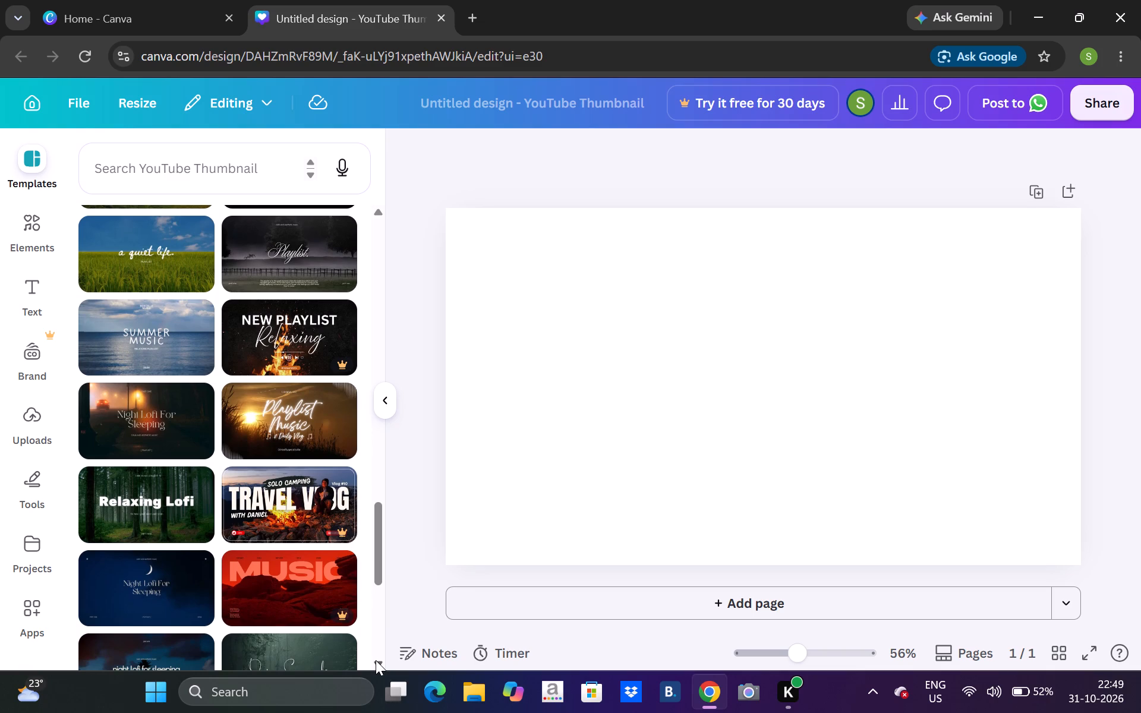
click(376, 660)
triple_click(376, 660)
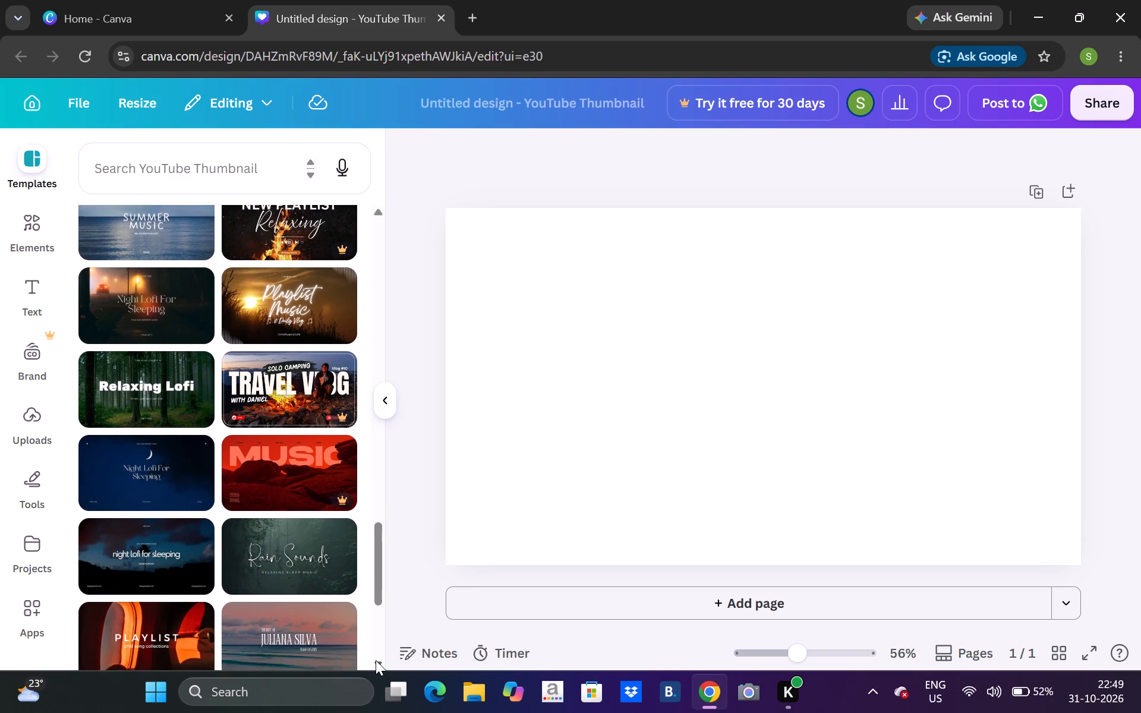
double_click(376, 660)
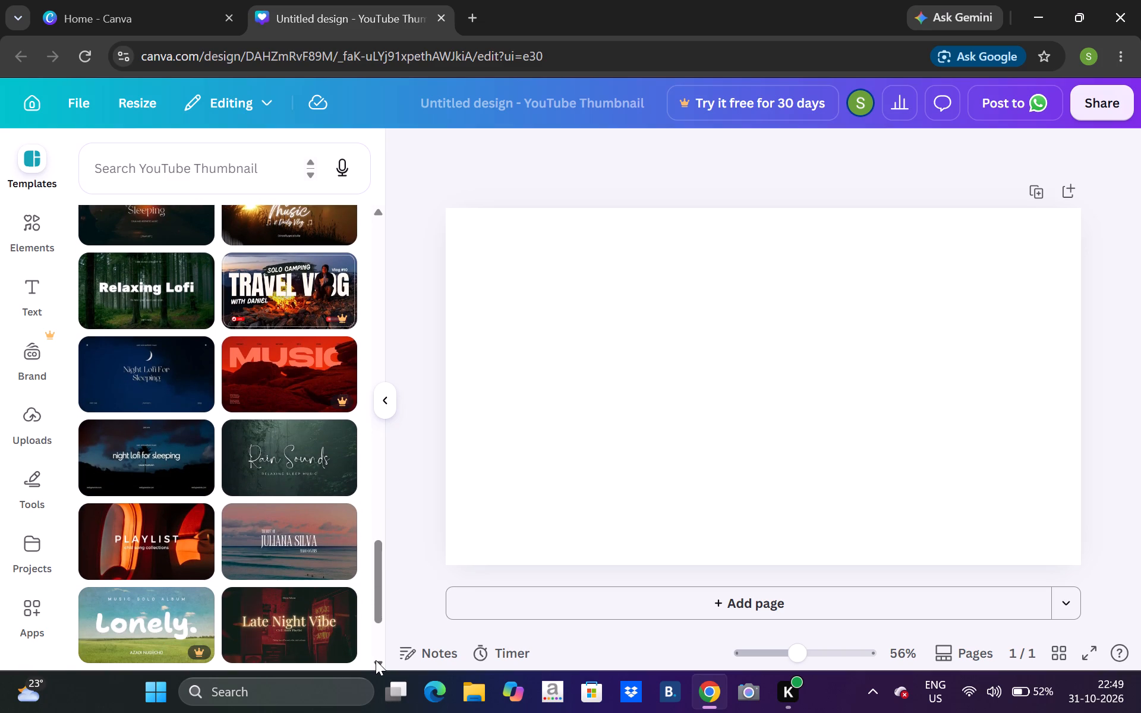
triple_click(376, 660)
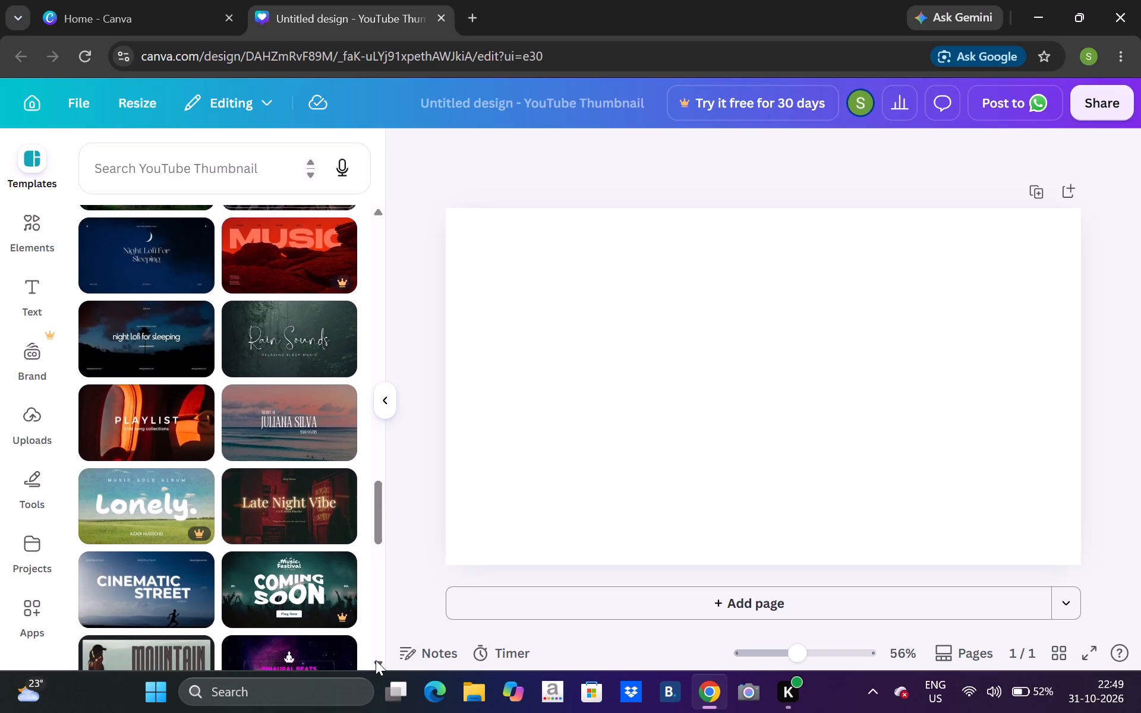
click(376, 660)
click(376, 660)
click(376, 660)
click(376, 660)
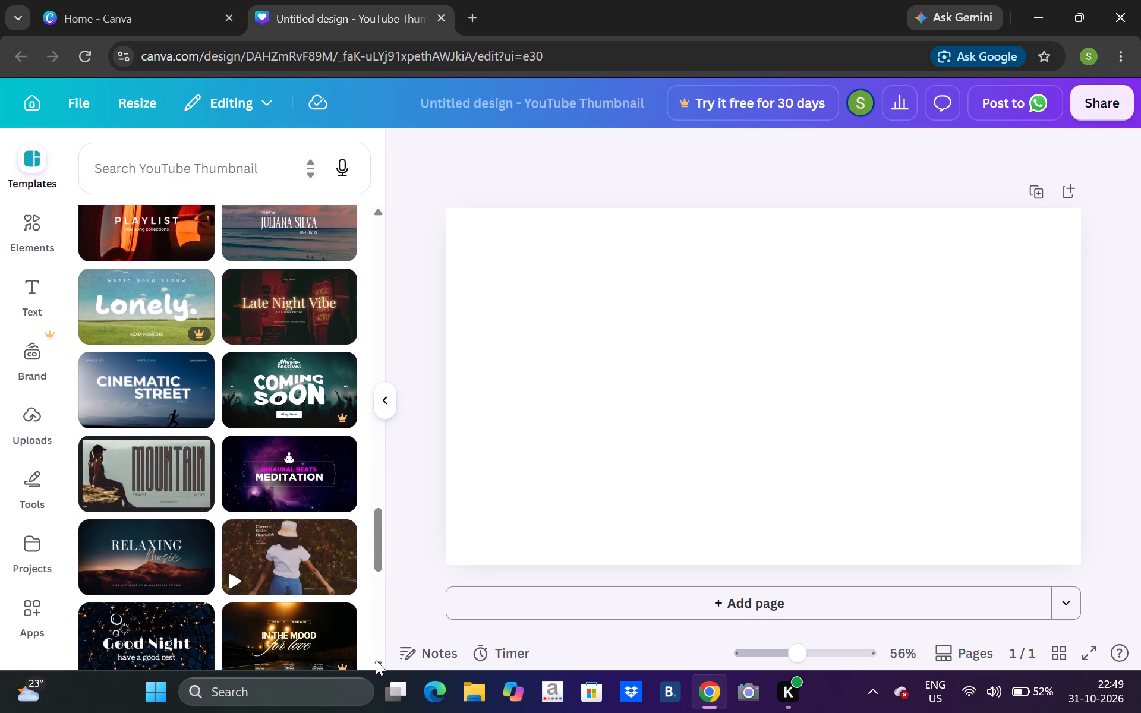
triple_click(376, 660)
triple_click(376, 660)
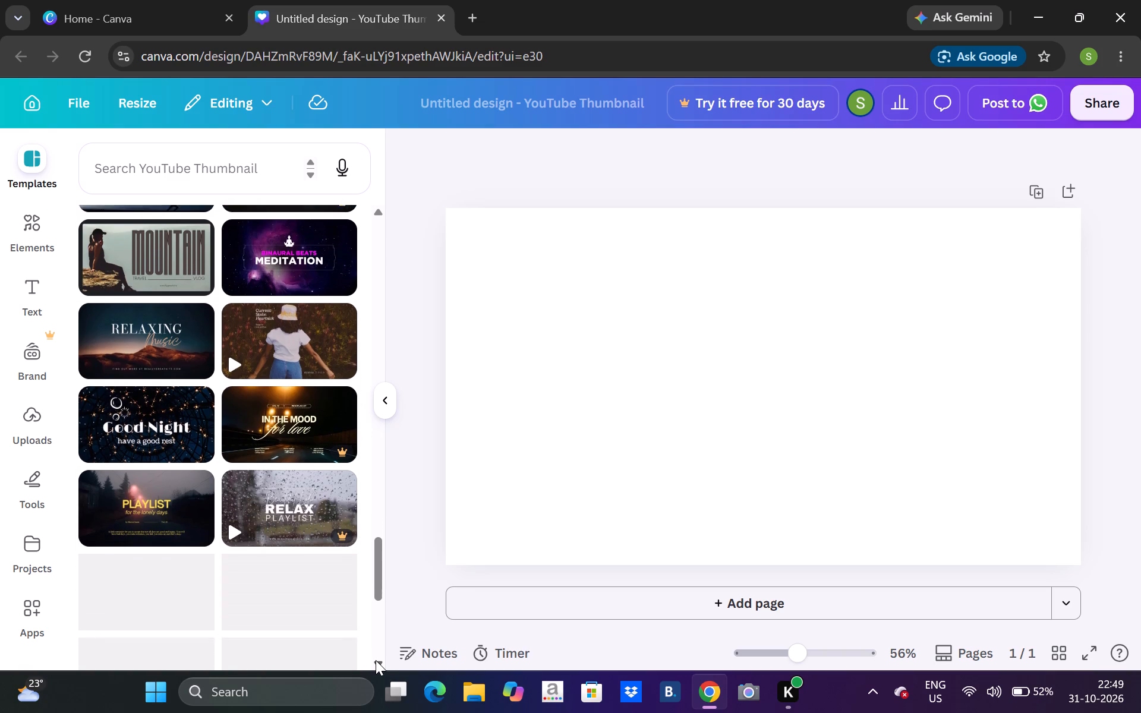
click(376, 660)
click(376, 660)
click(376, 660)
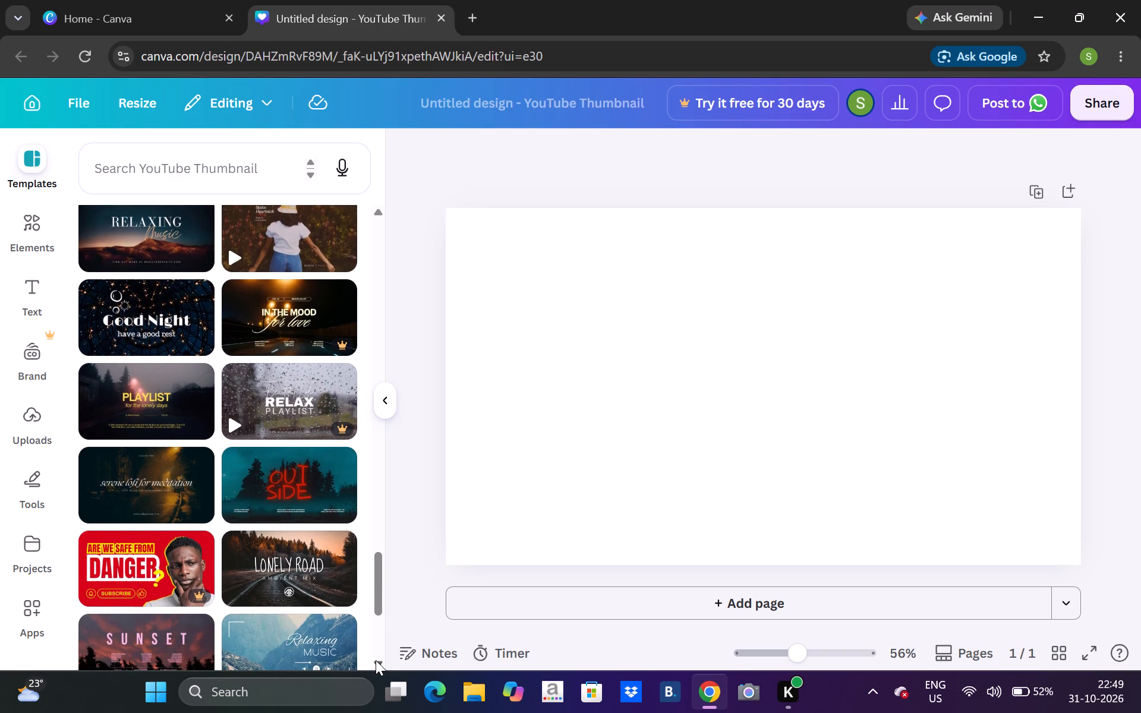
click(376, 660)
click(376, 660)
click(376, 660)
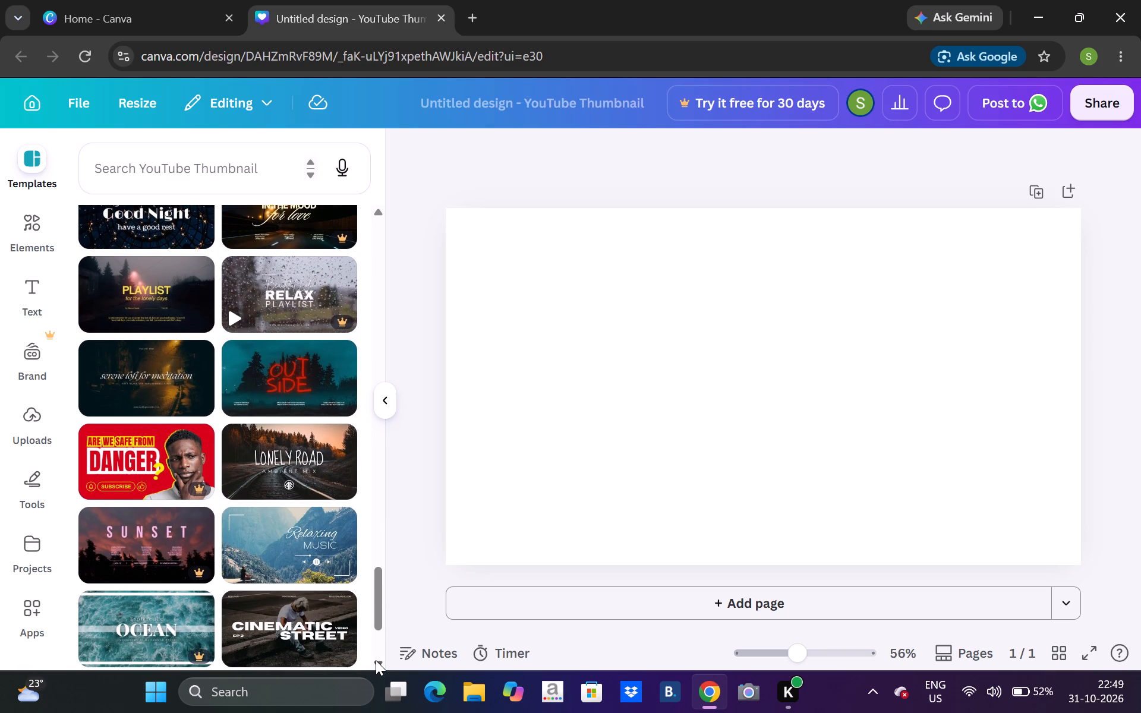
key(Up)
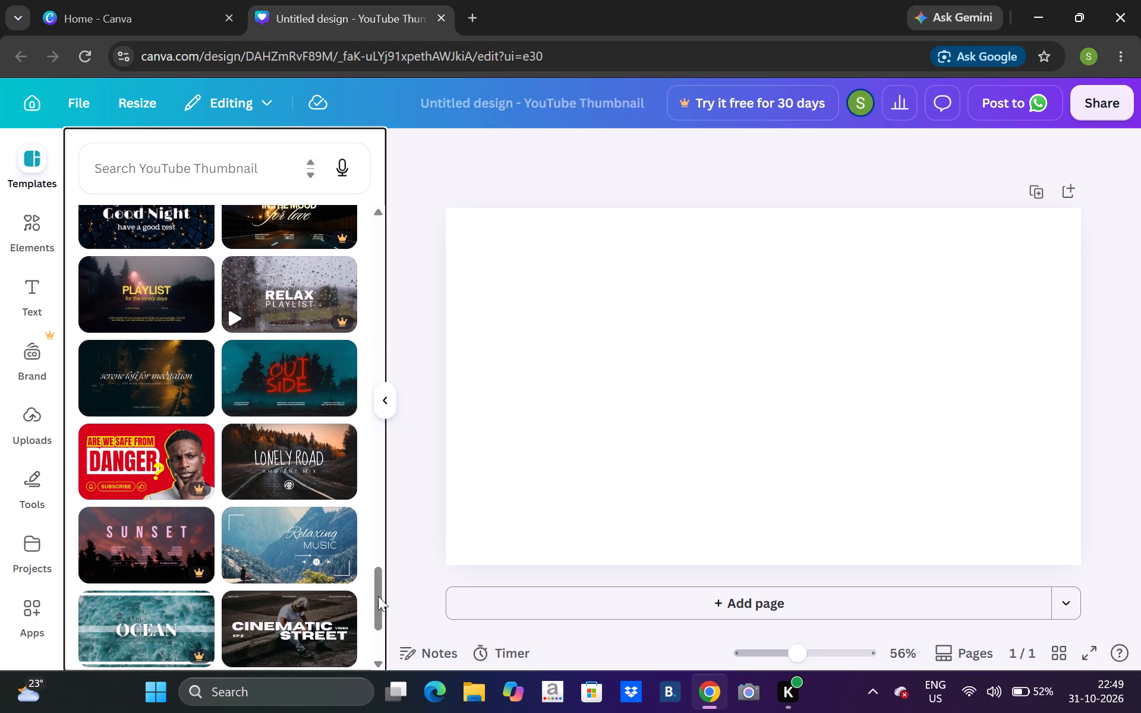
Go back through the suggestions and apply the Blue Orange Aesthetic Typography Piano Covers template with the ocean sunset photo to the page.
click(375, 212)
triple_click(375, 212)
triple_click(375, 212)
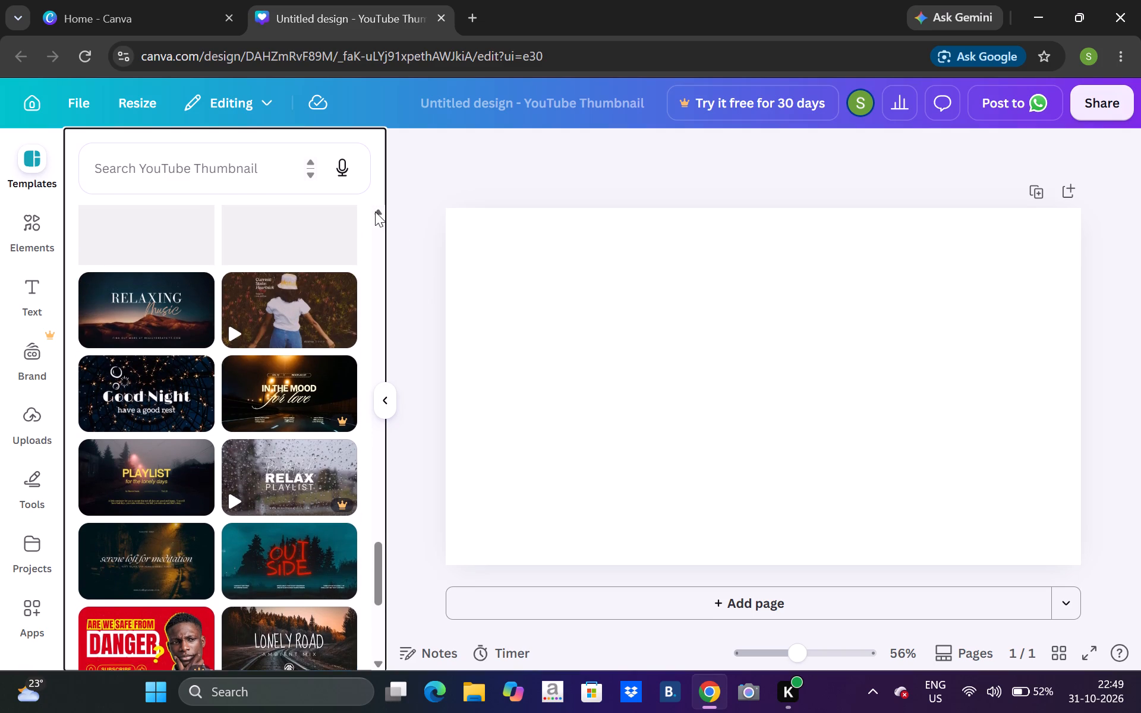
double_click(375, 212)
triple_click(375, 212)
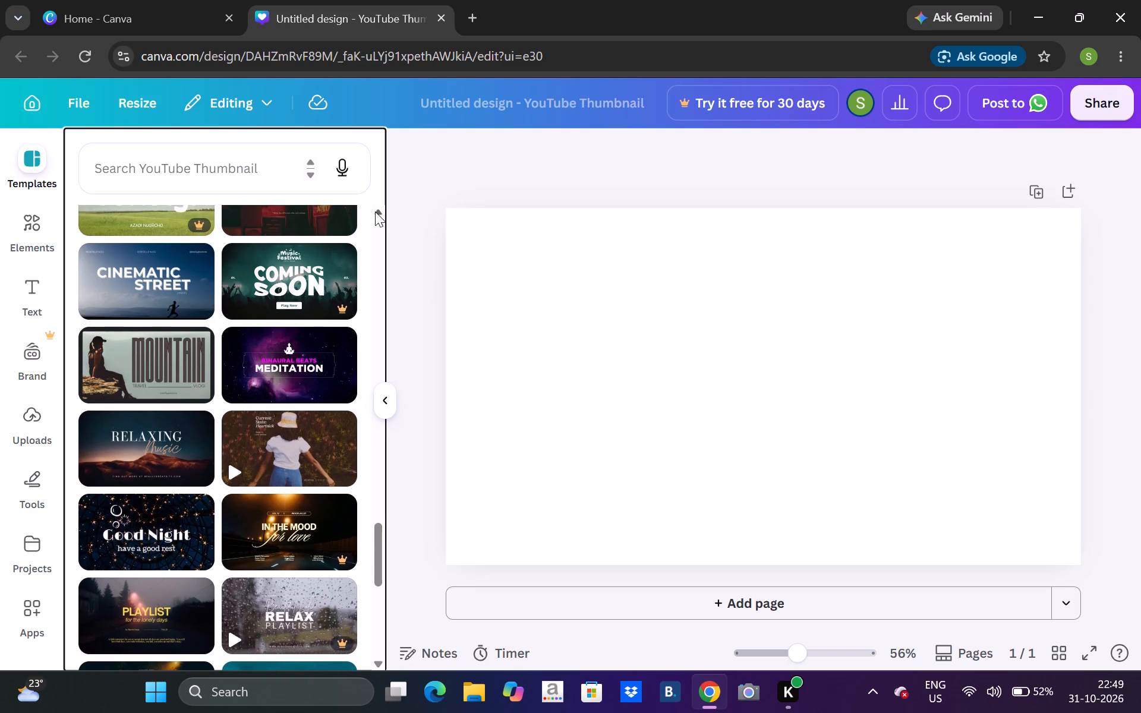
triple_click(375, 212)
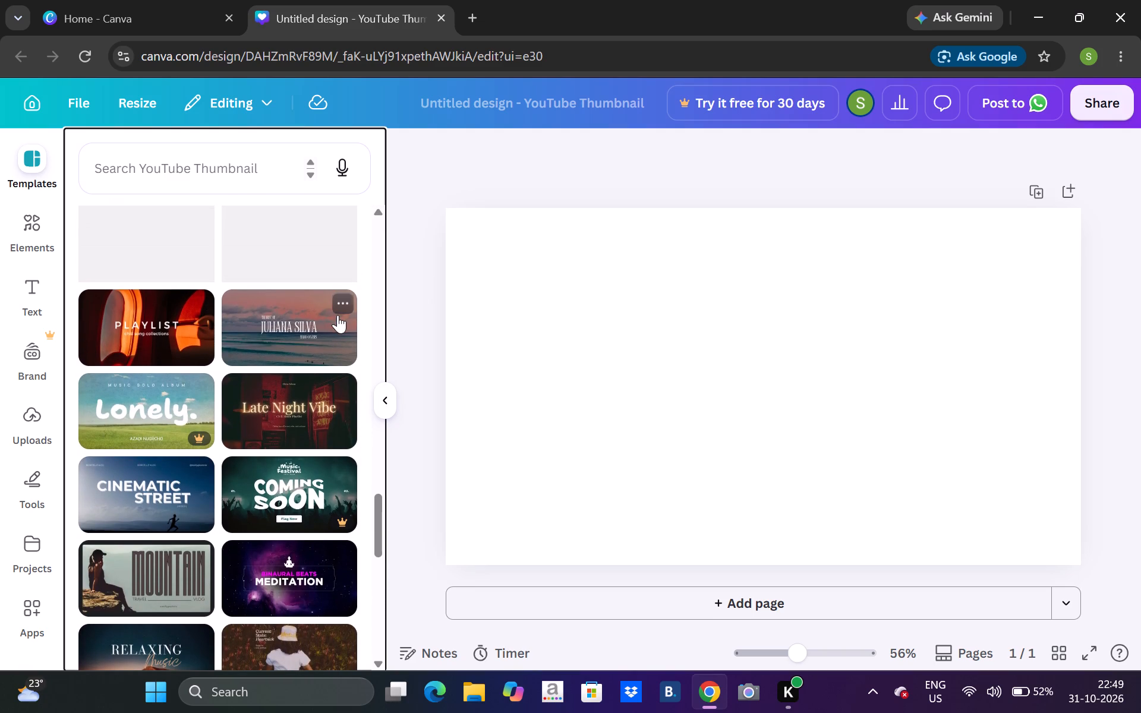
click(304, 340)
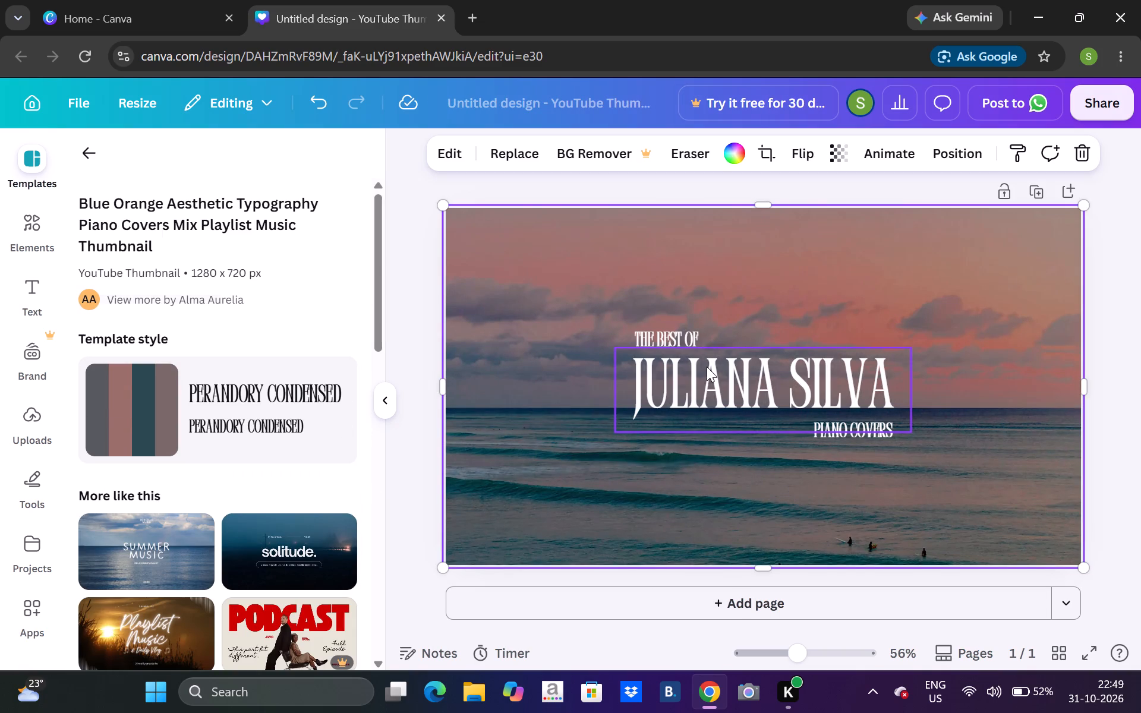
Delete the large name title, the "THE BEST OF" text and the "PIANO COVERS" text, keeping only the ocean background.
click(805, 386)
click(792, 307)
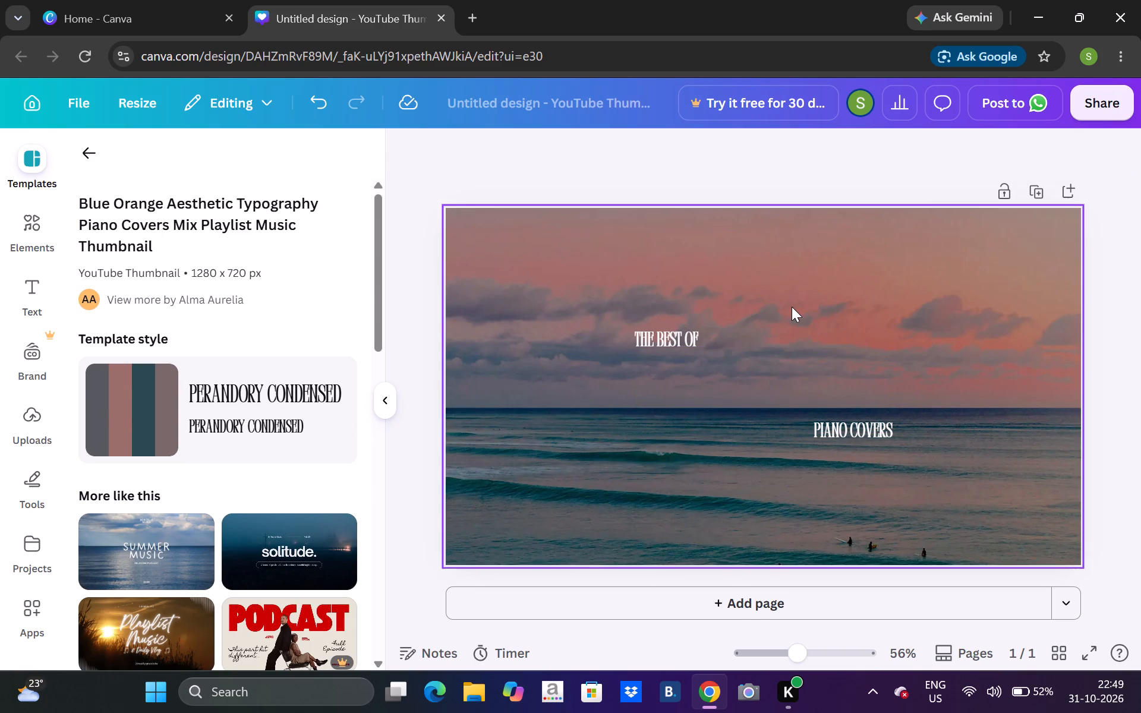
click(692, 343)
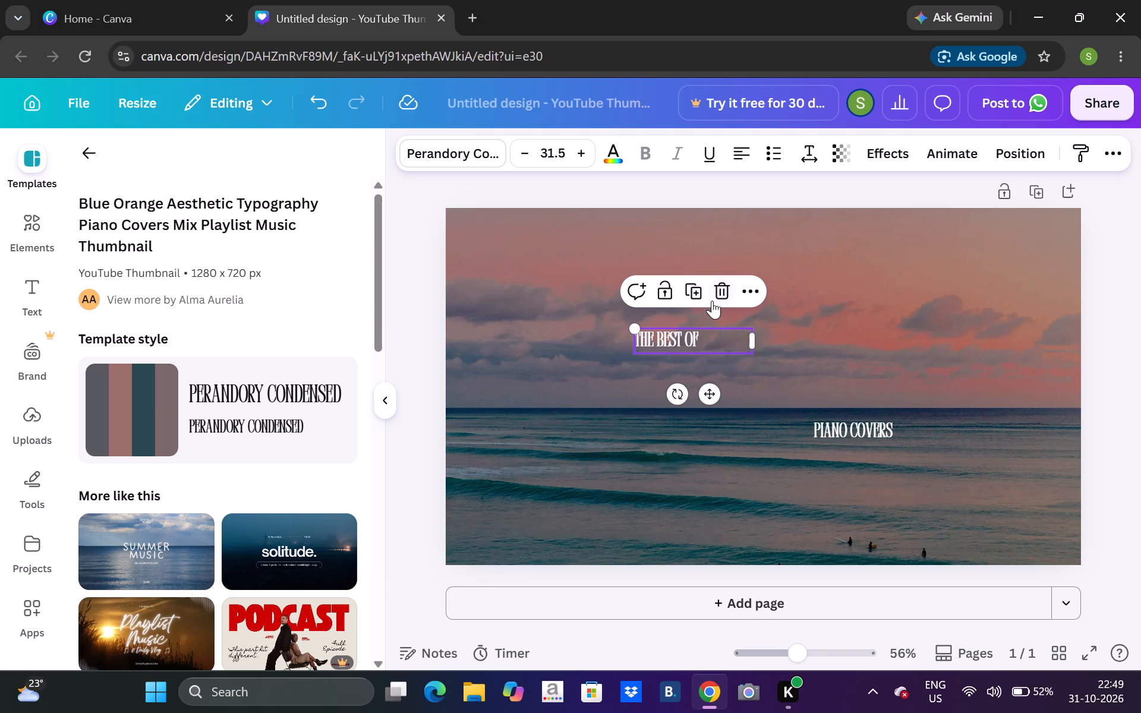
click(724, 292)
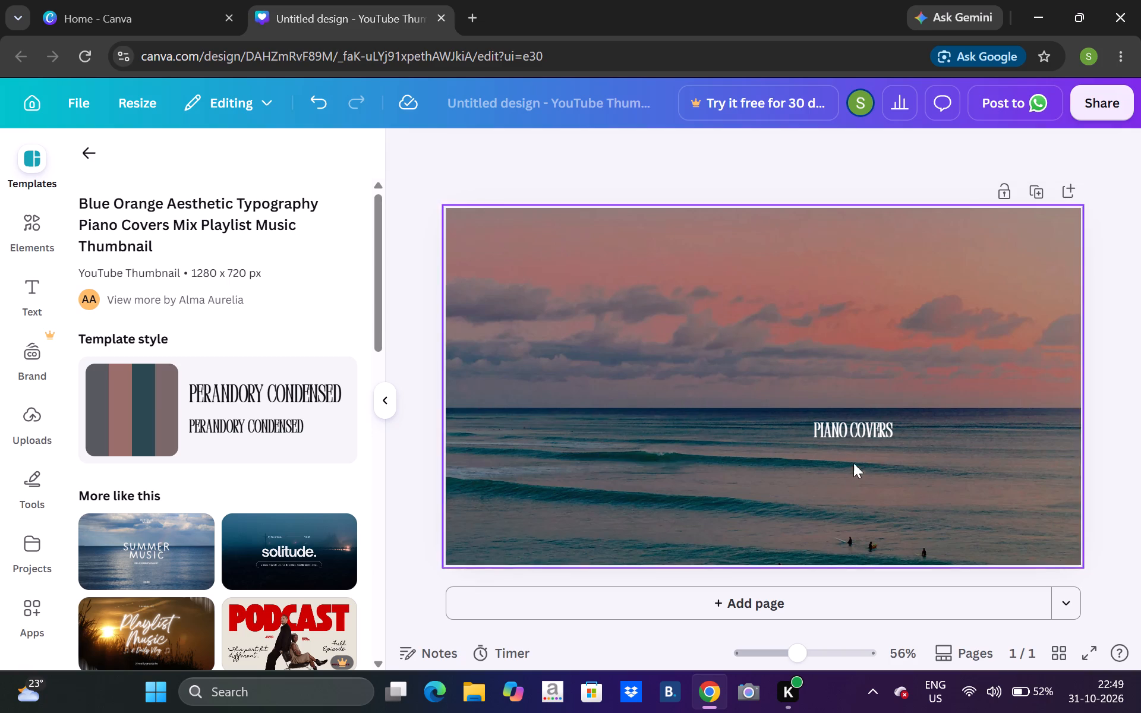
click(856, 444)
click(861, 386)
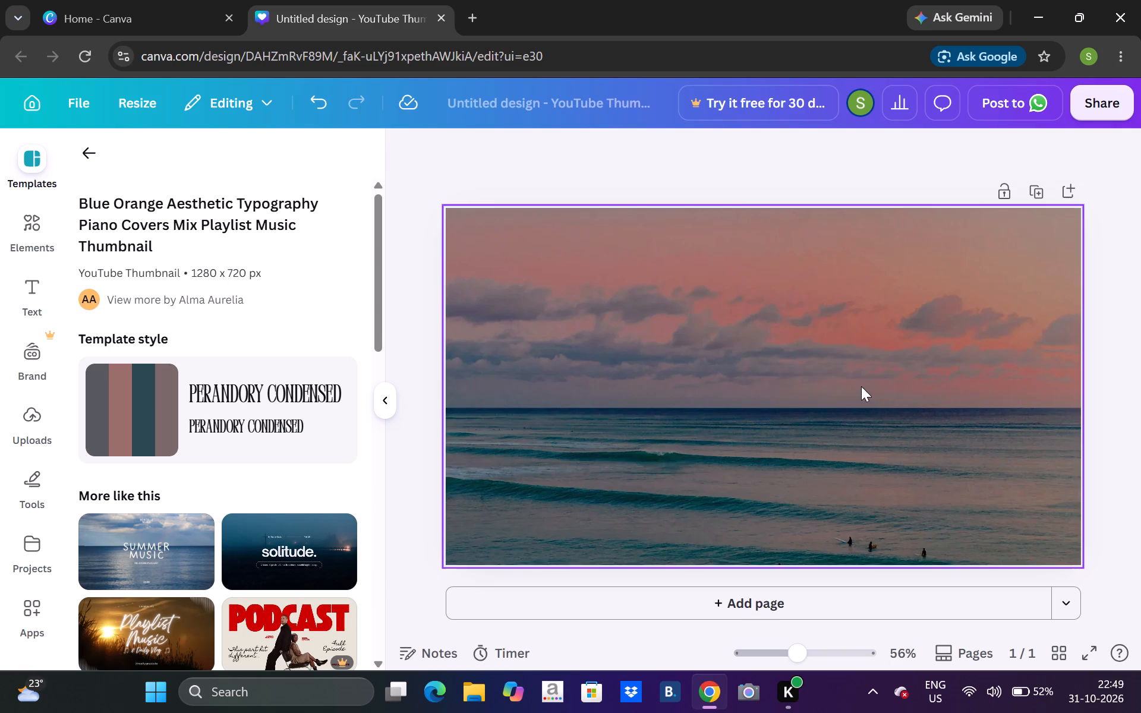
Look through the full collection of recently used elements for something to add to the thumbnail.
click(23, 239)
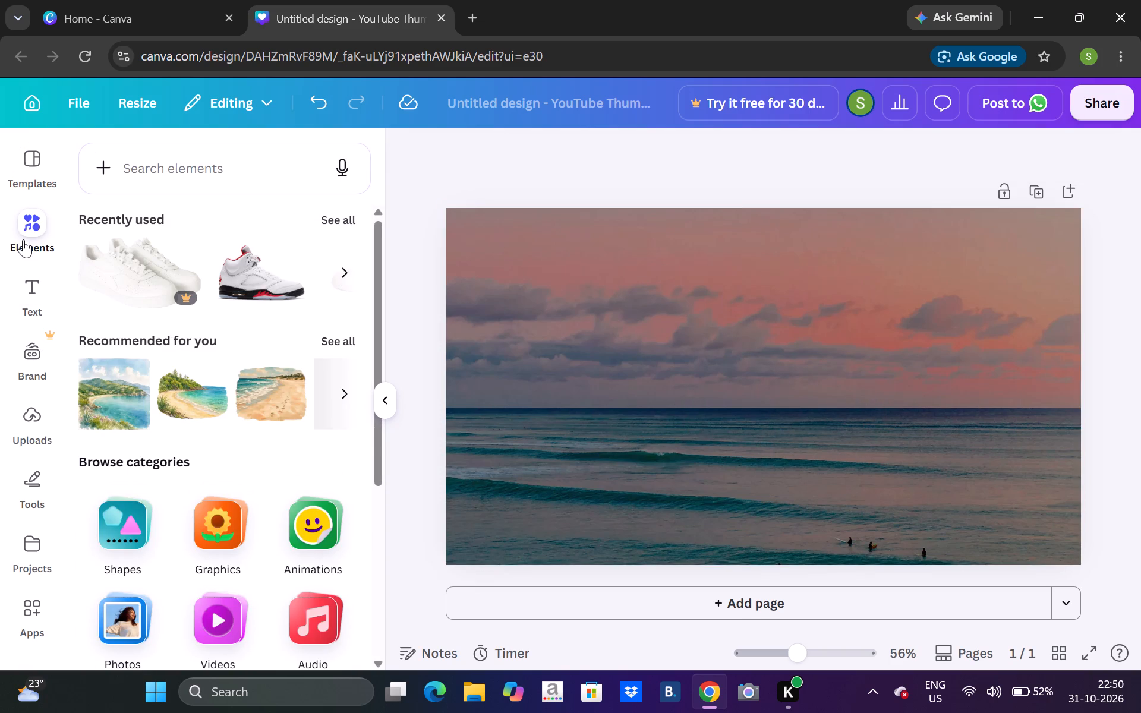
click(335, 217)
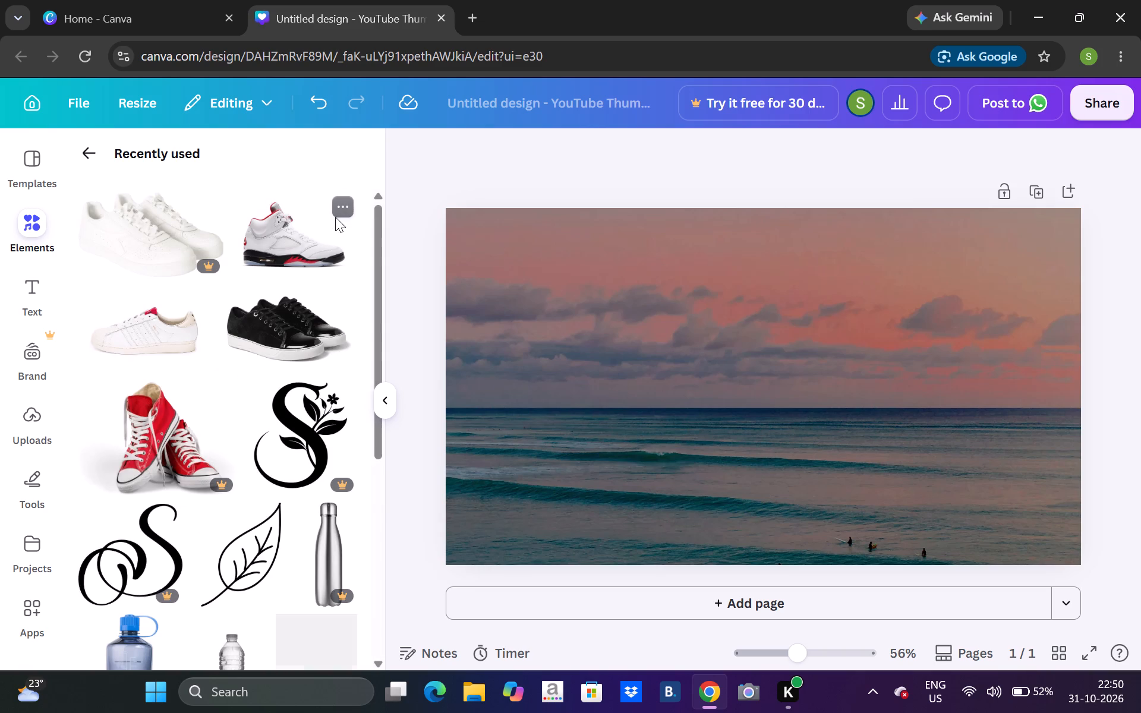
click(375, 626)
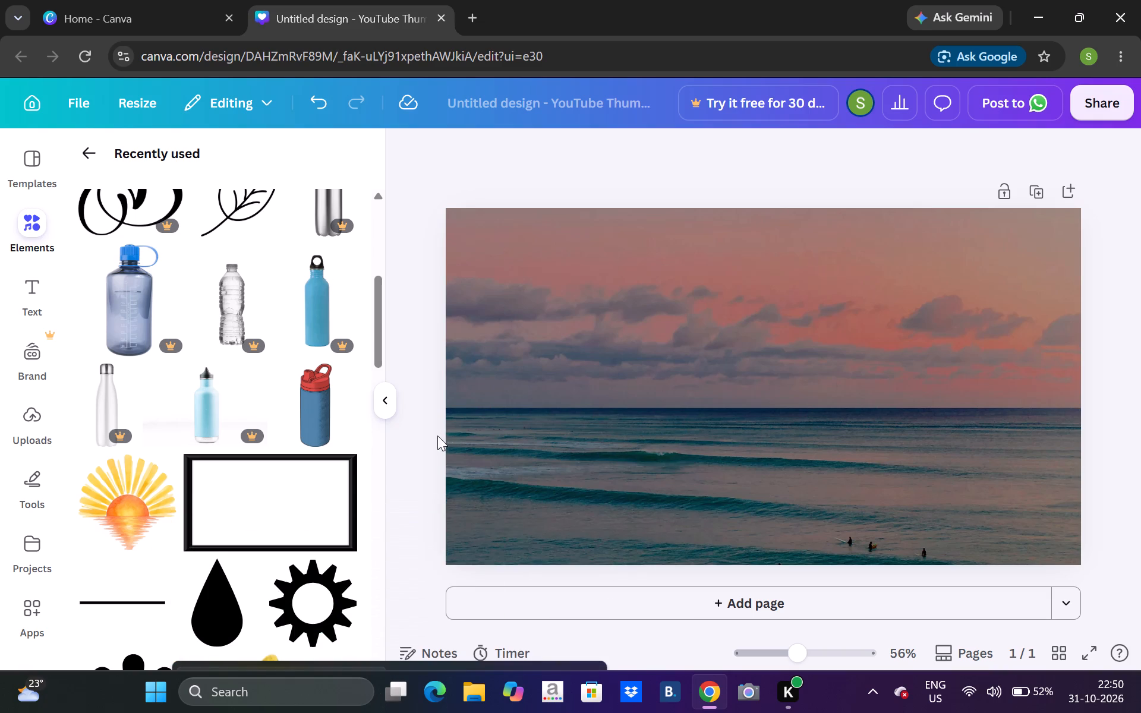
click(375, 651)
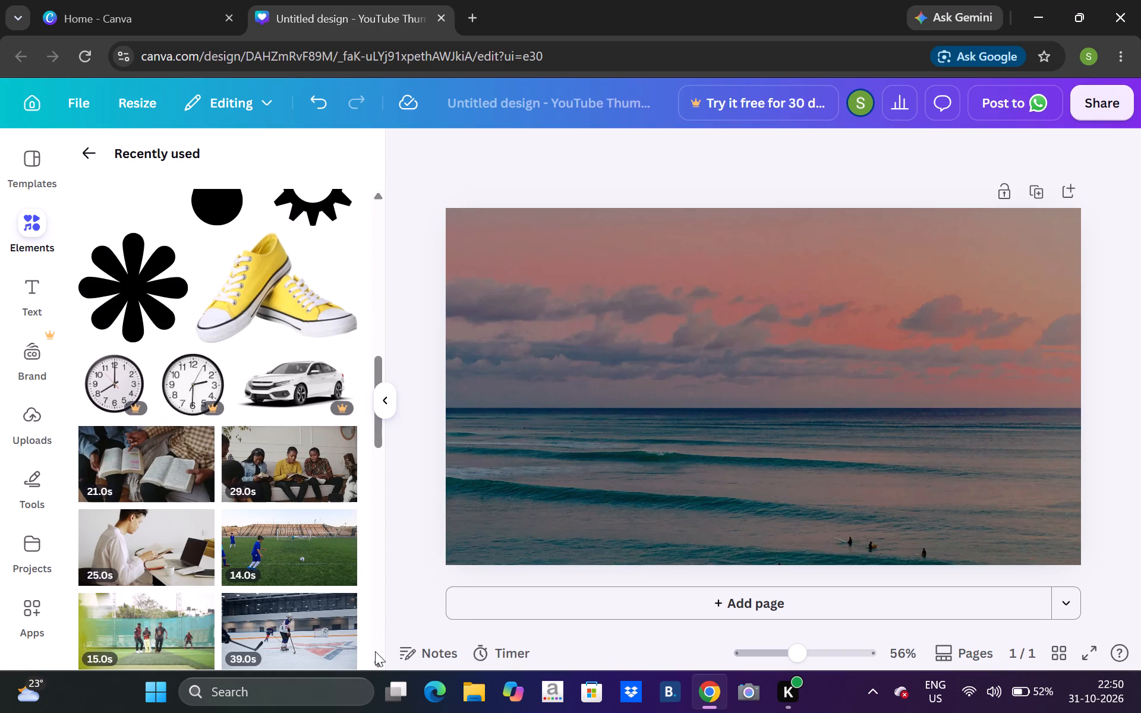
click(375, 651)
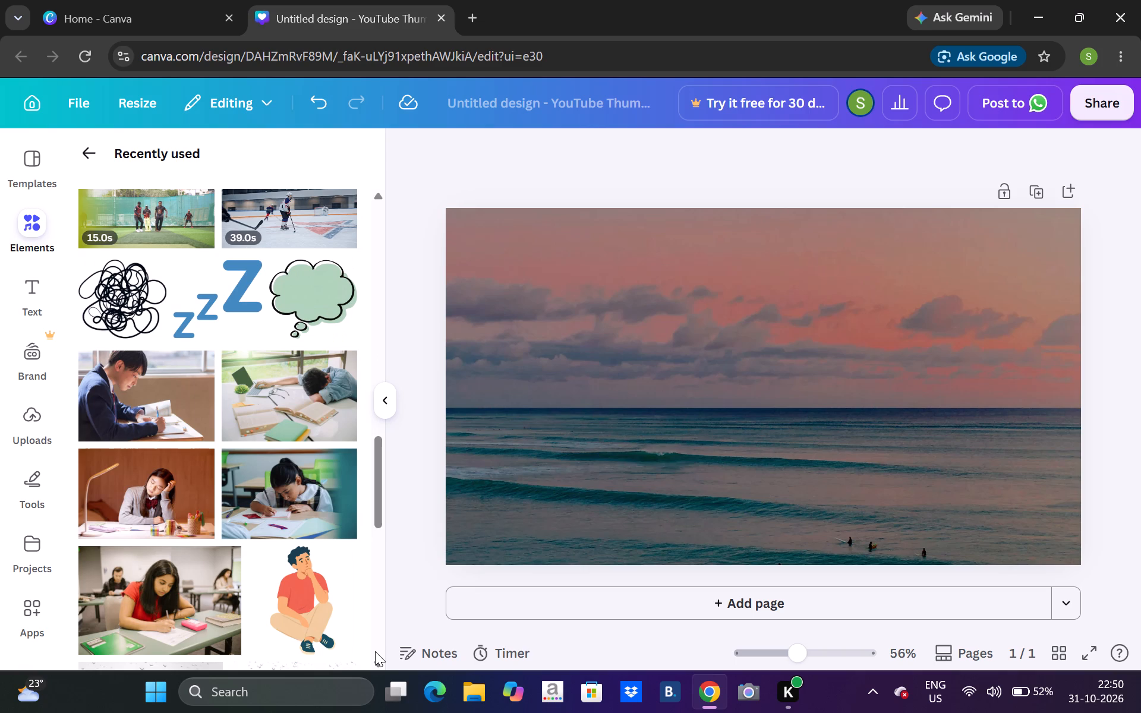
click(375, 651)
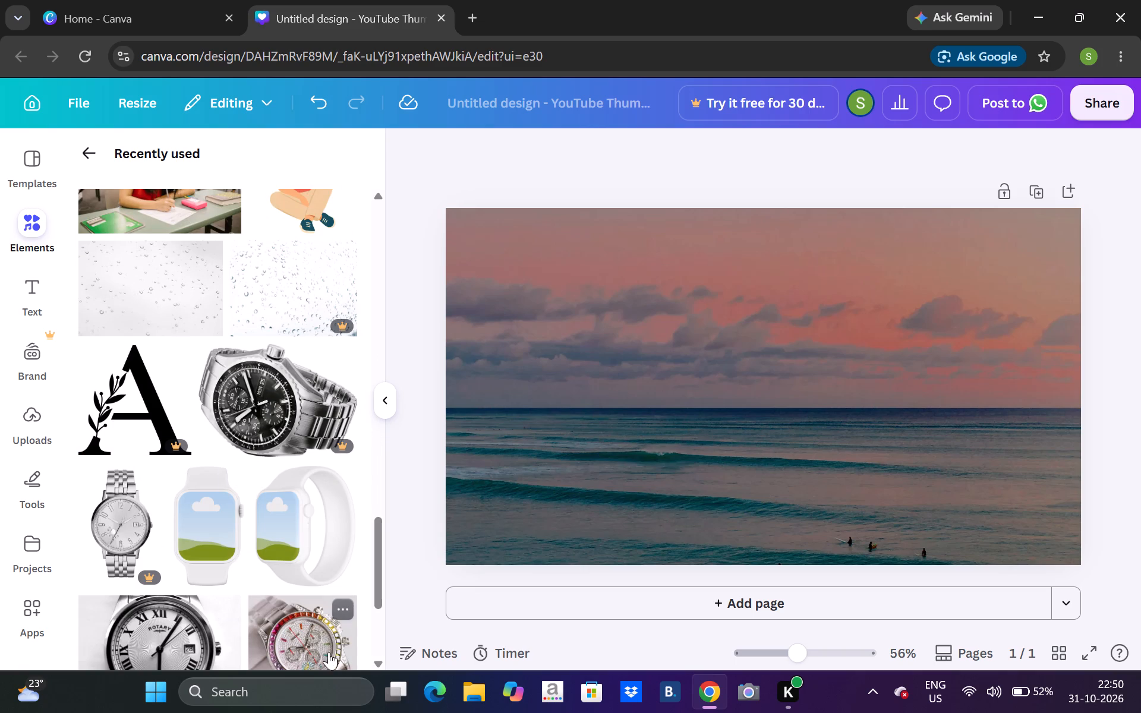
click(374, 655)
triple_click(374, 655)
click(374, 655)
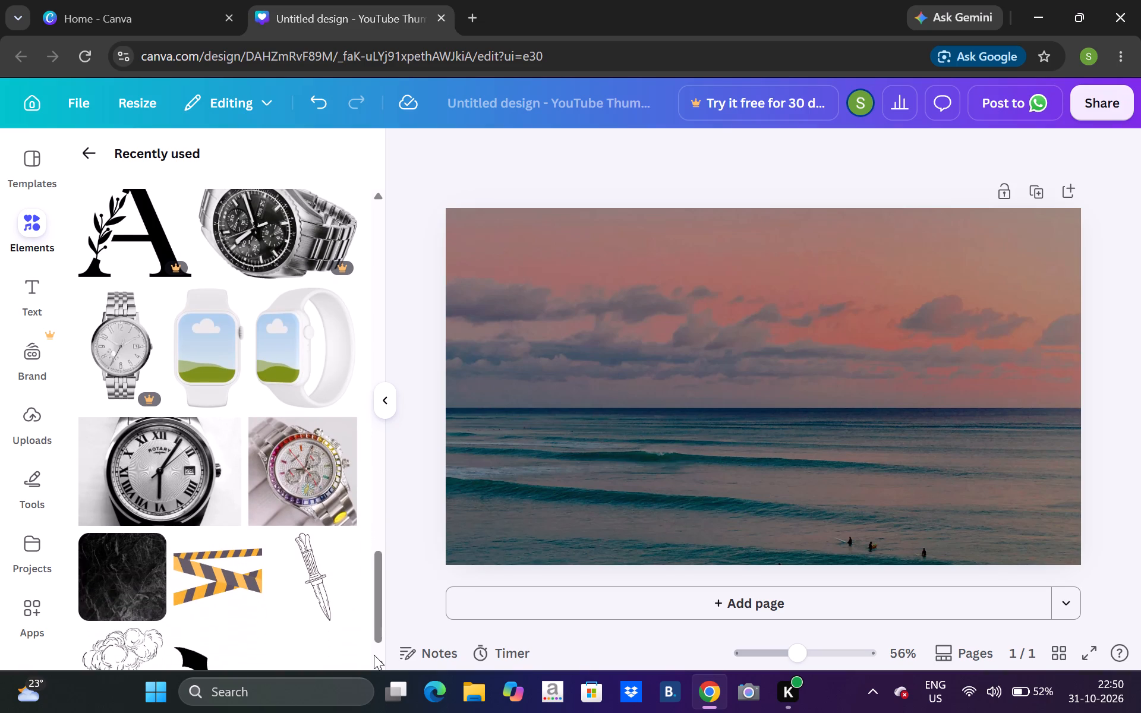
triple_click(374, 655)
triple_click(374, 655)
double_click(374, 655)
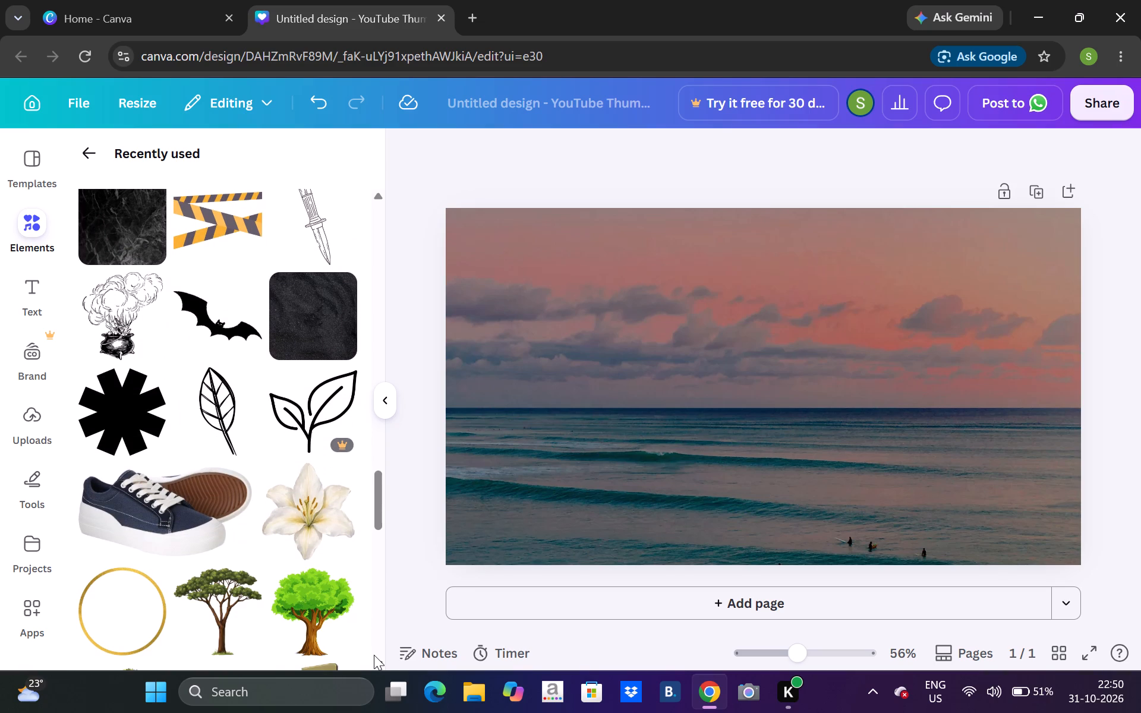
click(374, 655)
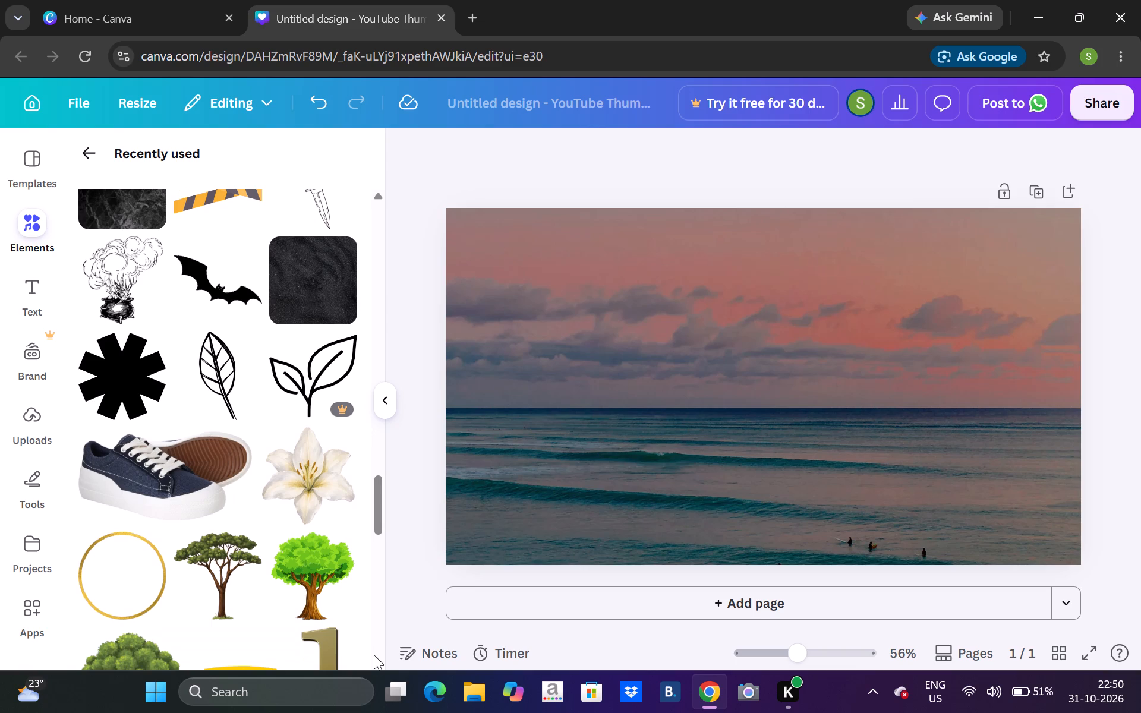
click(374, 655)
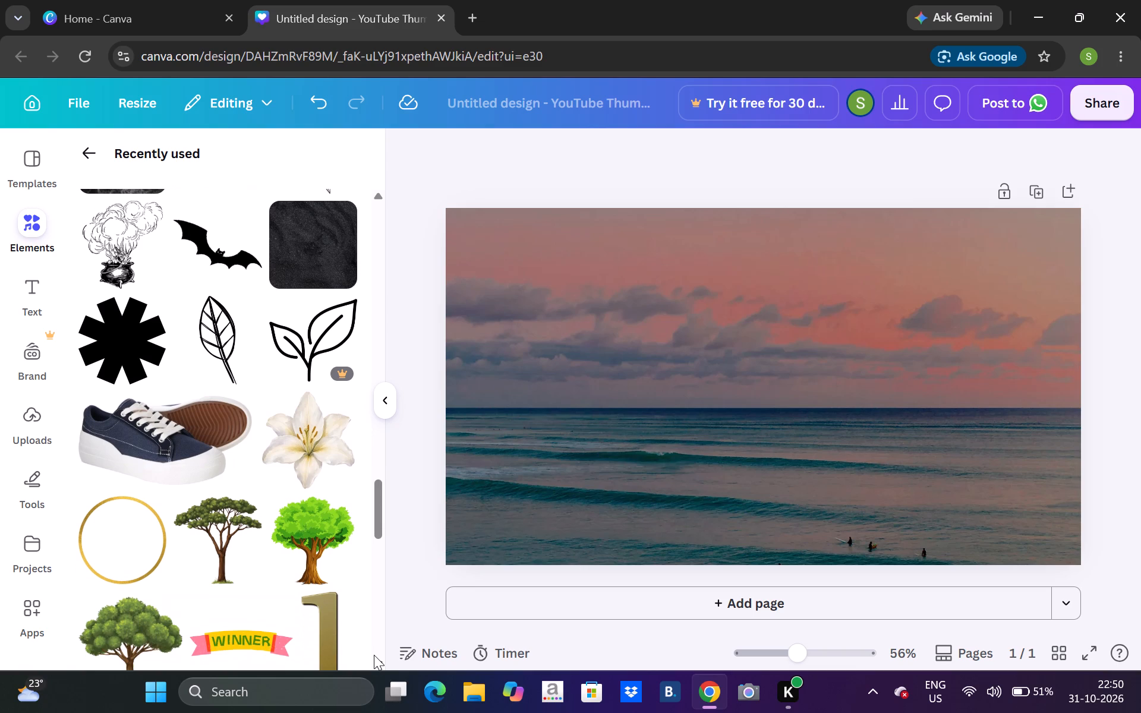
click(374, 655)
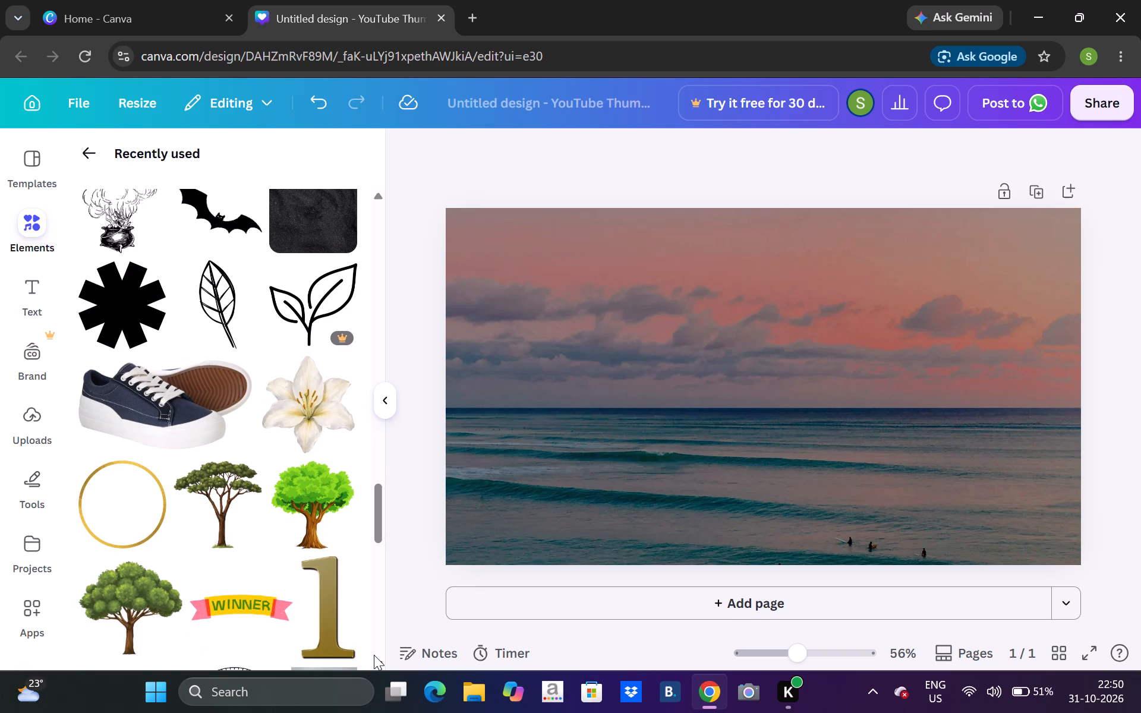
click(374, 655)
double_click(374, 655)
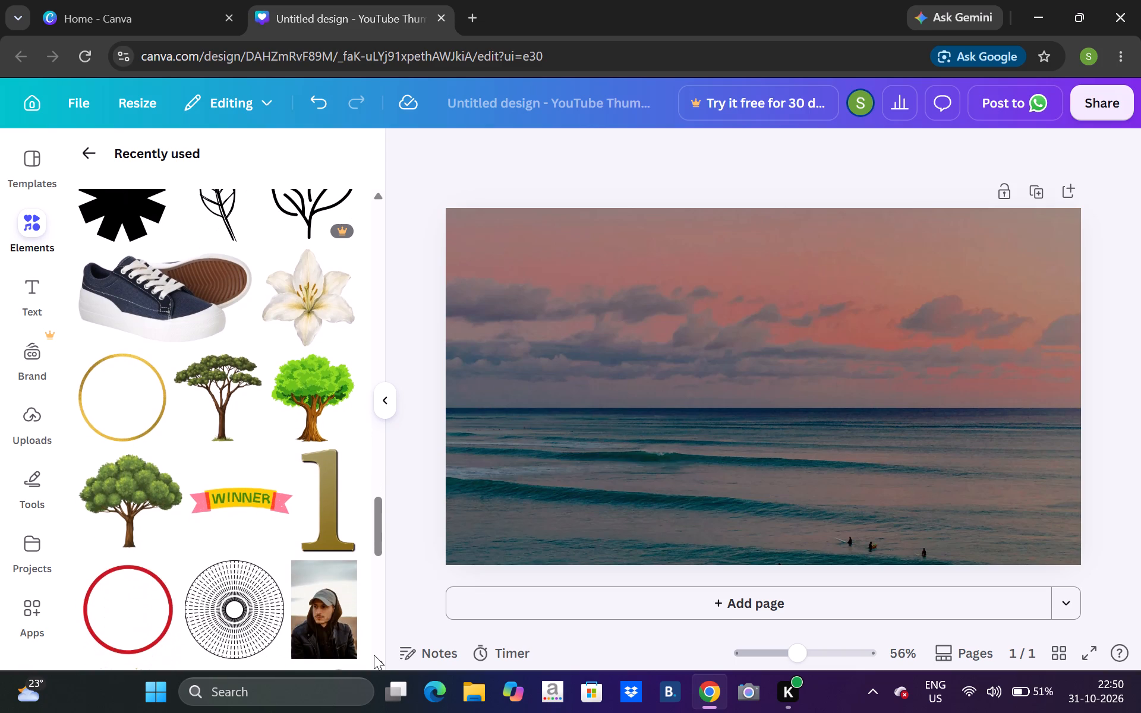
triple_click(374, 655)
triple_click(374, 655)
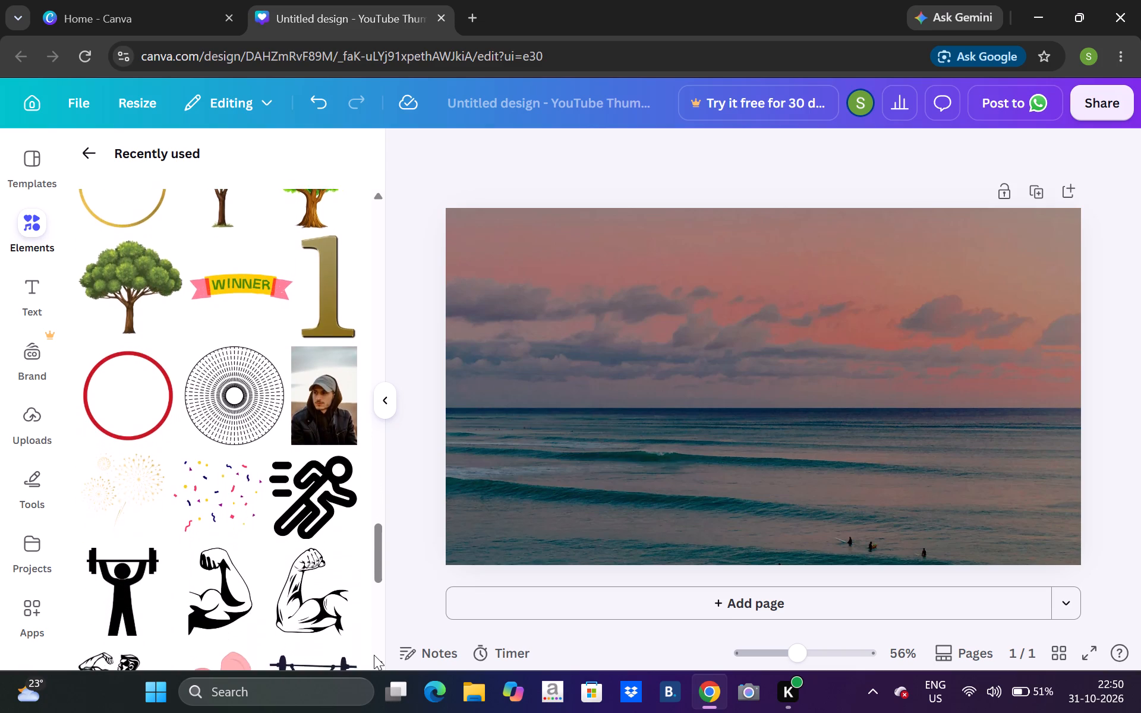
double_click(374, 655)
double_click(374, 657)
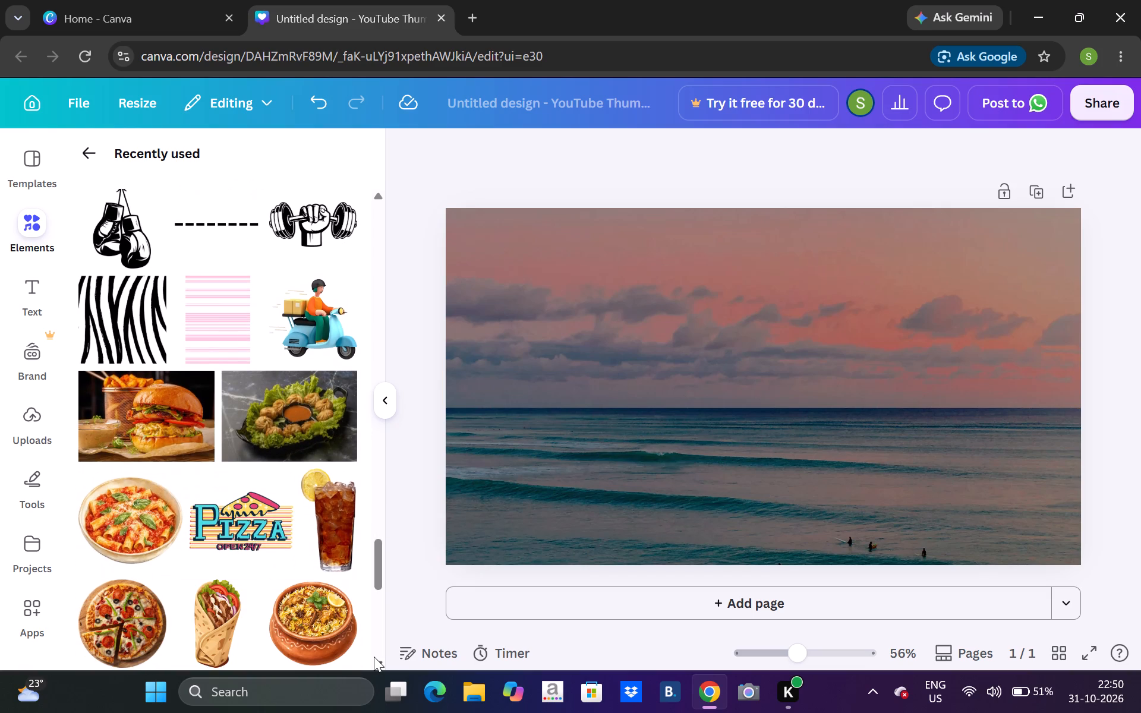
triple_click(374, 657)
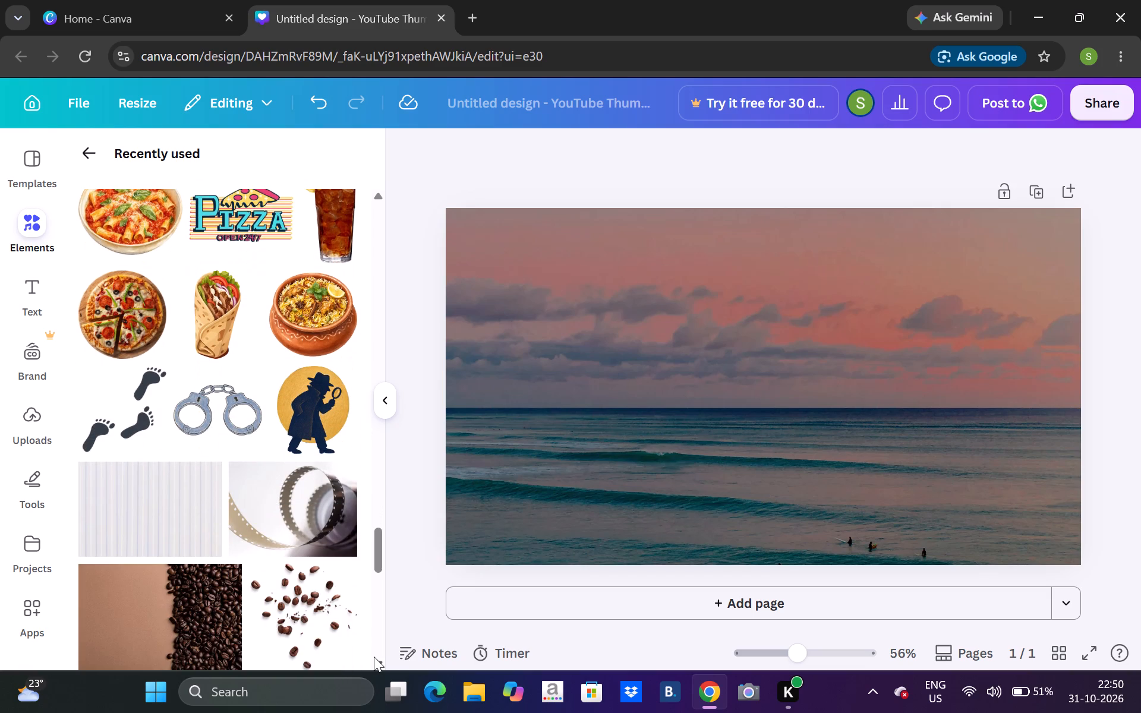
double_click(374, 657)
double_click(374, 657)
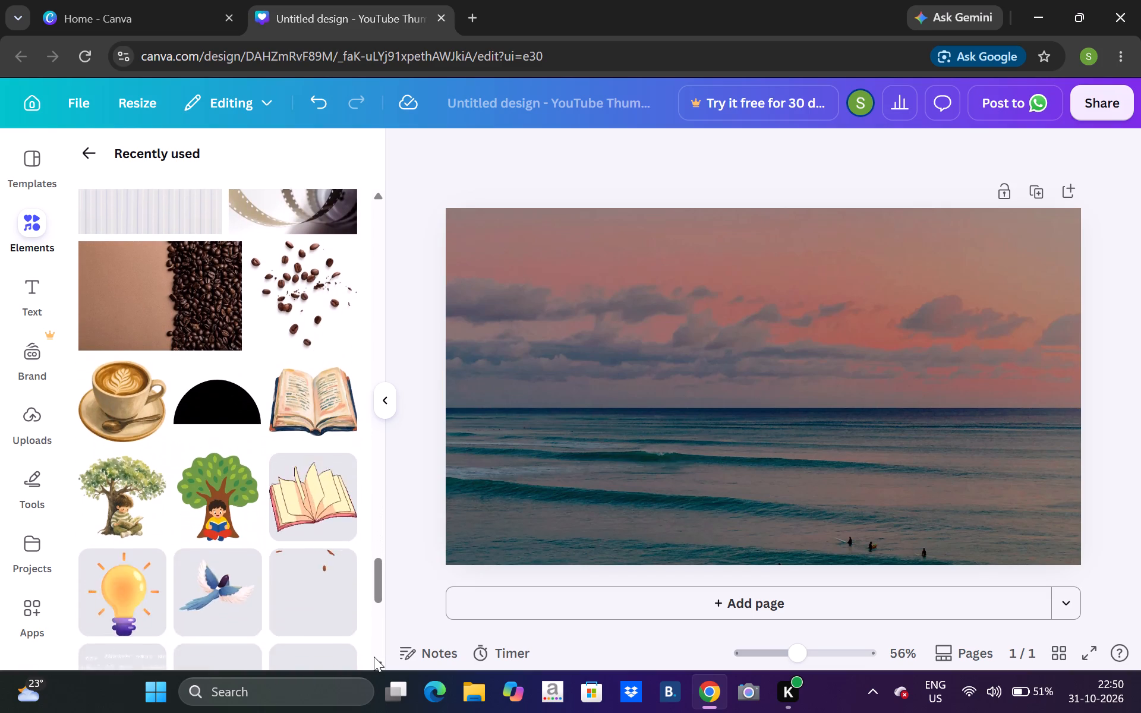
click(374, 657)
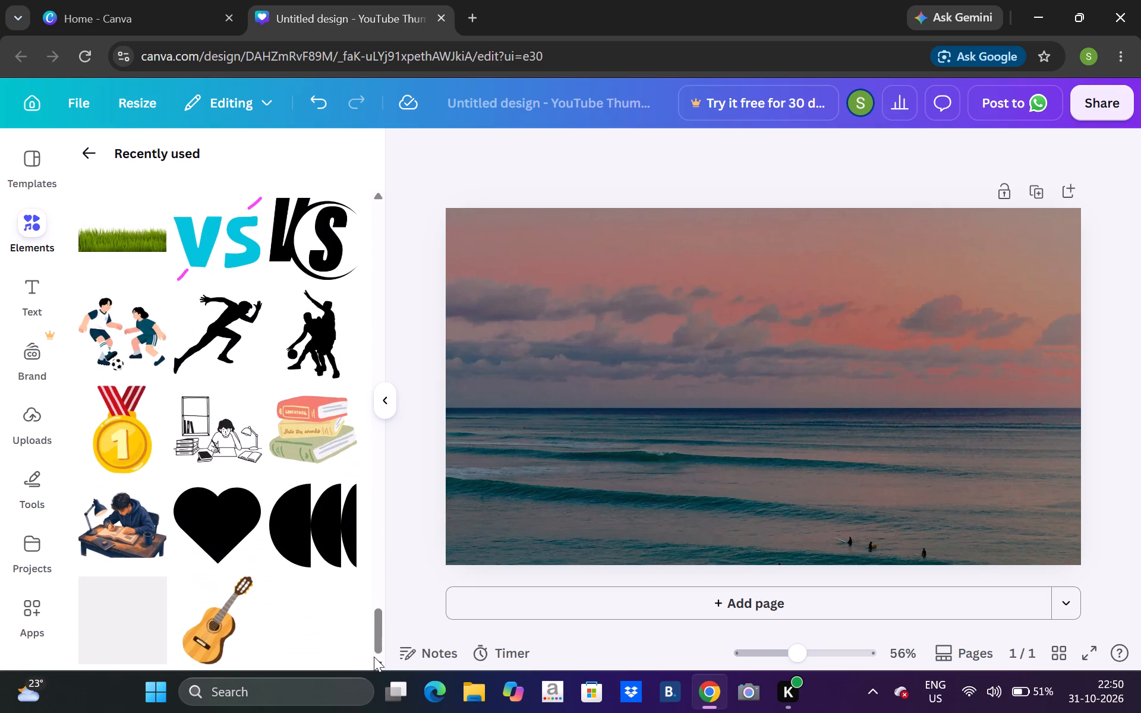
double_click(374, 657)
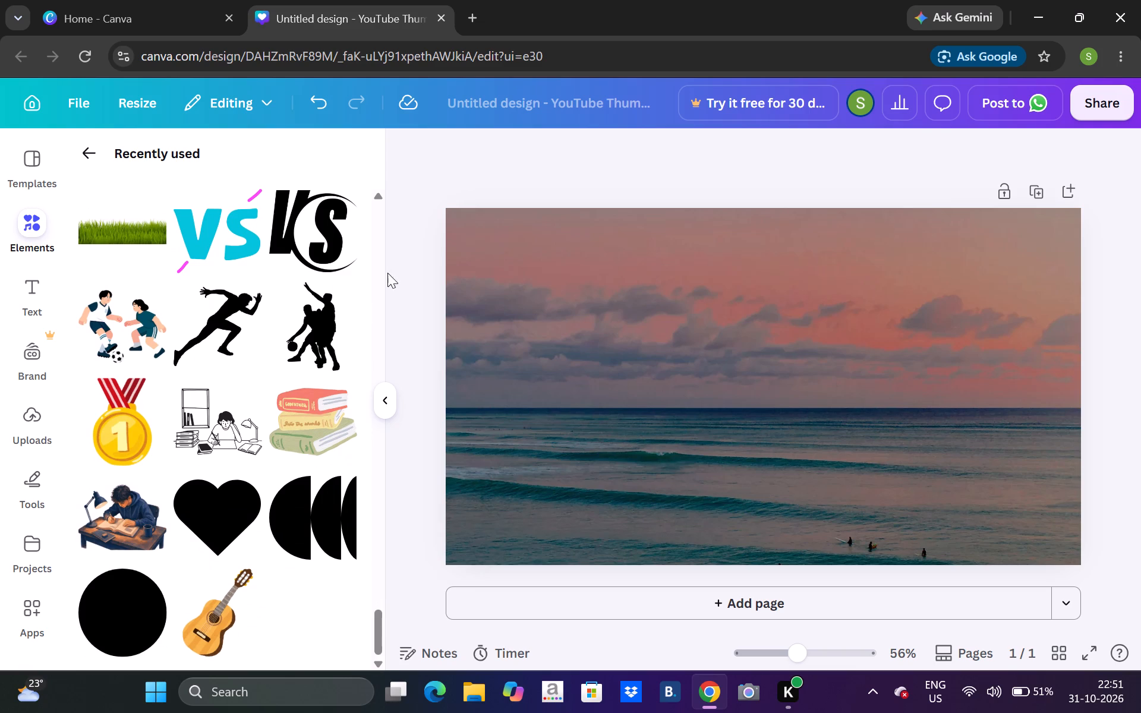
drag(382, 242, 30, 245)
click(30, 245)
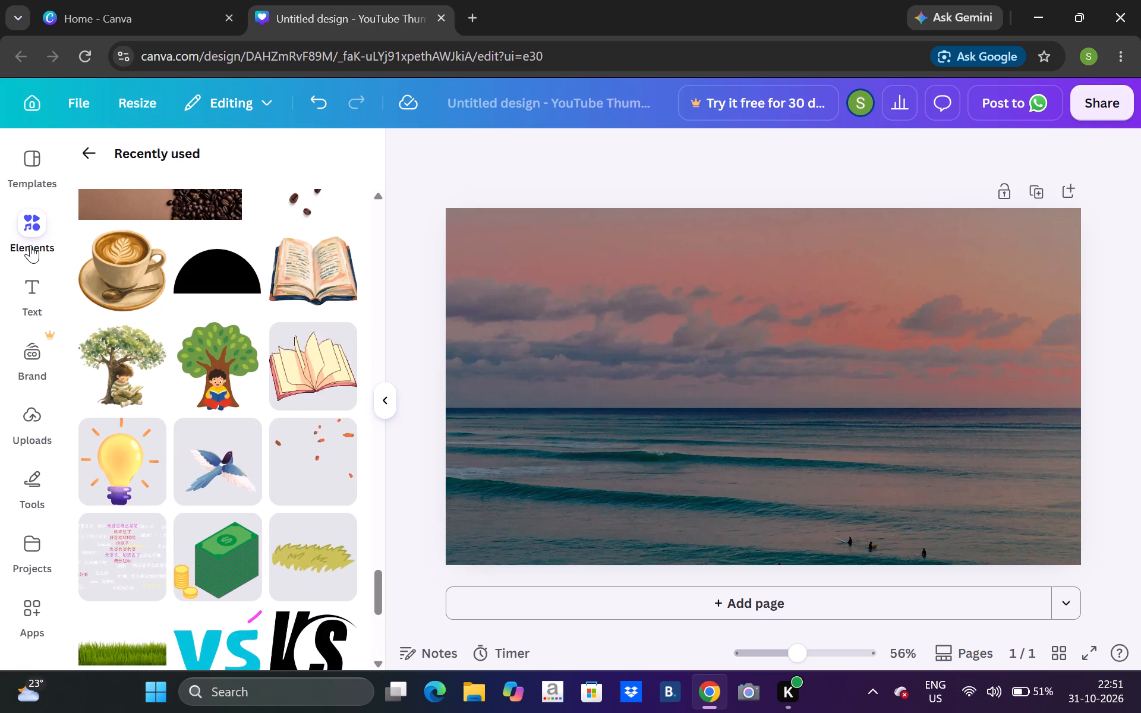
click(81, 146)
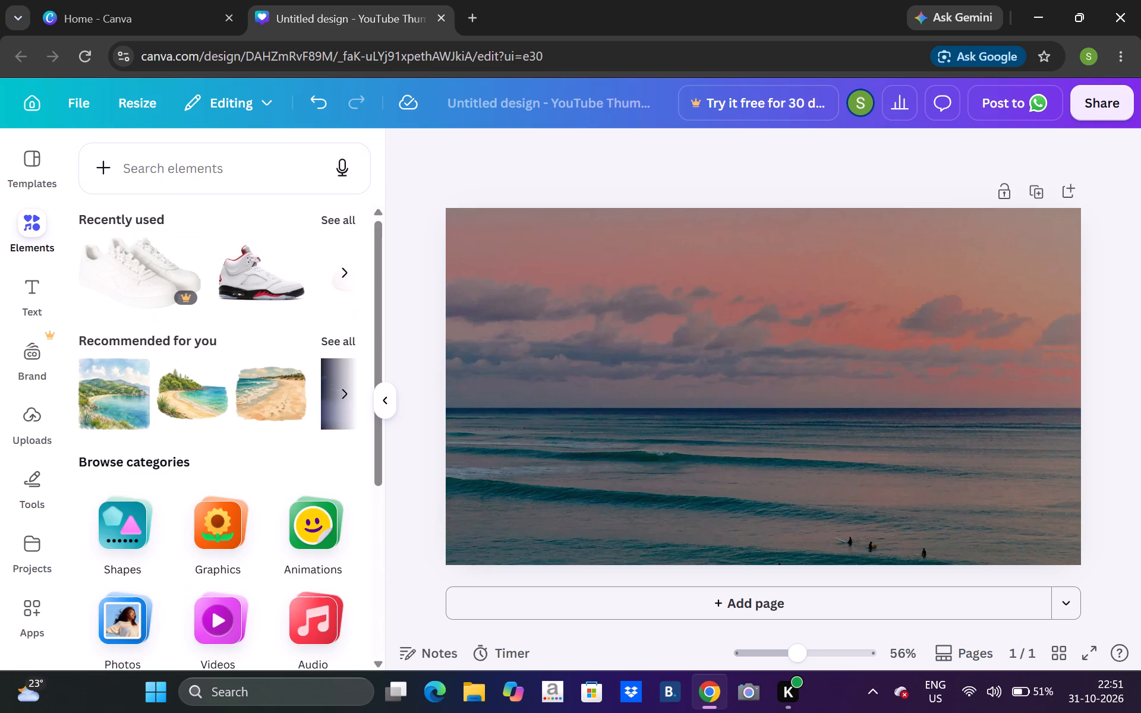
Search the elements library for "watch".
click(141, 165)
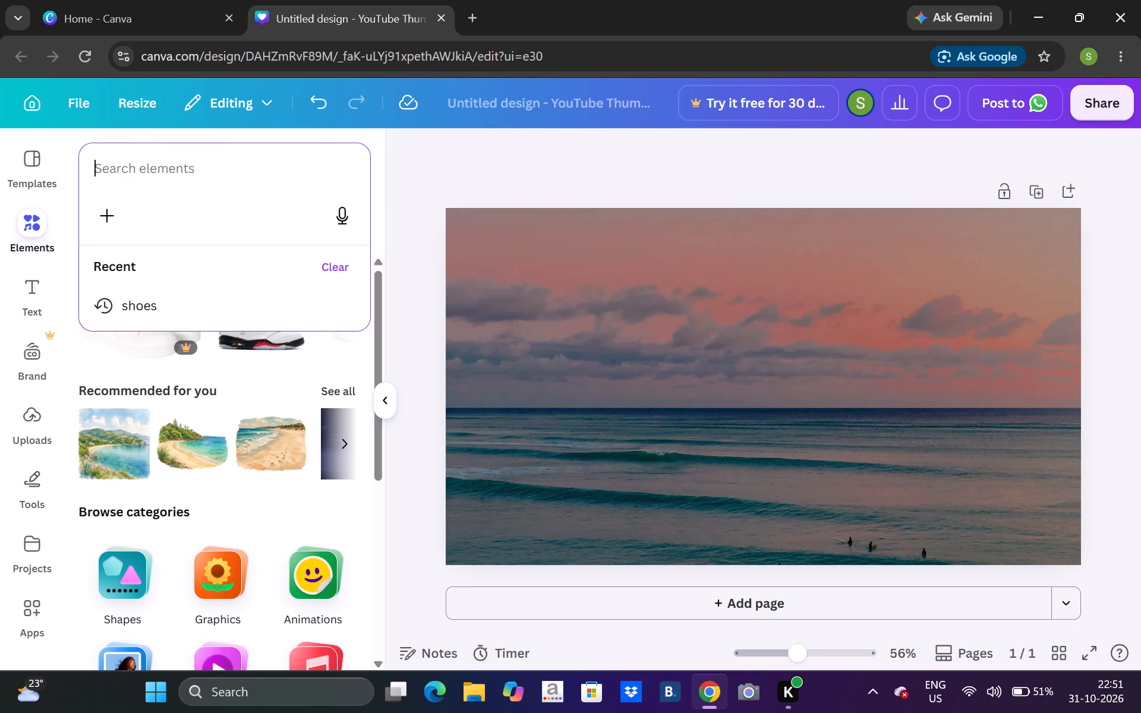
text(watch)
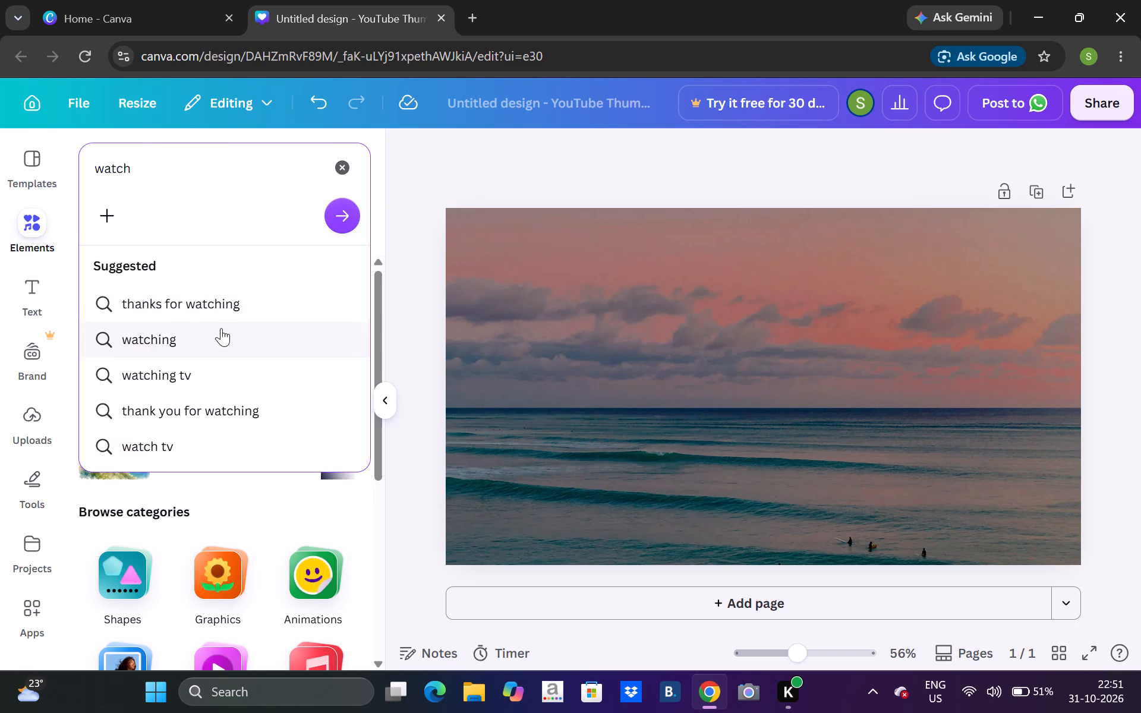
click(342, 211)
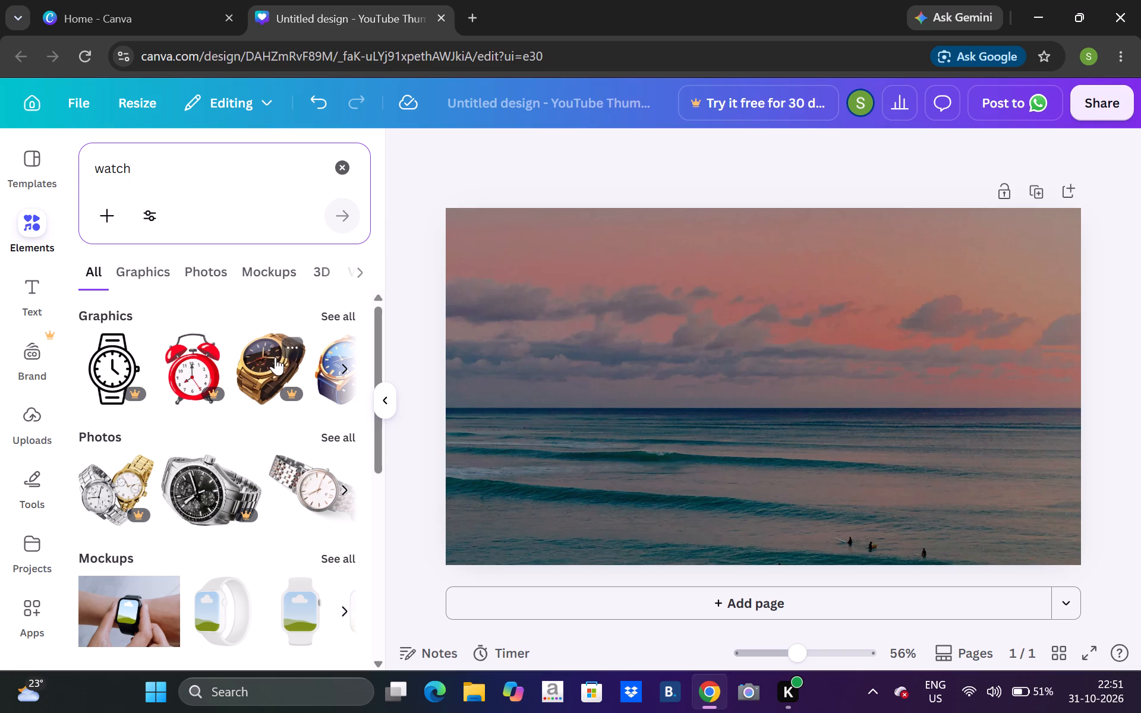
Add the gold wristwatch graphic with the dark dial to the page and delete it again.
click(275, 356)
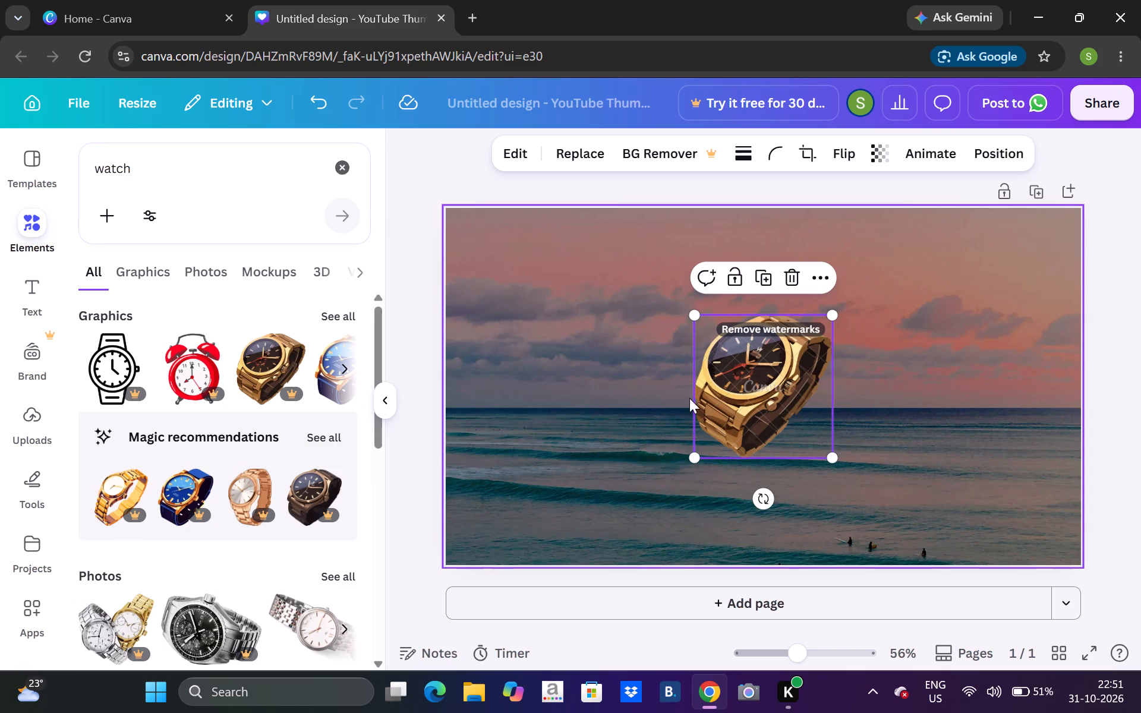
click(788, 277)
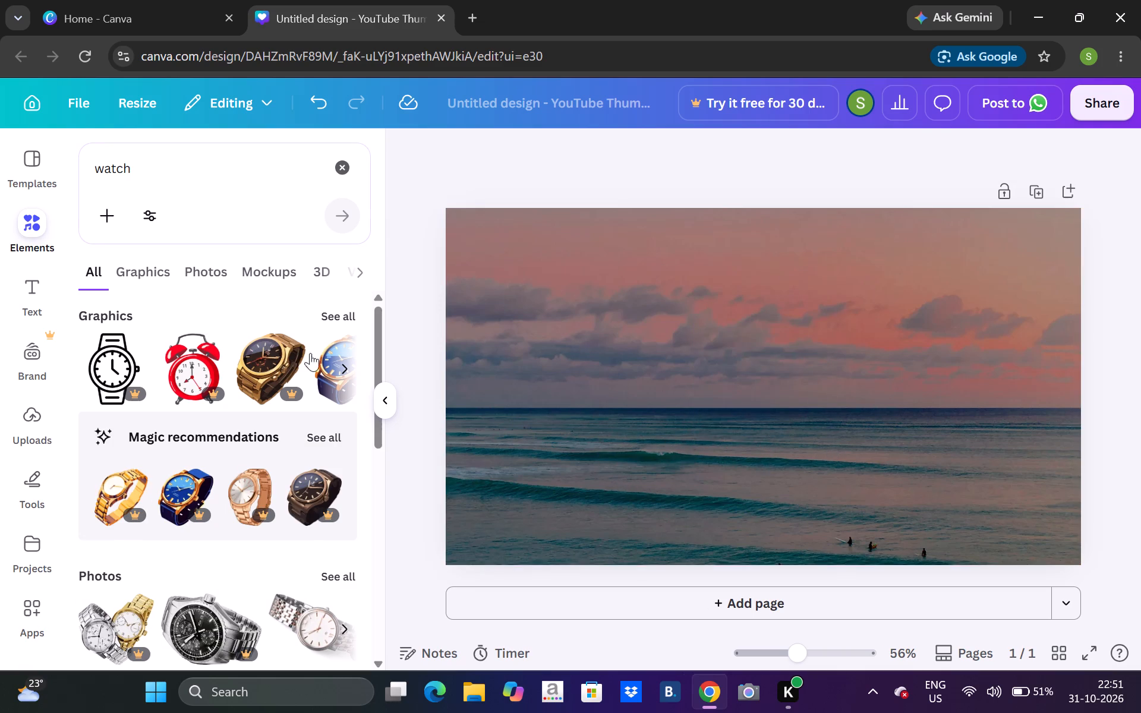
From the watch photos, add the picture of paired silver and gold wristwatches and place it on the left half of the page.
click(211, 270)
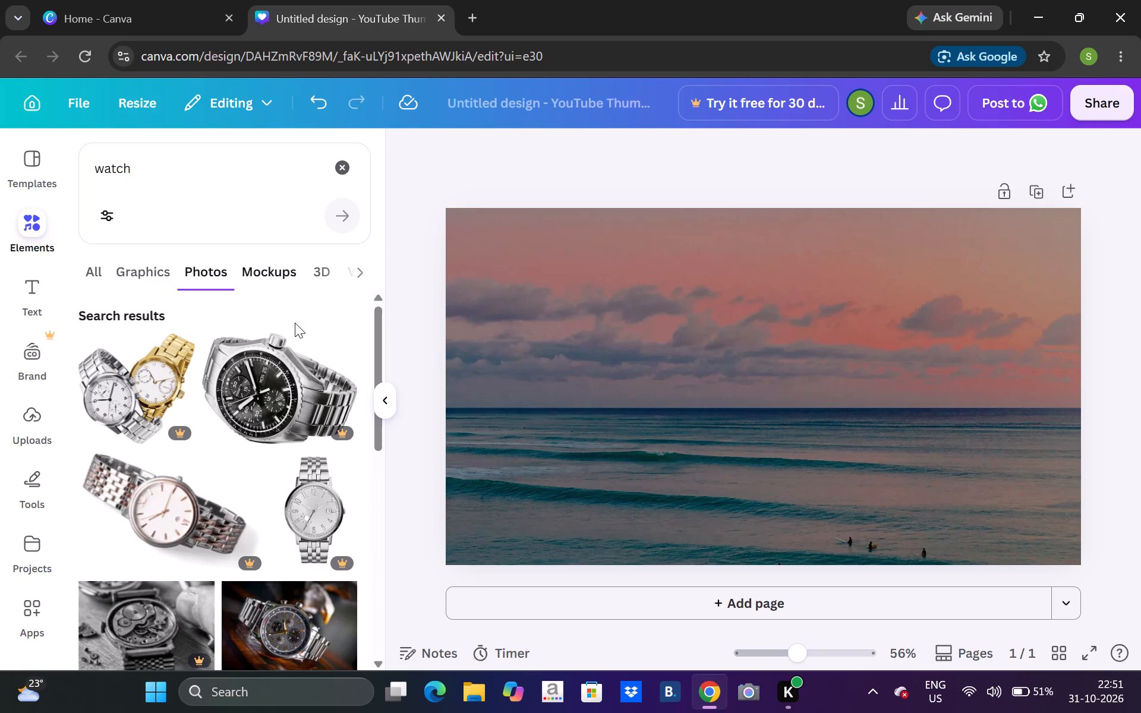
click(151, 405)
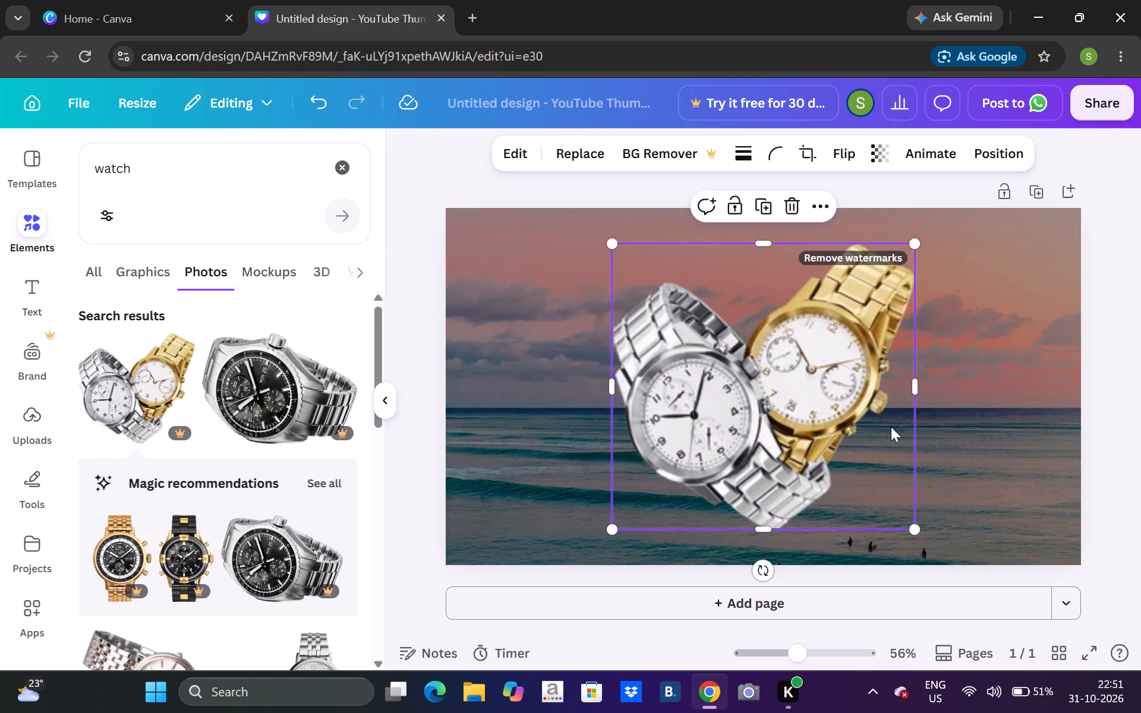
drag(760, 406, 618, 407)
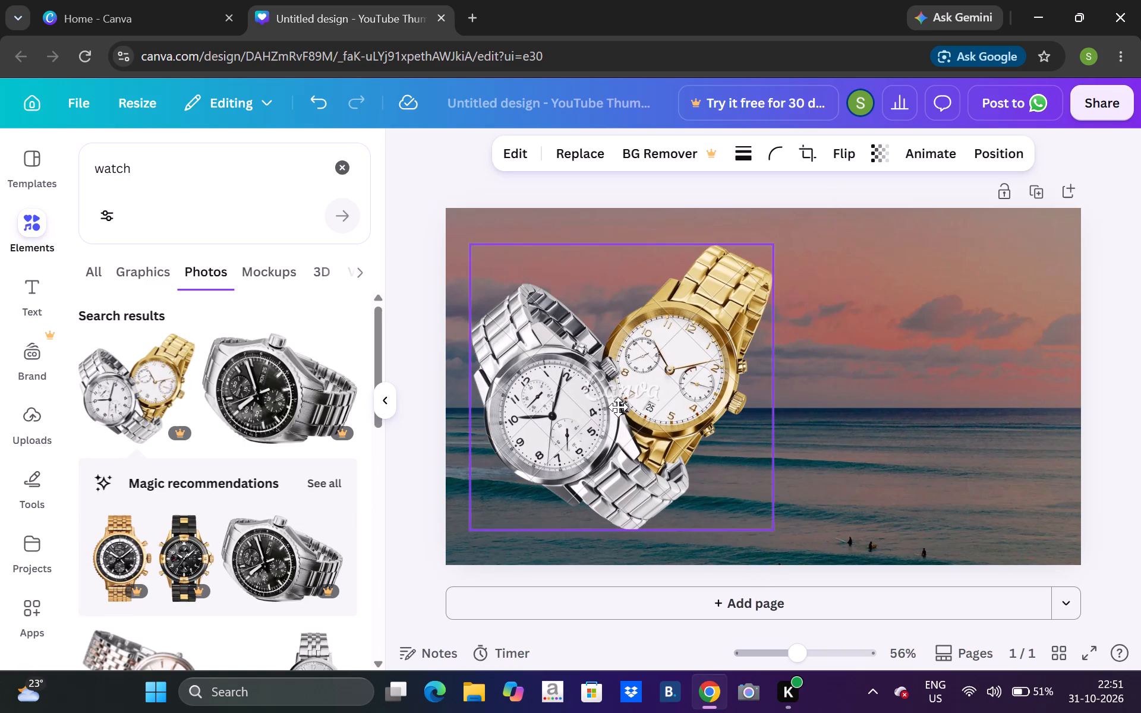
drag(618, 407, 613, 413)
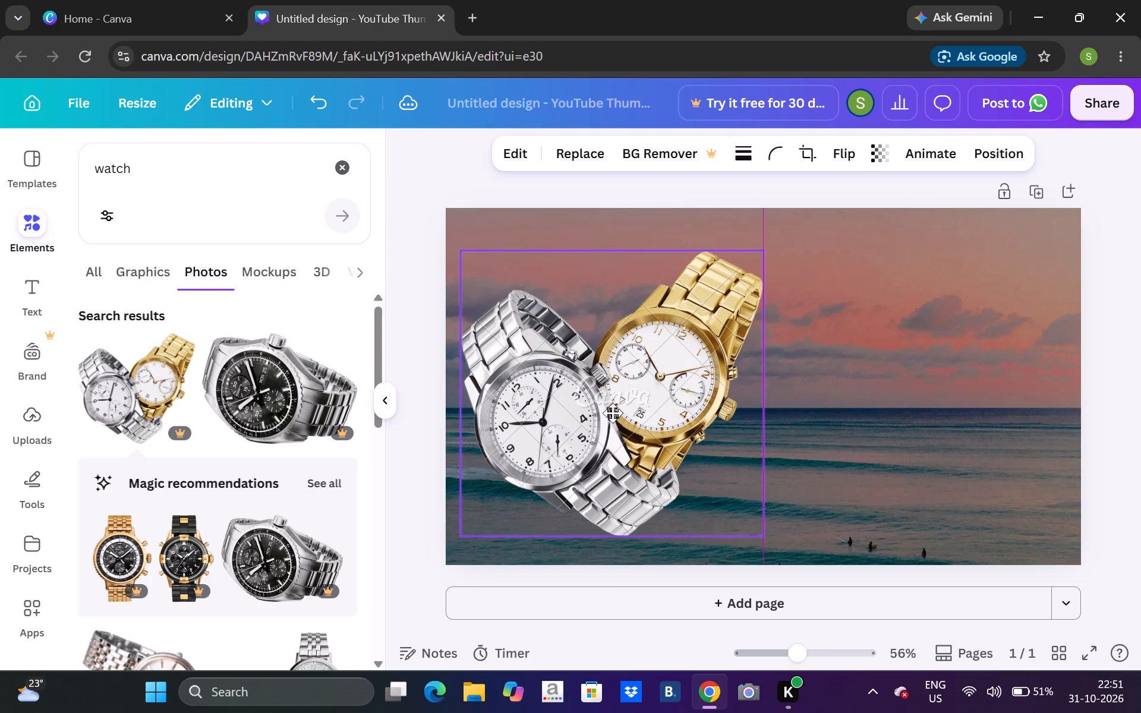
drag(613, 413, 614, 412)
click(843, 333)
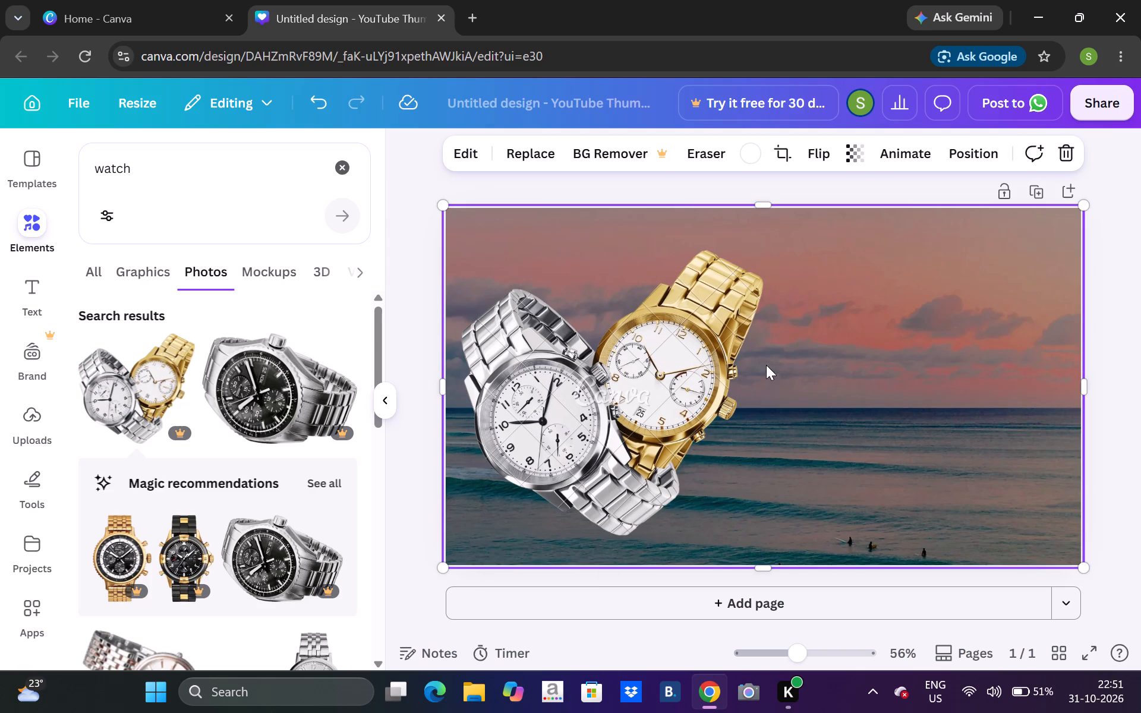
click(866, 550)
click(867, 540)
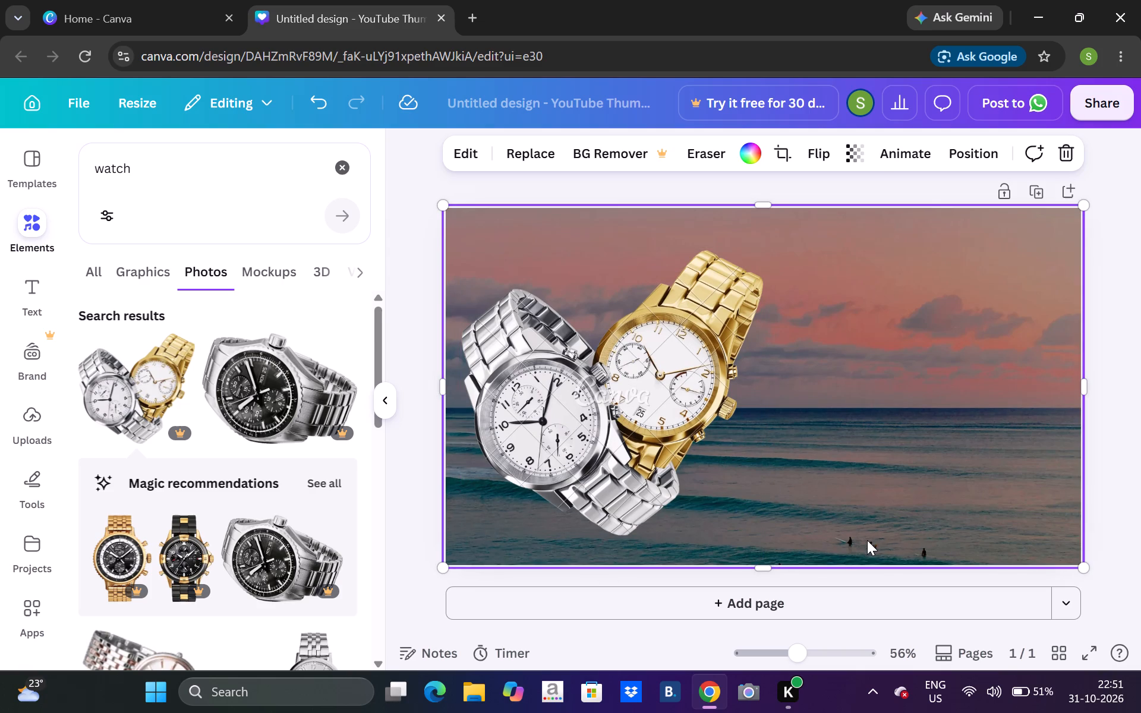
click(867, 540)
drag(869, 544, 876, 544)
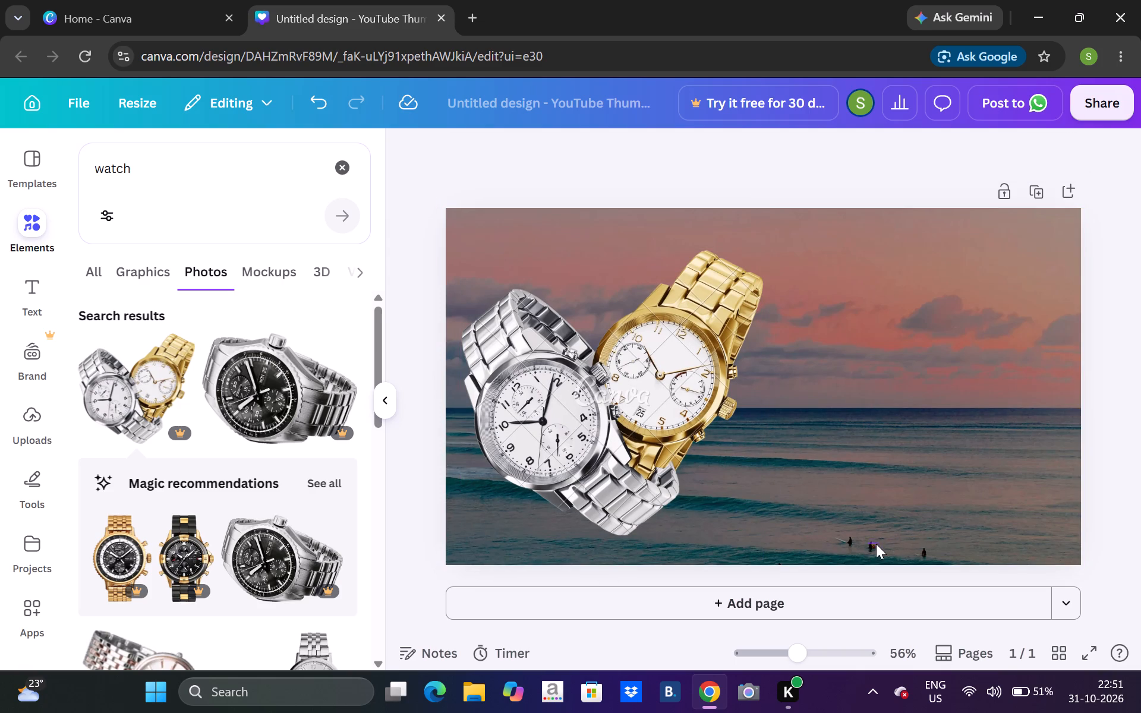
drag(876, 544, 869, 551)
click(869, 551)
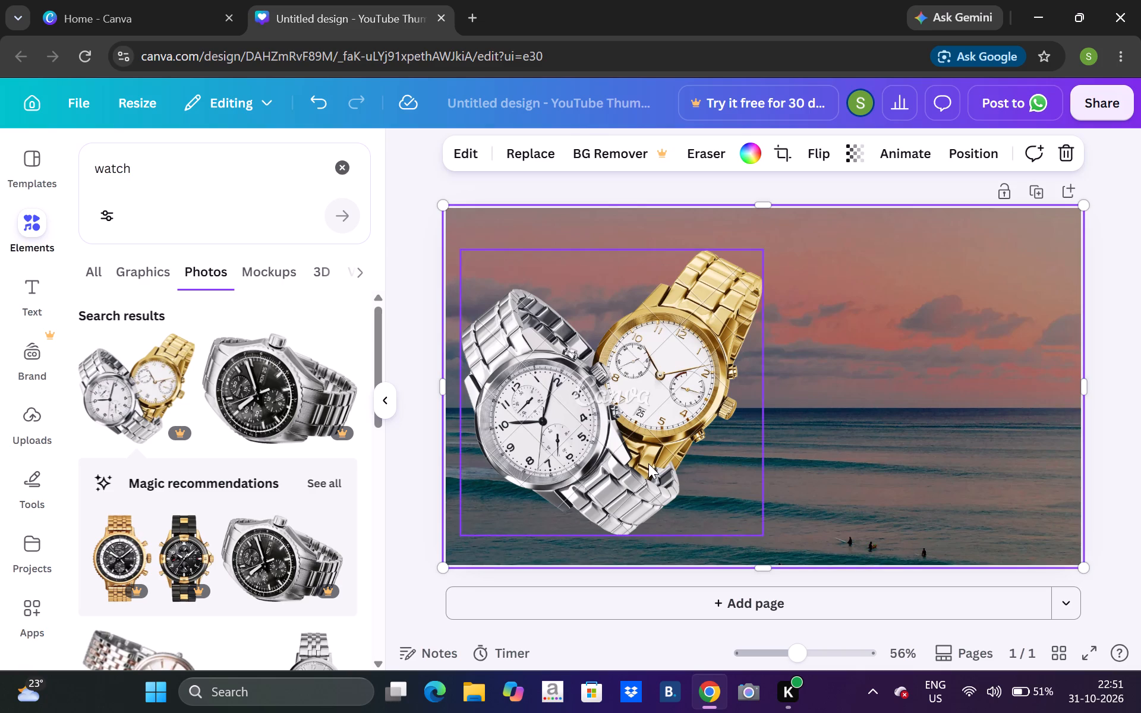
Move the silver and gold wristwatch photo to the right half of the page, close to the page's right edge.
click(648, 463)
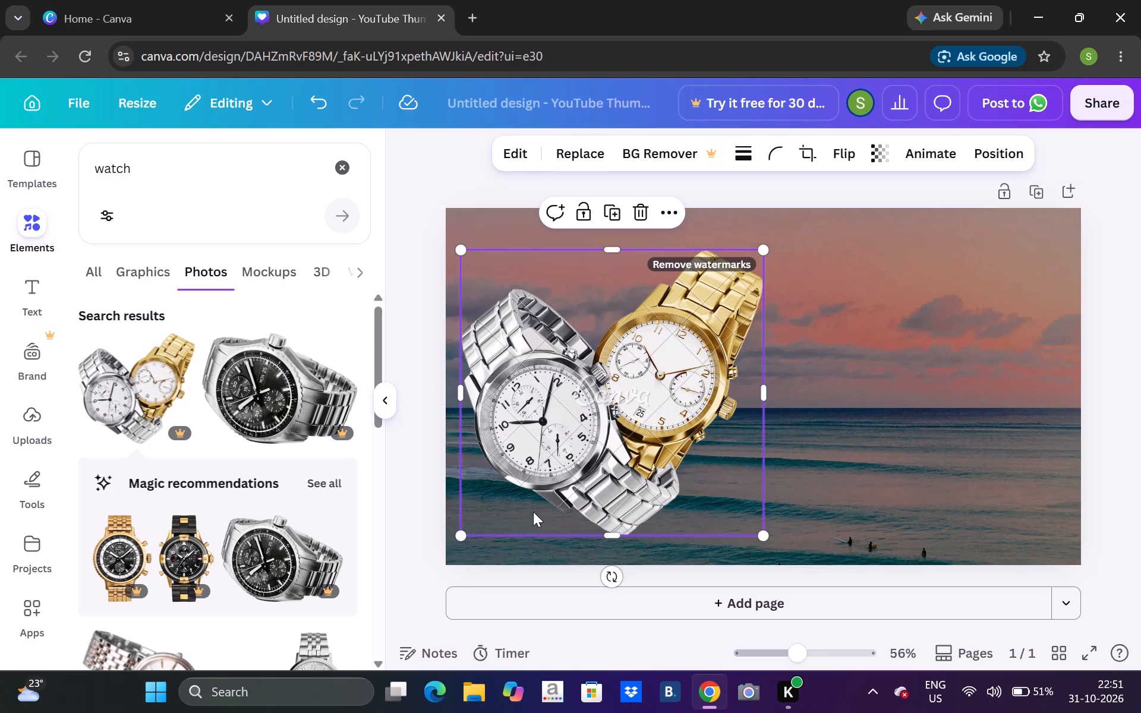
right_drag(613, 578, 676, 564)
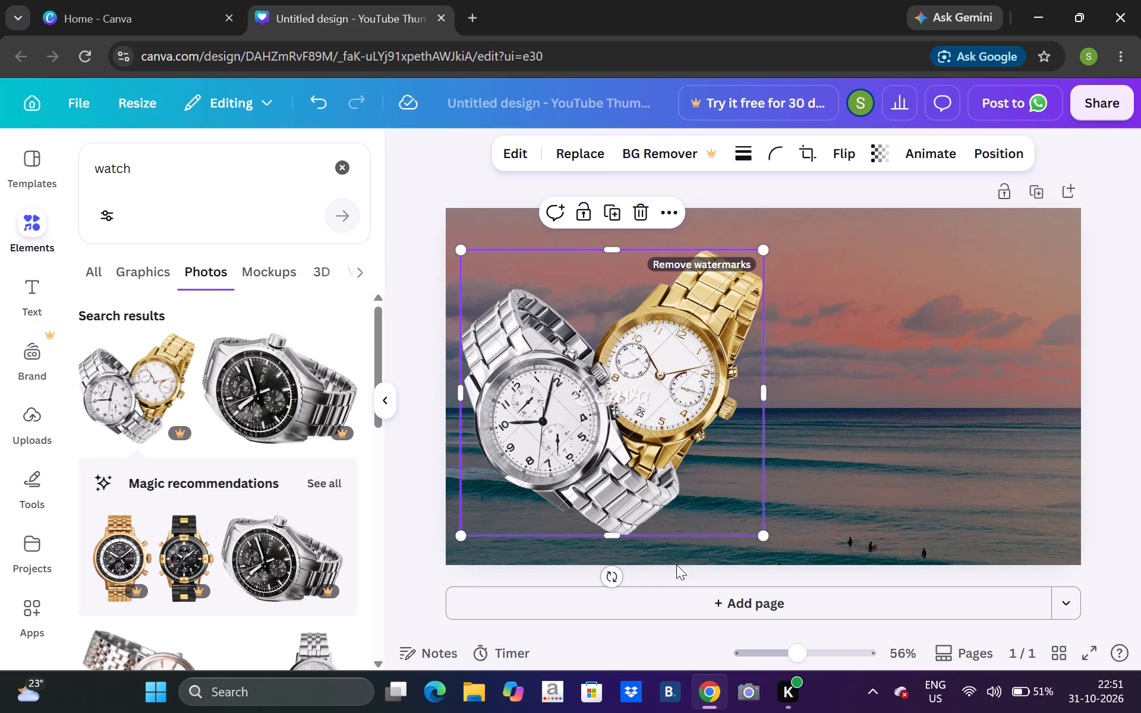
right_drag(676, 564, 679, 560)
click(618, 468)
drag(636, 437, 939, 421)
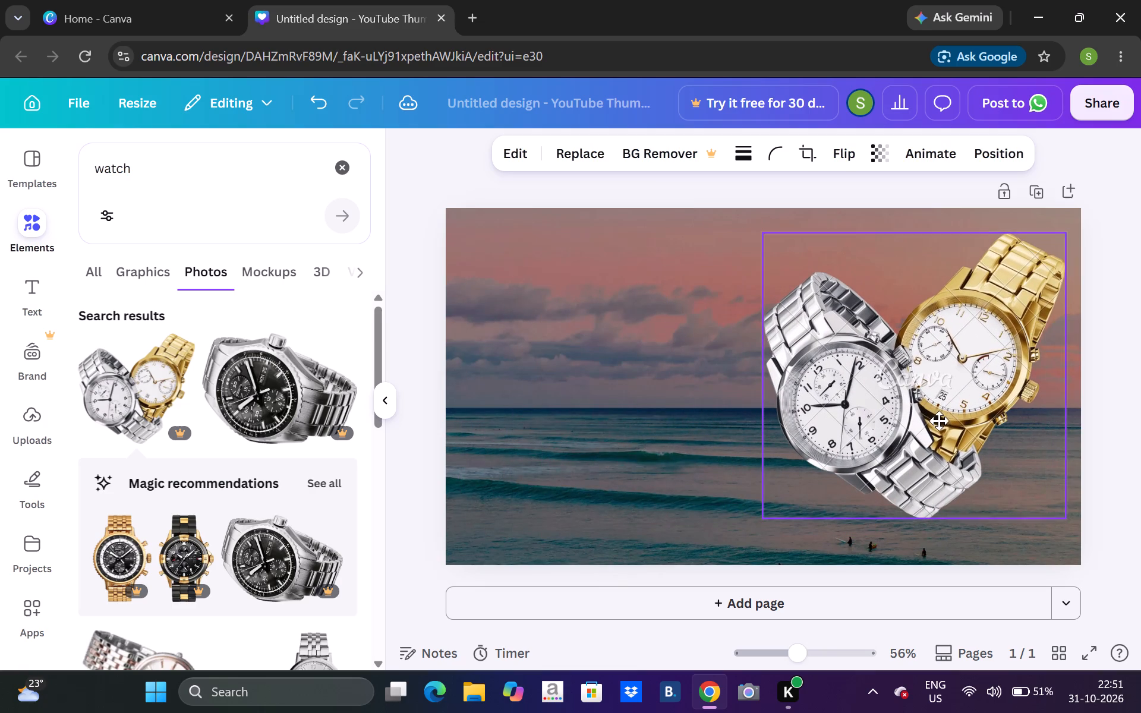
drag(939, 421, 947, 417)
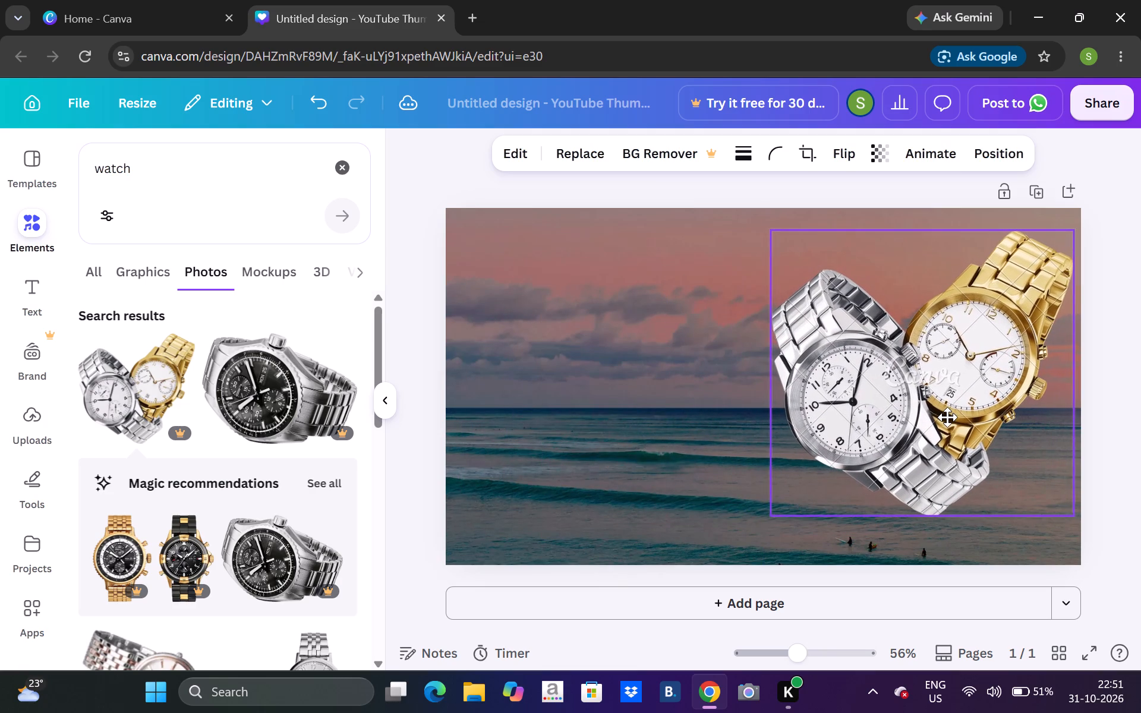
drag(947, 417, 948, 415)
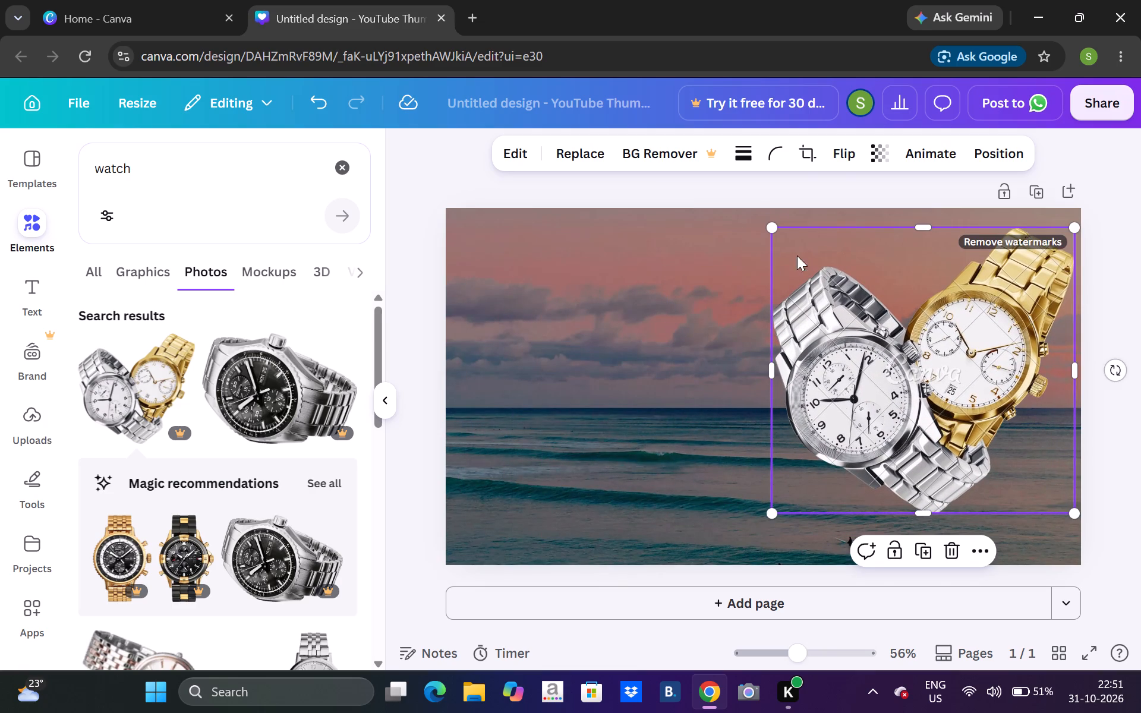
Shrink the wristwatch photo proportionally from its upper-left corner to about 478 px wide.
drag(776, 232, 815, 317)
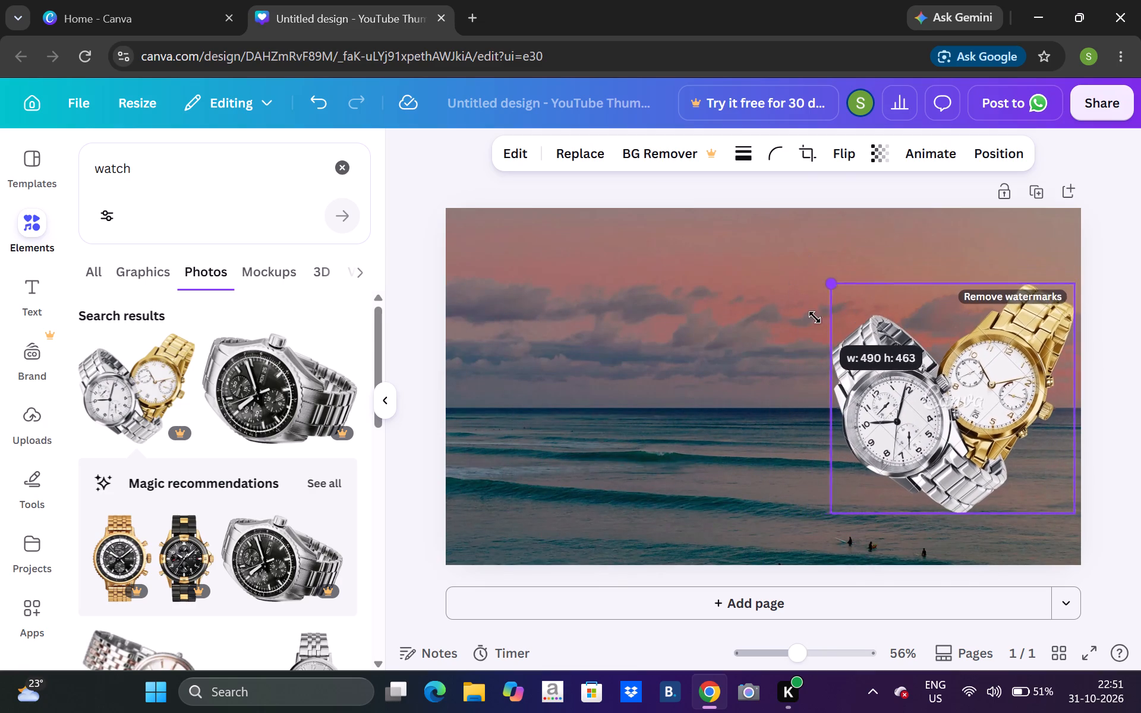
drag(815, 317, 815, 321)
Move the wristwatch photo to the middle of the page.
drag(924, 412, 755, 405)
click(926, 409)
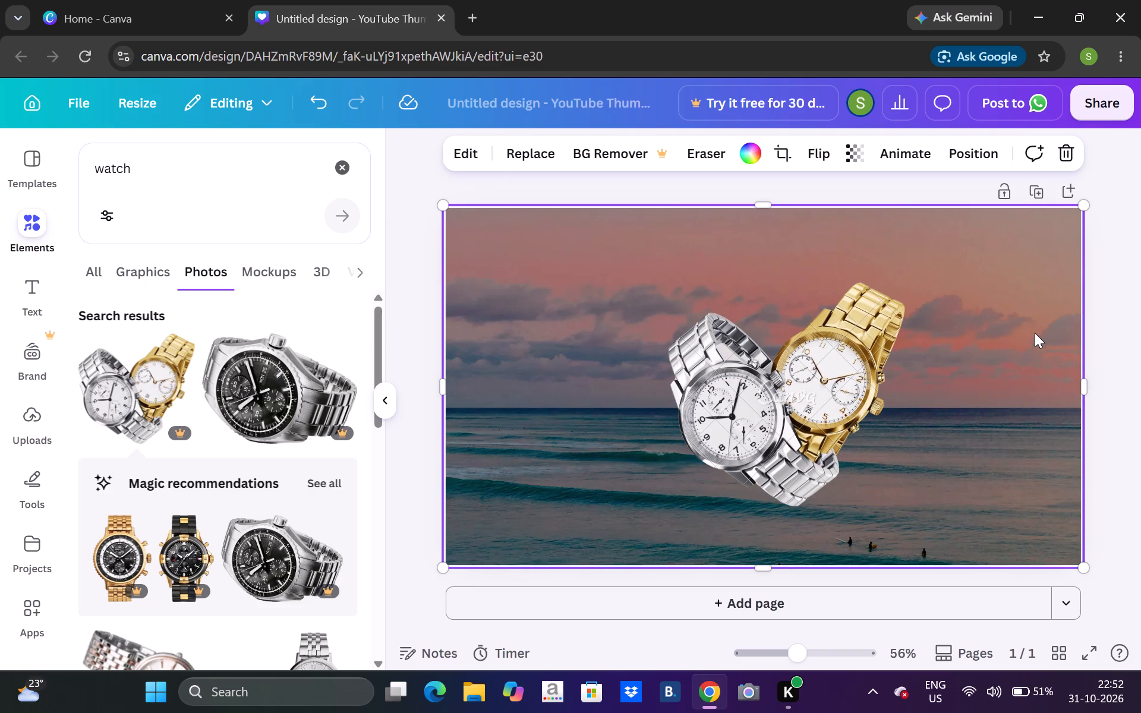
Nudge the wristwatch photo horizontally to the right side of the page, leaving a small gap before the page edge.
click(830, 409)
key(Right)
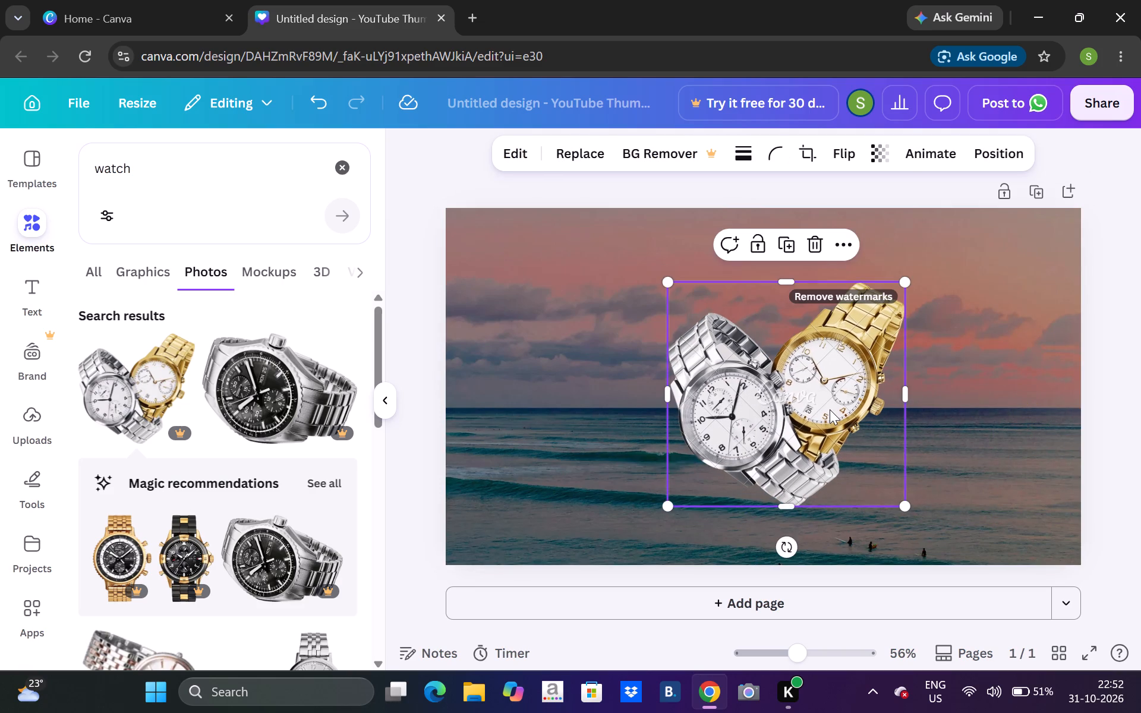
key(Right)
key(Right)
key(Right)
key(Right)
key(Right)
key(Right)
key(Right)
key(Right)
key(Right)
key(Right)
key(Right)
key(Right)
key(Right)
key(Right)
key(Right)
key(Right)
key(Right)
key(Right)
key(Right)
key(Right)
key(Right)
key(Right)
key(Right)
key(Right)
key(Right)
key(Right)
key(Right)
key(Right)
key(Right)
key(Right)
key(Right)
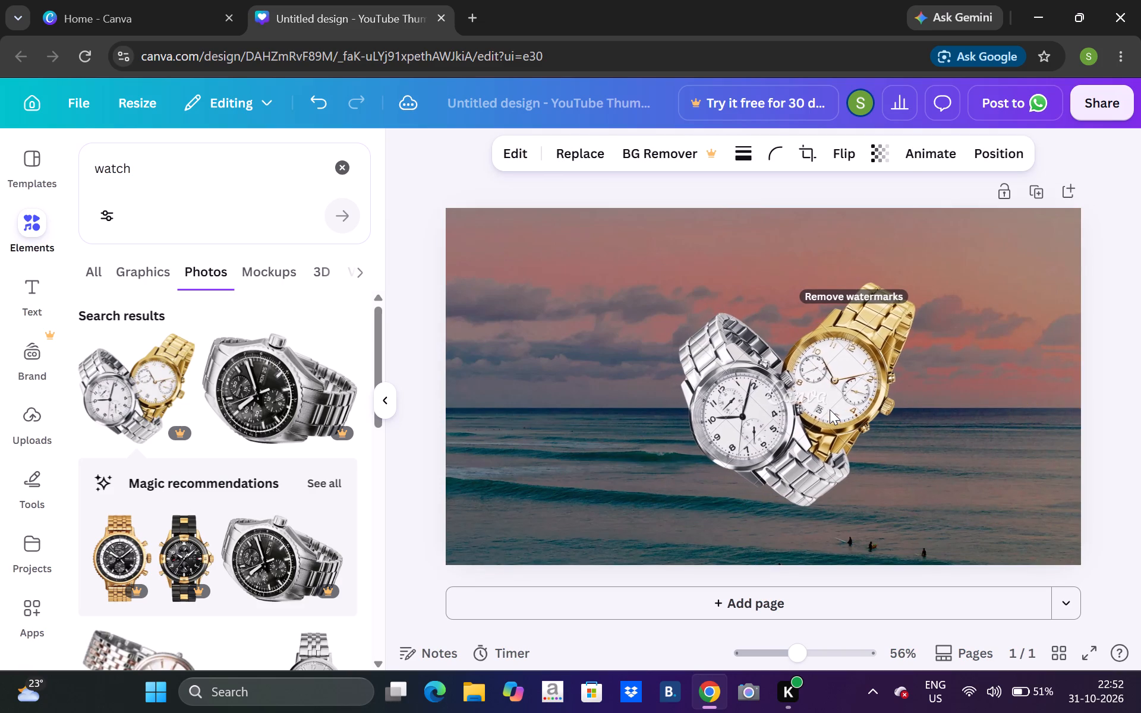
key(Right)
key(Right)
key(Right)
key(Right)
key(Right)
key(Right)
key(Right)
key(Right)
key(Right)
key(Right)
key(Right)
key(Right)
key(Right)
key(Right)
key(Right)
key(Right)
key(Right)
key(Right)
key(Right)
key(Right)
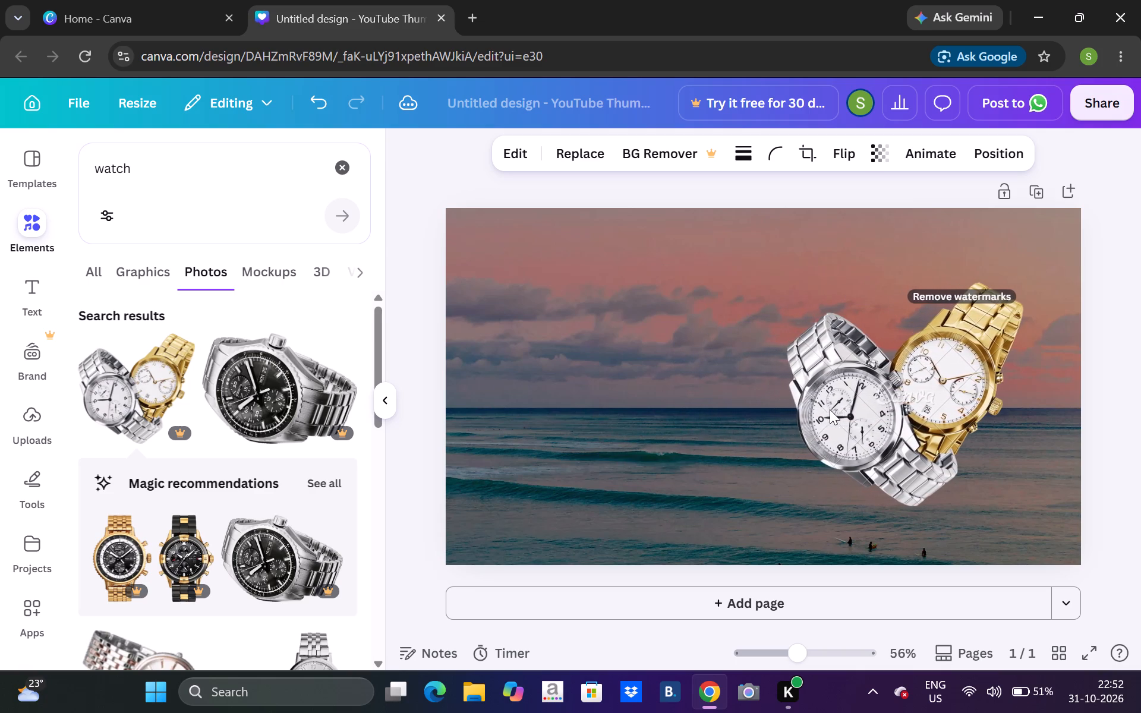
key(Right)
key(Right)
key(Right)
key(Right)
key(Right)
key(Right)
key(Right)
key(Right)
key(Right)
key(Right)
key(Right)
key(Right)
key(Right)
key(Right)
key(Right)
key(Right)
key(Right)
key(Right)
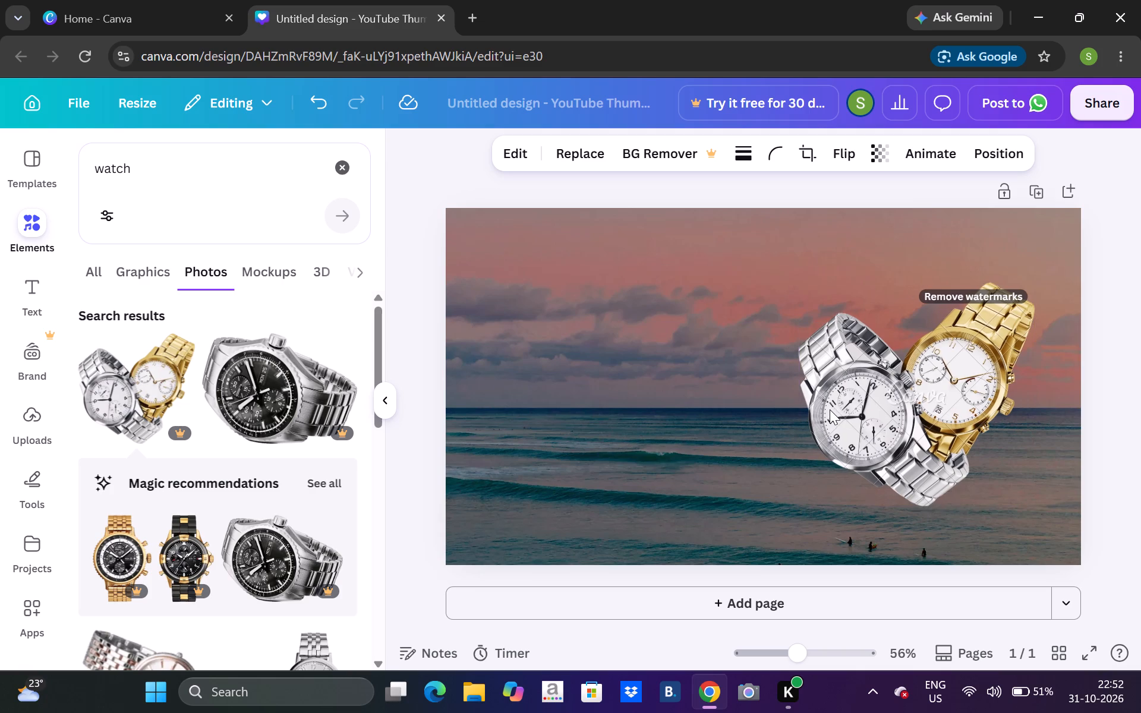
key(Right)
key(Right)
key(Right)
key(Right)
key(Right)
key(Right)
key(Right)
key(Right)
key(Right)
key(Right)
key(Right)
key(Right)
key(Right)
key(Right)
key(Right)
key(Right)
key(Right)
key(Right)
key(Right)
key(Right)
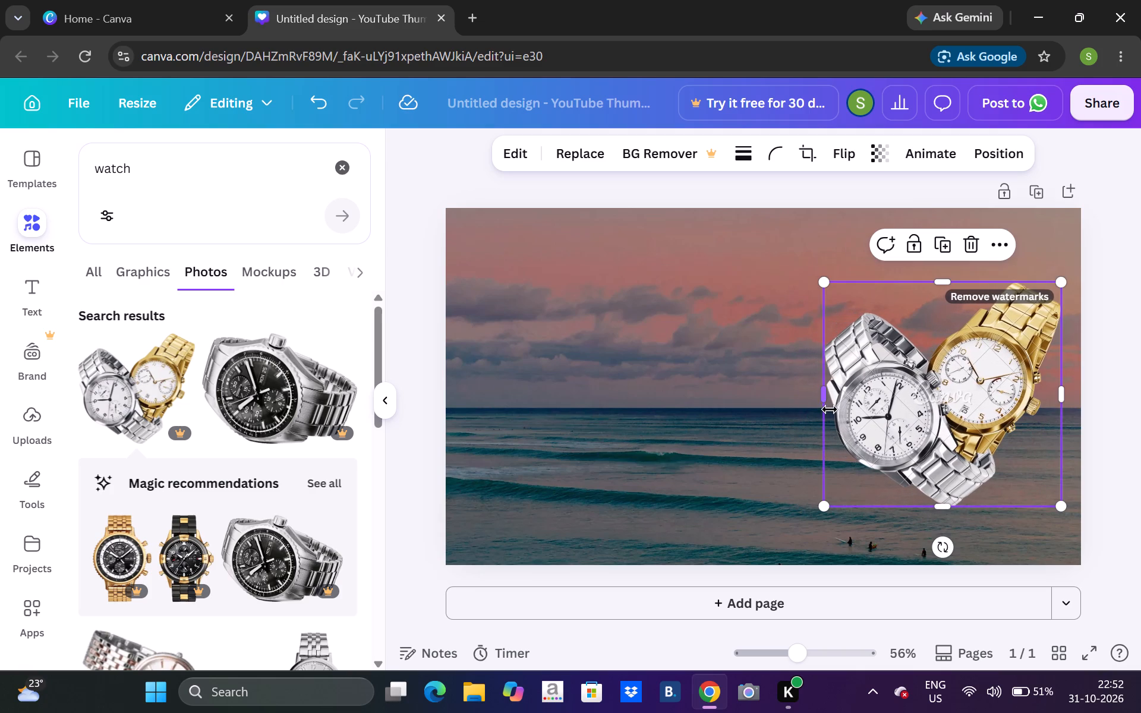
Crop the bottom of the wristwatch photo to a height of about 427 px and extend its left side slightly.
drag(938, 501, 947, 512)
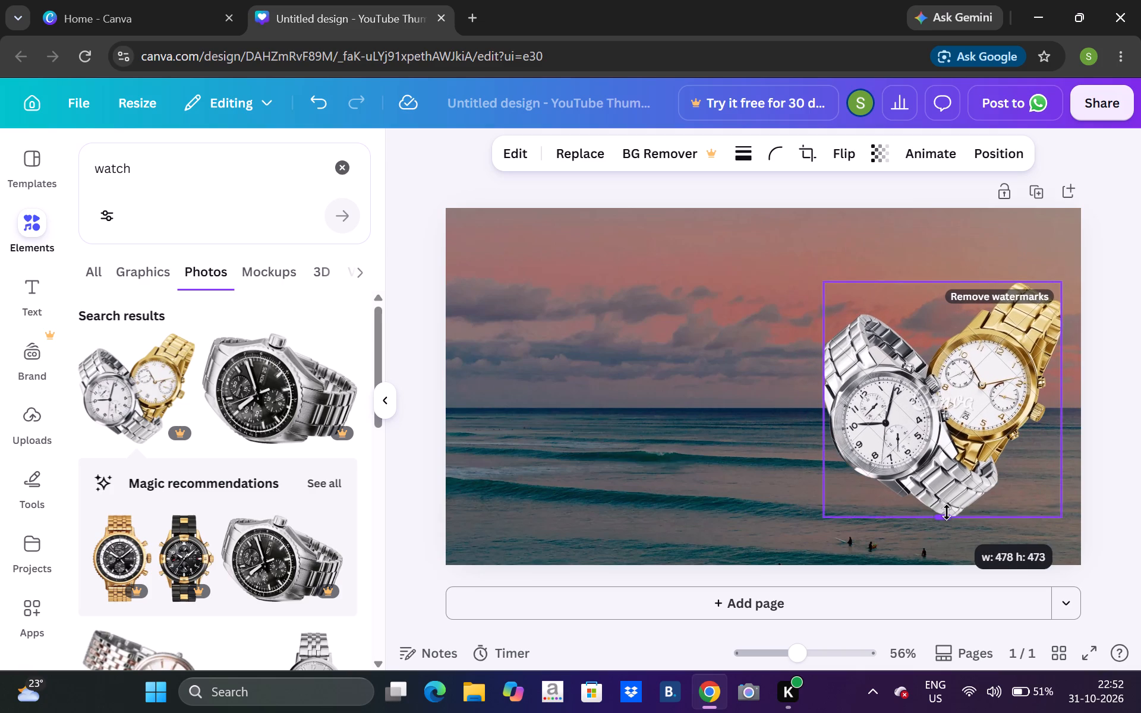
drag(947, 512, 940, 488)
drag(822, 395, 831, 403)
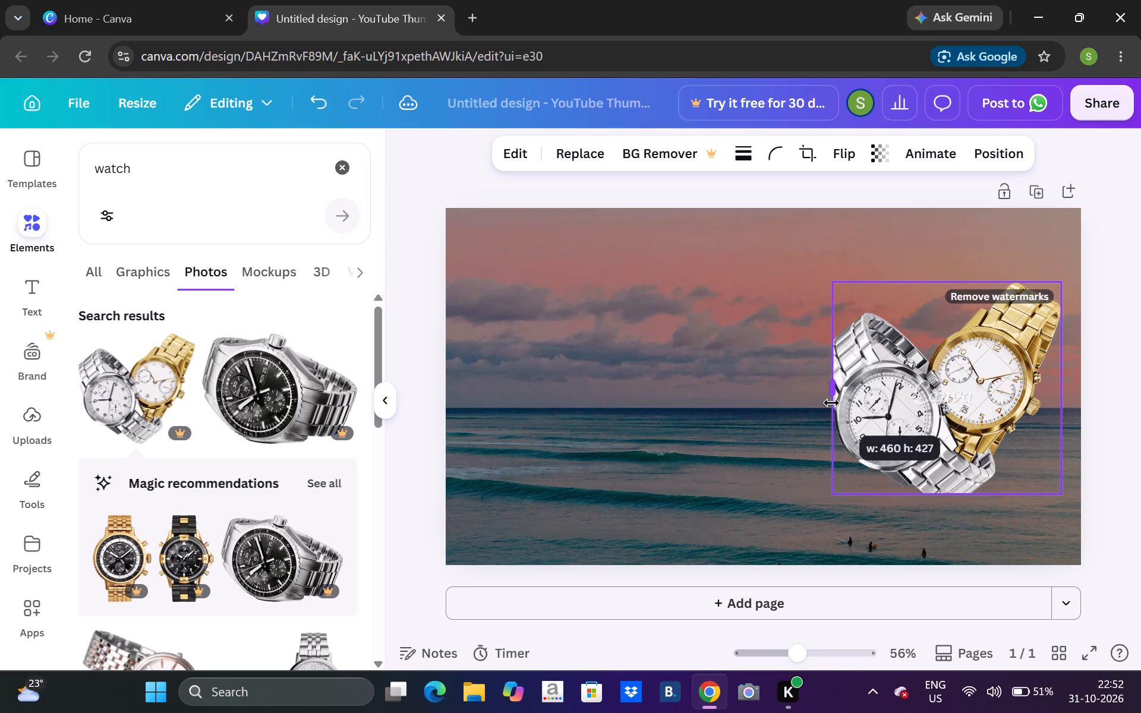
drag(831, 403, 821, 408)
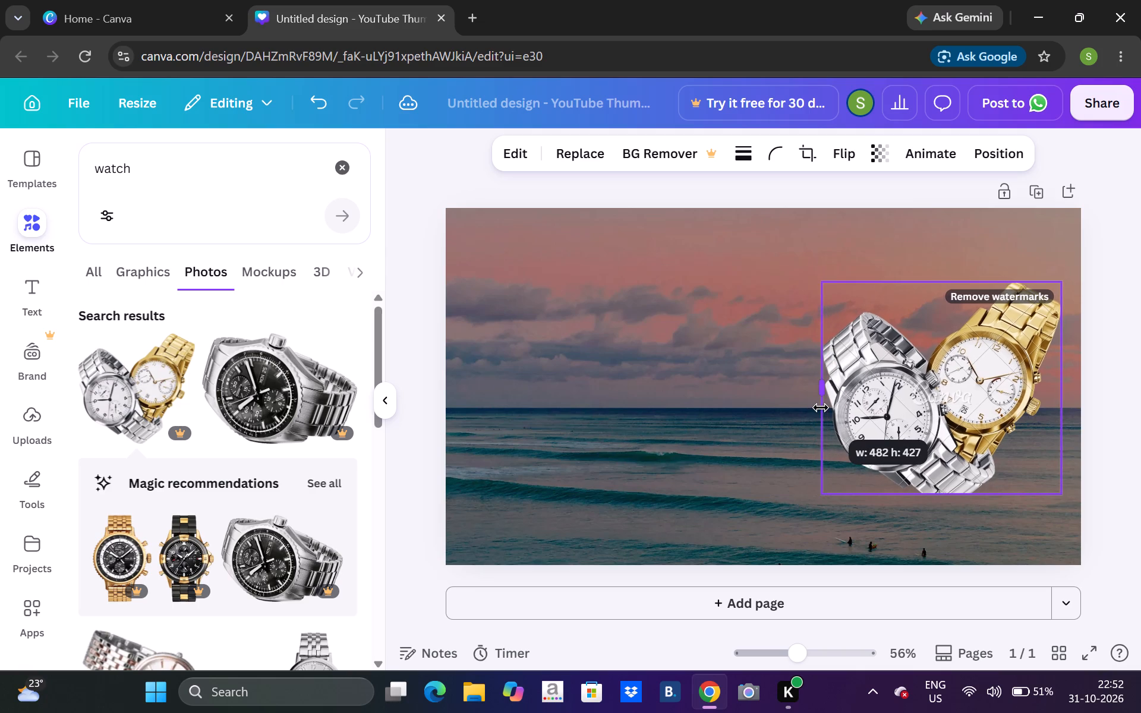
drag(821, 408, 819, 404)
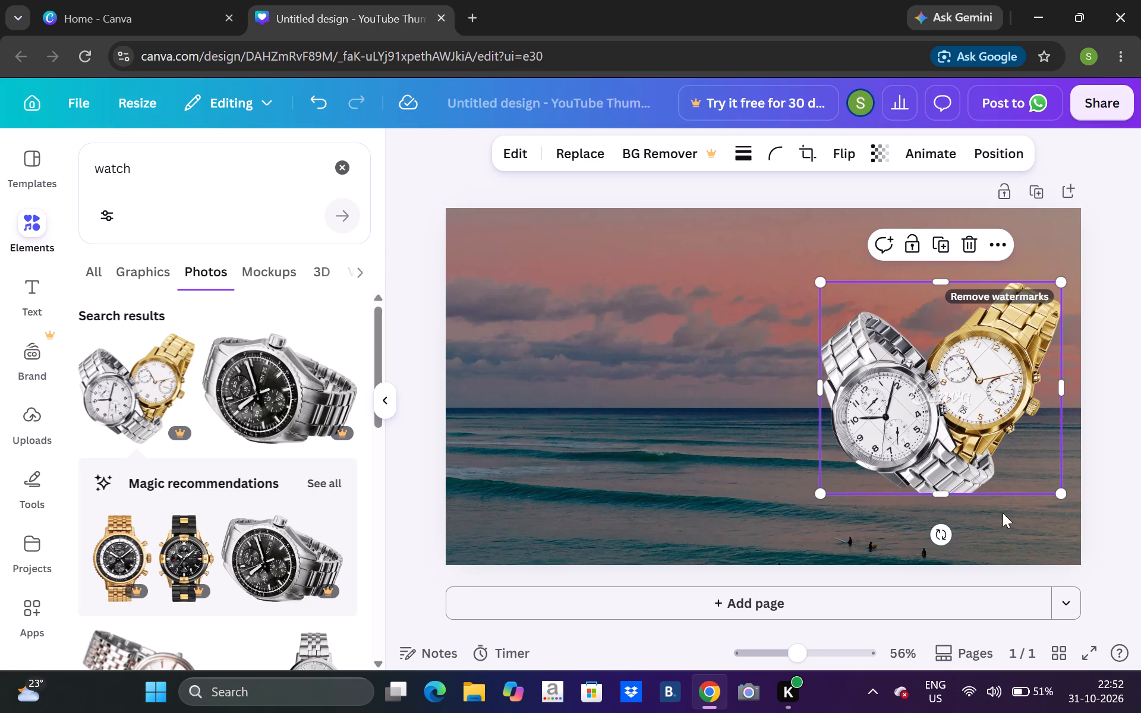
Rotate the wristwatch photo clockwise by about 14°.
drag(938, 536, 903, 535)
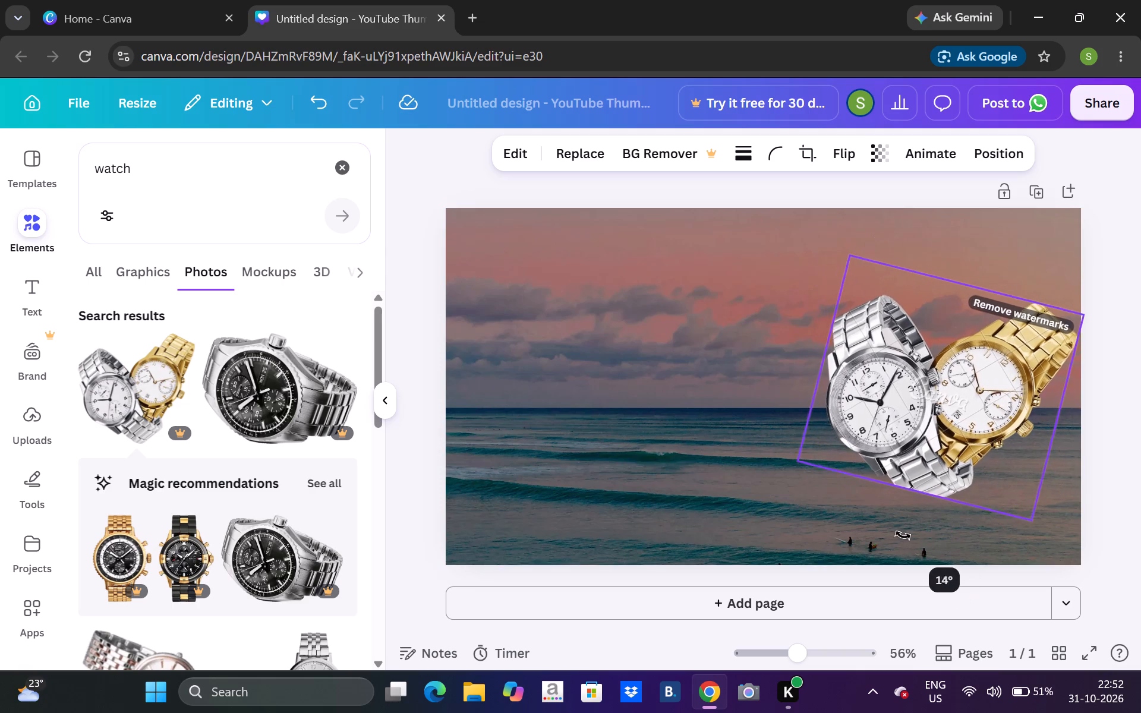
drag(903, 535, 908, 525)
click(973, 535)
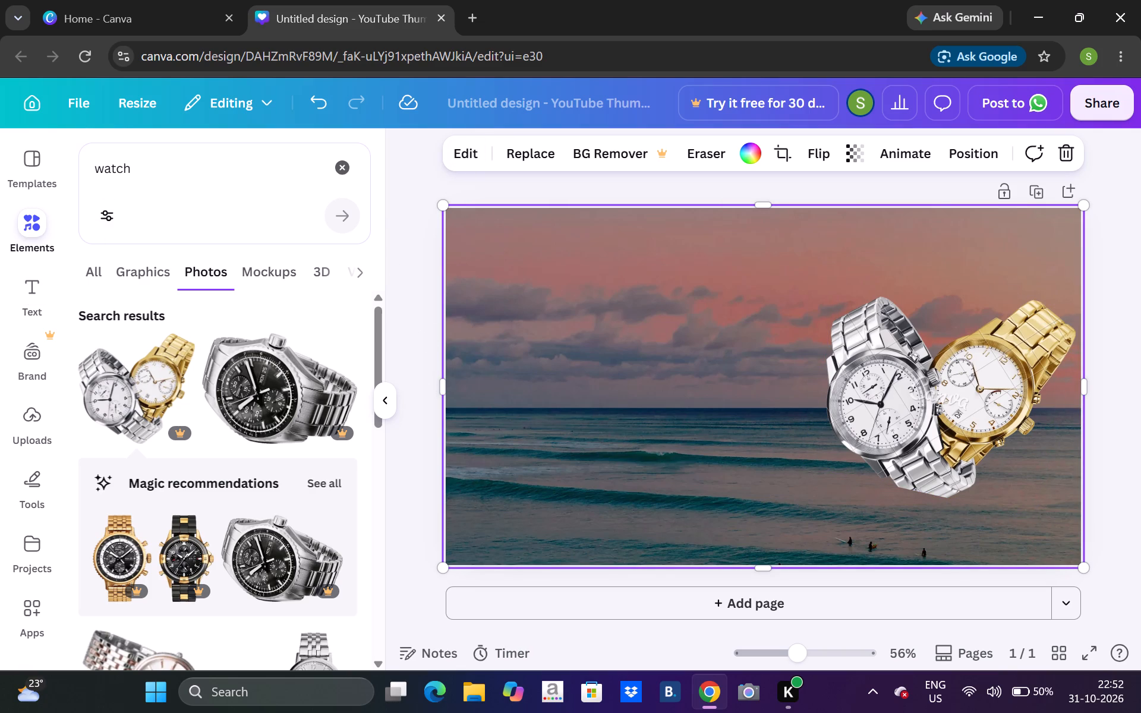
Clear the "watch" search from the elements library.
click(344, 167)
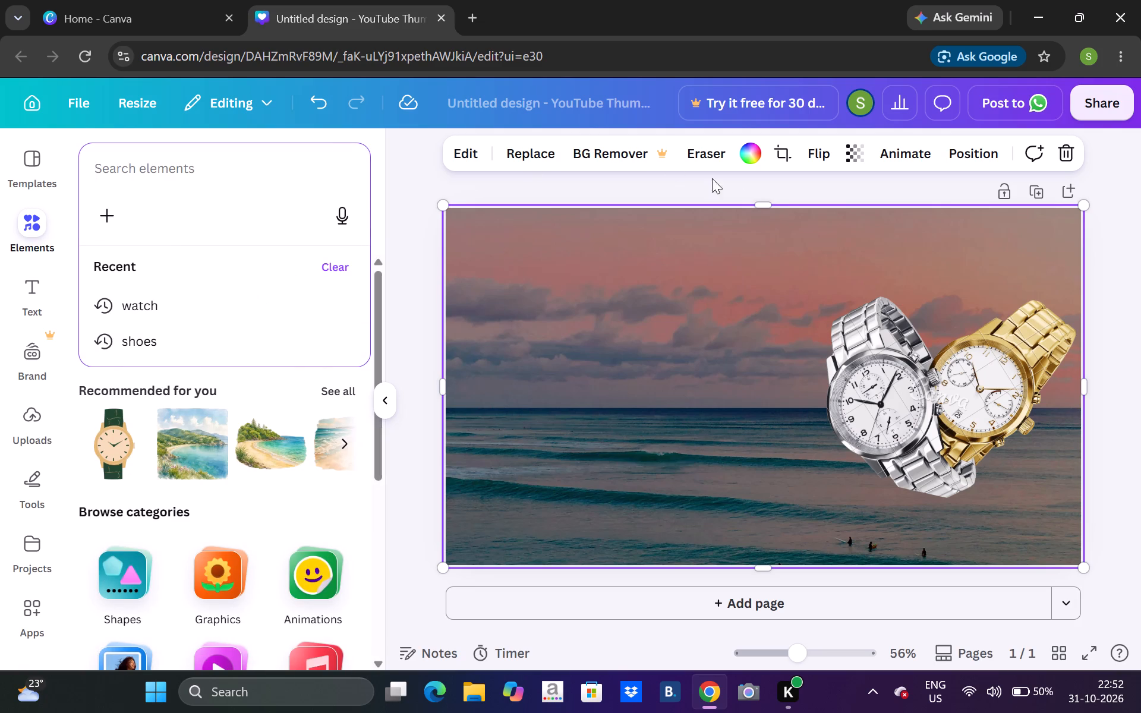
Look through the wristwatch photo's replacement, image editing, flip and animation options.
click(897, 368)
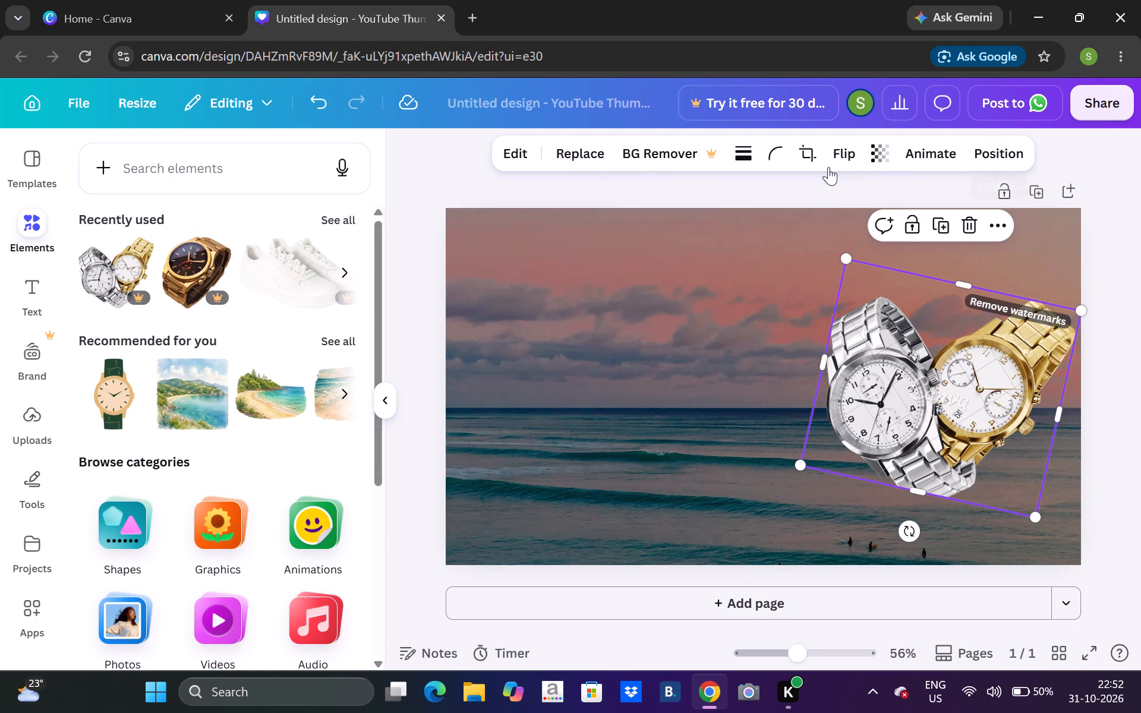
click(582, 159)
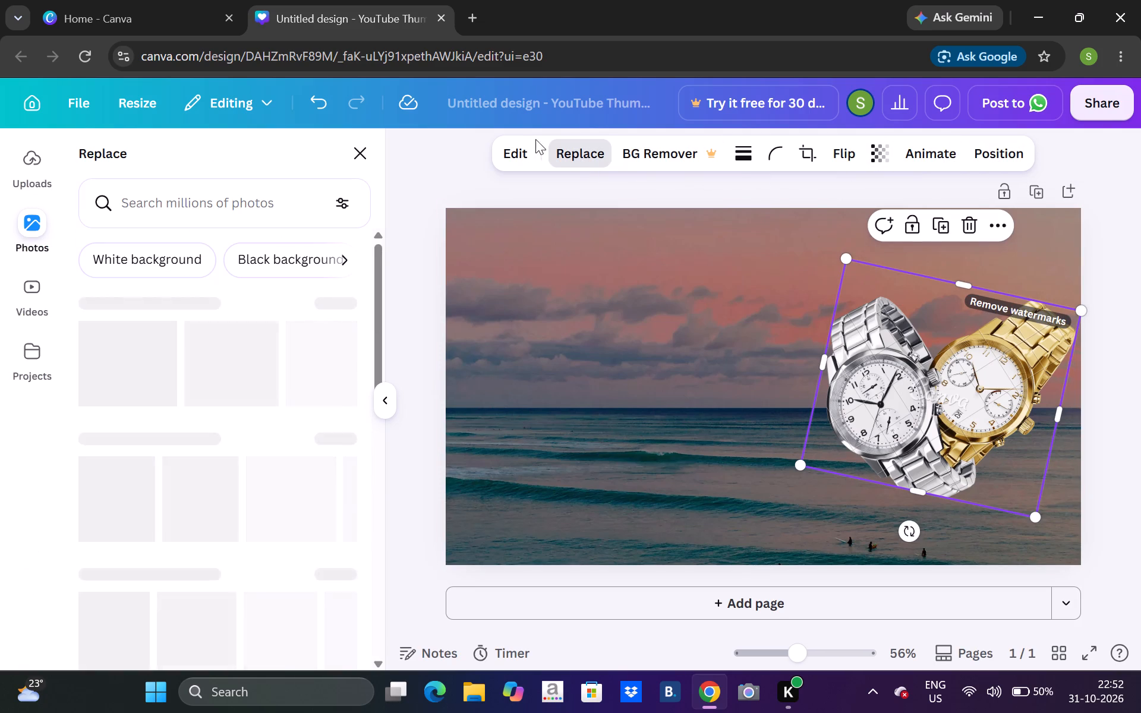
click(523, 145)
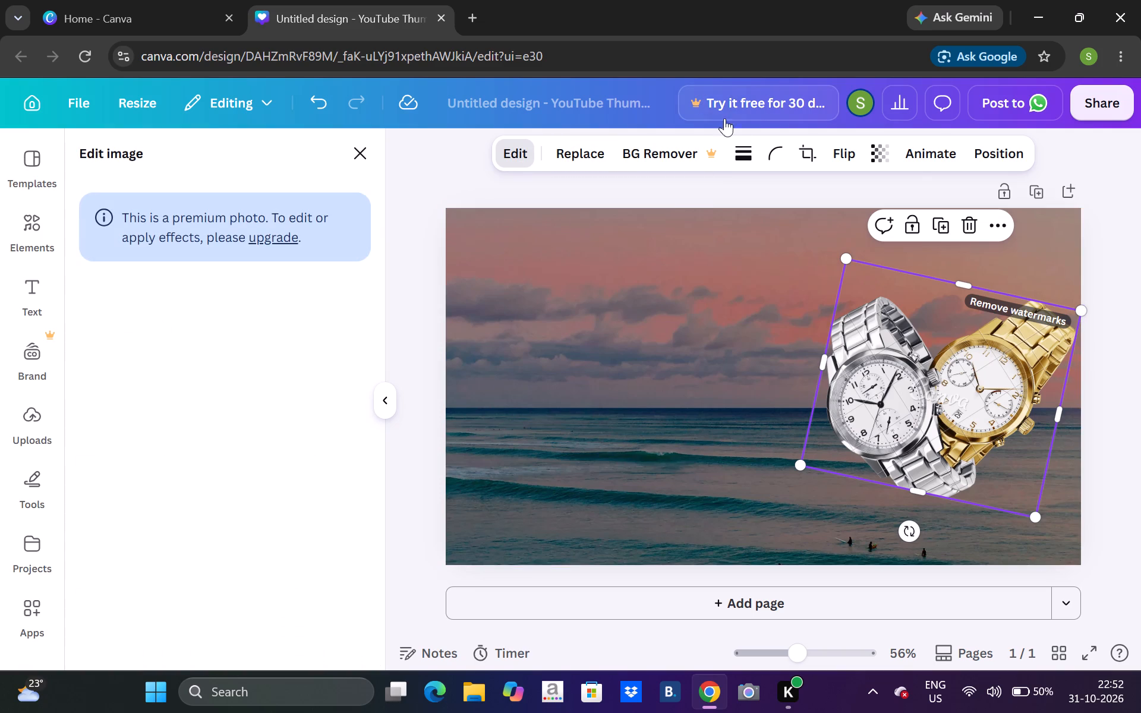
click(847, 153)
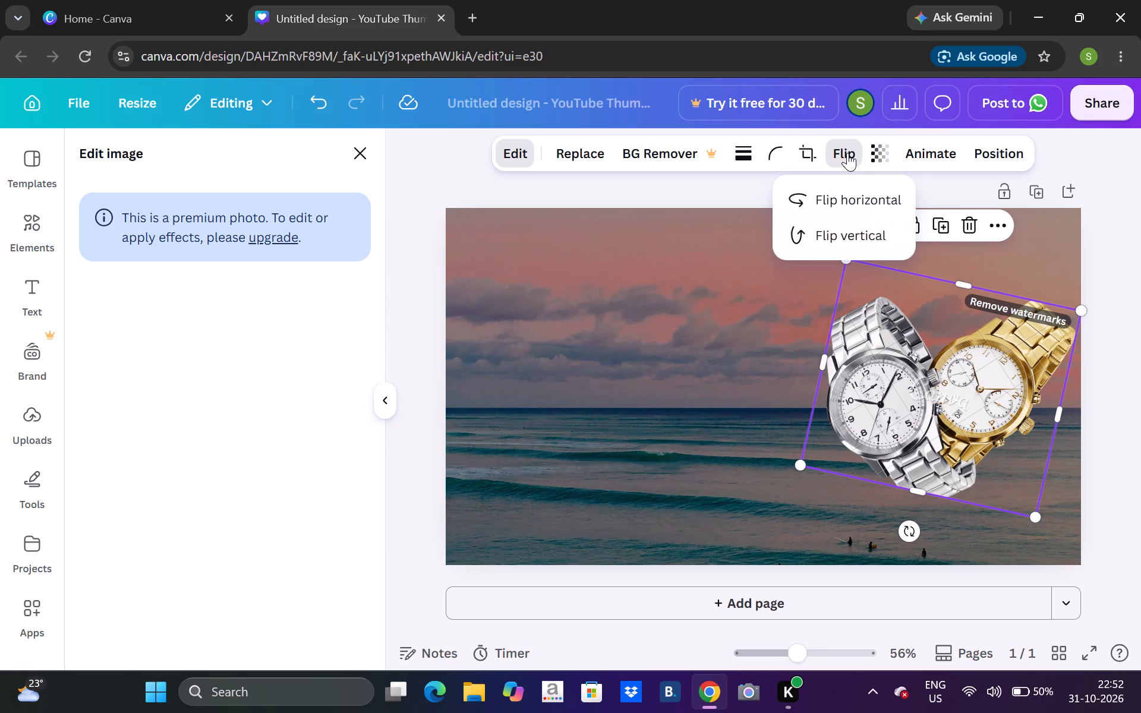
click(945, 157)
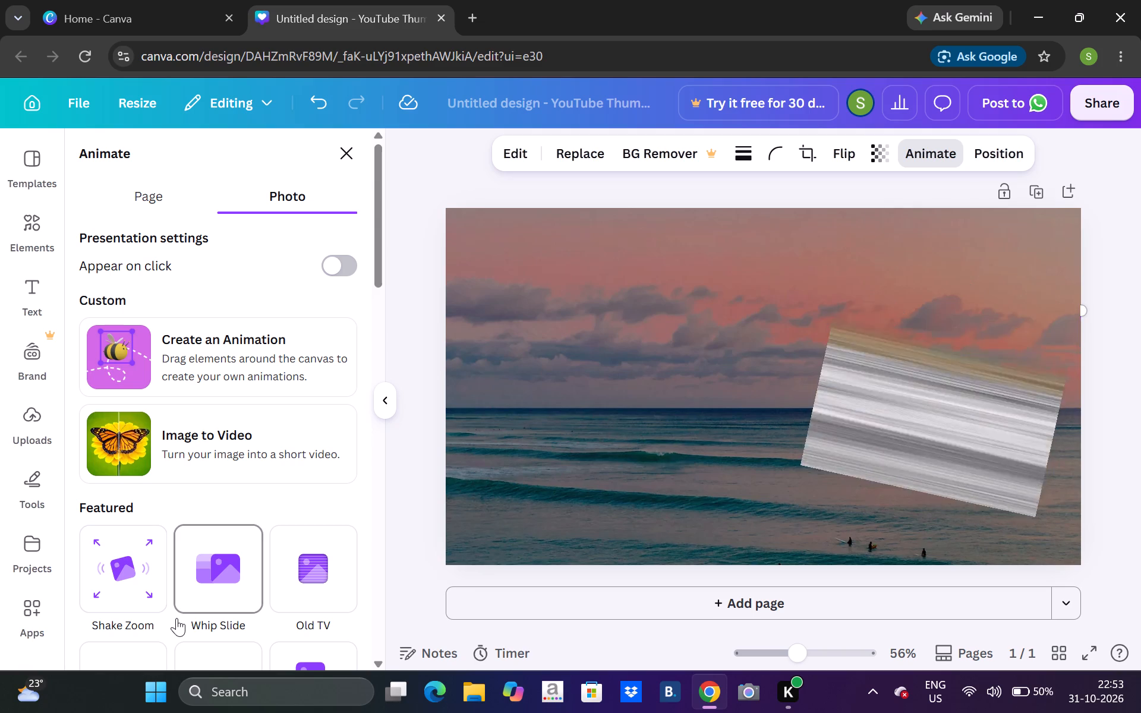
double_click(379, 654)
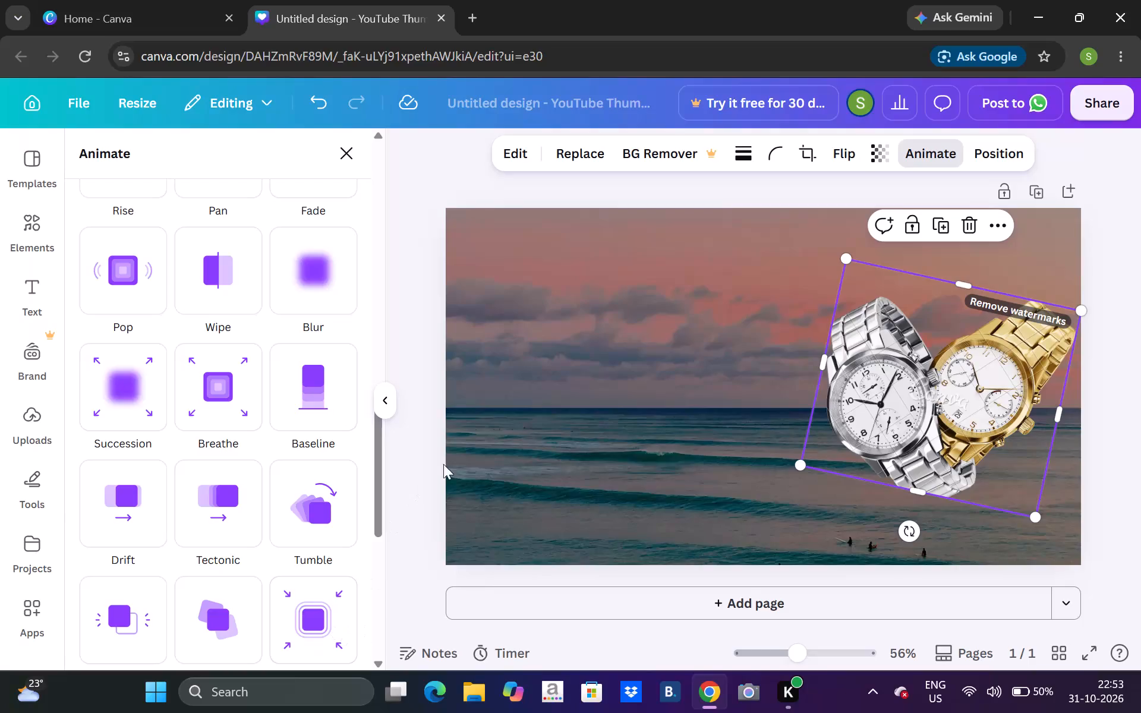
click(852, 305)
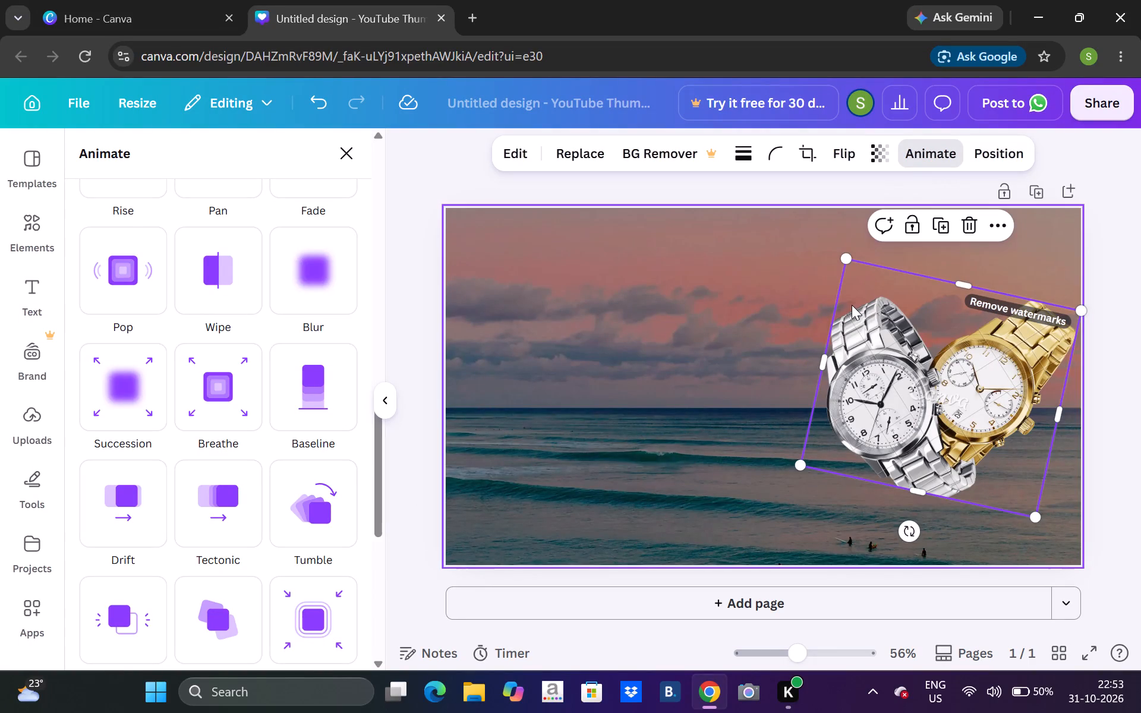
click(944, 465)
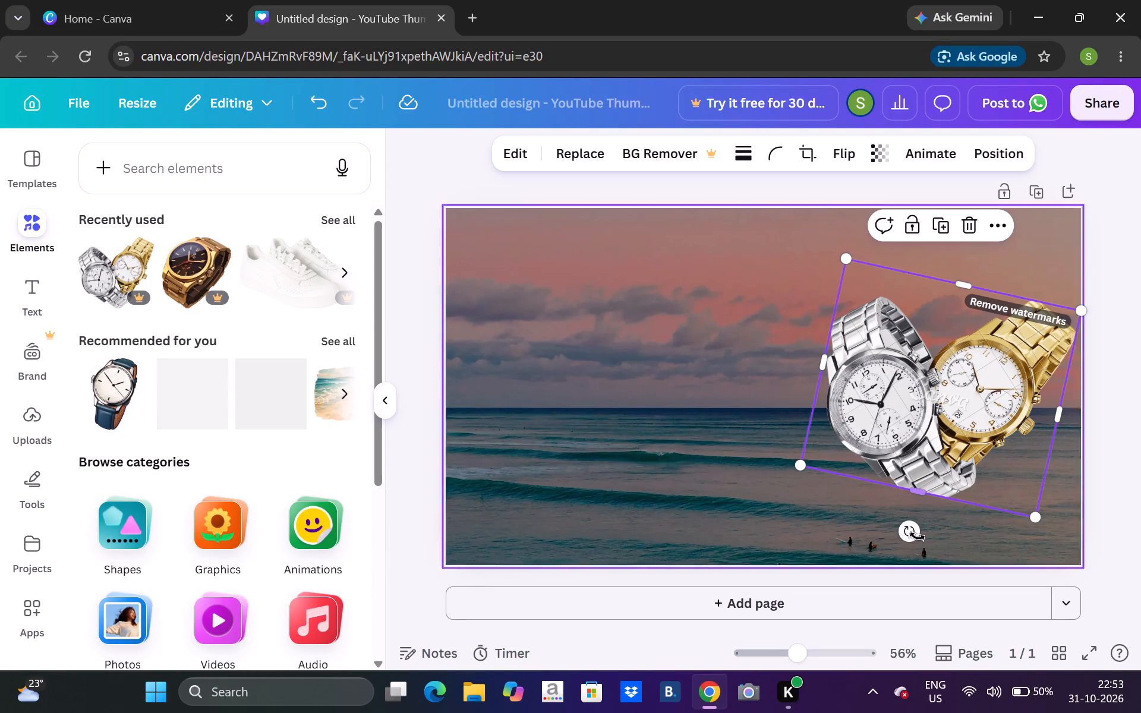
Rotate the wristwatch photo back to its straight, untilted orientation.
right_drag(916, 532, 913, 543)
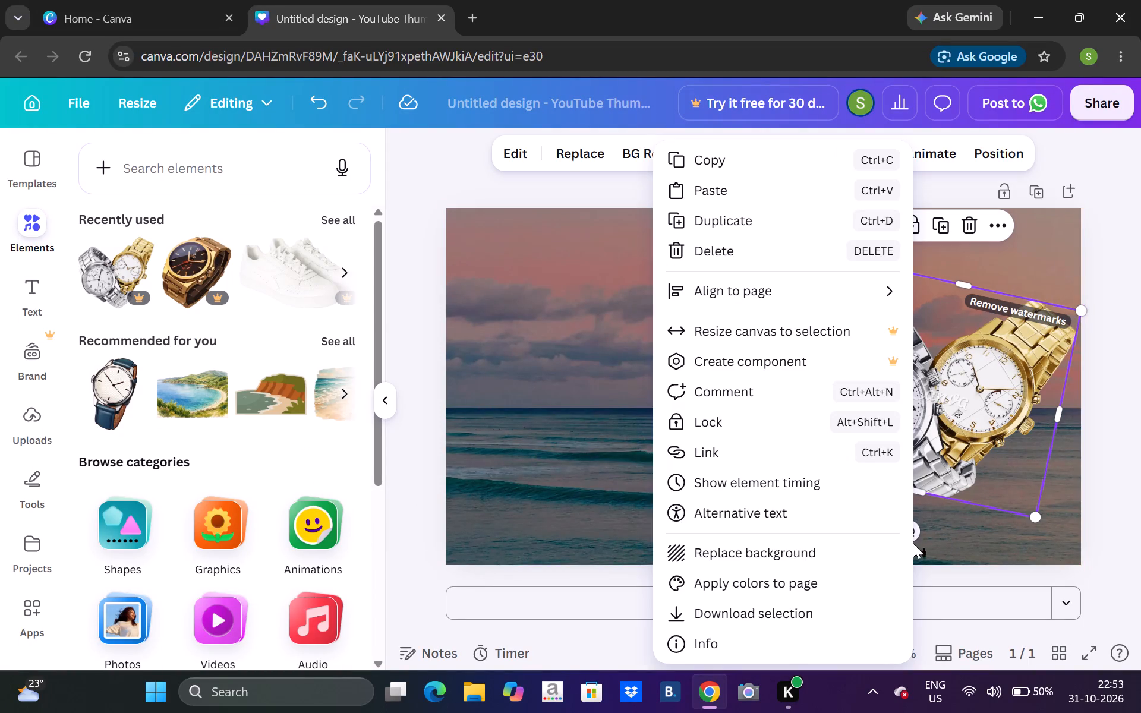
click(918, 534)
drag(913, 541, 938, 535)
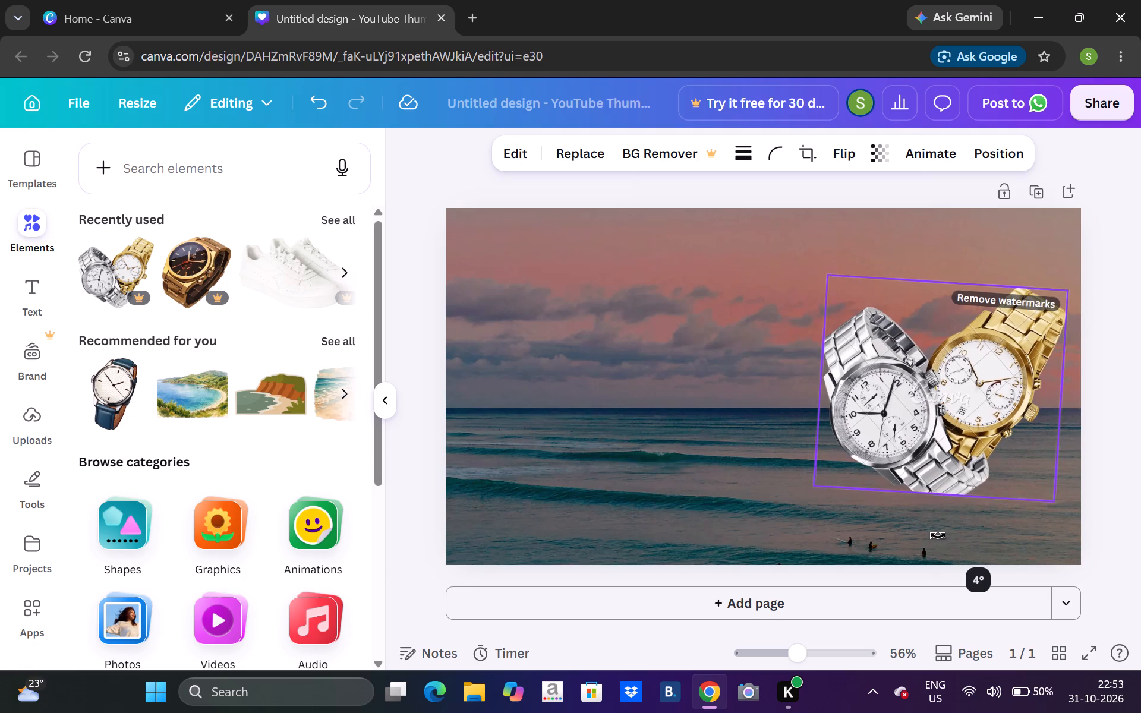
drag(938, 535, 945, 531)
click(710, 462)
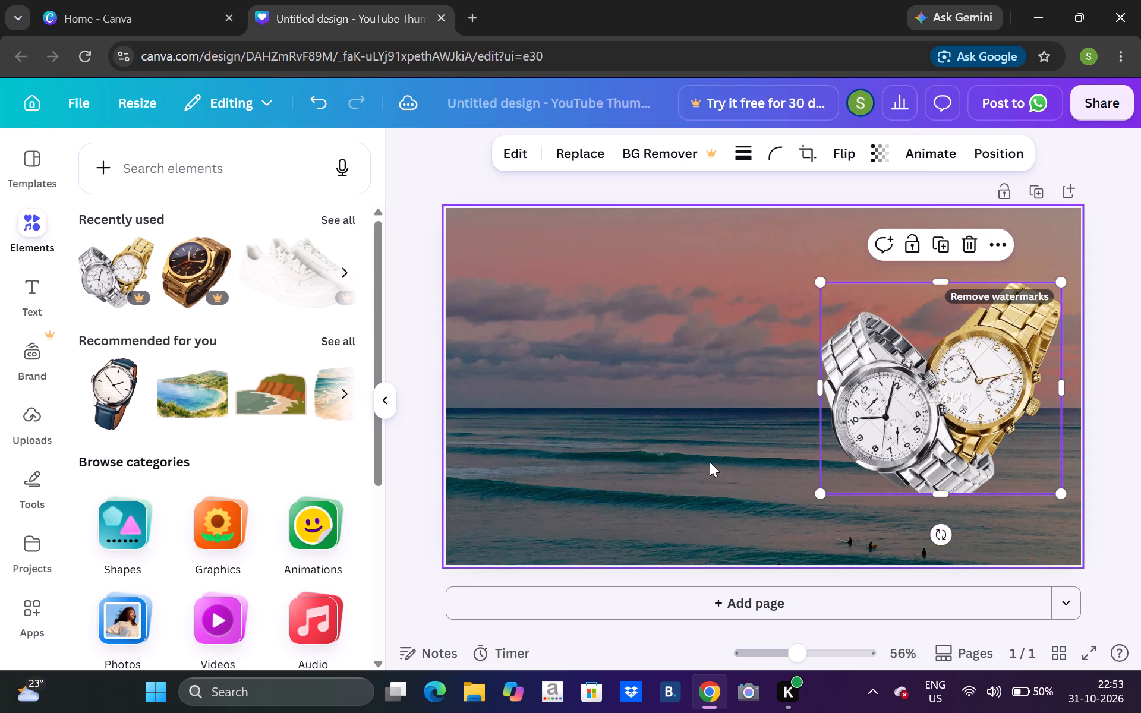
Nudge the wristwatch photo slightly further right on the page.
click(937, 363)
key(Right)
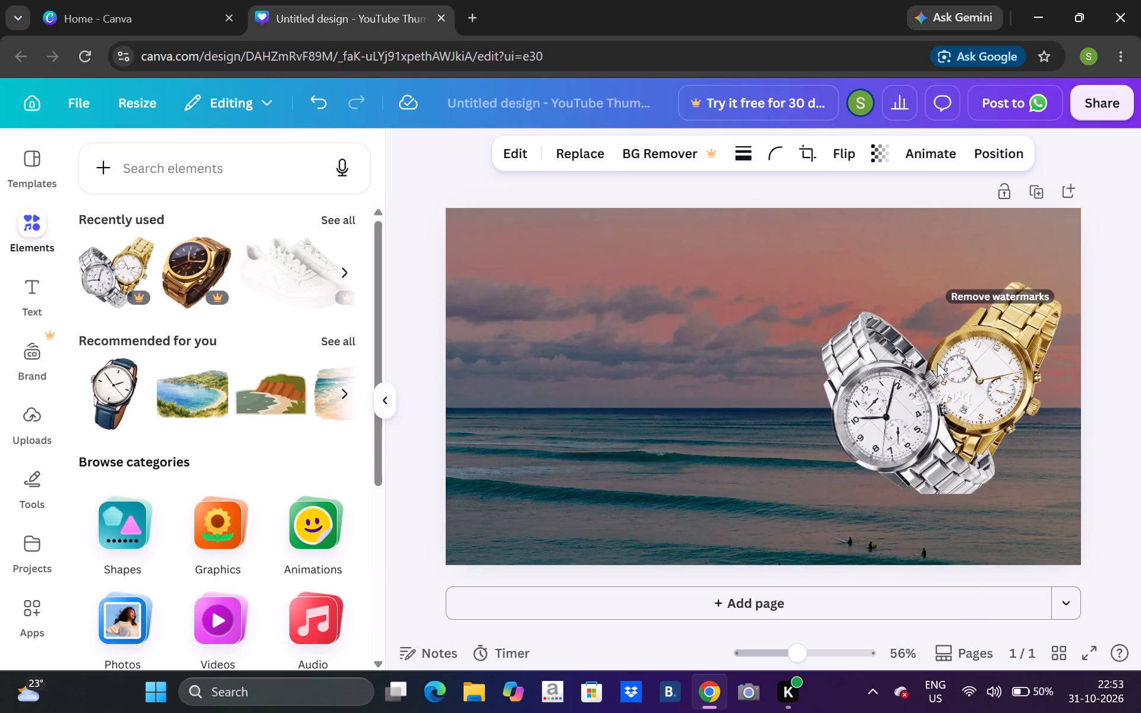
key(Right)
key(Right)
key(Right)
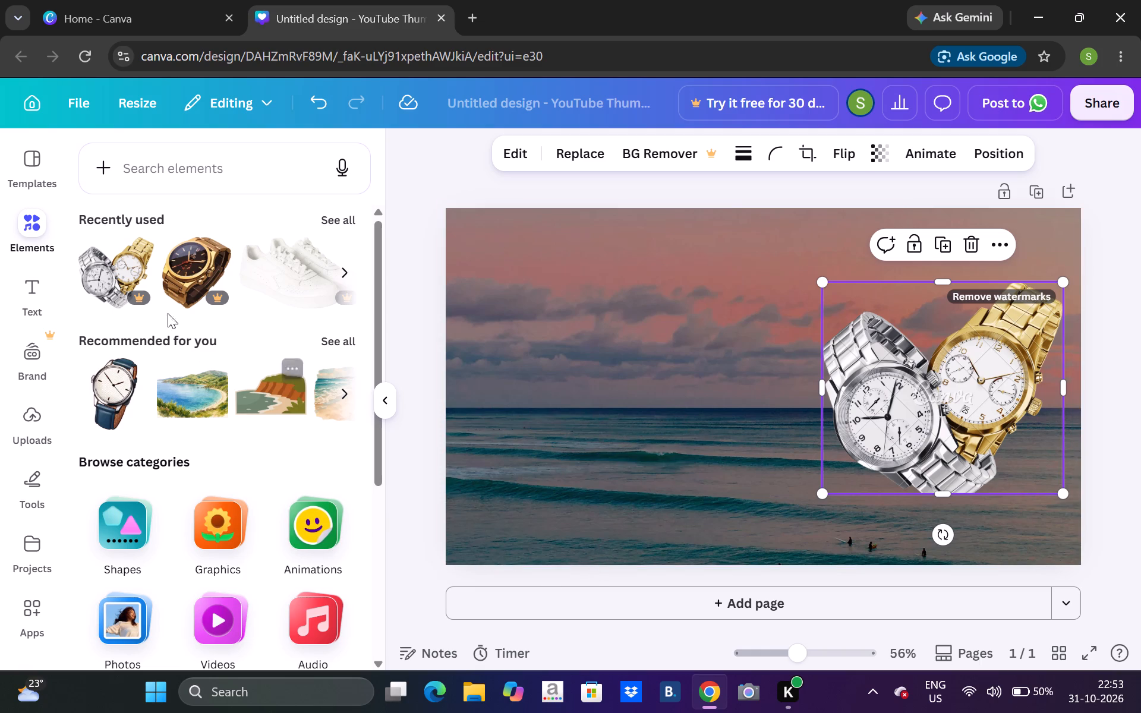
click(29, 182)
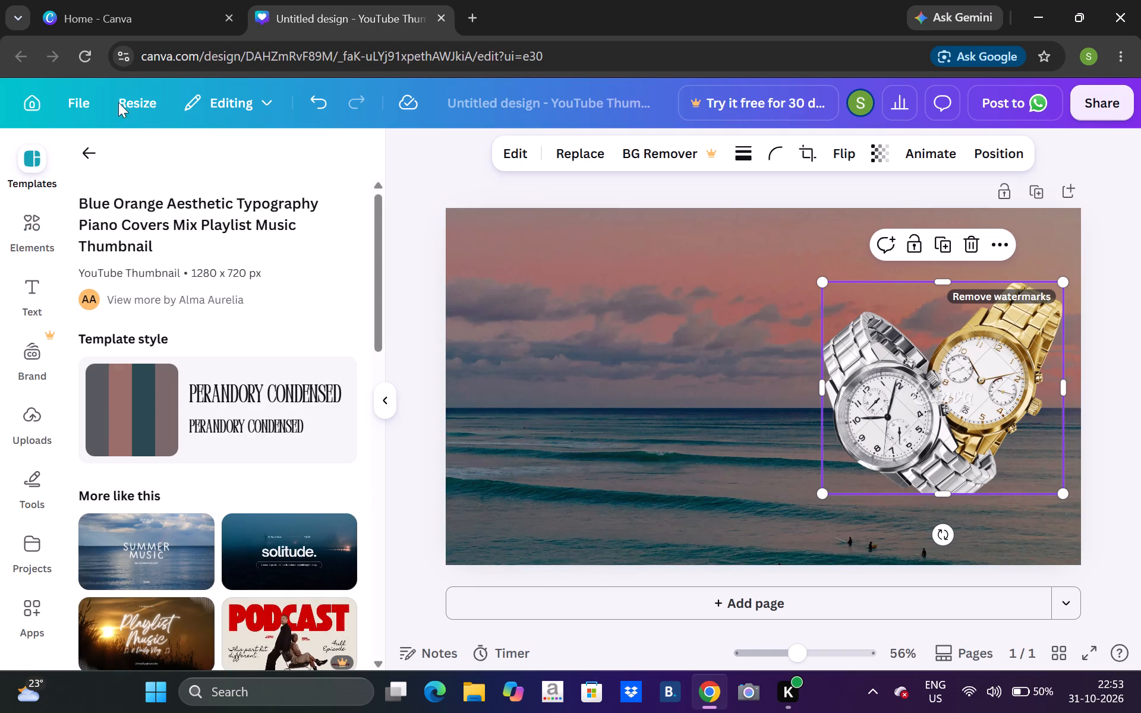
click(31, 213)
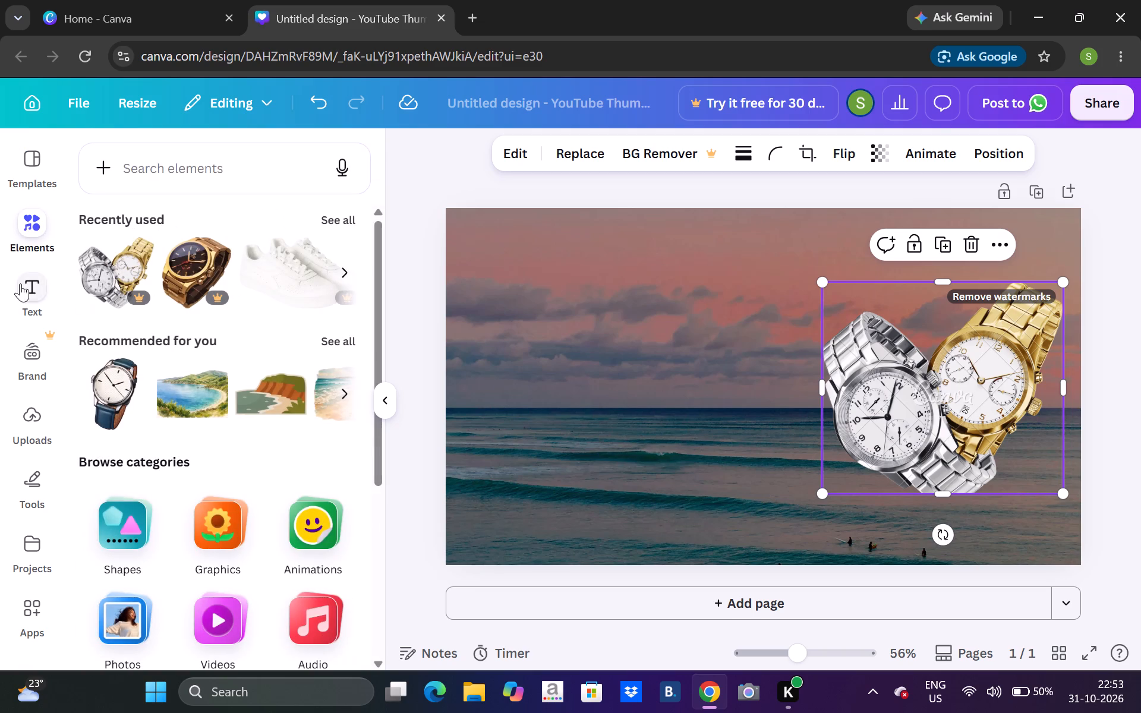
Browse the recommended elements for a graphic that suits the ocean sunset scene.
click(37, 400)
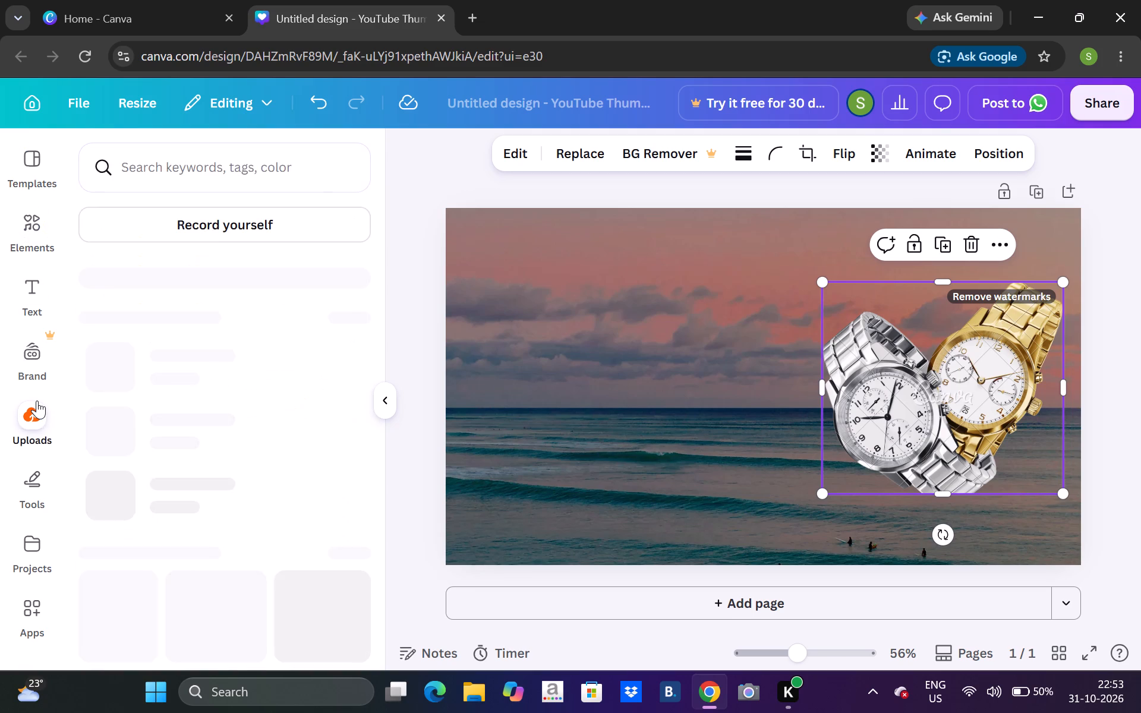
click(17, 246)
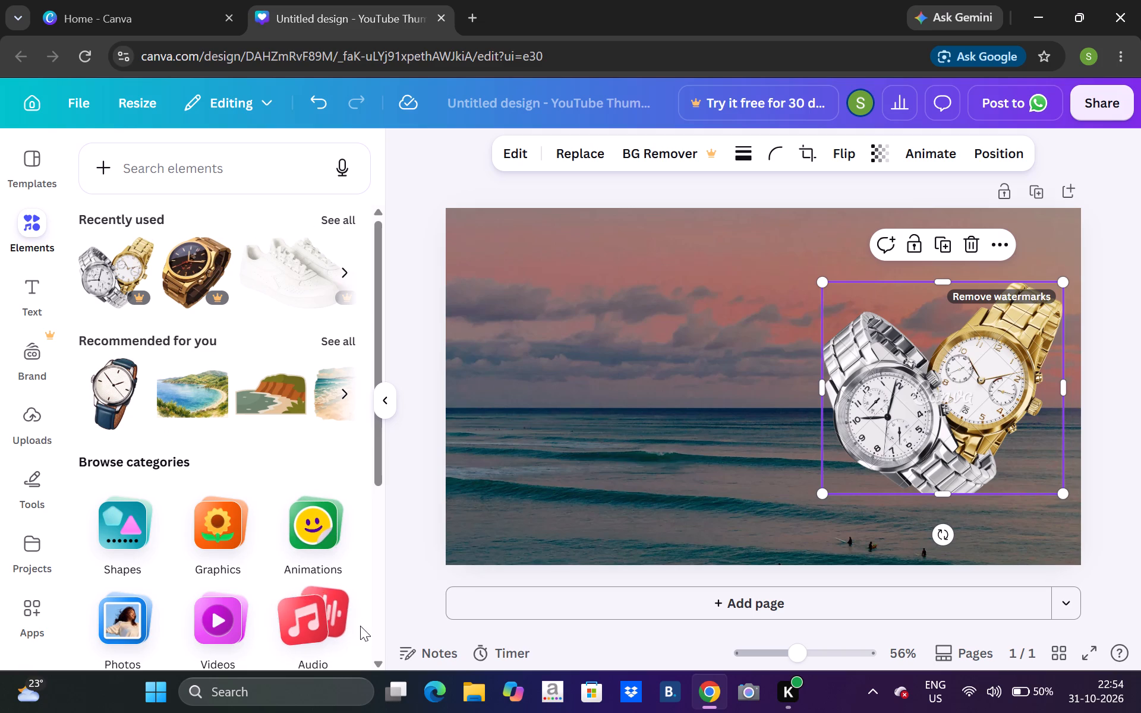
click(371, 655)
click(371, 655)
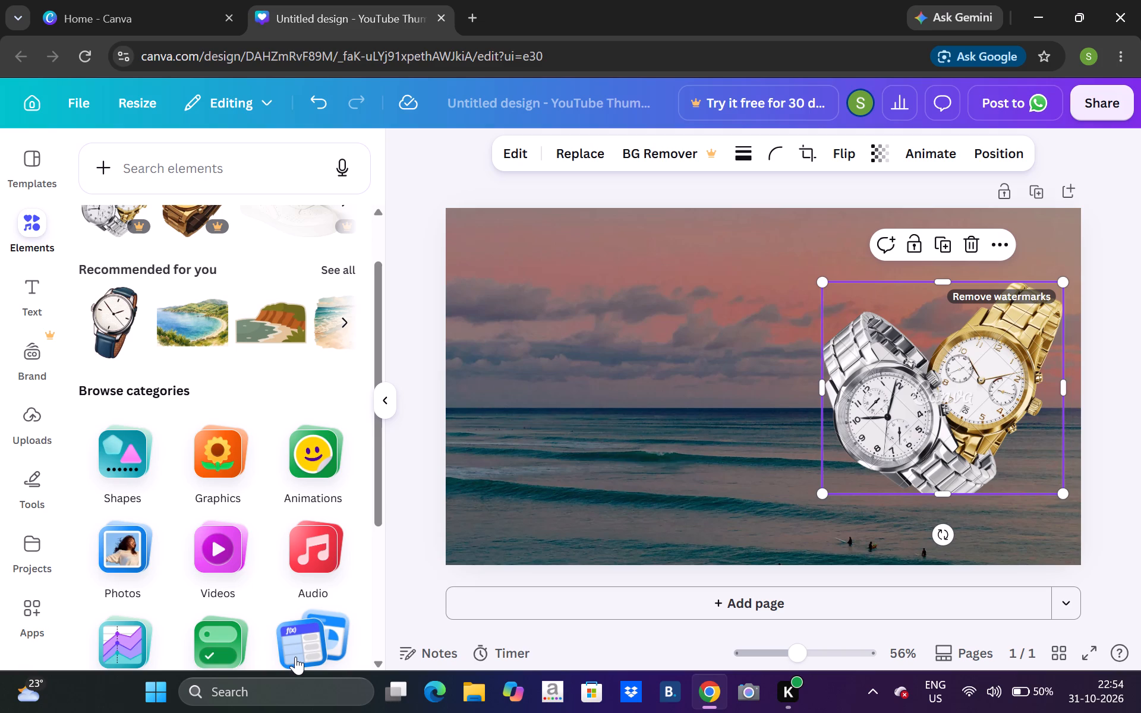
click(376, 663)
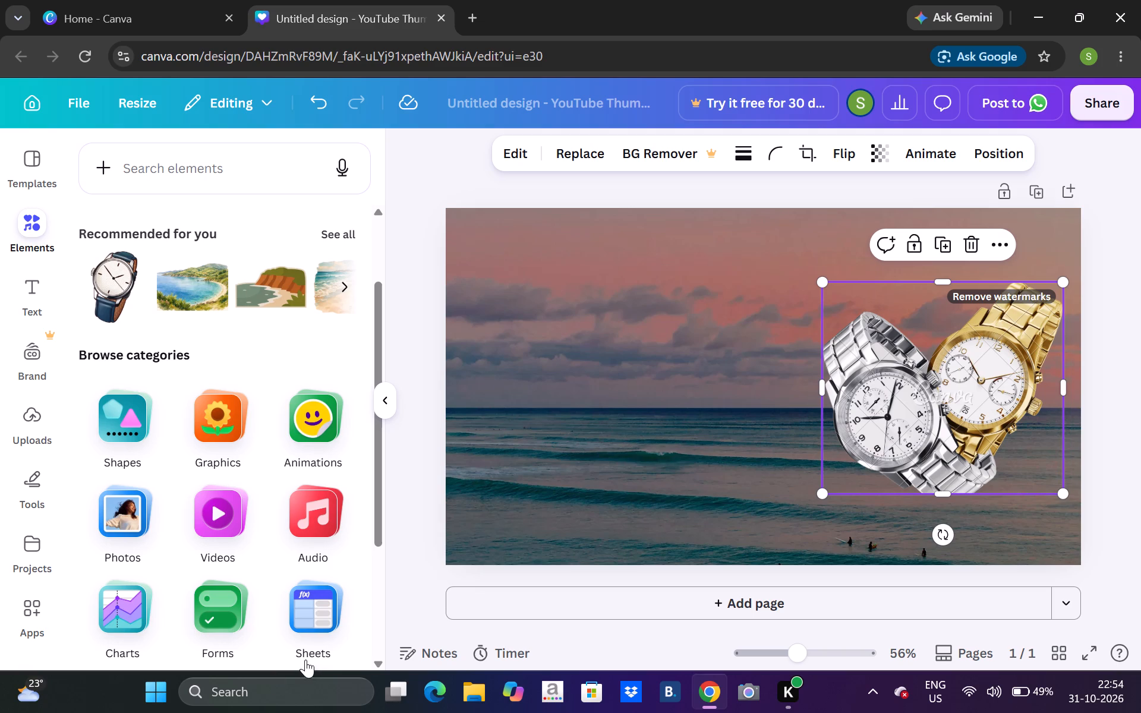
click(370, 651)
click(370, 651)
click(349, 234)
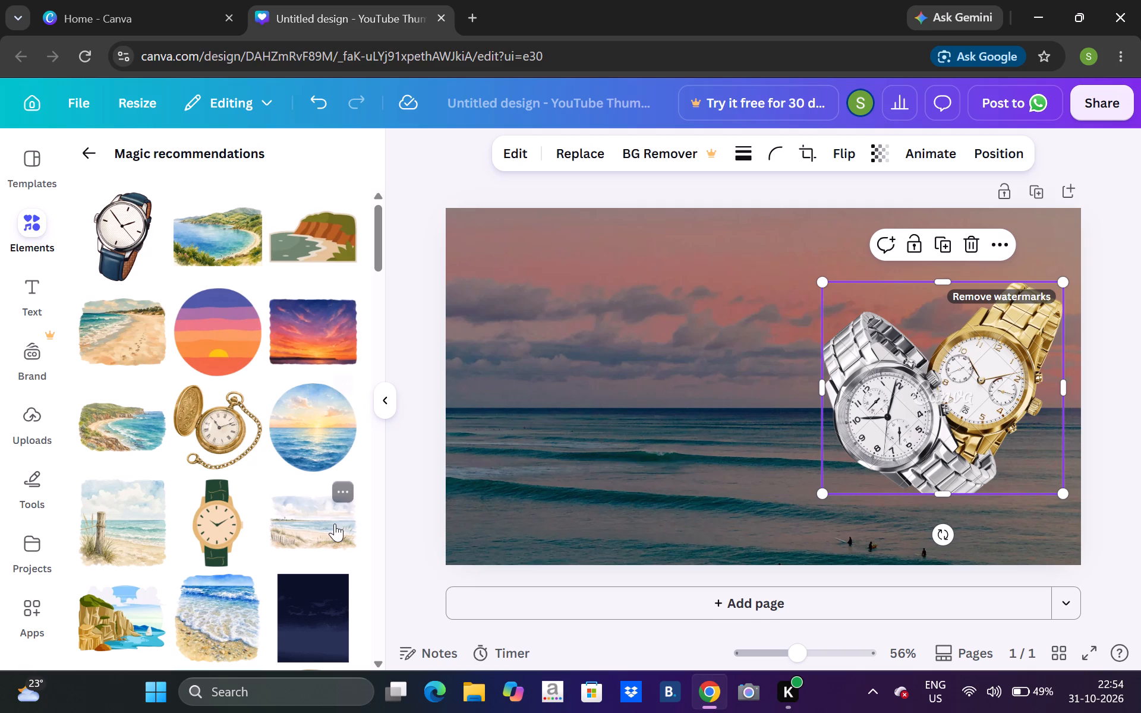
click(377, 660)
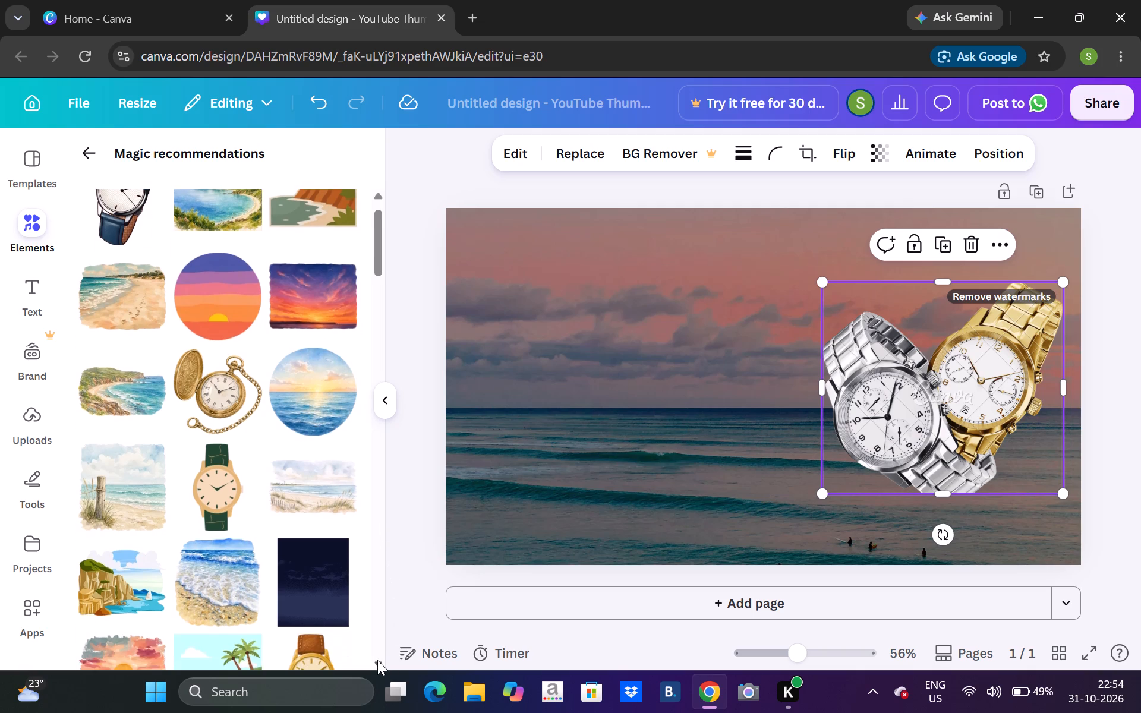
triple_click(377, 660)
triple_click(377, 660)
double_click(377, 660)
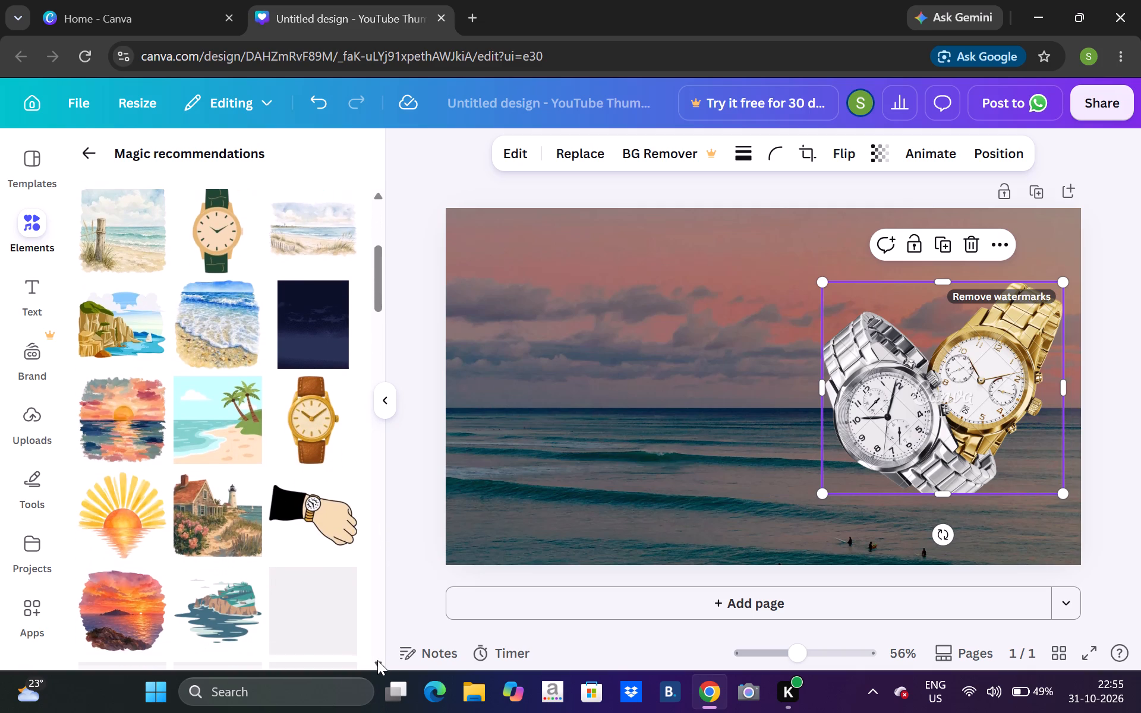
triple_click(377, 660)
double_click(377, 660)
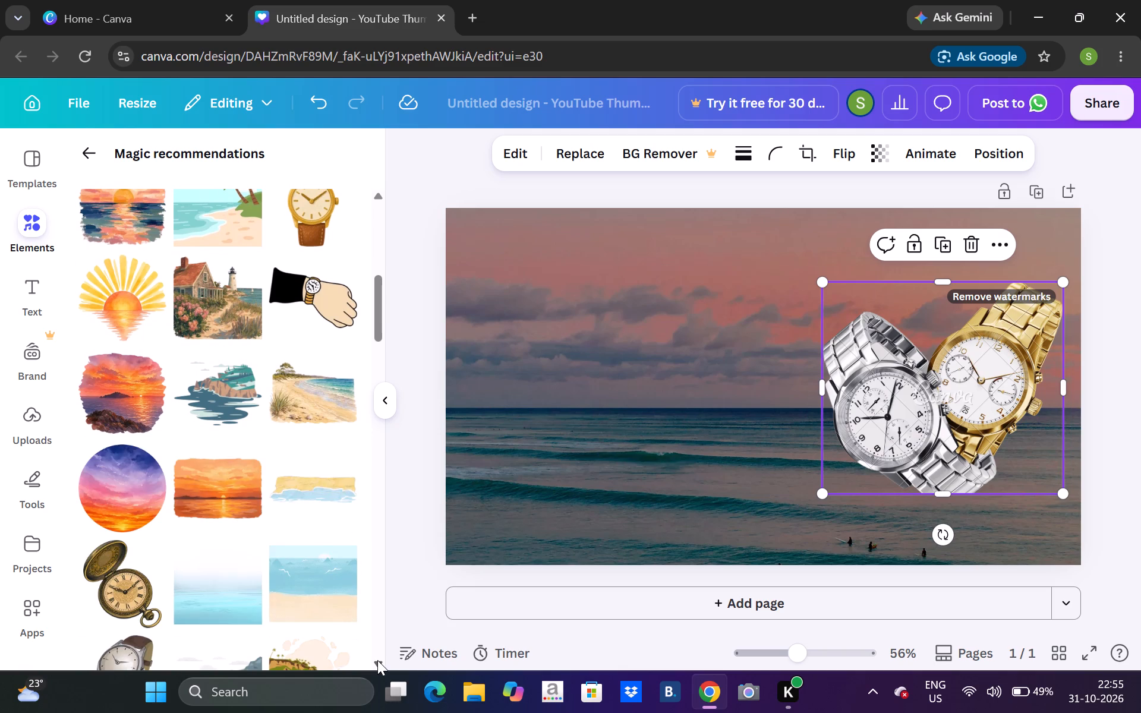
triple_click(377, 660)
triple_click(377, 660)
triple_click(377, 660)
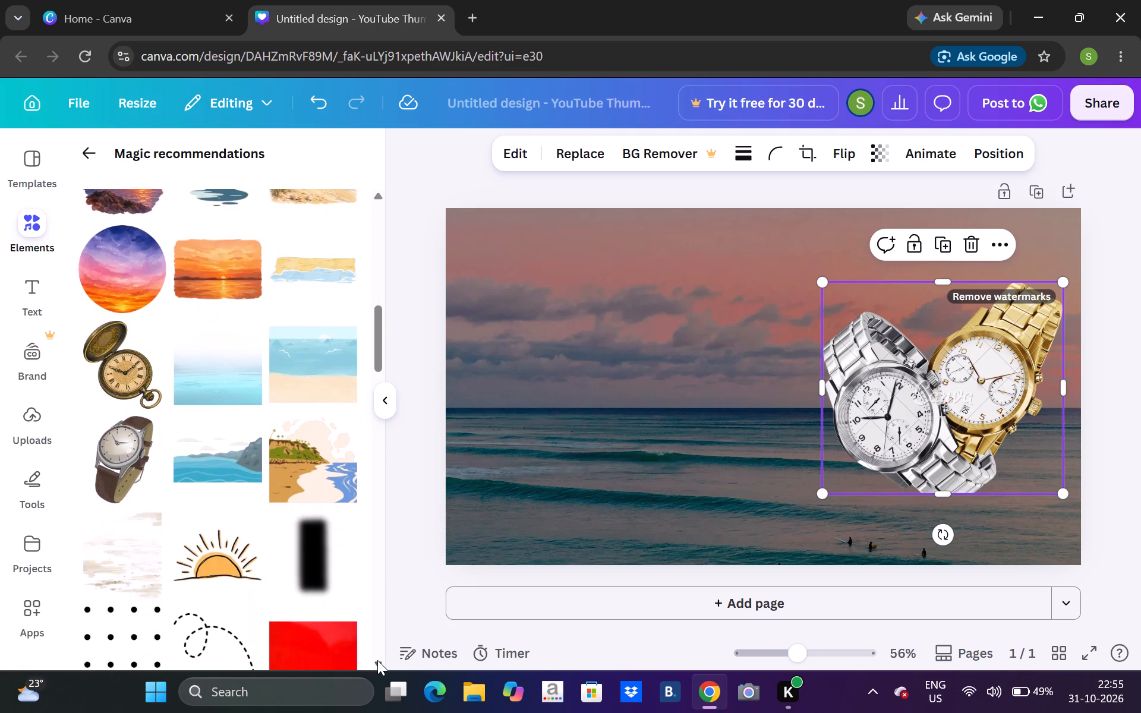
triple_click(377, 660)
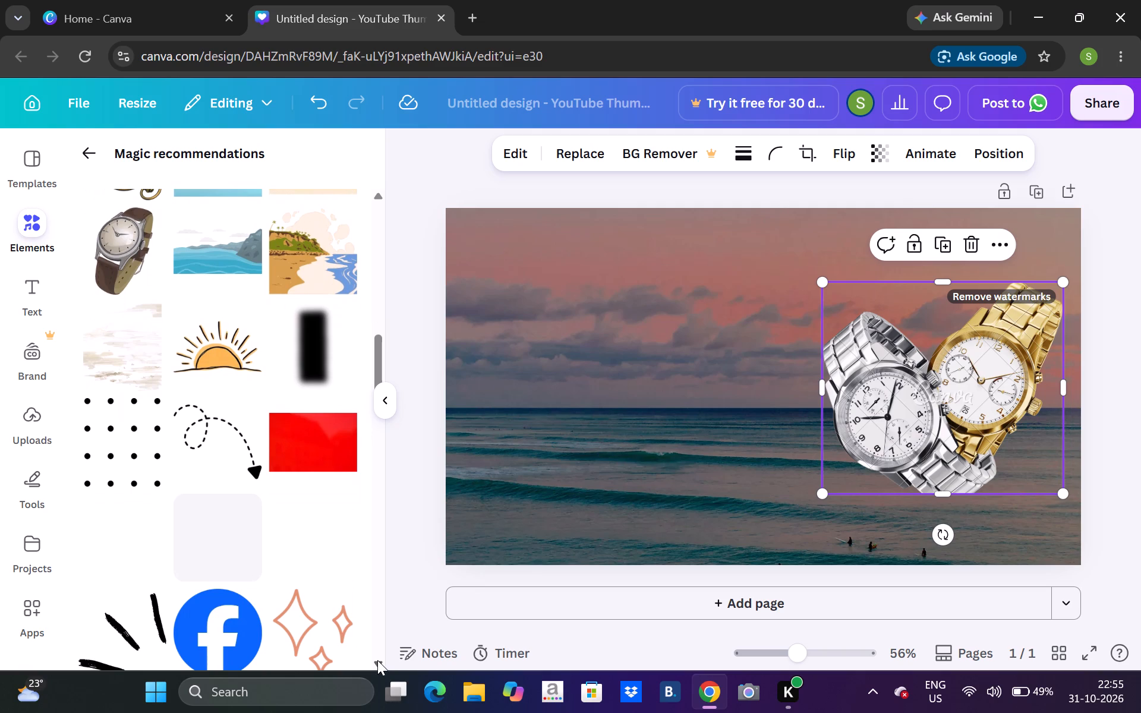
triple_click(377, 660)
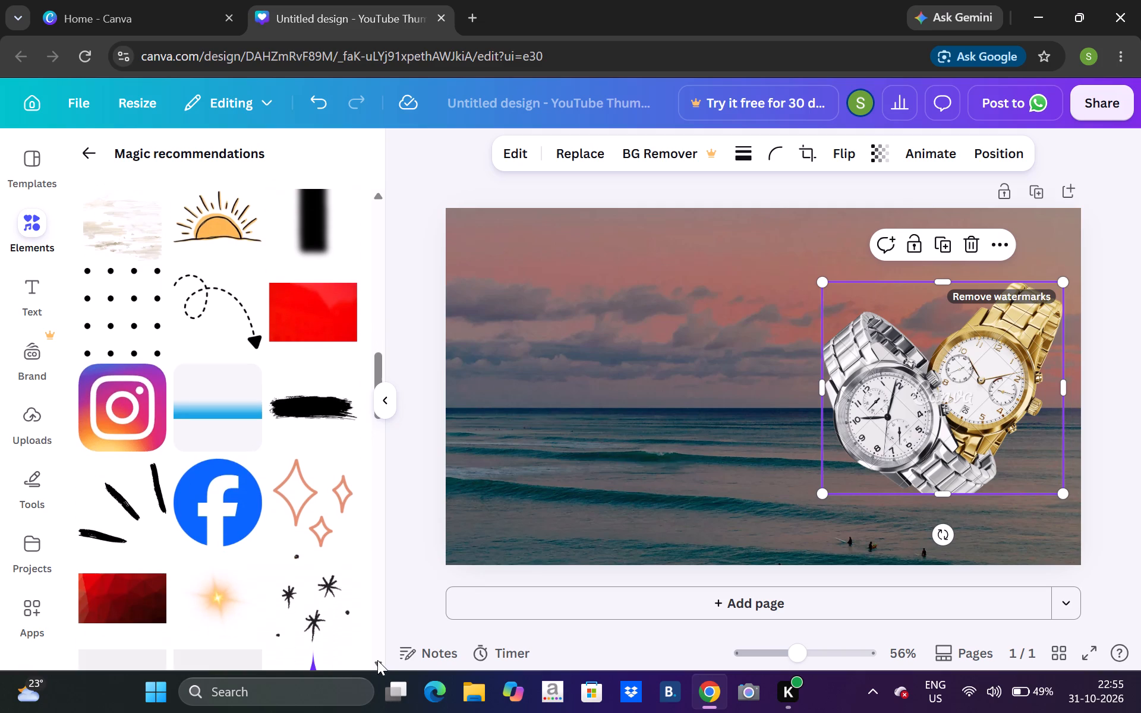
triple_click(377, 660)
double_click(377, 660)
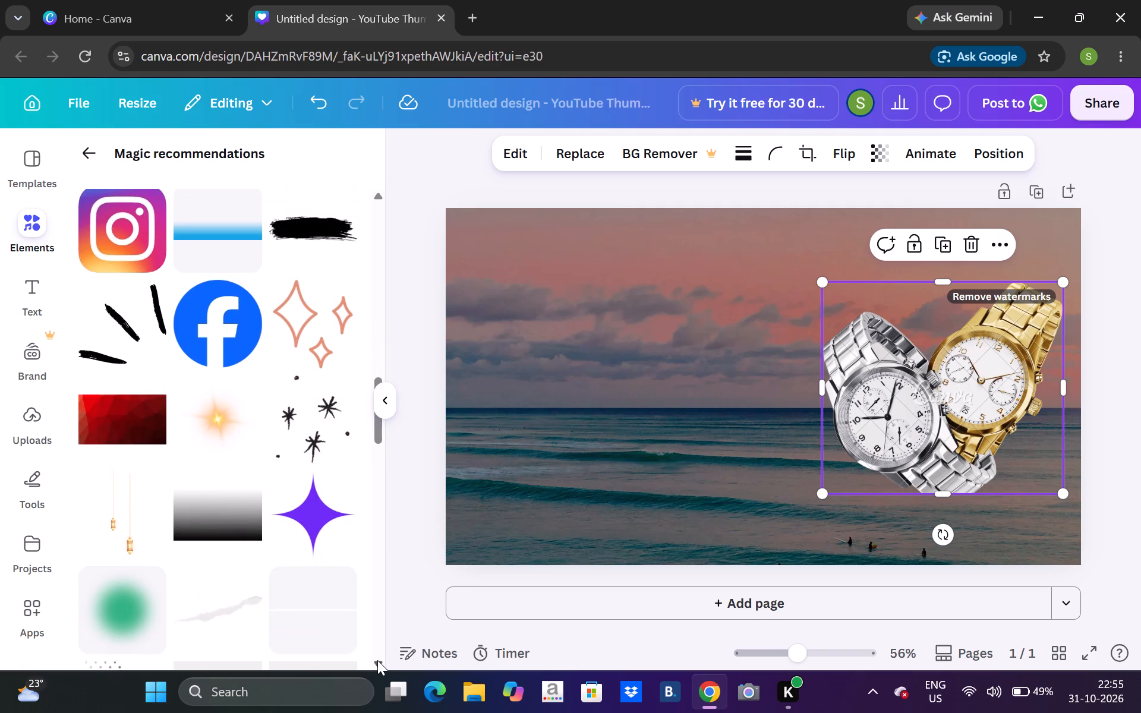
double_click(377, 660)
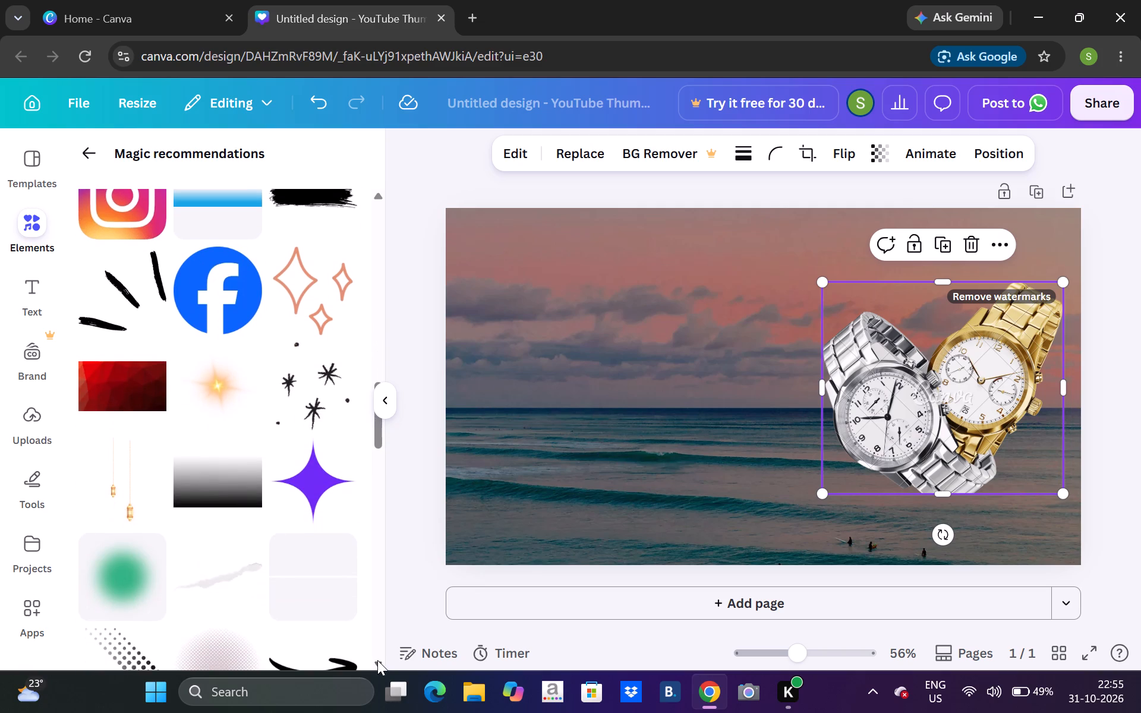
double_click(377, 660)
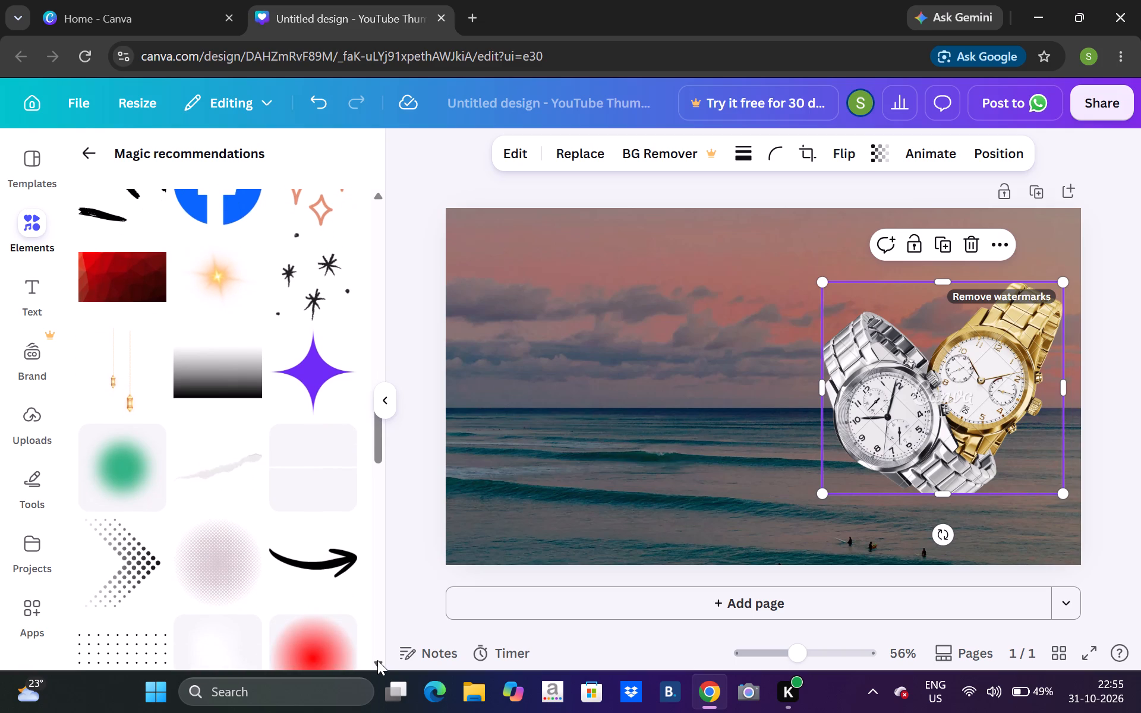
click(377, 660)
click(377, 660)
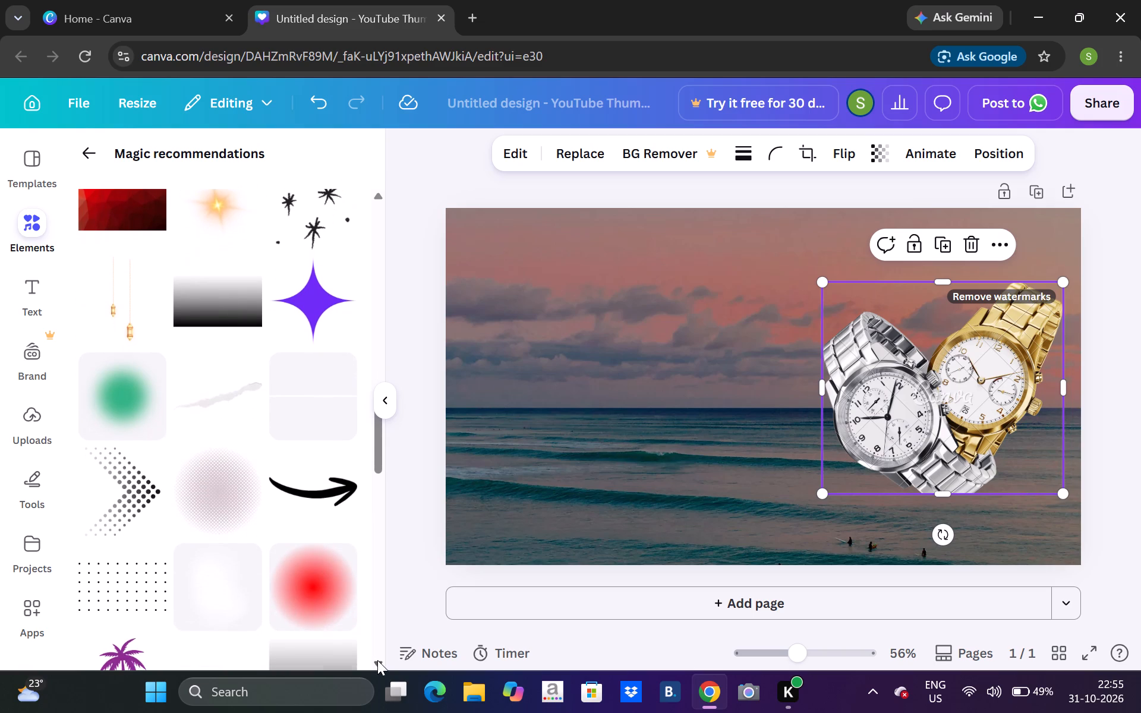
double_click(377, 660)
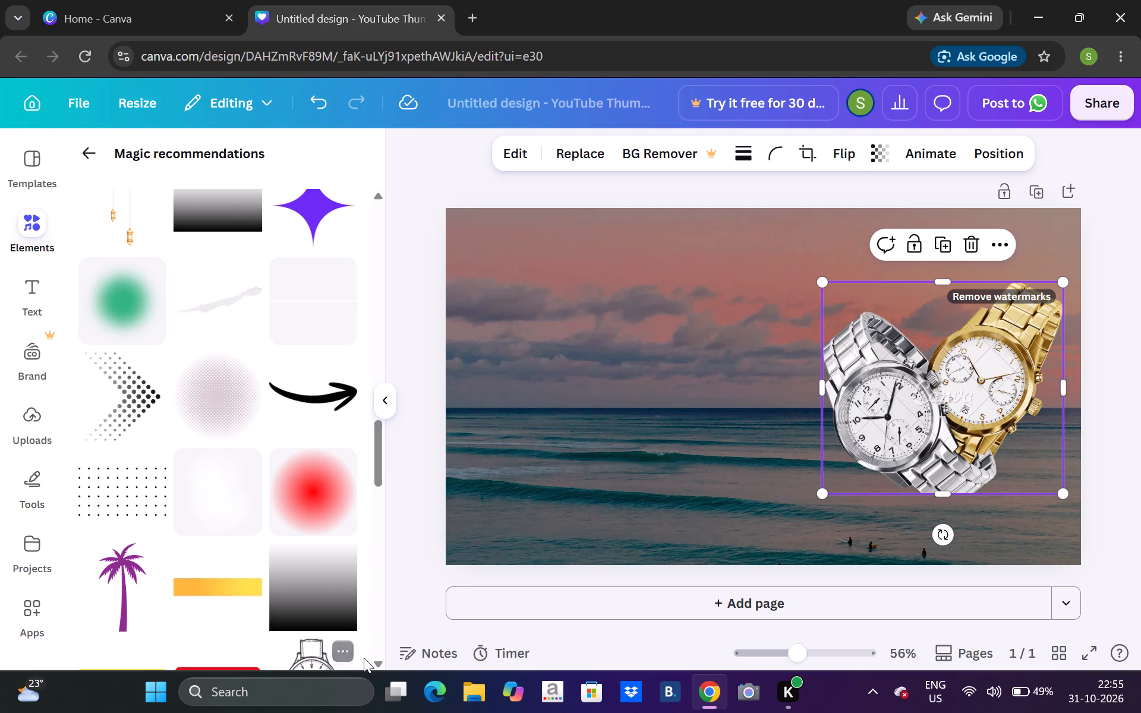
Add the purple palm tree graphic and place it in the page's lower-right corner, slightly overhanging the right edge.
click(125, 589)
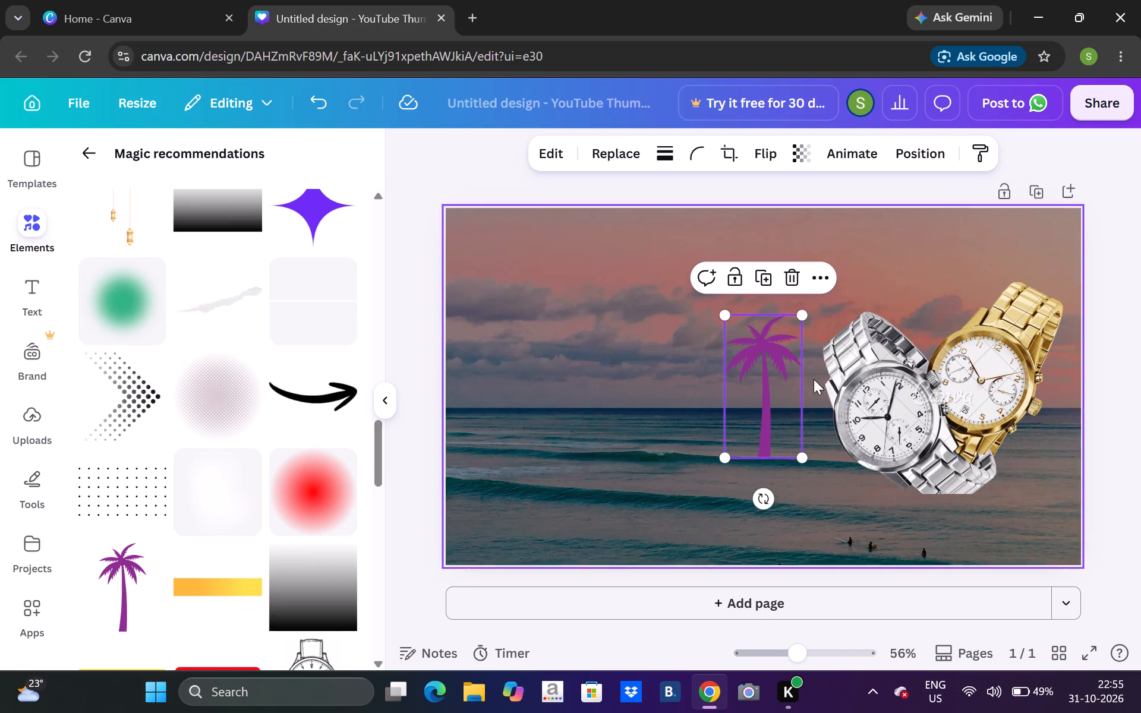
click(787, 374)
drag(787, 374, 679, 385)
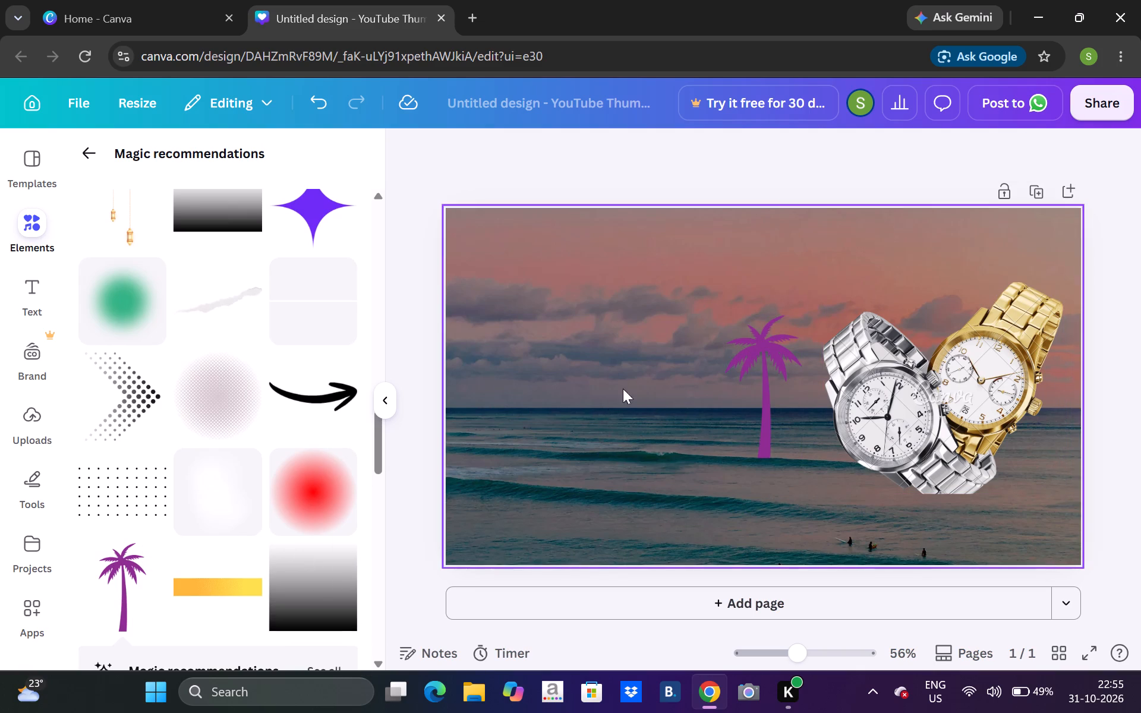
drag(778, 399, 1070, 507)
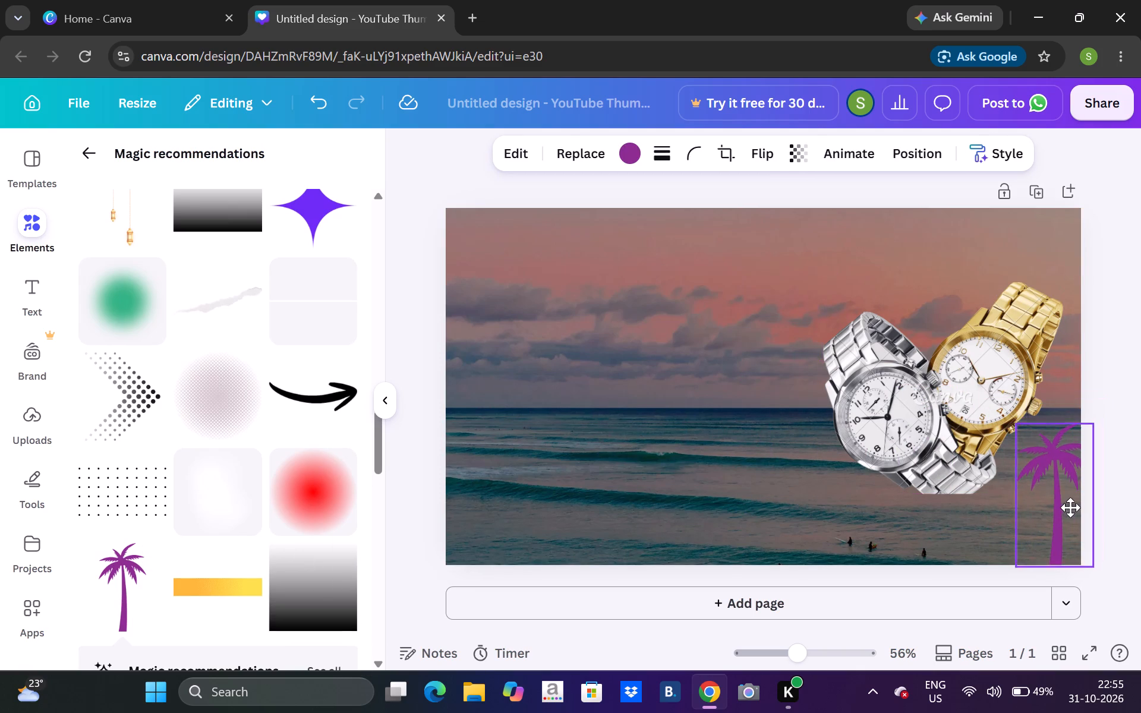
drag(1070, 507, 1080, 503)
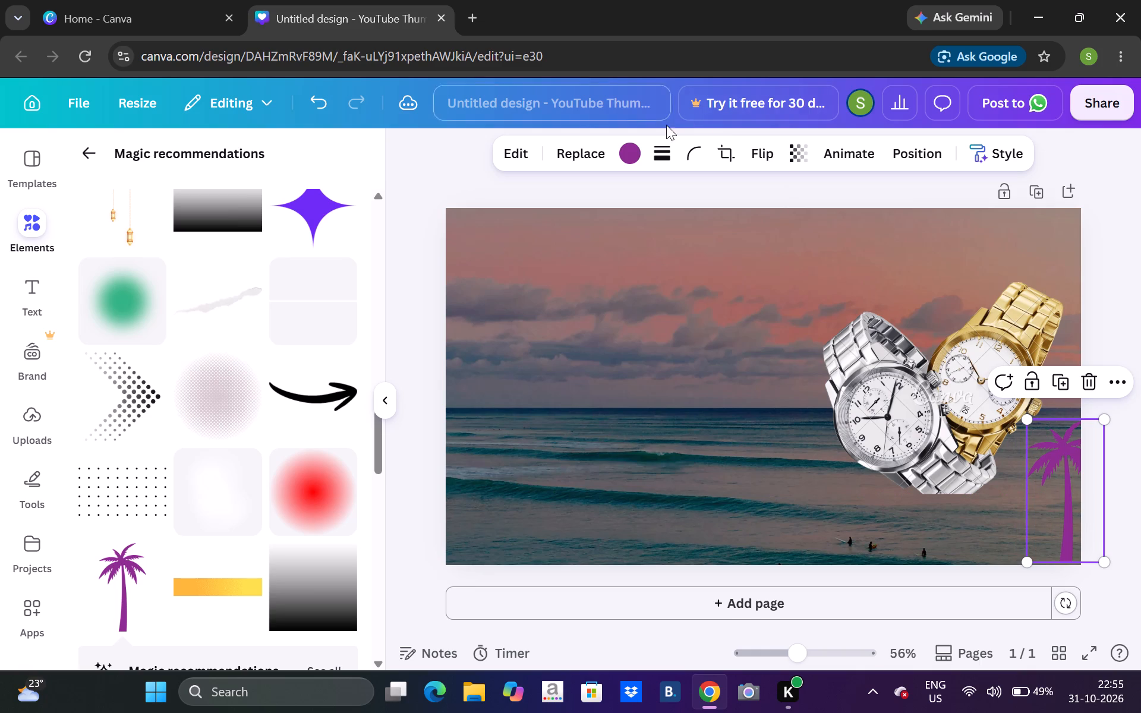
Recolor the palm tree graphic to black (#000000).
click(639, 157)
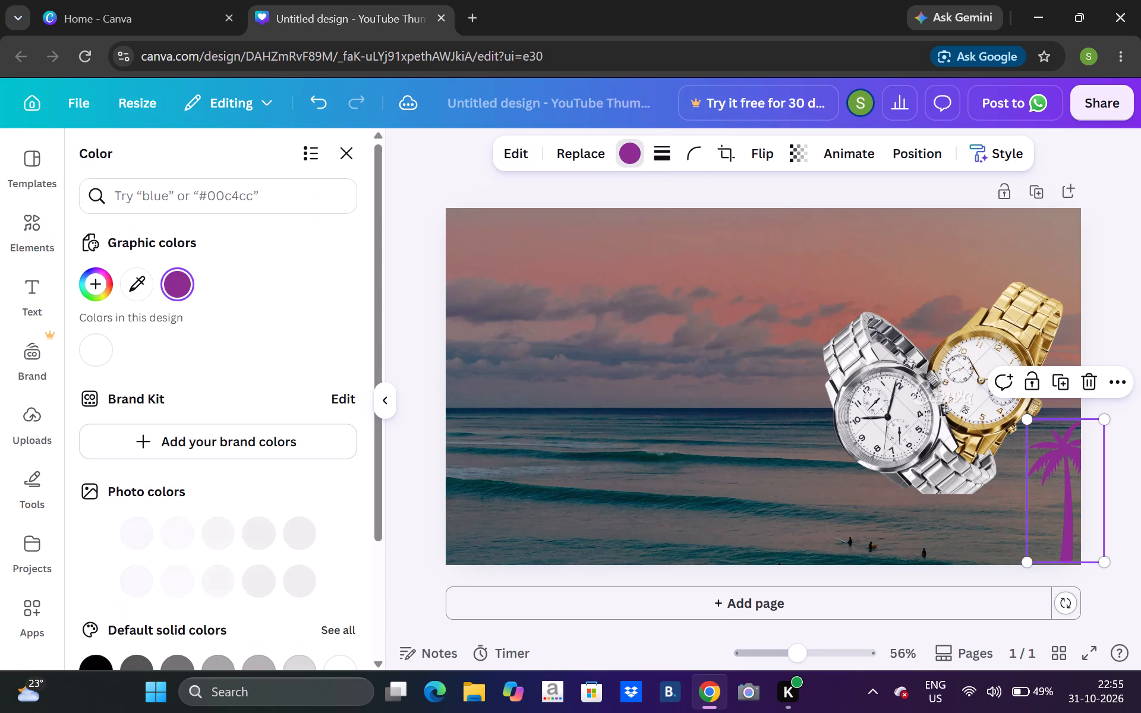
click(97, 654)
click(97, 658)
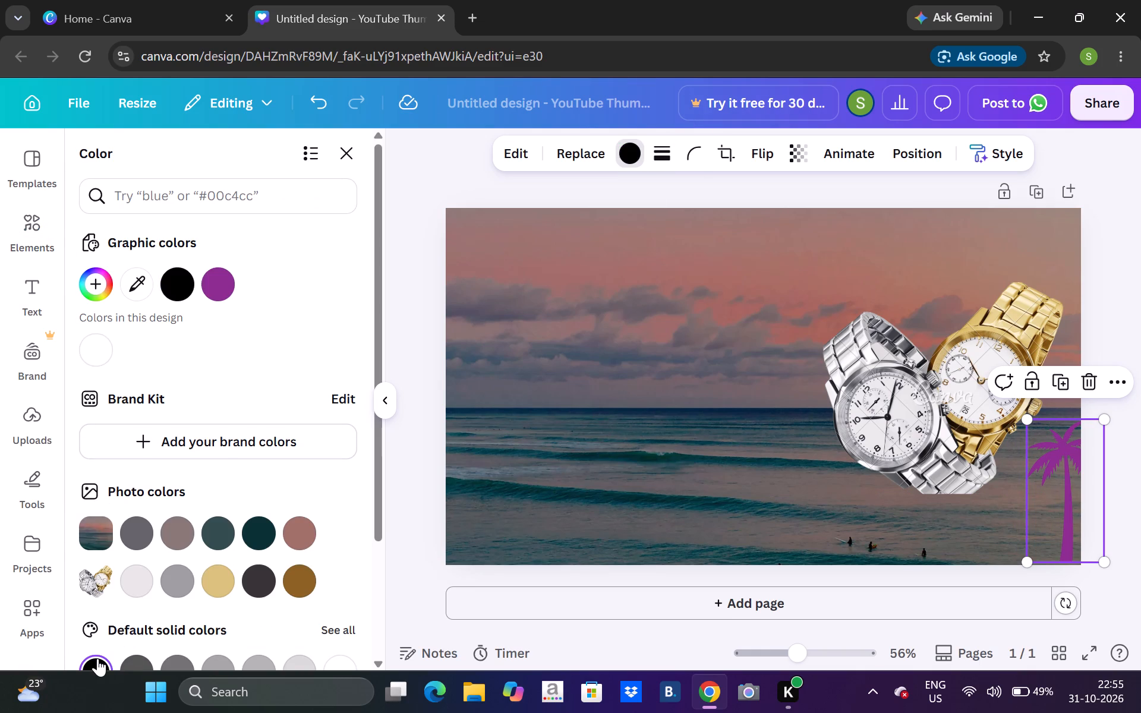
click(726, 553)
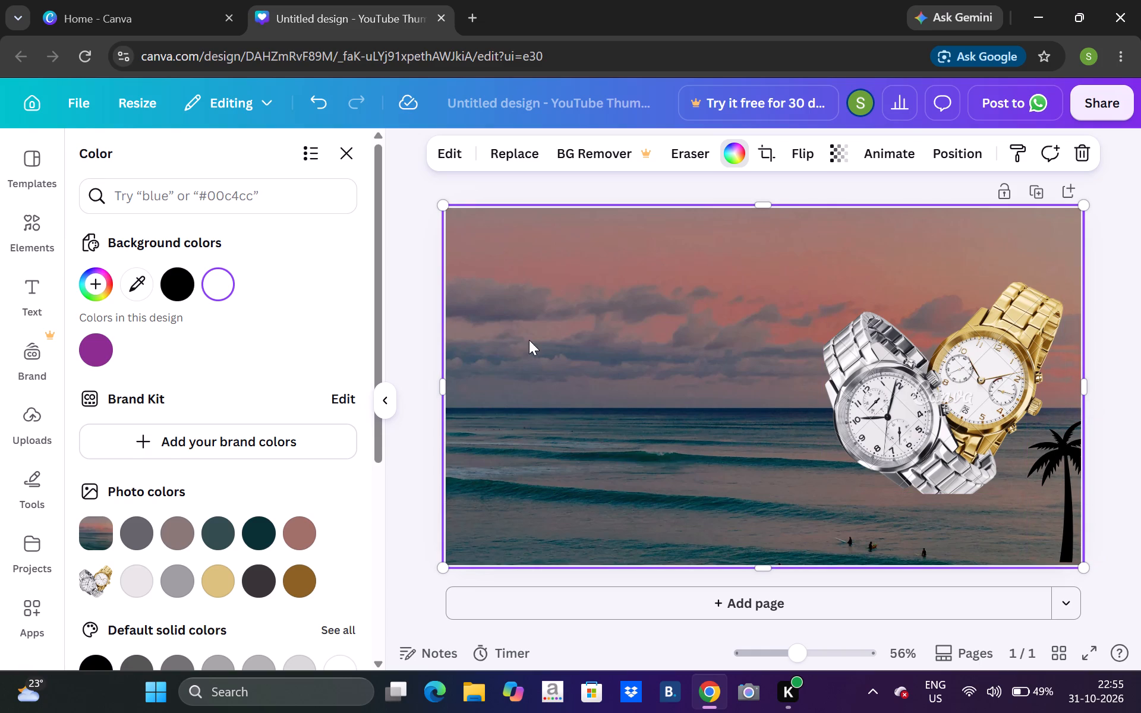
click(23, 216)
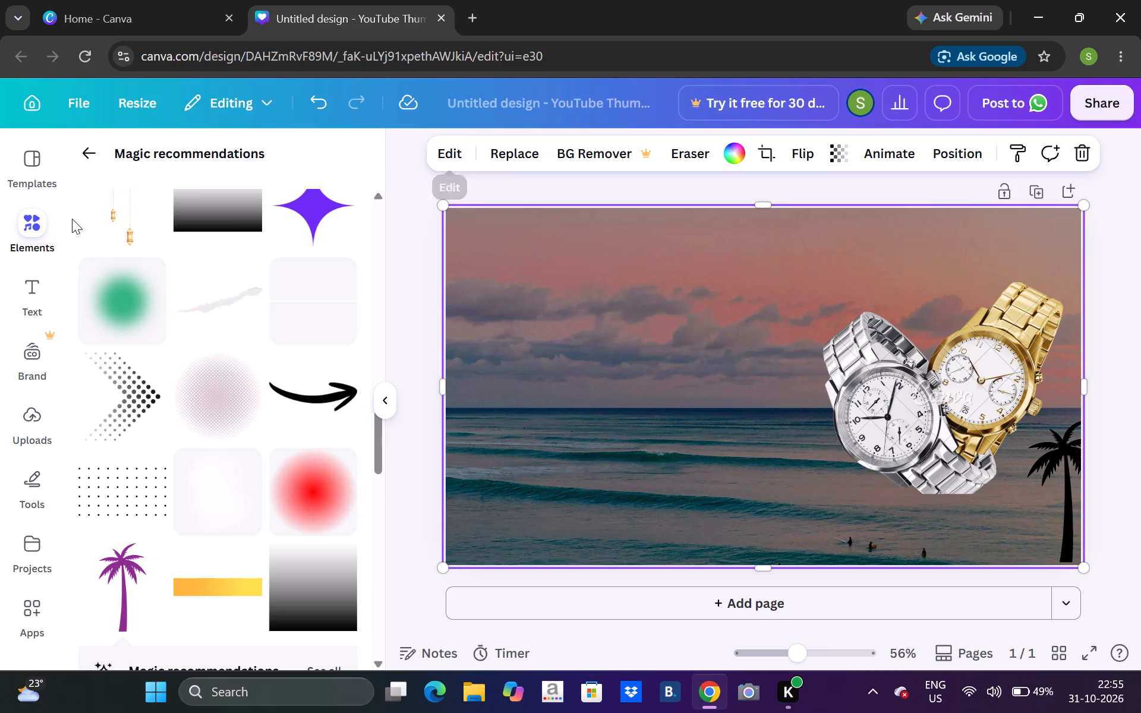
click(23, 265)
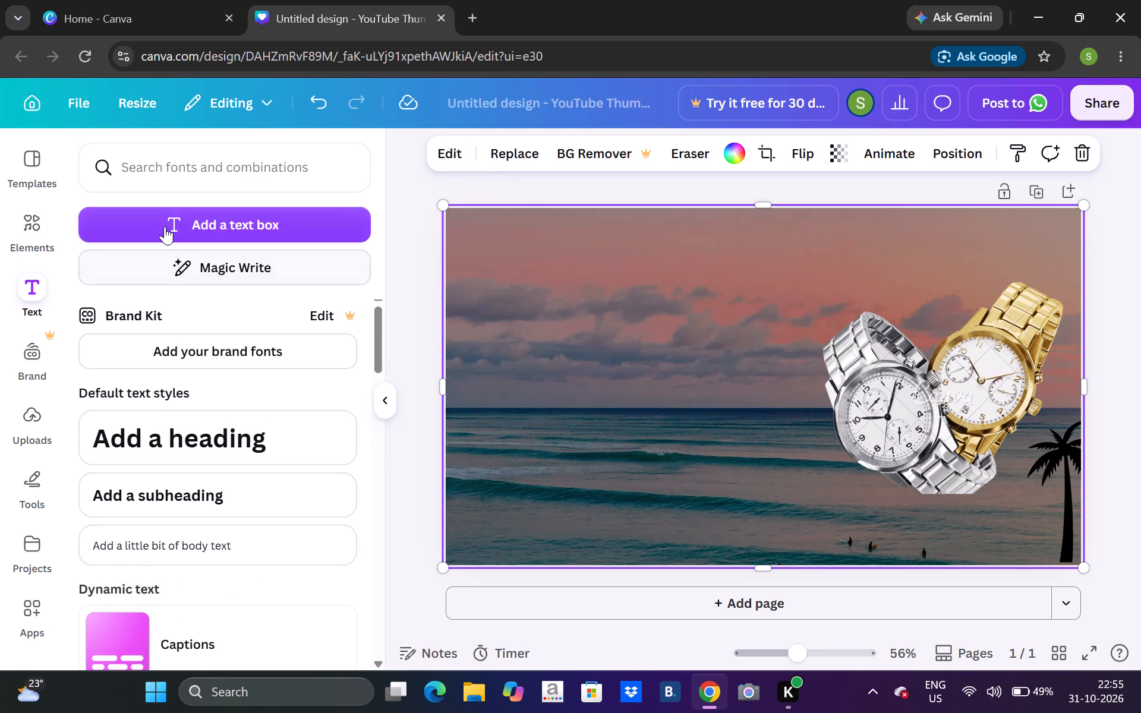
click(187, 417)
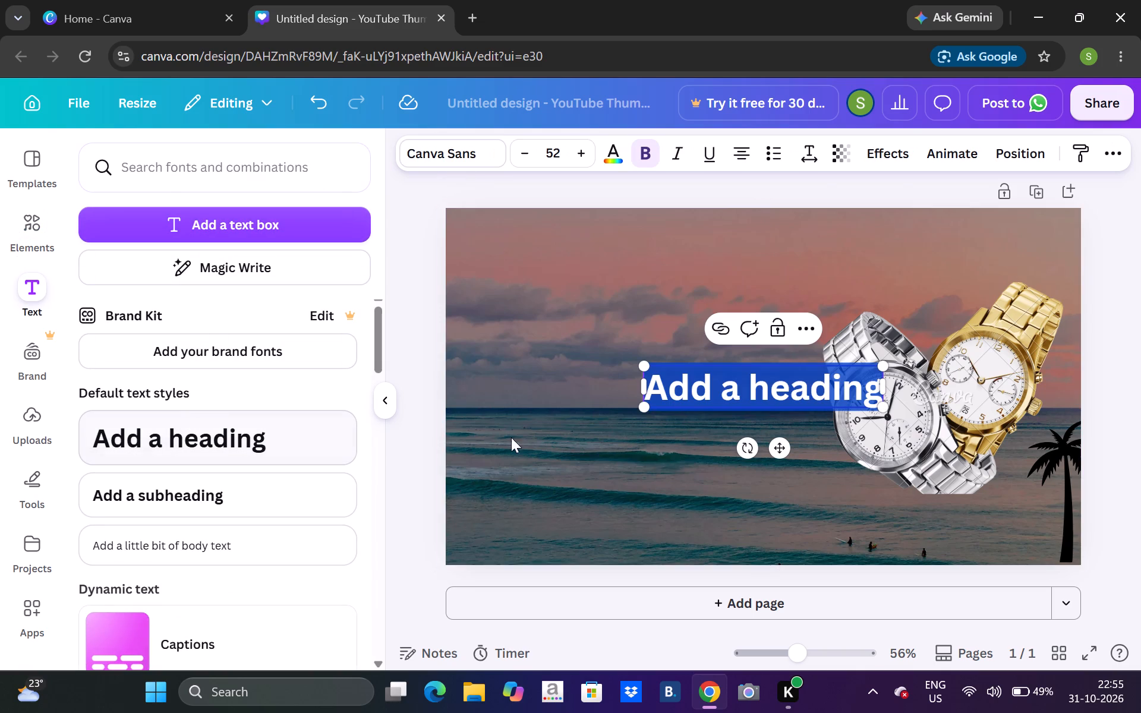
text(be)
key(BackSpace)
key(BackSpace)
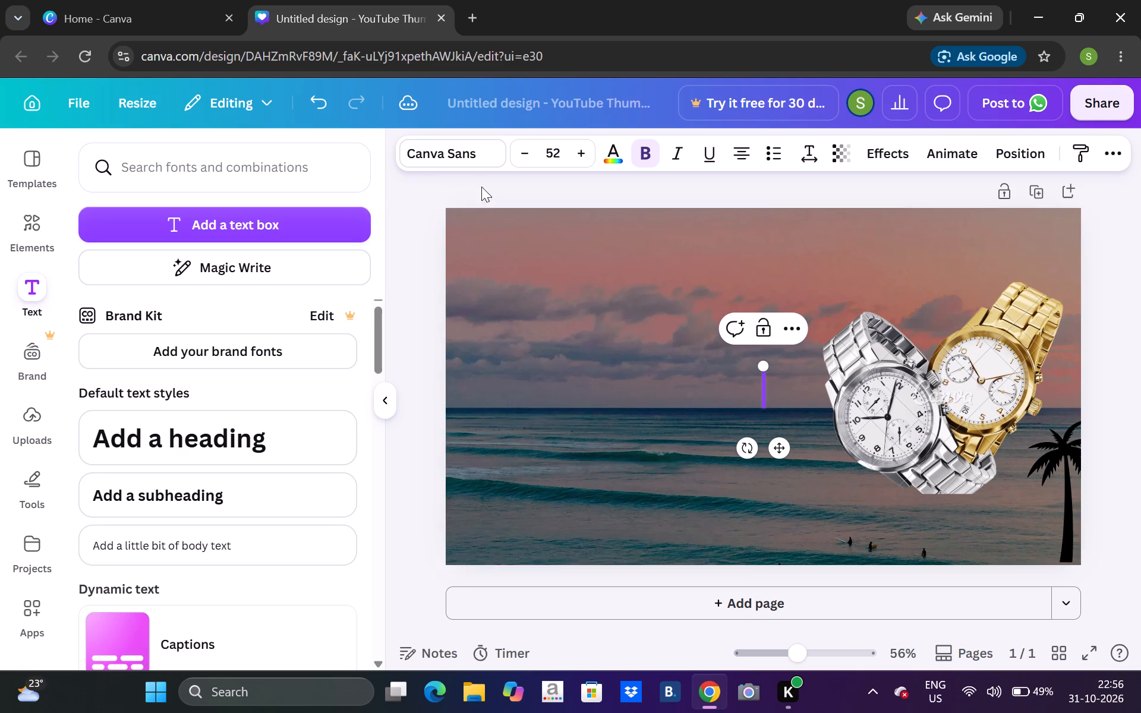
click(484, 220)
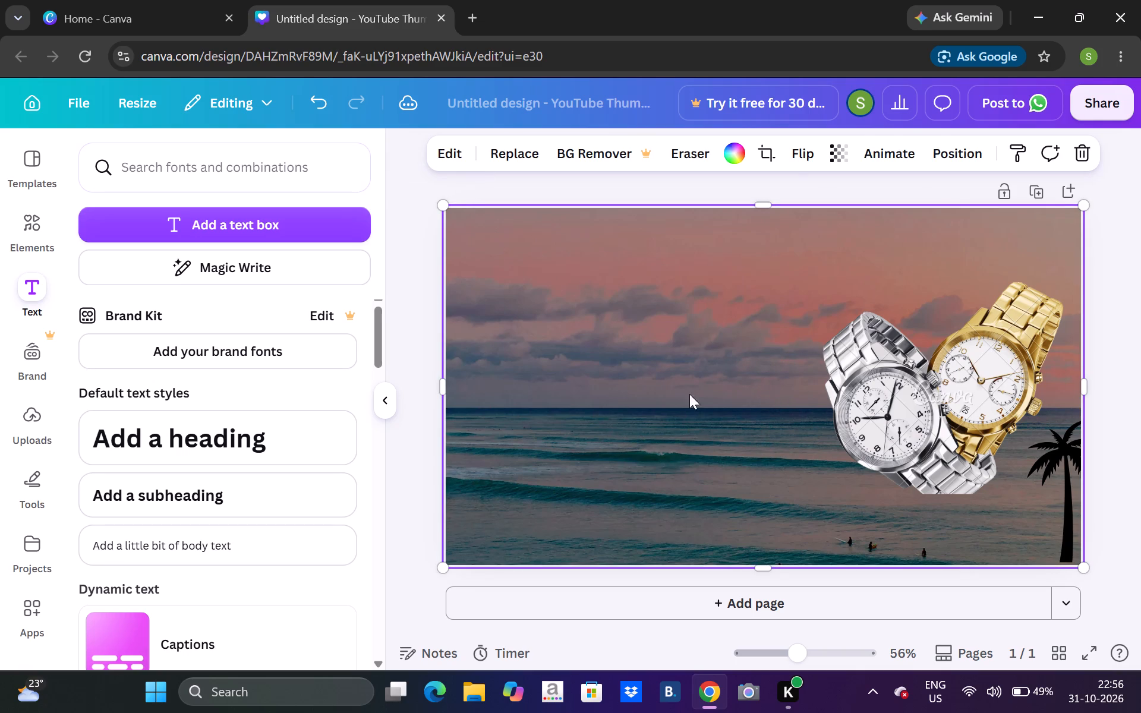
Add a heading to the page and set its font to Horizon.
click(187, 431)
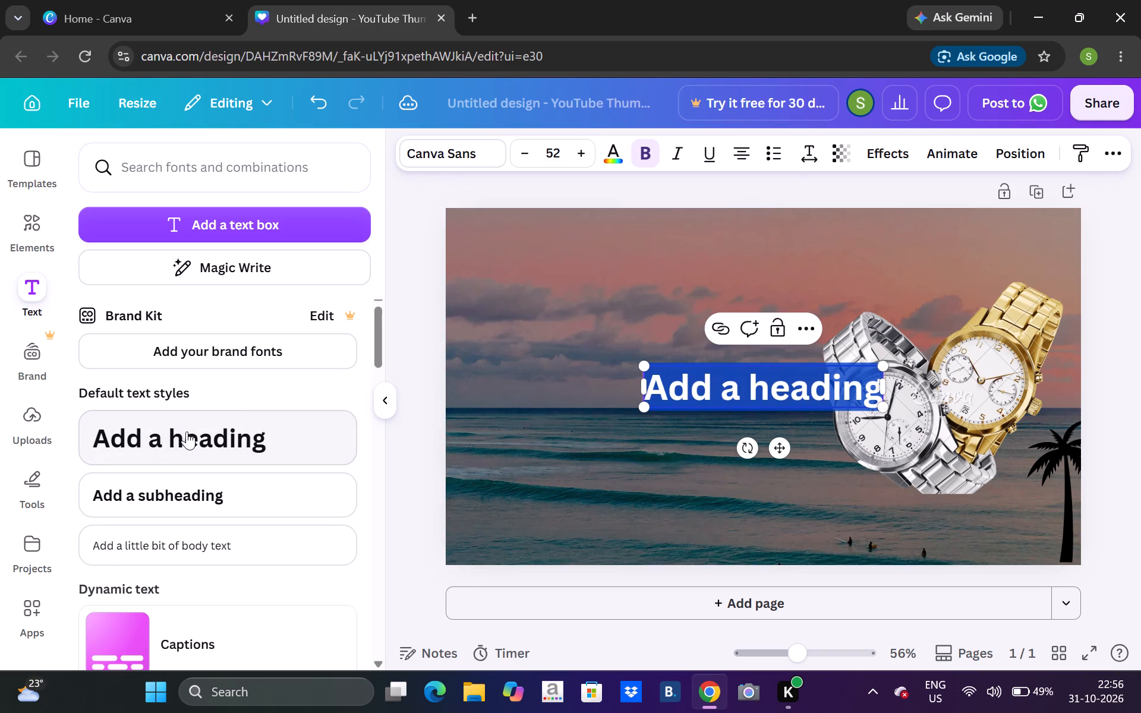
click(463, 141)
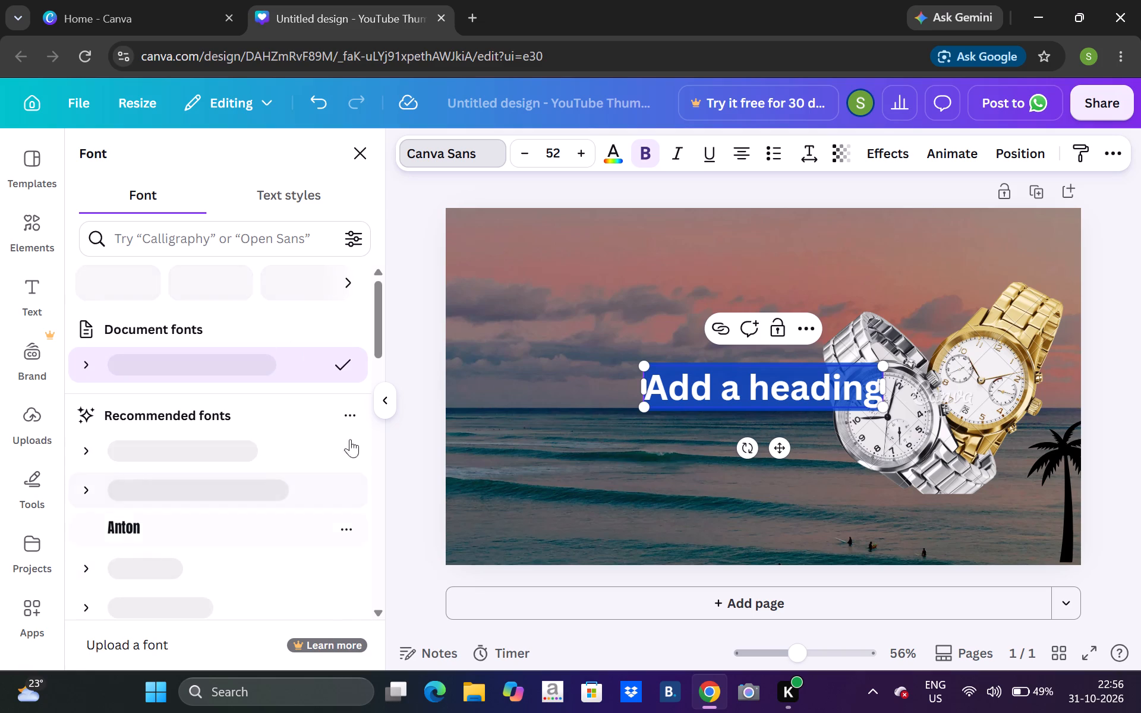
triple_click(379, 612)
double_click(379, 612)
drag(379, 612, 292, 498)
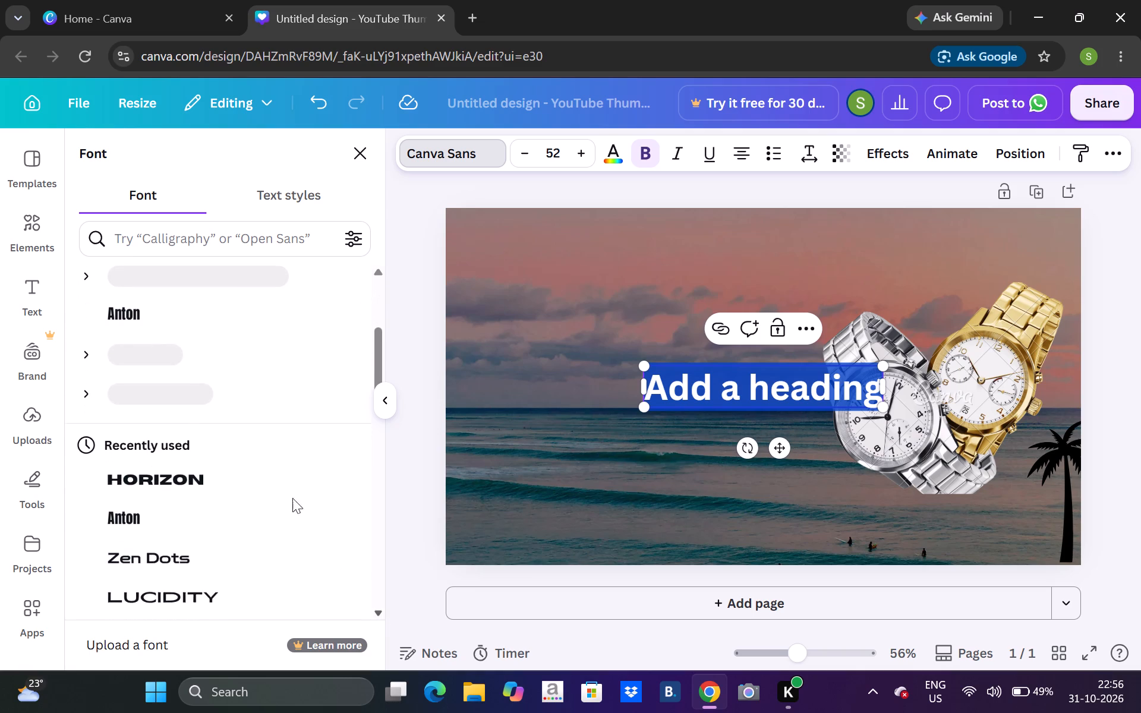
drag(292, 498, 261, 477)
click(261, 477)
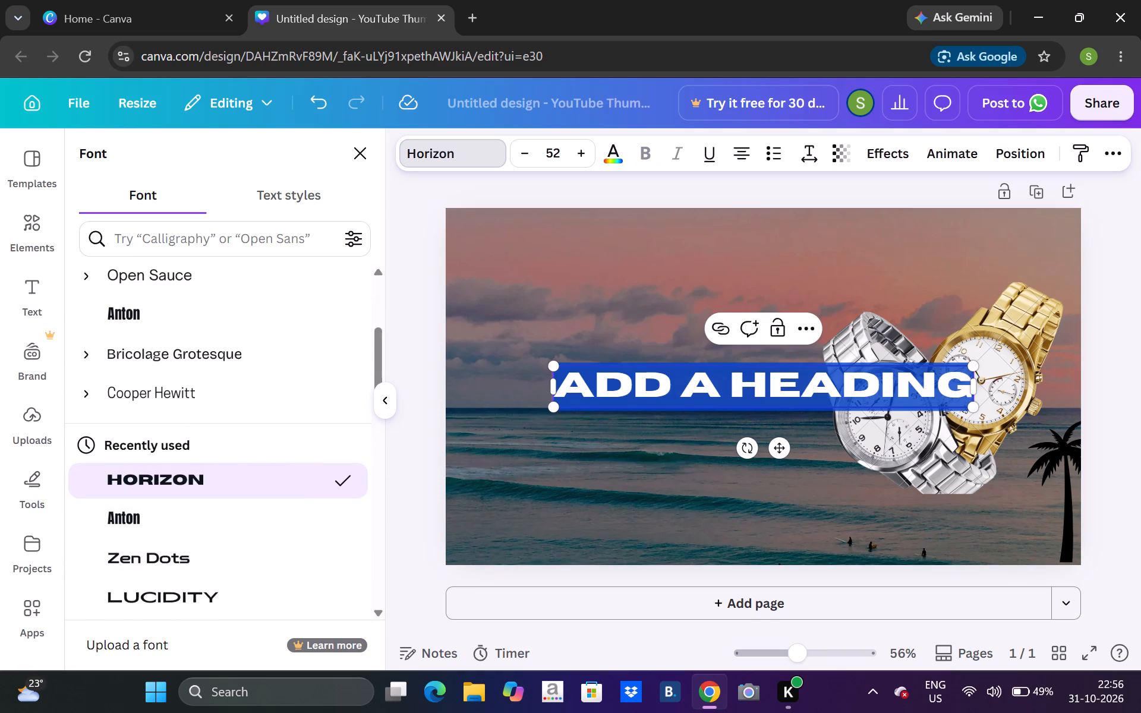
Replace the heading's placeholder text with "bexley smg".
key(b)
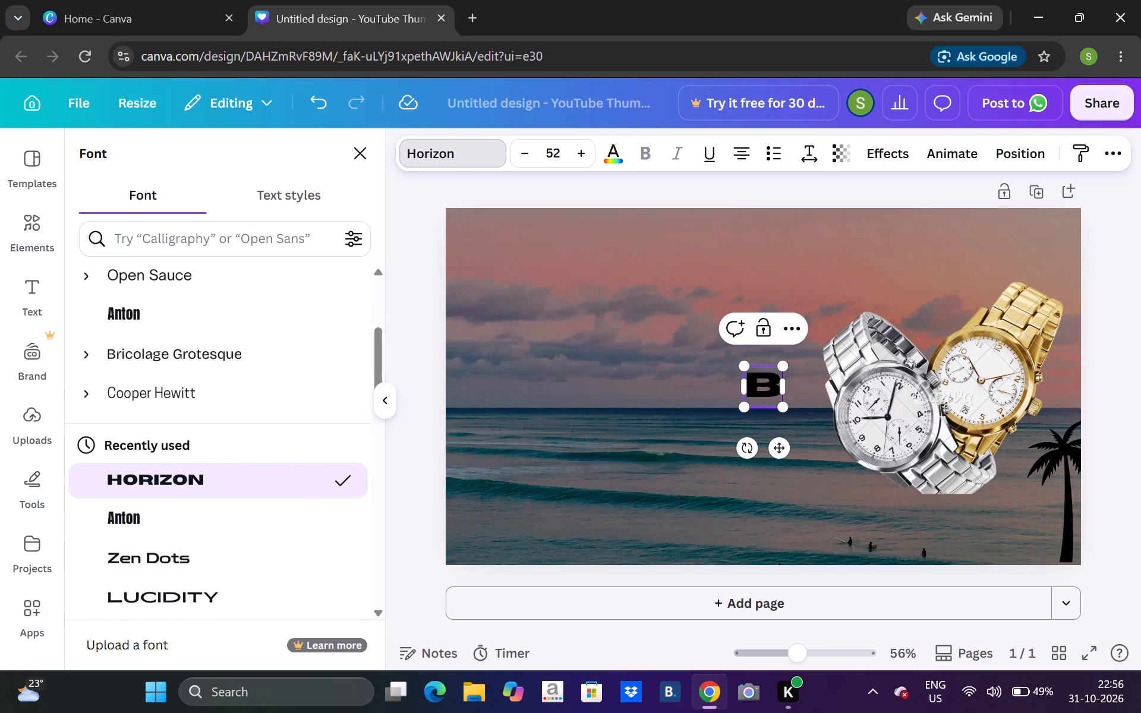
key(e)
key(x)
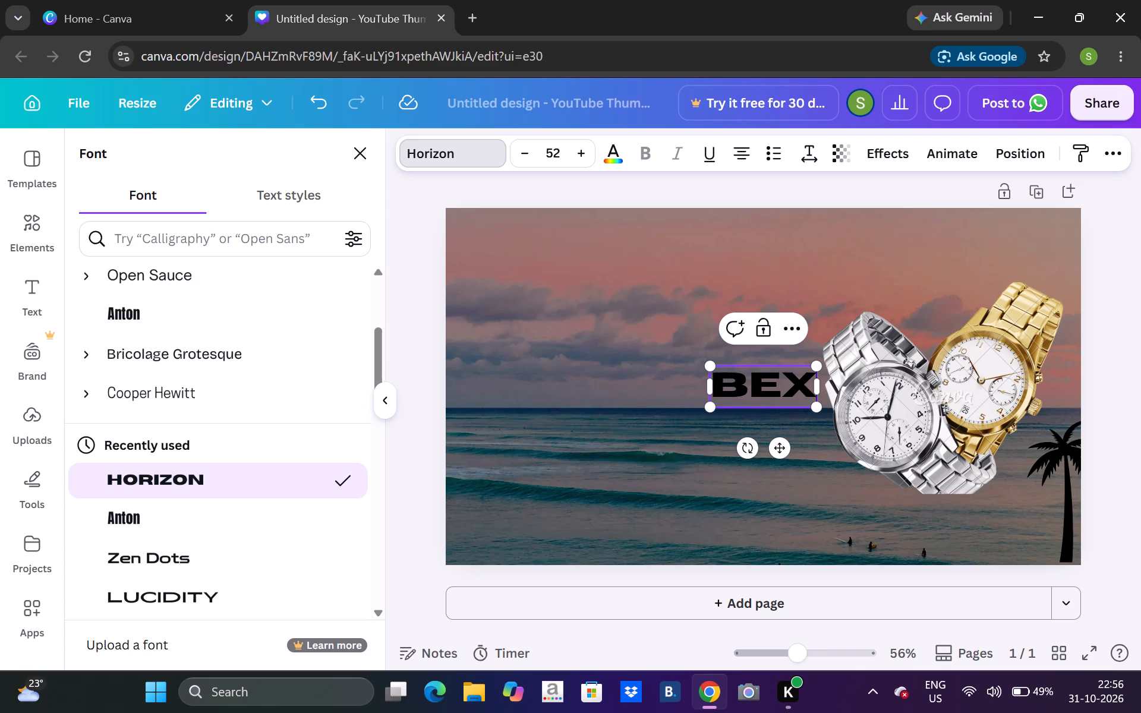
text(ley)
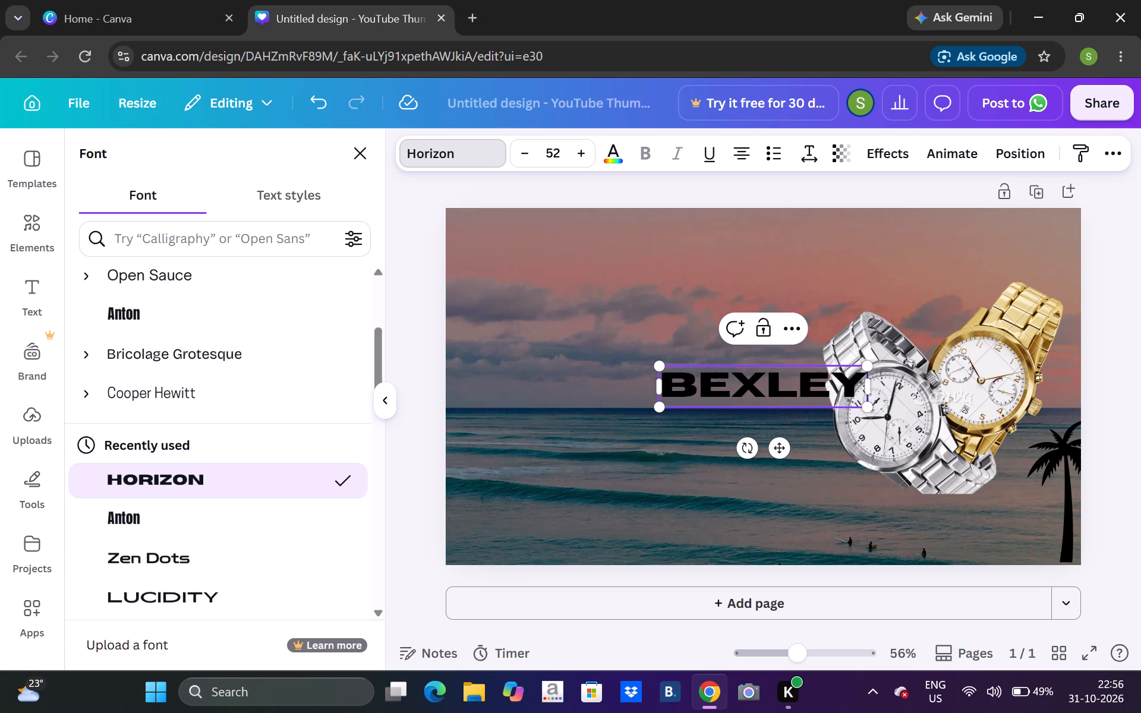
key(space)
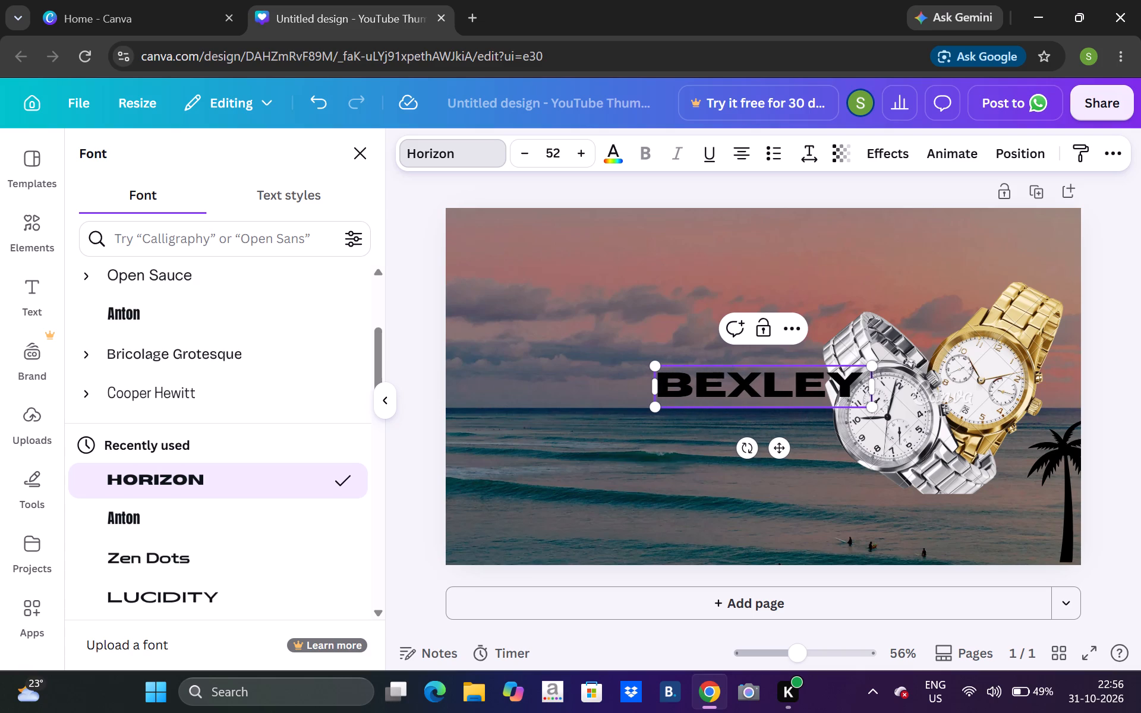
key(s)
text(mg)
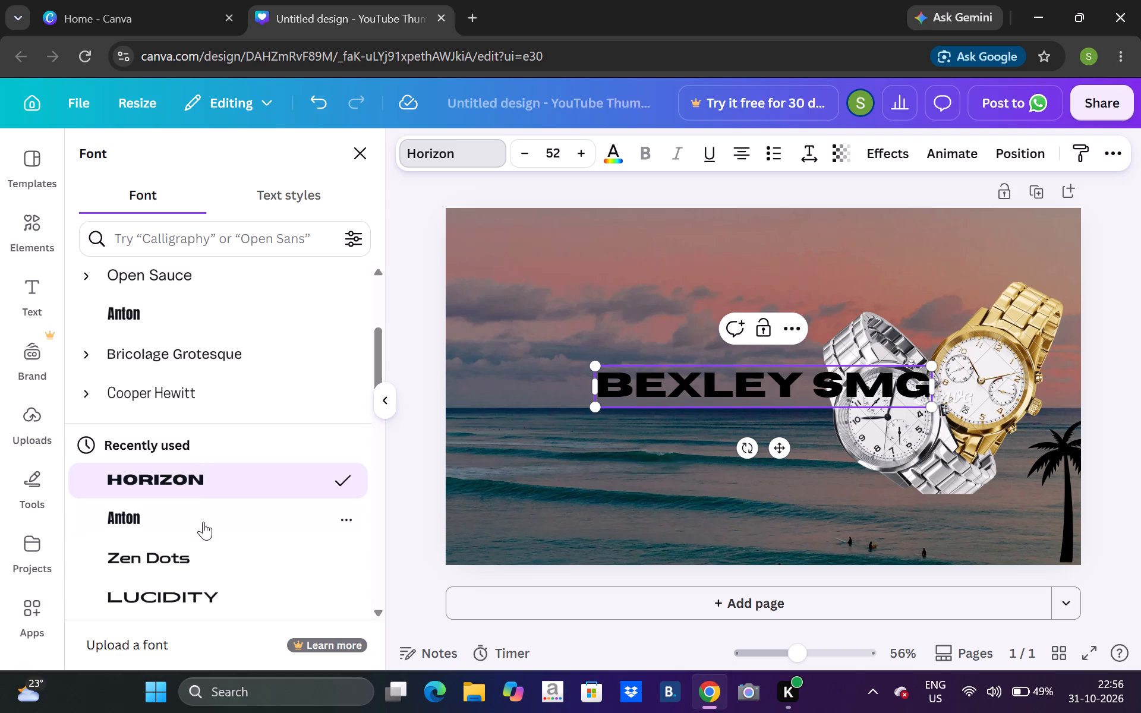
Try Zen Dots on the BEXLEY SMG heading and settle on the Lucidity font.
click(200, 581)
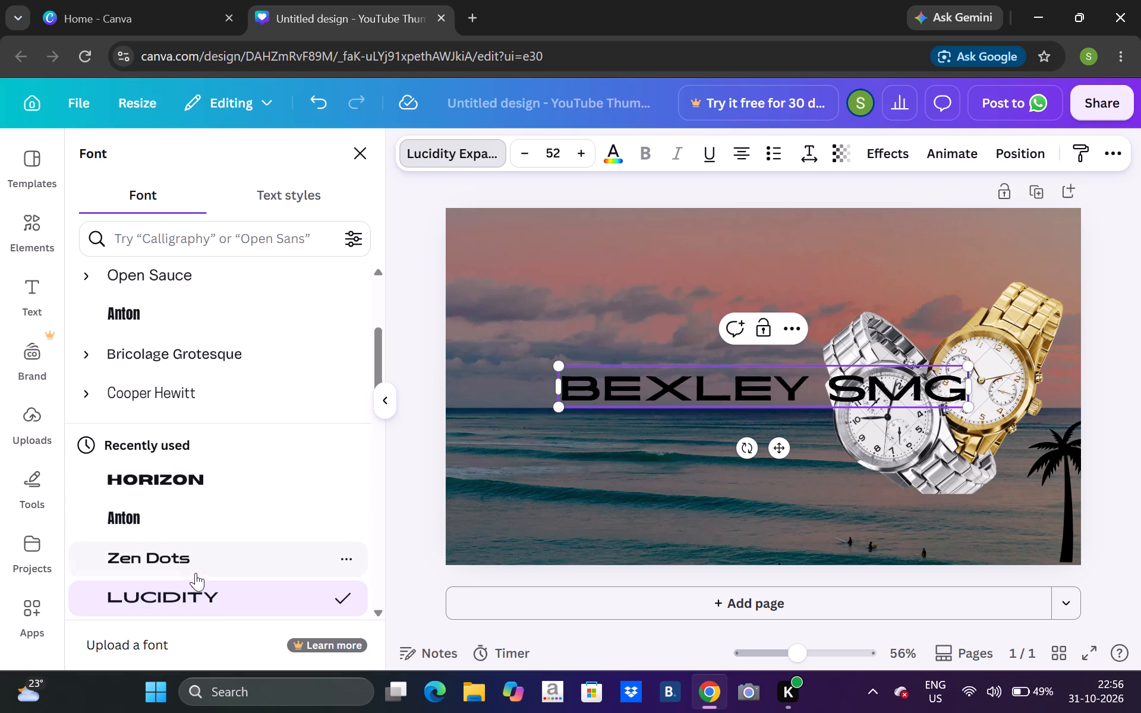
click(282, 563)
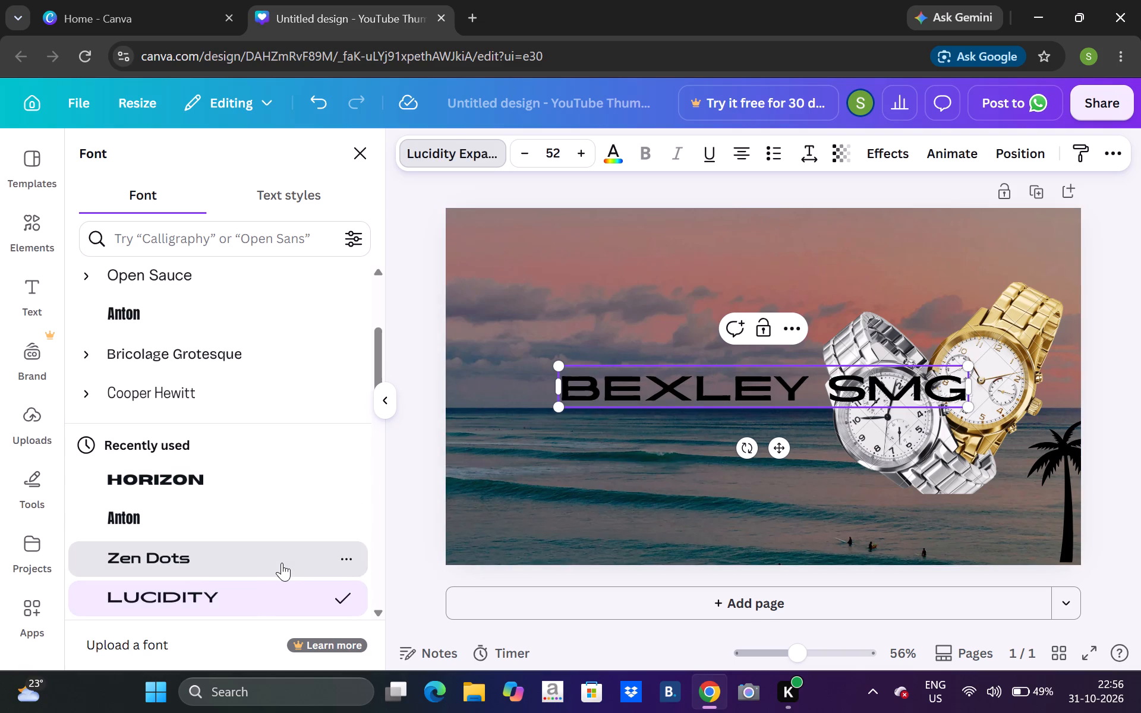
click(280, 601)
drag(672, 418, 664, 370)
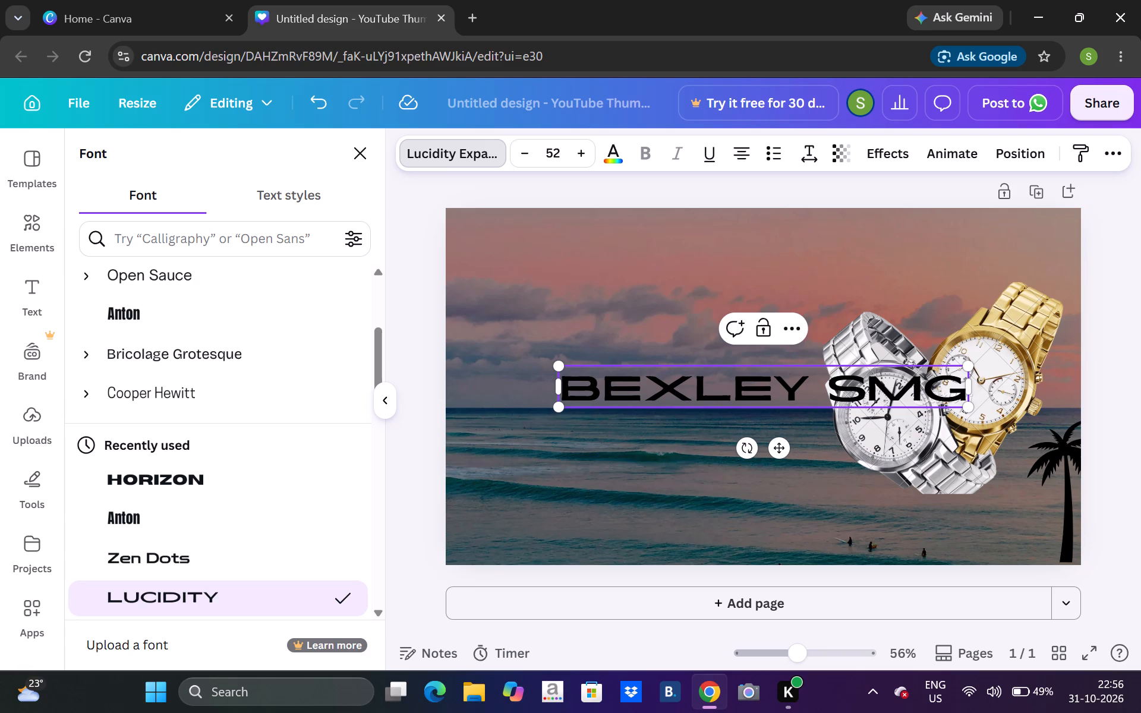
click(657, 443)
Move the BEXLEY SMG heading into the upper-left area of the page, above the watches.
drag(737, 393, 668, 315)
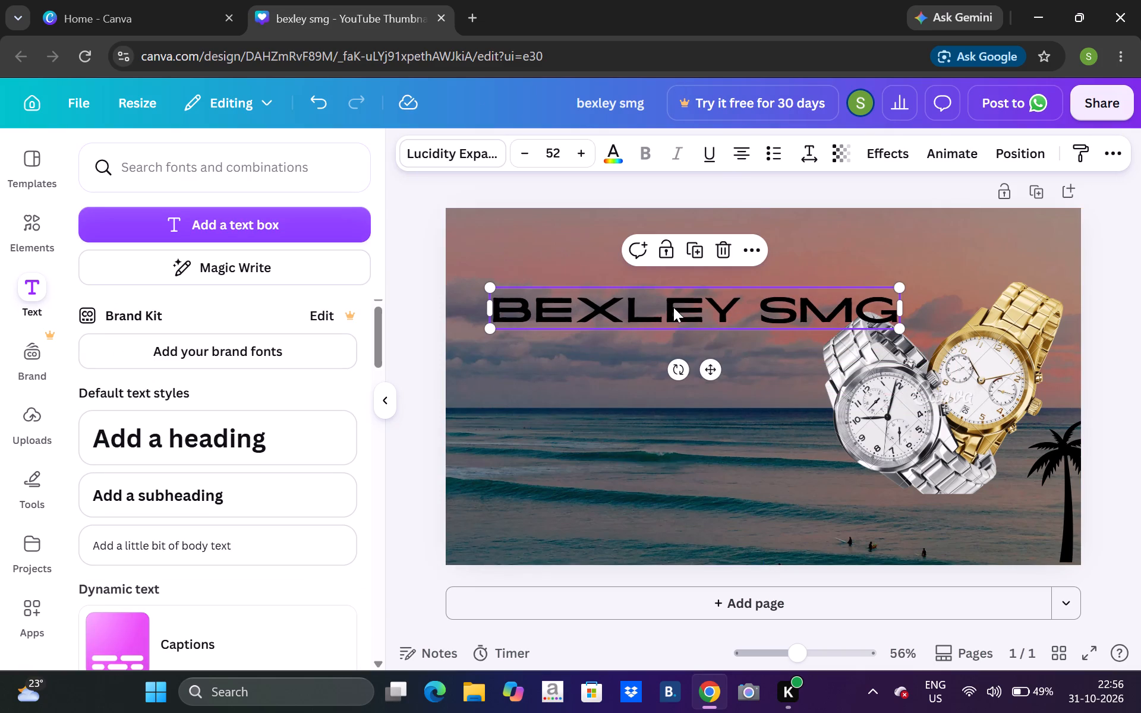
click(704, 359)
drag(704, 359, 707, 338)
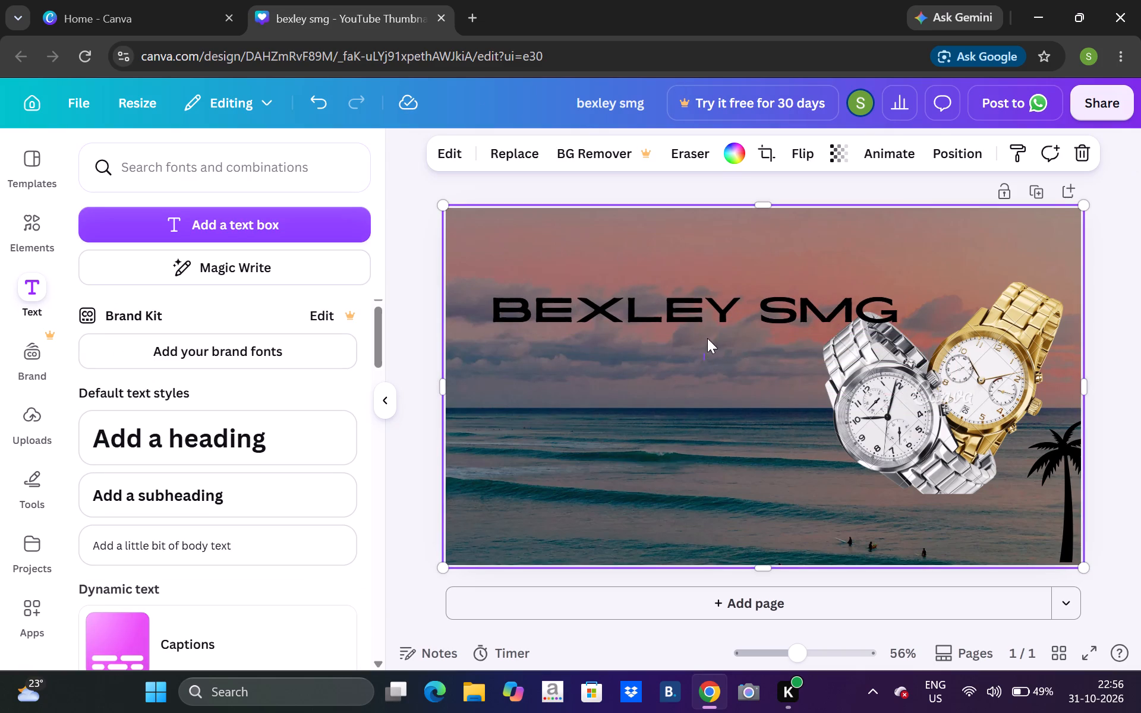
drag(707, 338, 704, 313)
drag(565, 417, 622, 327)
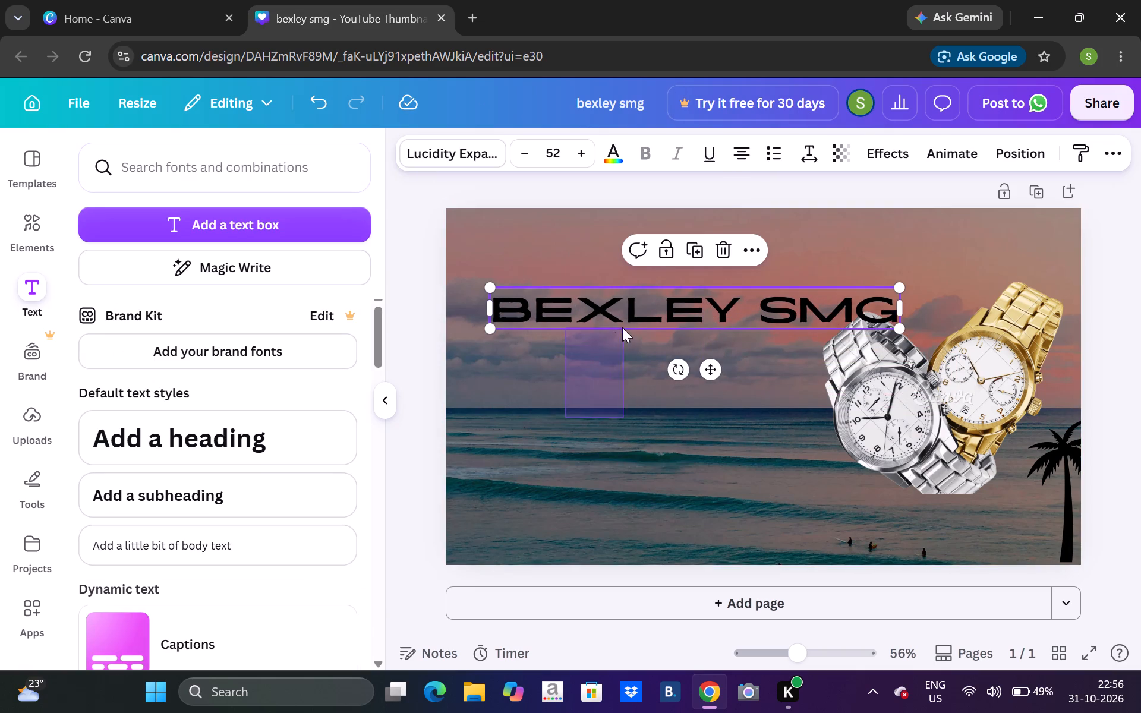
drag(622, 327, 579, 408)
drag(606, 313, 587, 258)
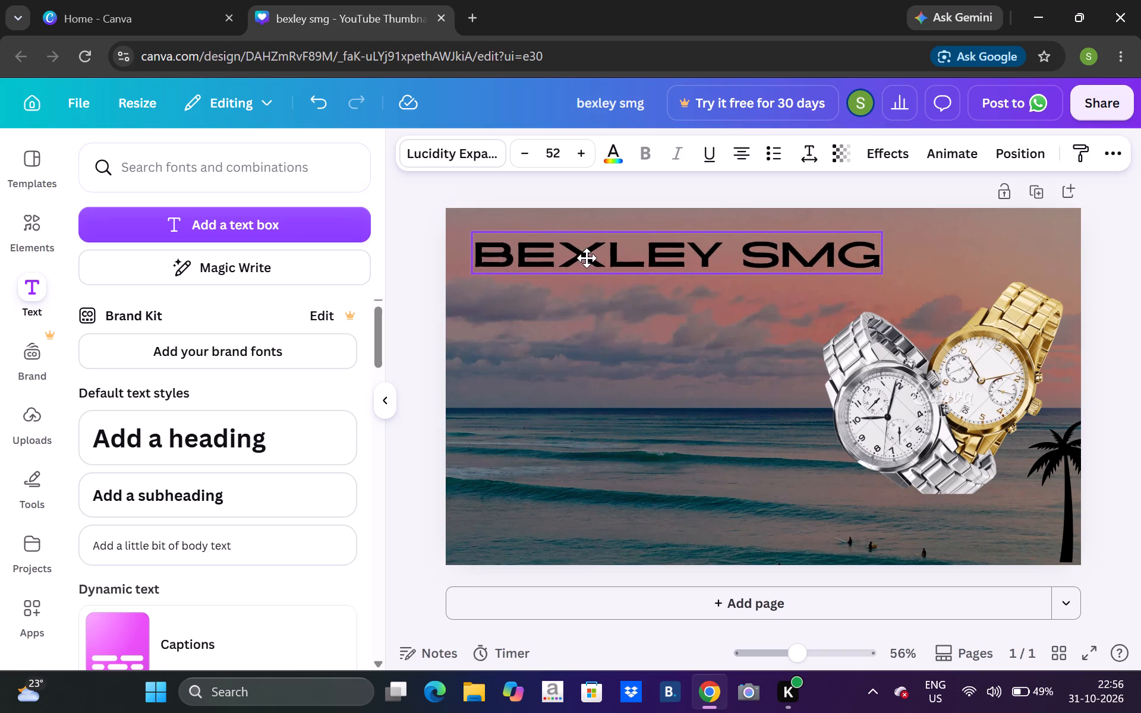
drag(587, 258, 578, 261)
click(578, 261)
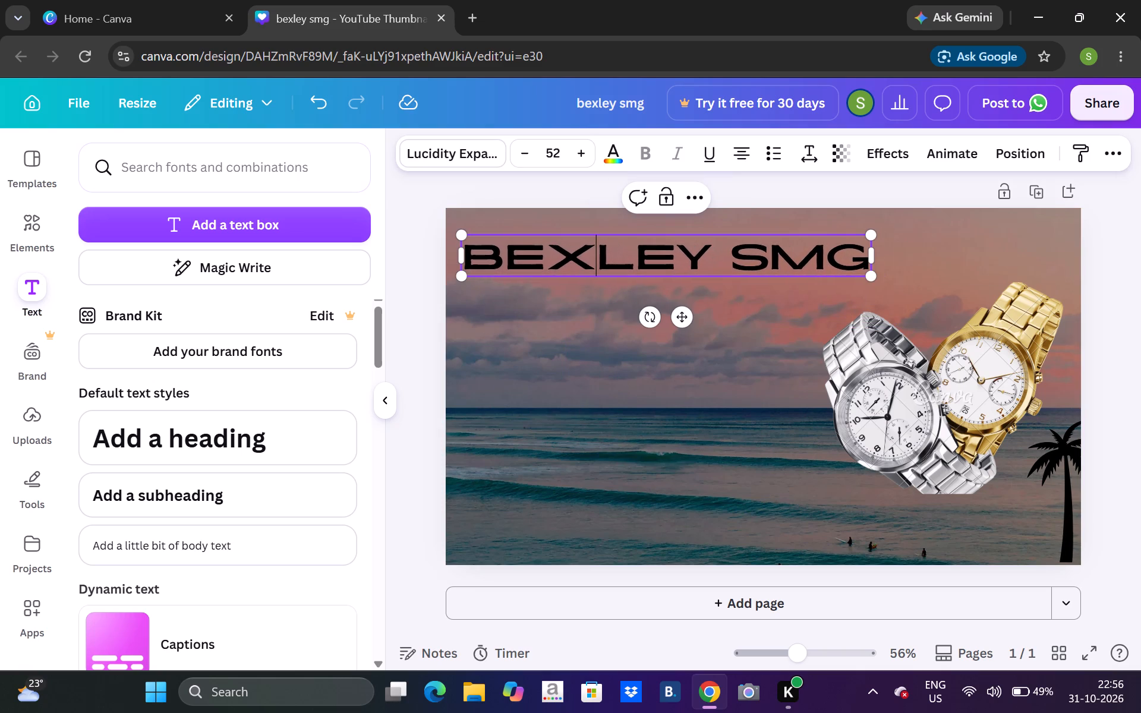
Enlarge the BEXLEY SMG heading to font size 64.3 and widen its text box slightly beyond the text.
drag(874, 272, 978, 342)
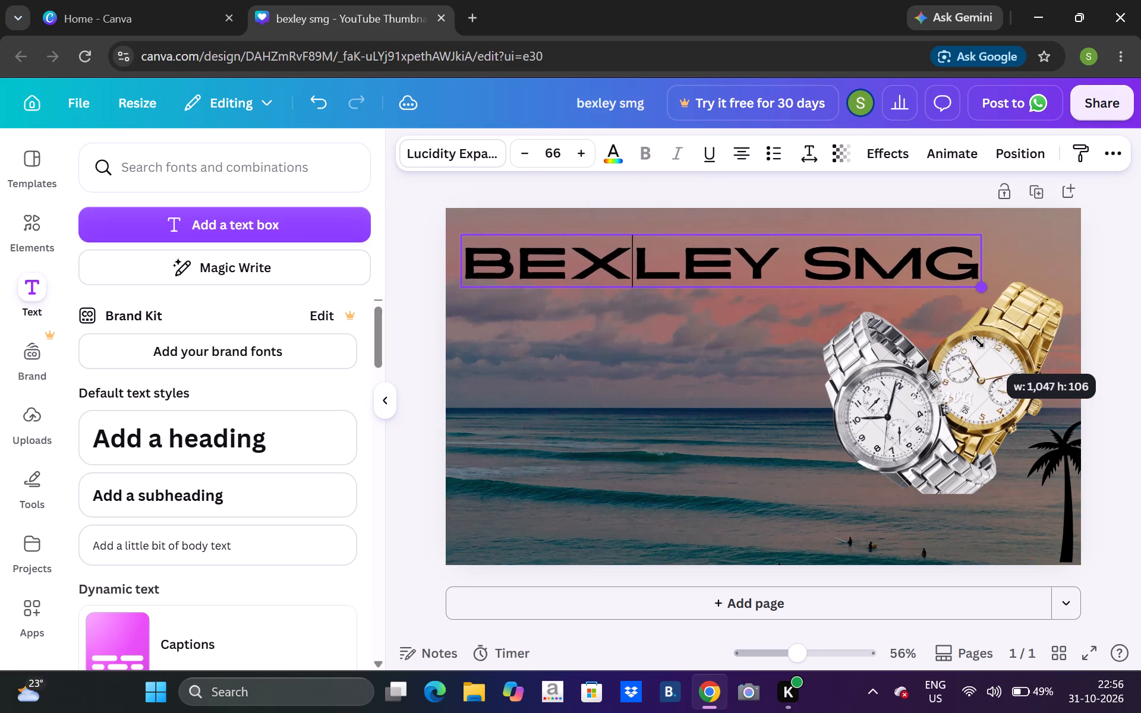
drag(978, 342, 965, 336)
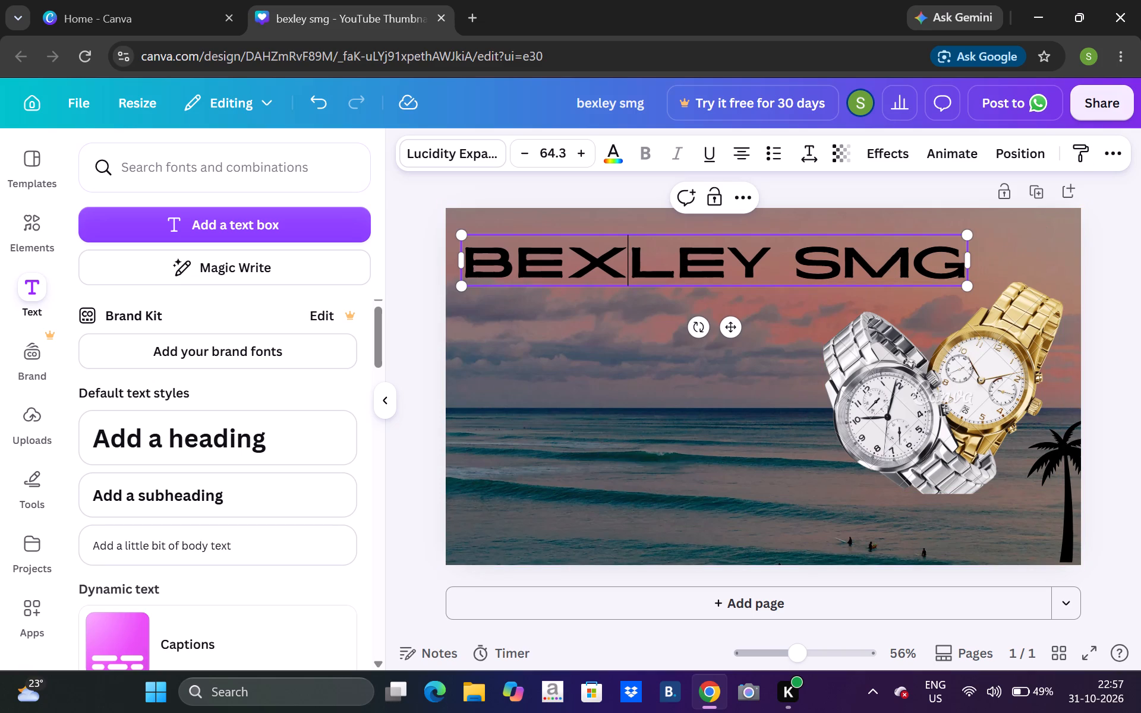
drag(975, 258, 988, 258)
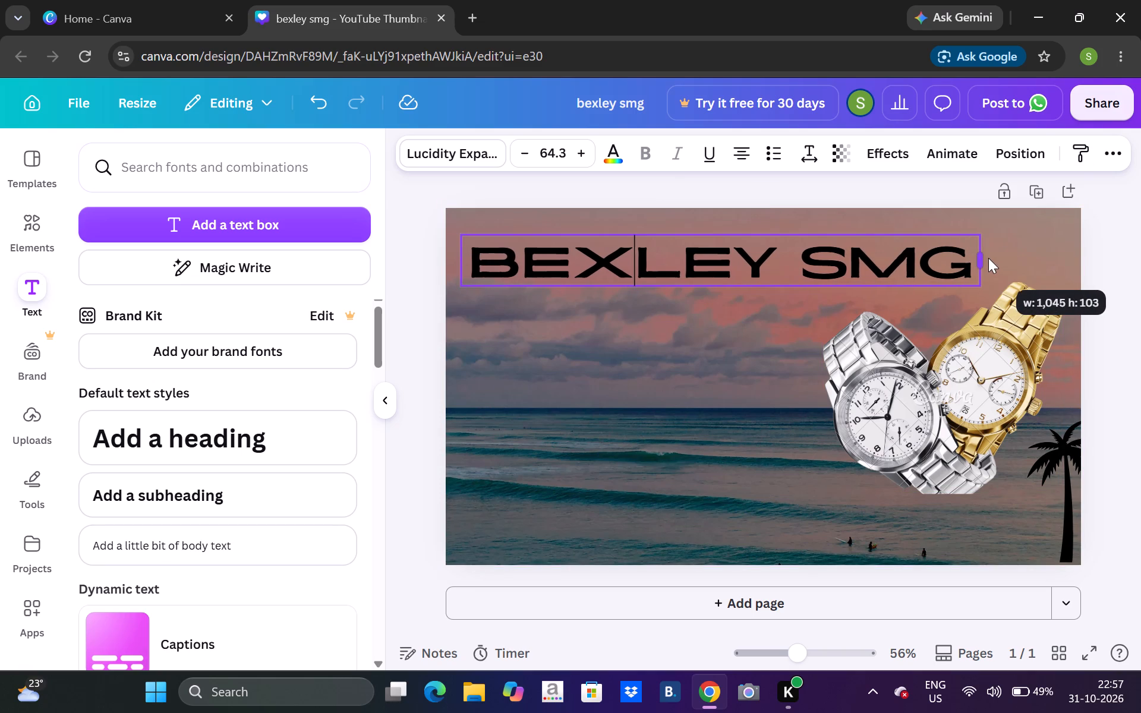
drag(988, 258, 1001, 254)
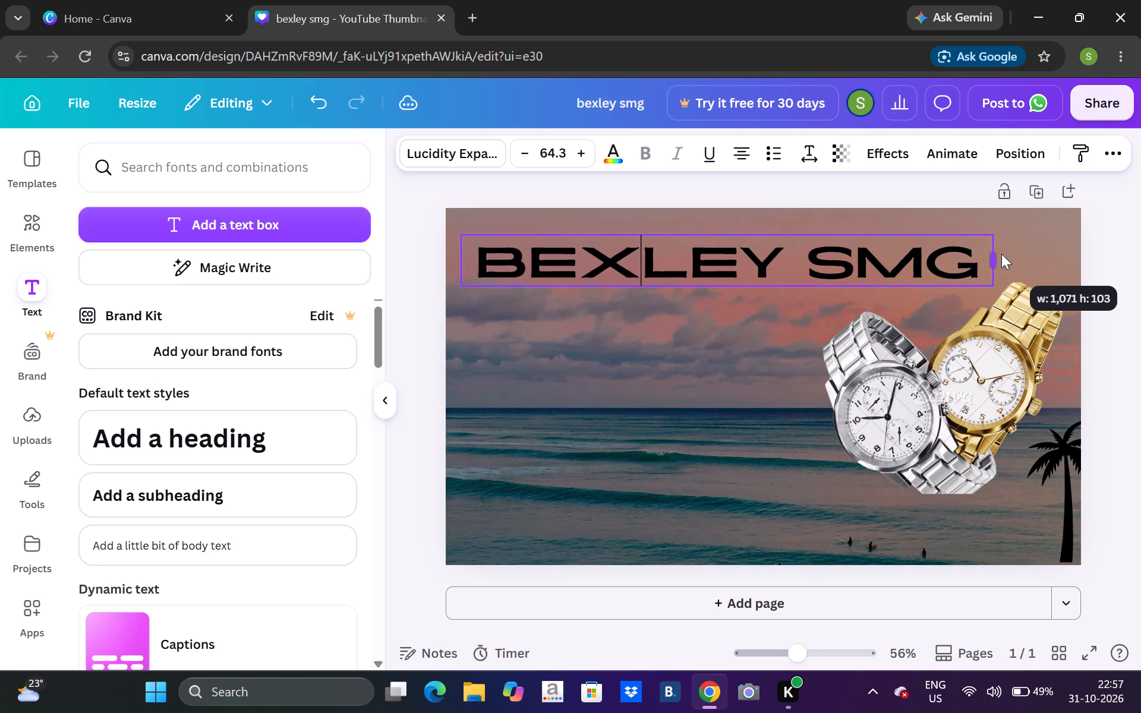
drag(1001, 254, 996, 262)
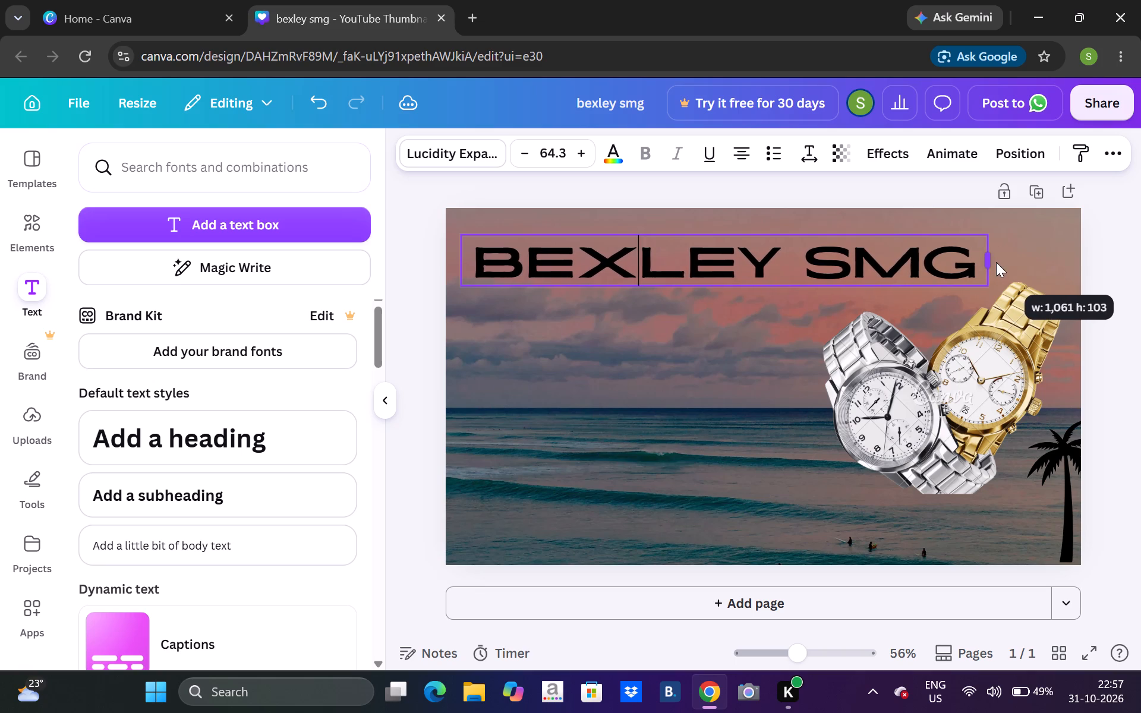
drag(996, 262, 993, 262)
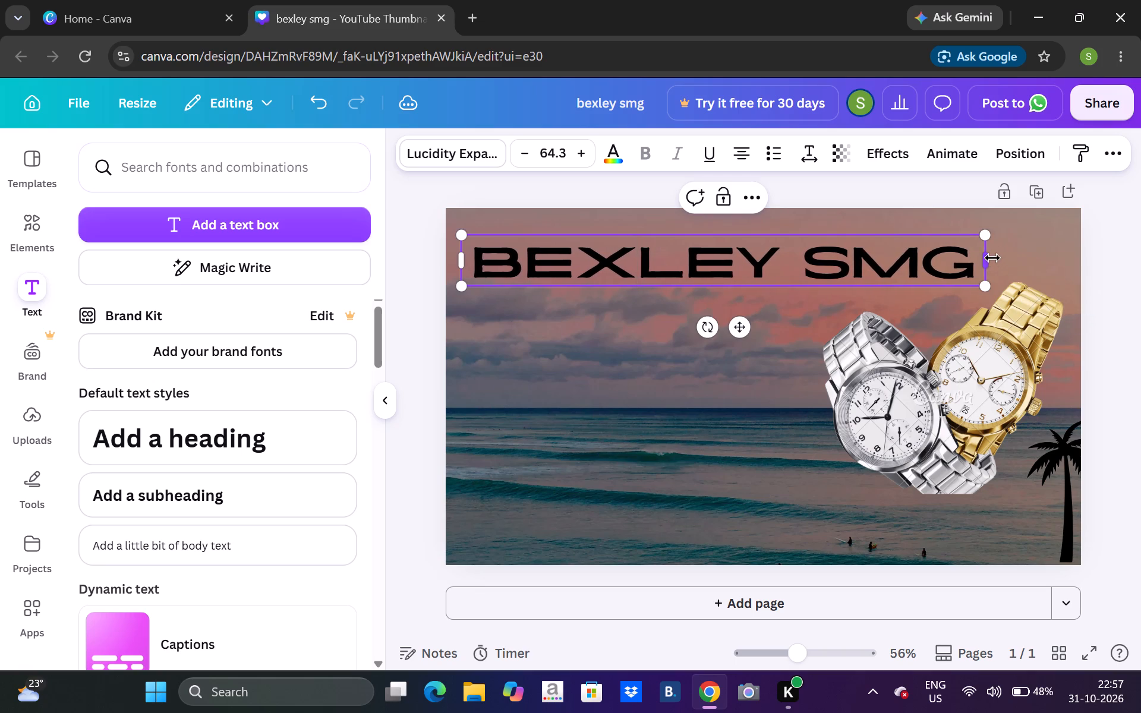
click(730, 411)
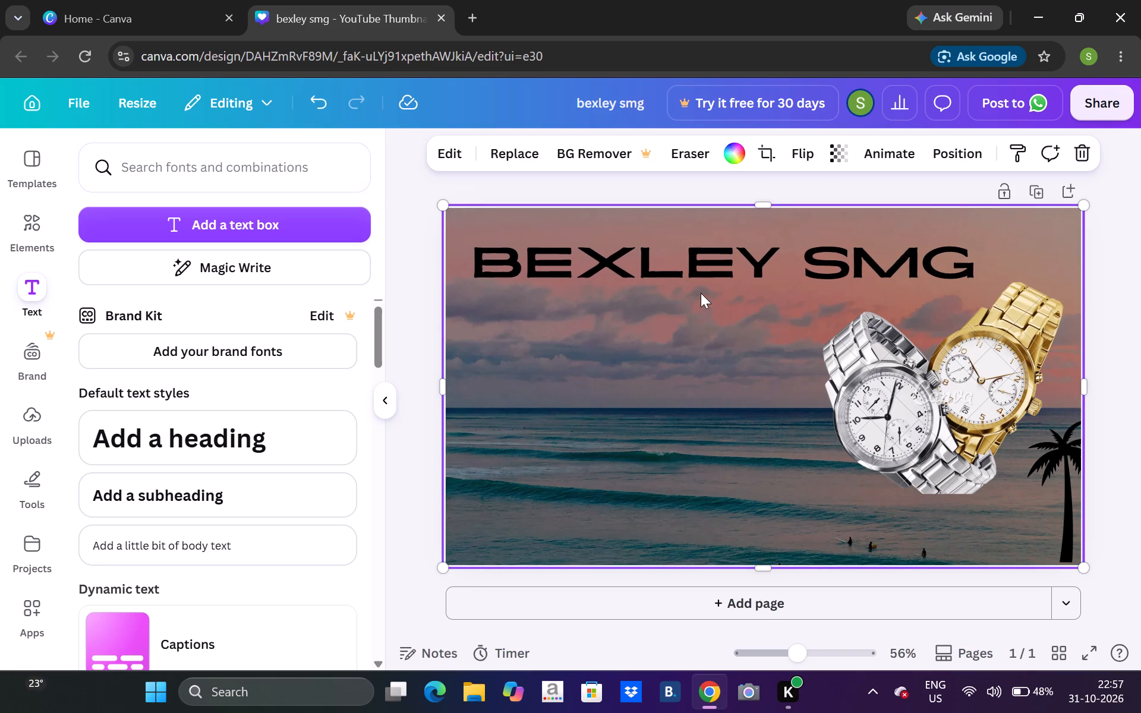
Nudge the BEXLEY SMG heading slightly left and up so it sits closer to the page's upper-left corner.
click(699, 257)
key(Left)
key(Left)
key(Left)
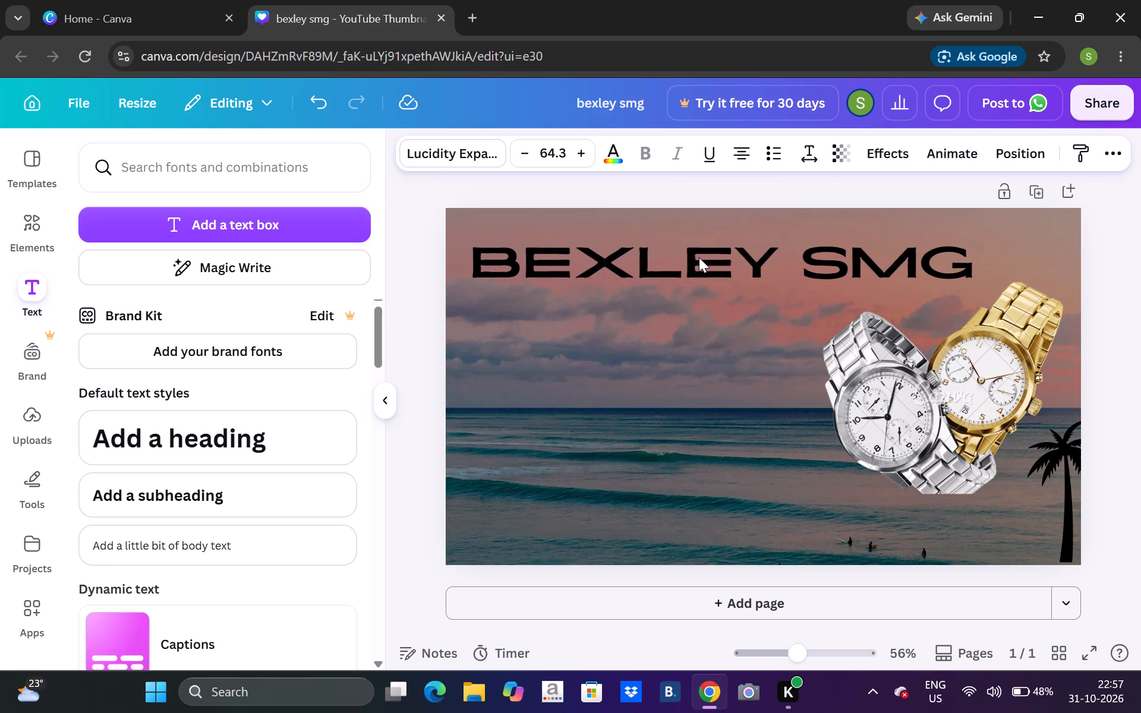
key(Left)
key(Left)
key(Left)
key(Left)
key(Left)
key(Left)
key(Left)
key(Left)
key(Left)
key(Left)
key(Left)
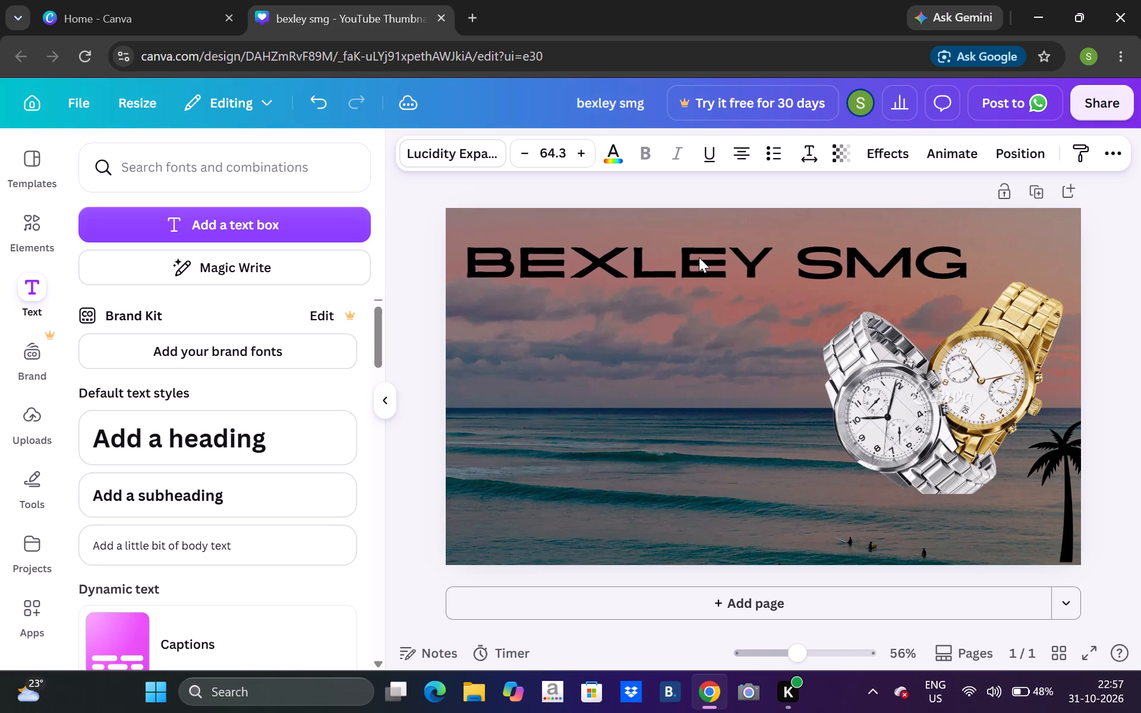
key(Left)
key(Left)
key(Left)
key(Left)
key(Left)
key(Up)
key(Up)
key(Up)
key(Up)
key(Up)
key(Up)
key(Up)
key(Up)
key(Up)
key(Up)
key(Up)
key(Up)
key(Up)
key(Up)
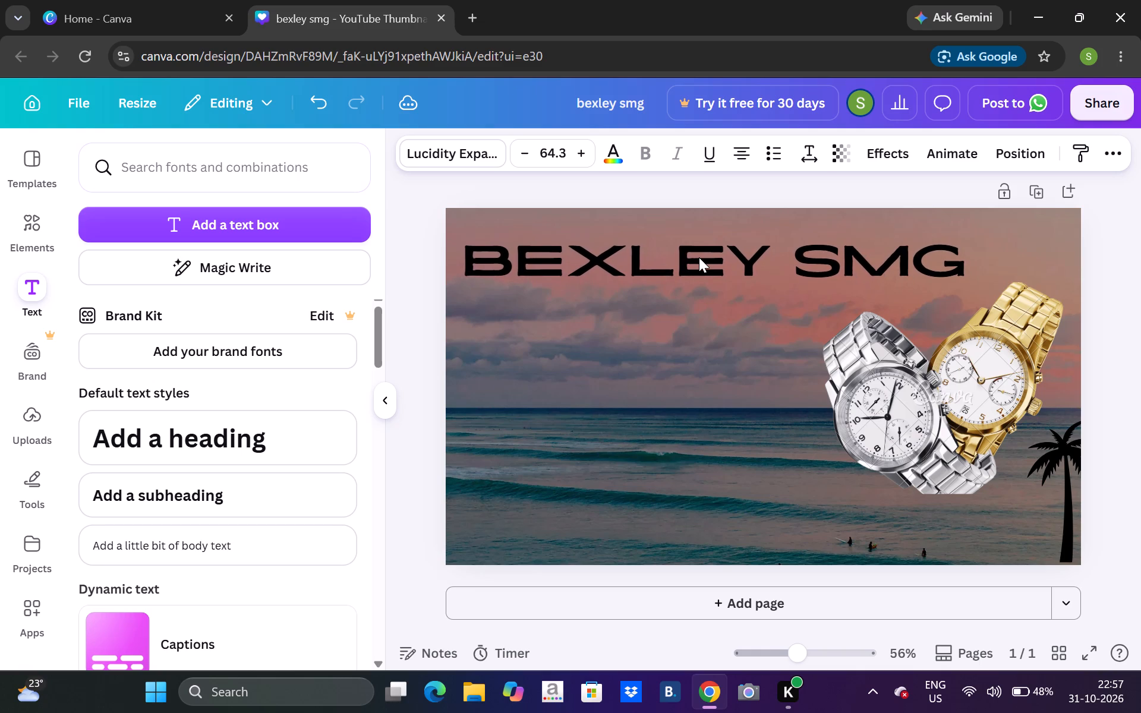
key(Left)
key(Left)
key(Left)
key(Left)
key(Left)
key(Left)
key(Left)
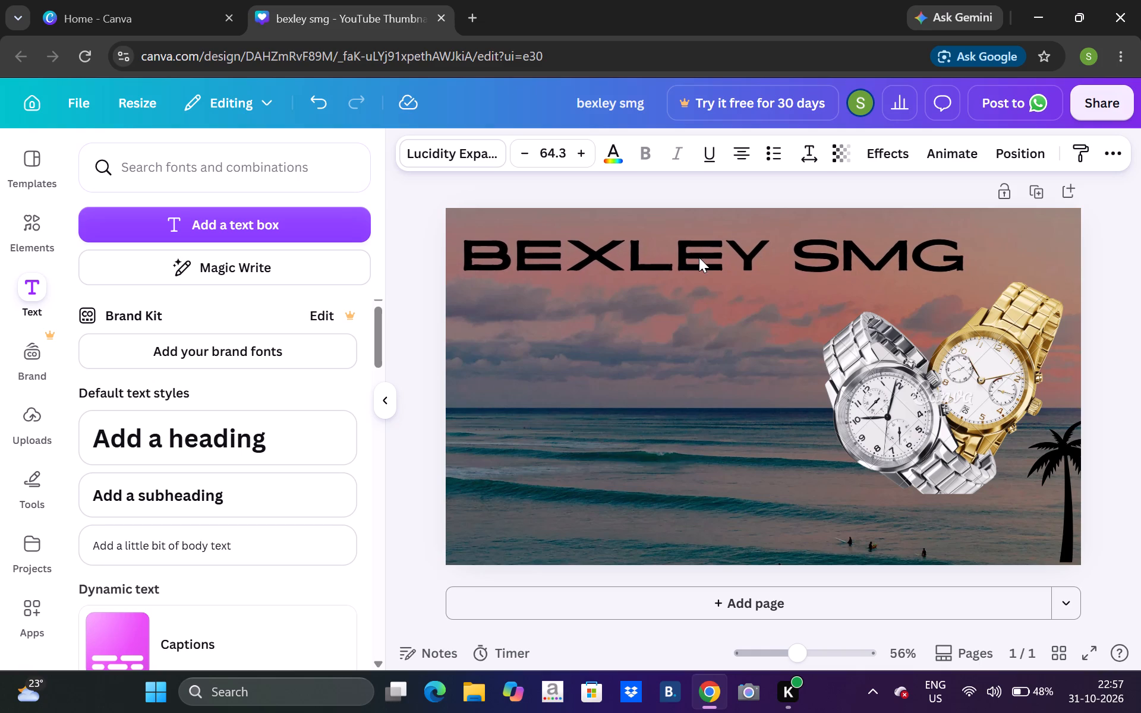
key(Down)
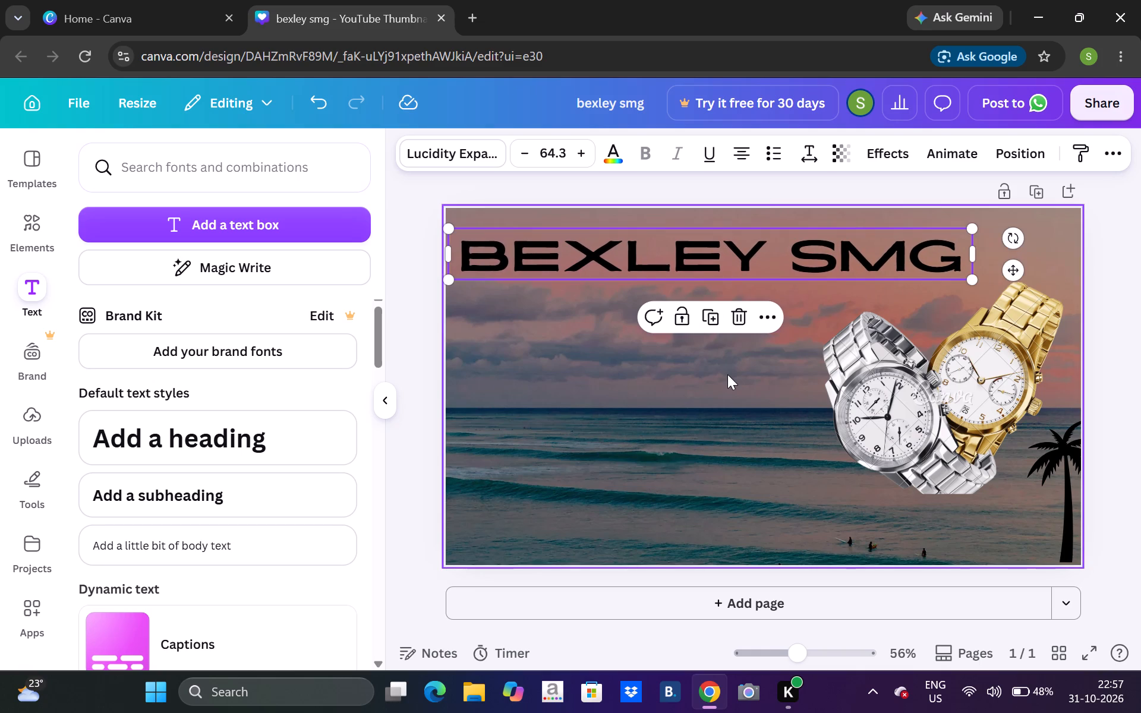
click(727, 374)
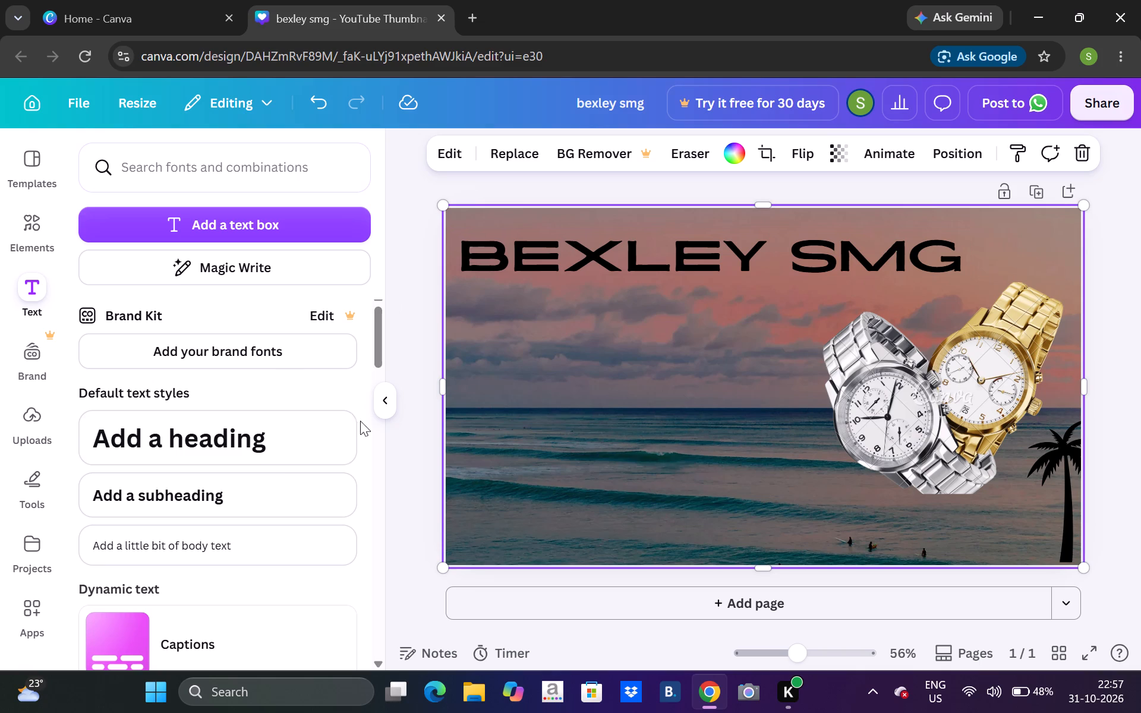
Add a subheading to the page that reads "visualizer jxggi".
click(280, 493)
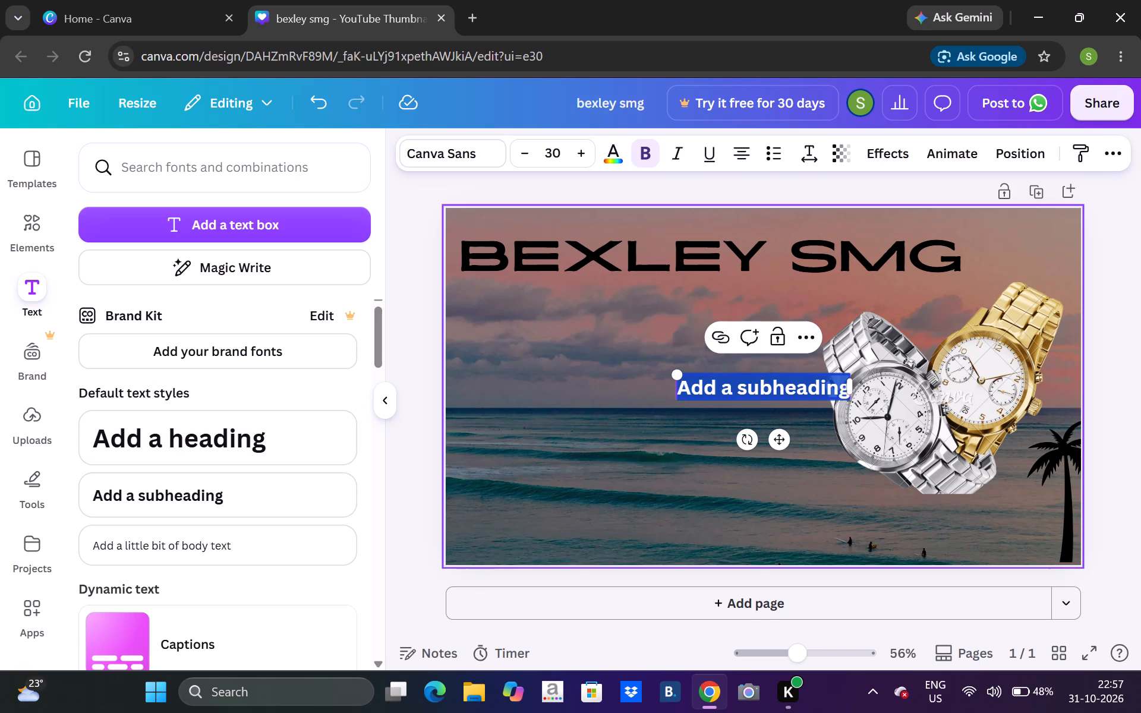
text(ft)
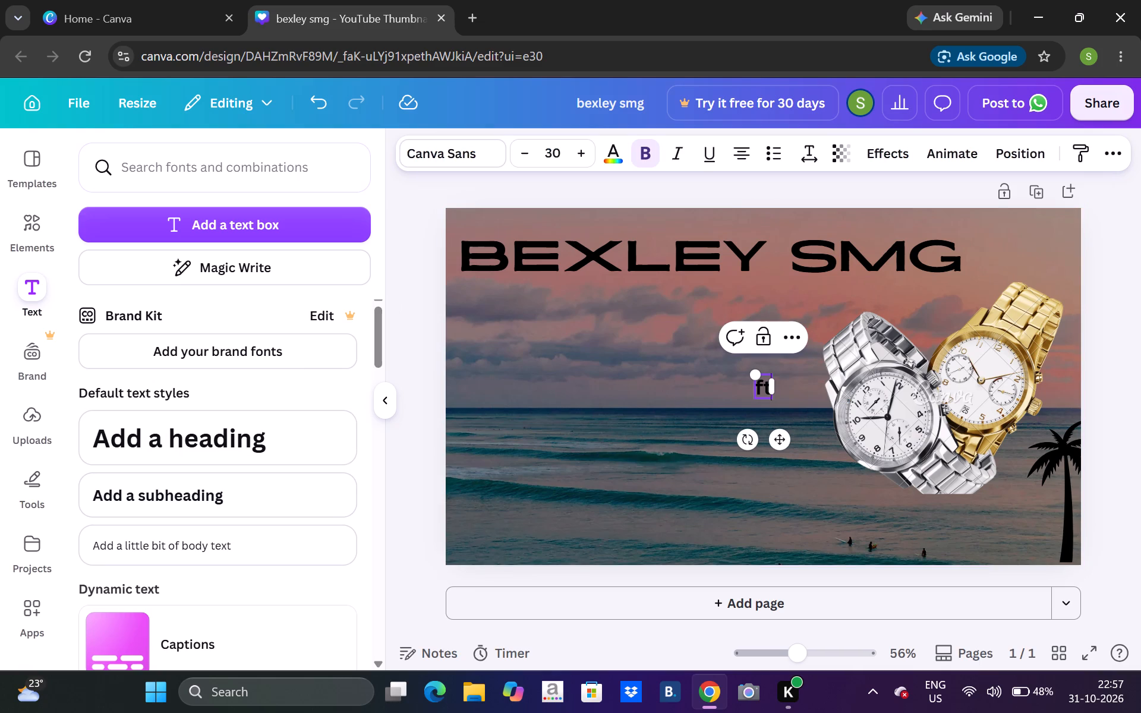
key(BackSpace)
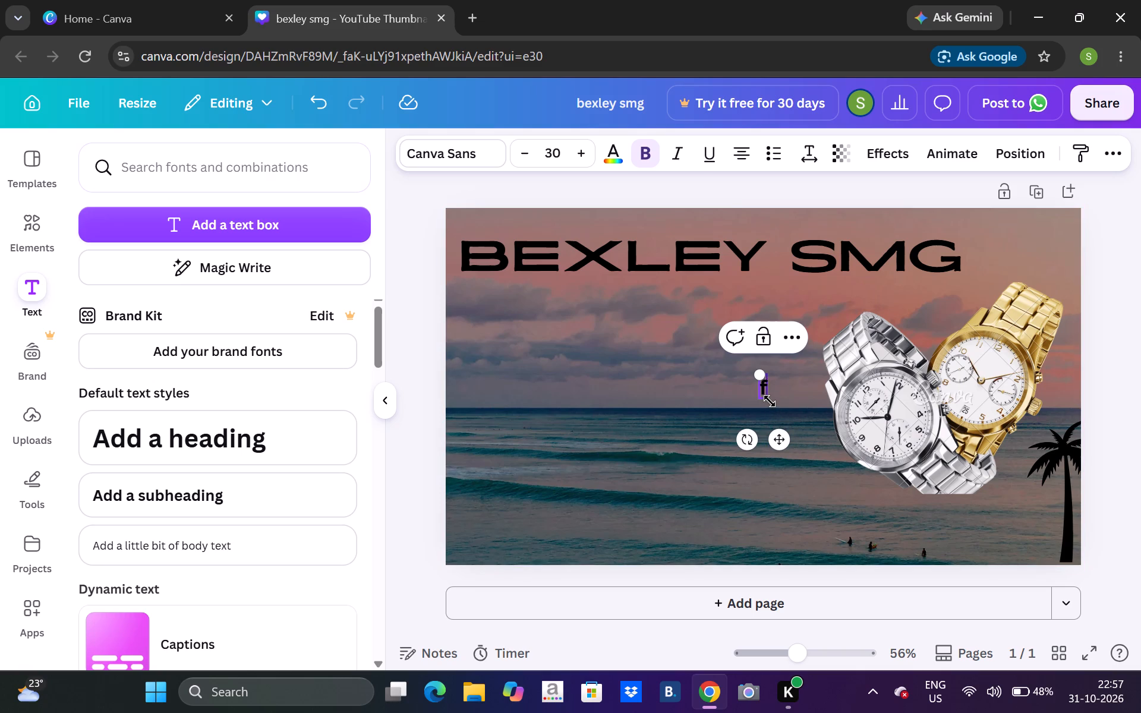
key(BackSpace)
text(visu)
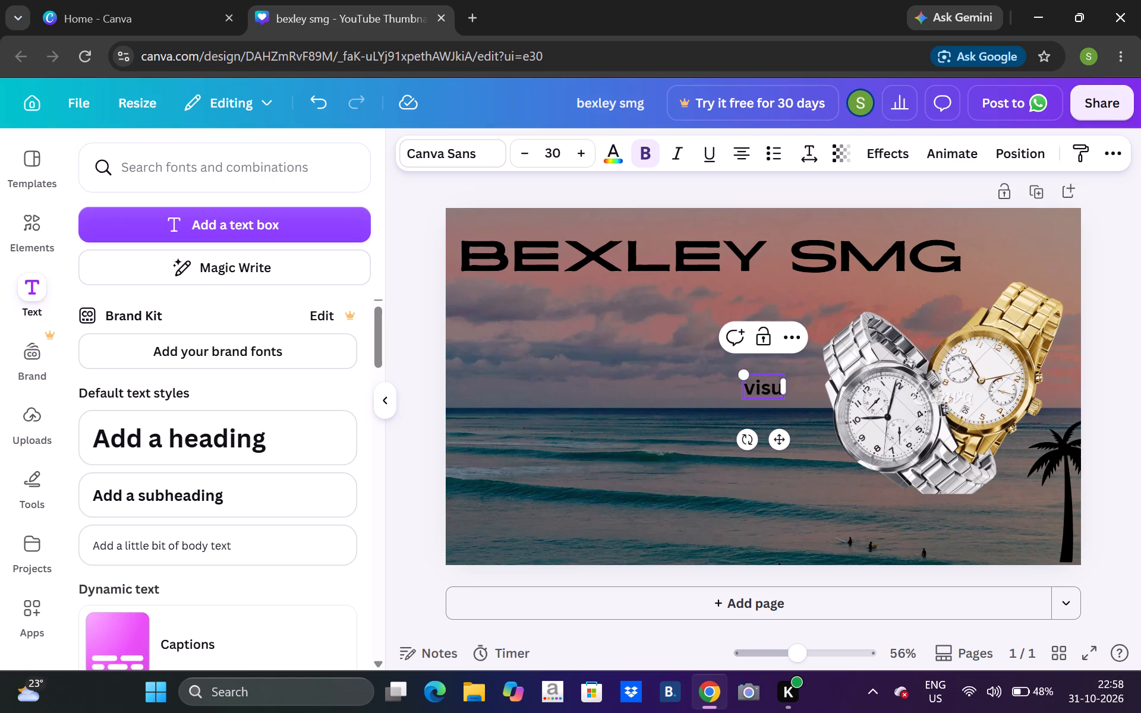
key(a)
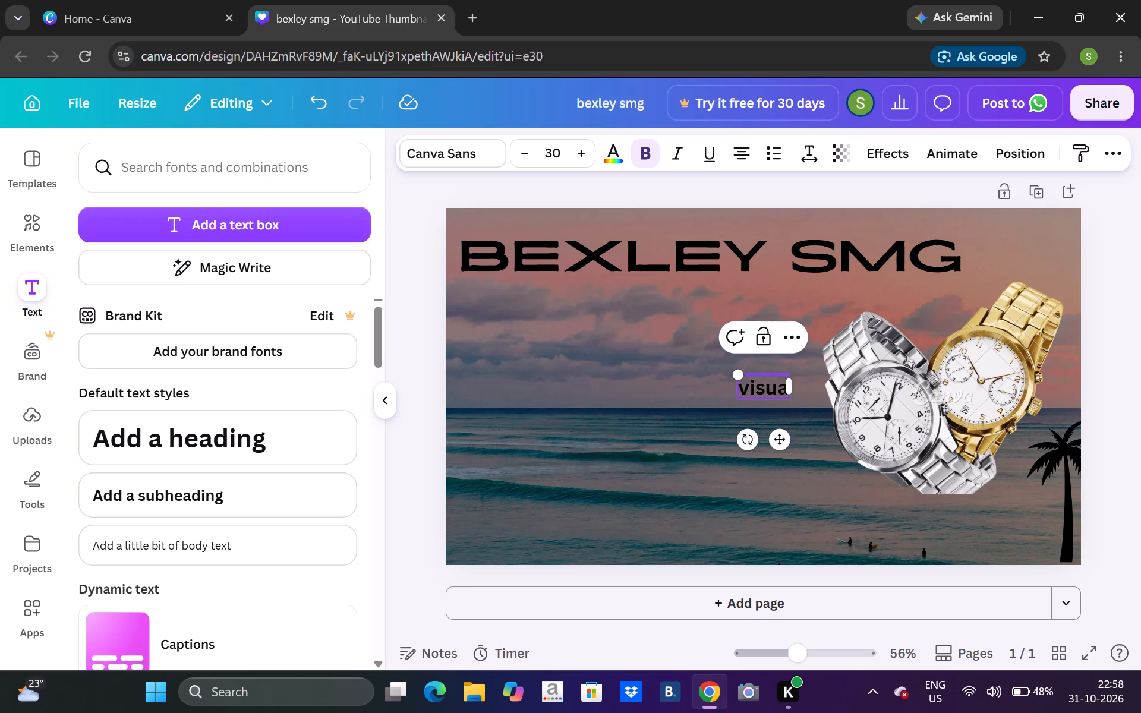
text(lizer)
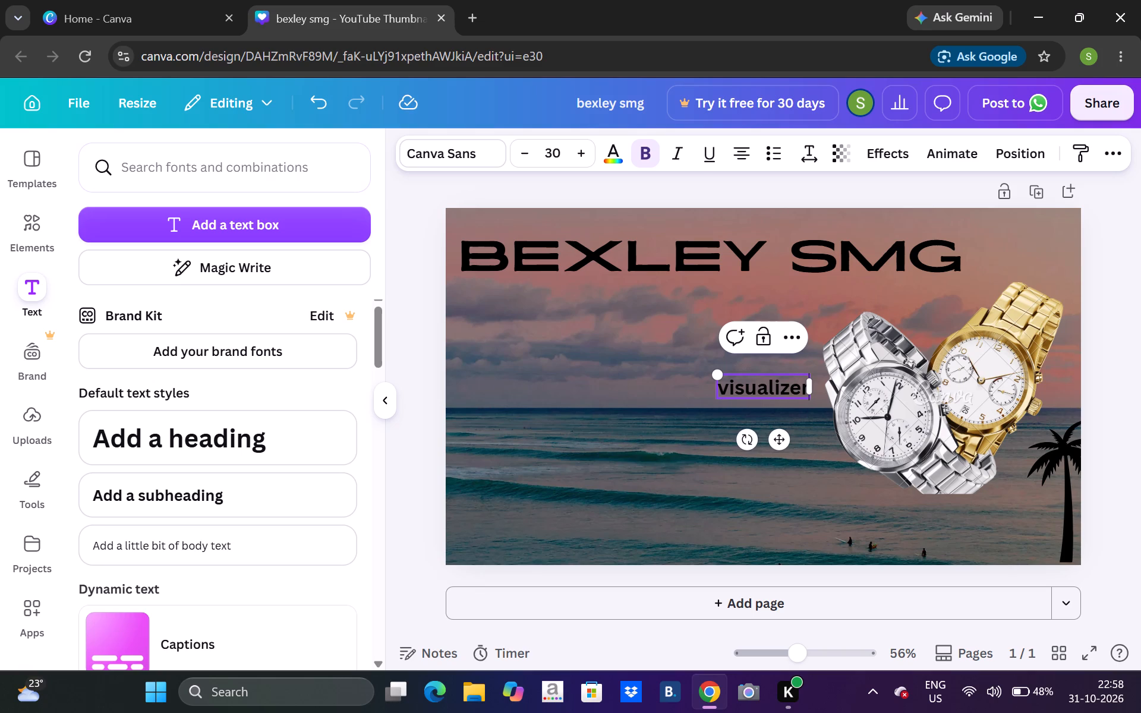
key(space)
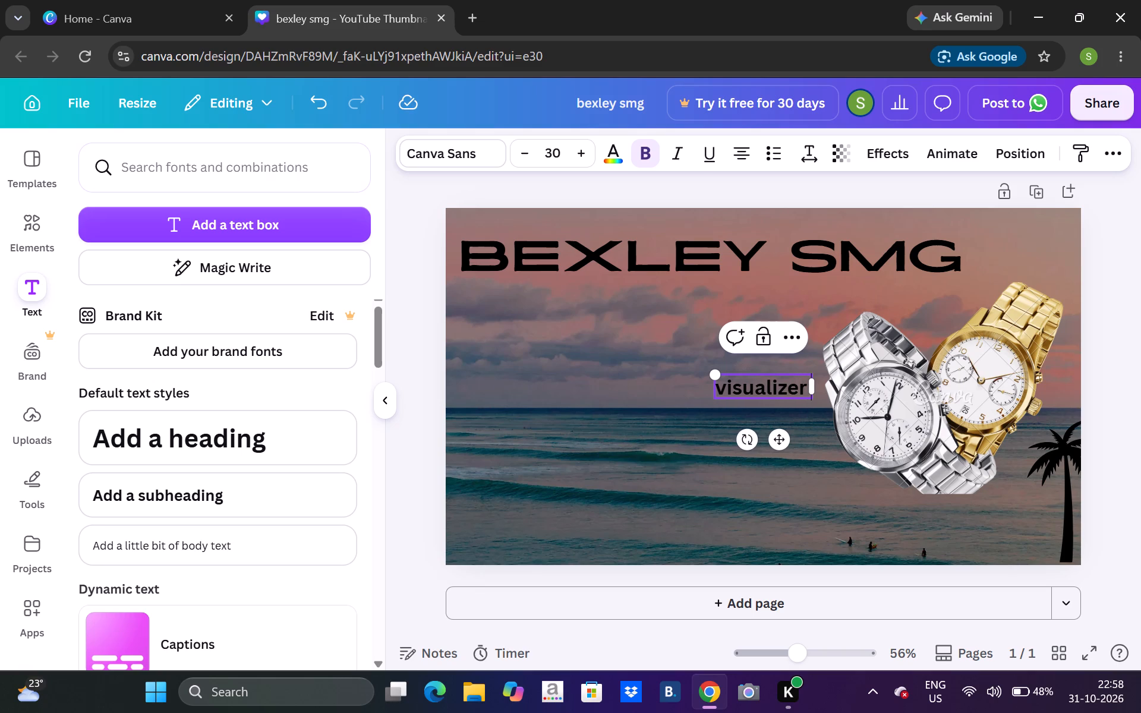
key(j)
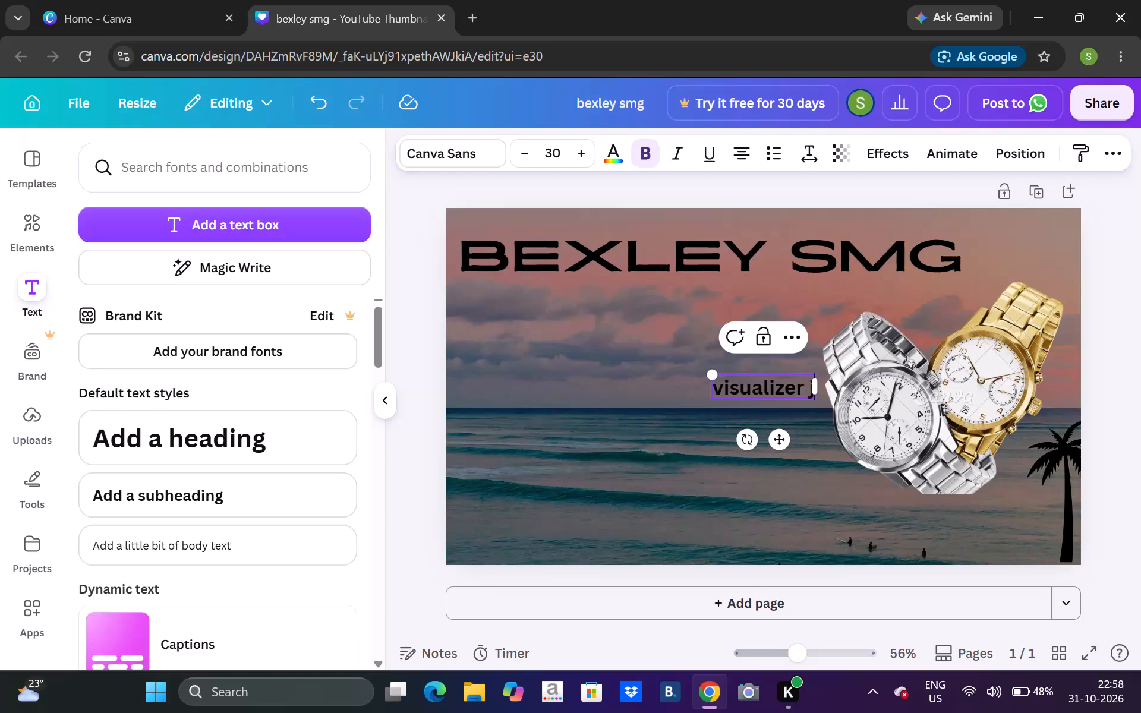
text(xggi)
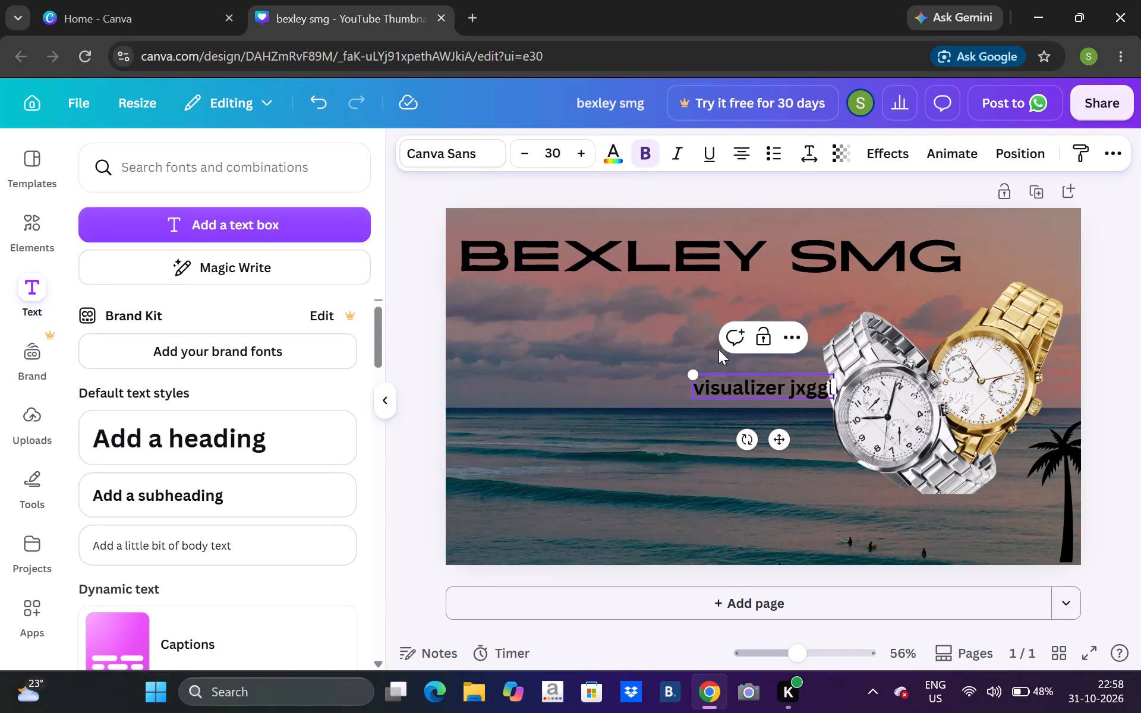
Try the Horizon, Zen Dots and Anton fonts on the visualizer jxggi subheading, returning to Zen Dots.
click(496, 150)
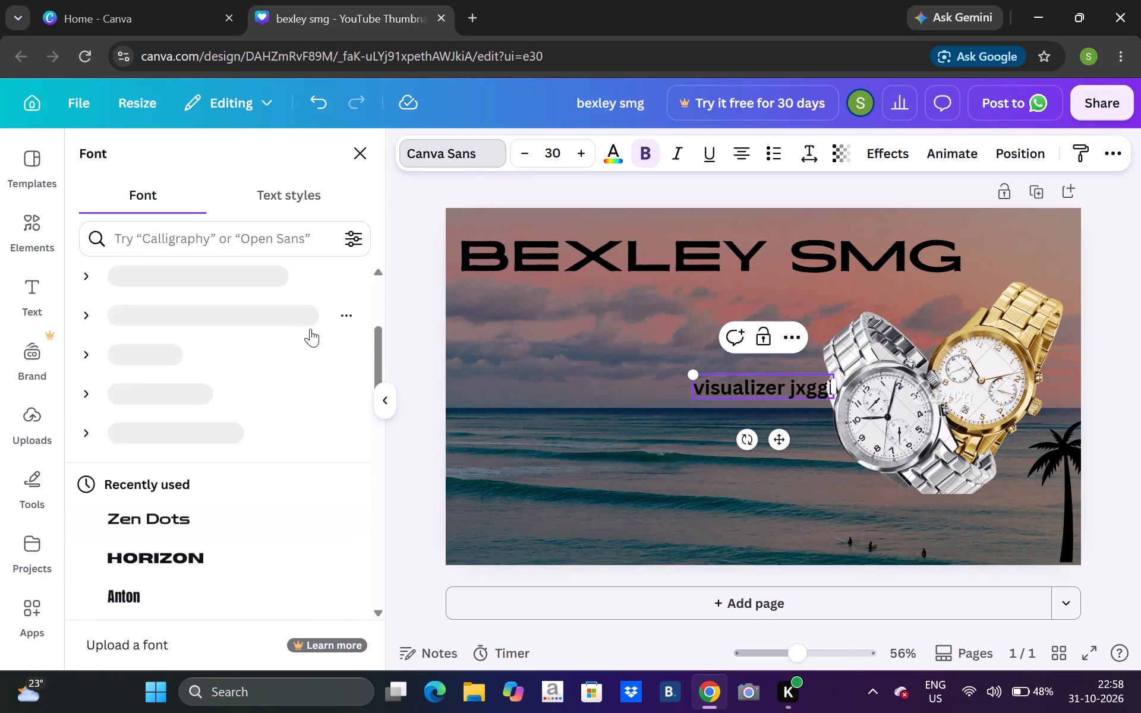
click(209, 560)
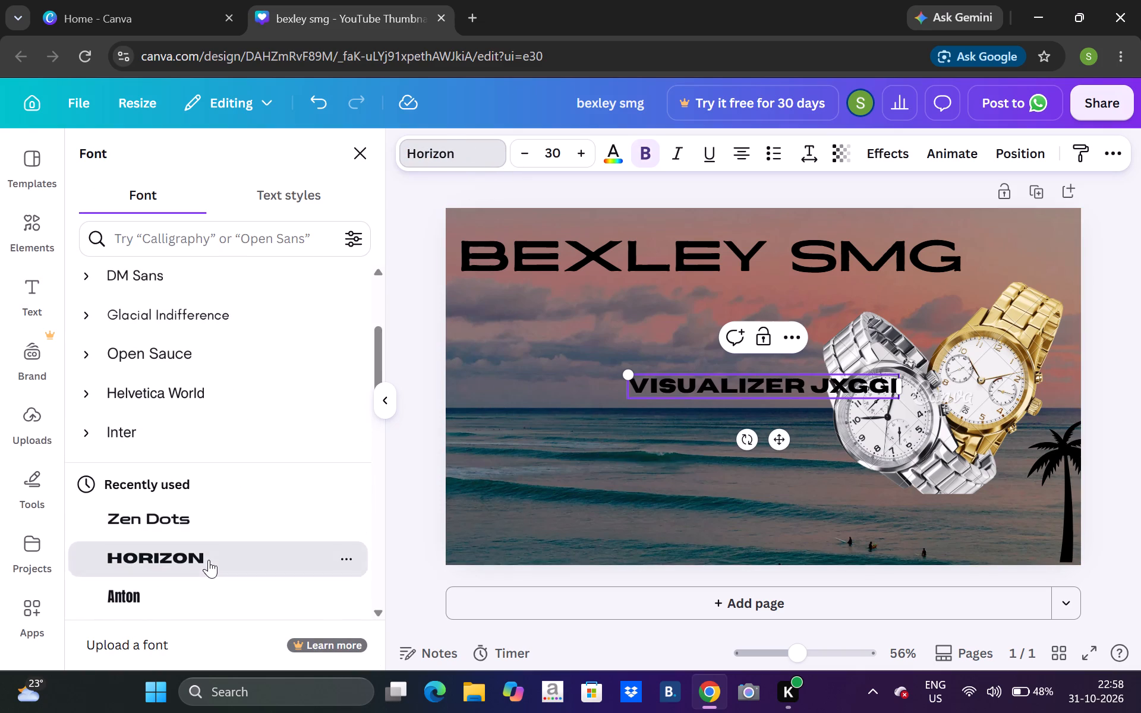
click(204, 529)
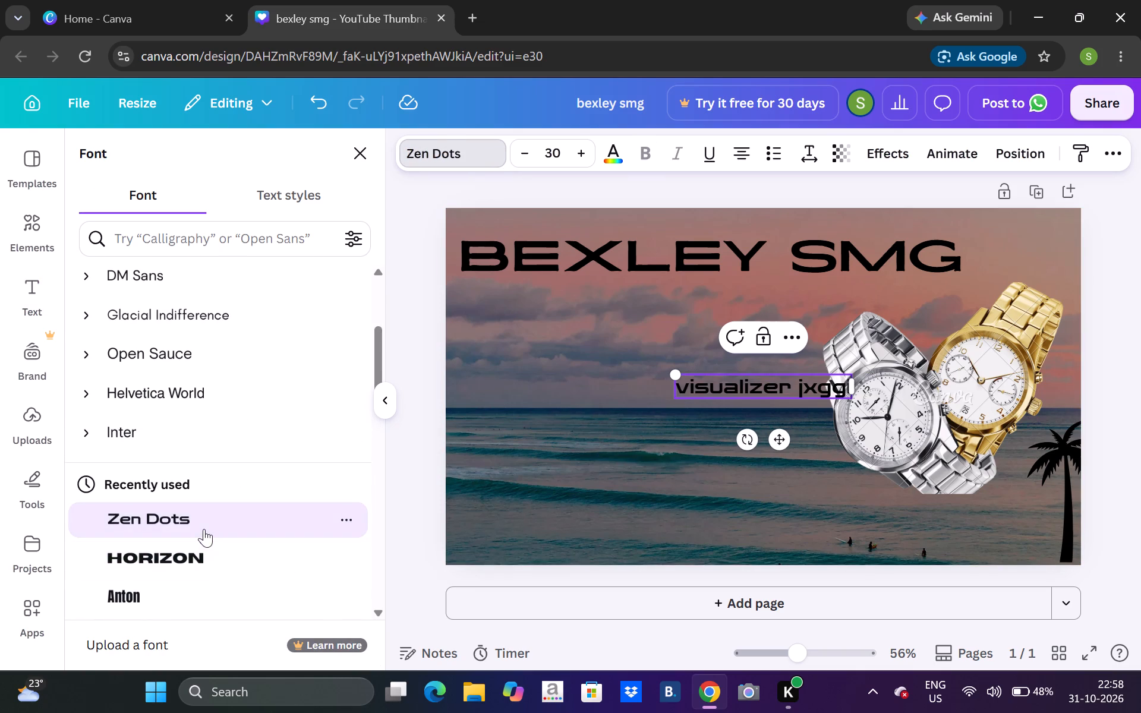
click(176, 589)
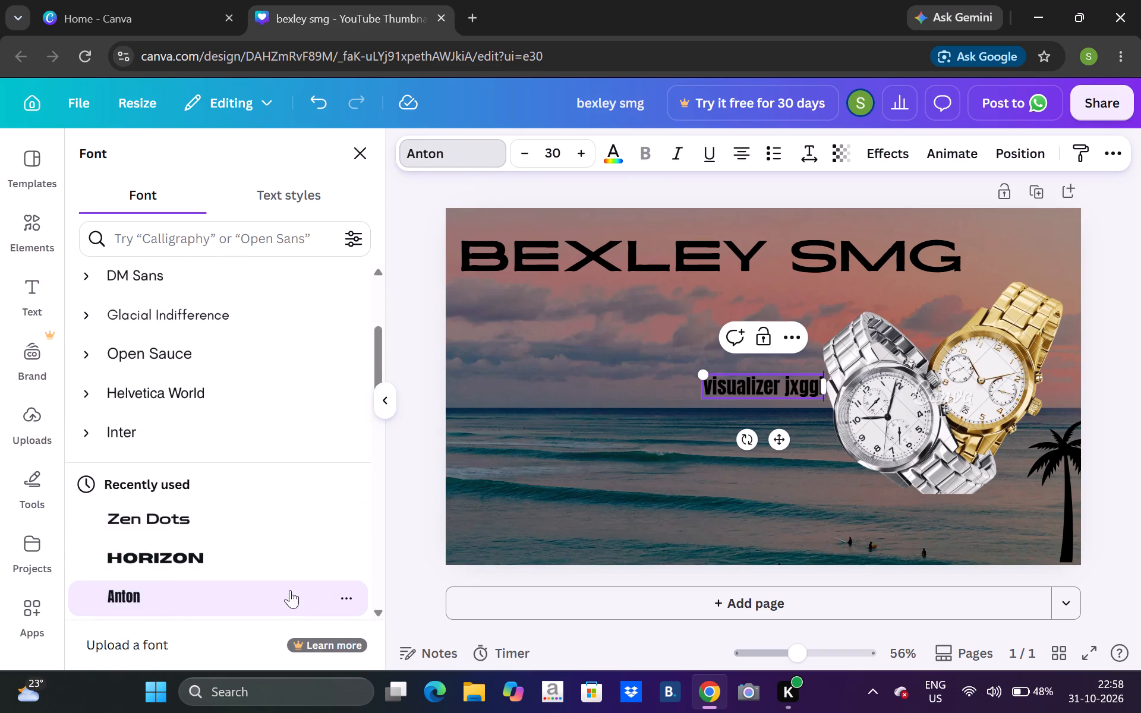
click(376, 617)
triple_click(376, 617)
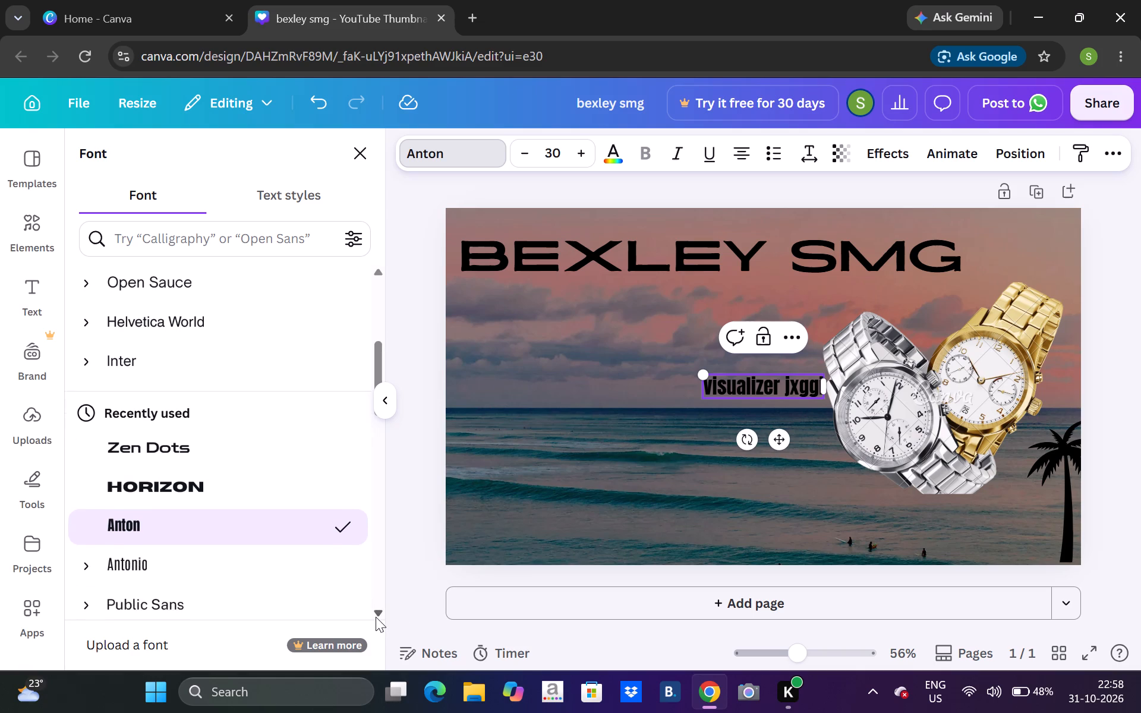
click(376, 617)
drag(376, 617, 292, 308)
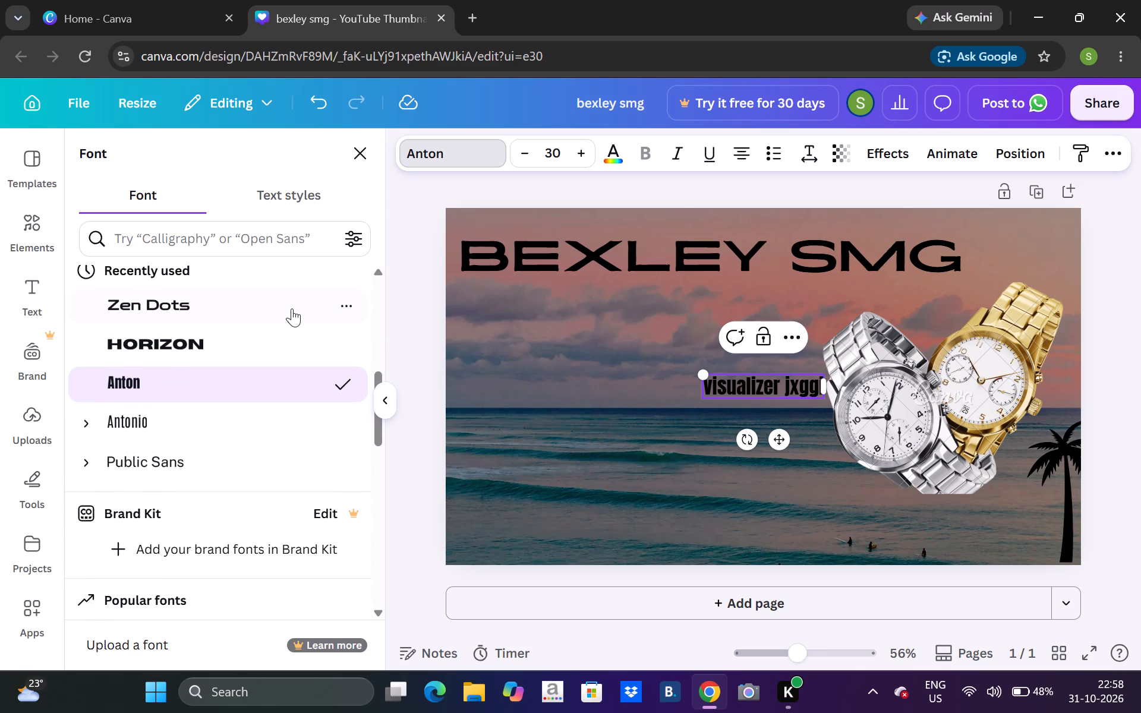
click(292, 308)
Move the visualizer jxggi subheading to just below the left part of the BEXLEY SMG heading.
drag(754, 398, 557, 324)
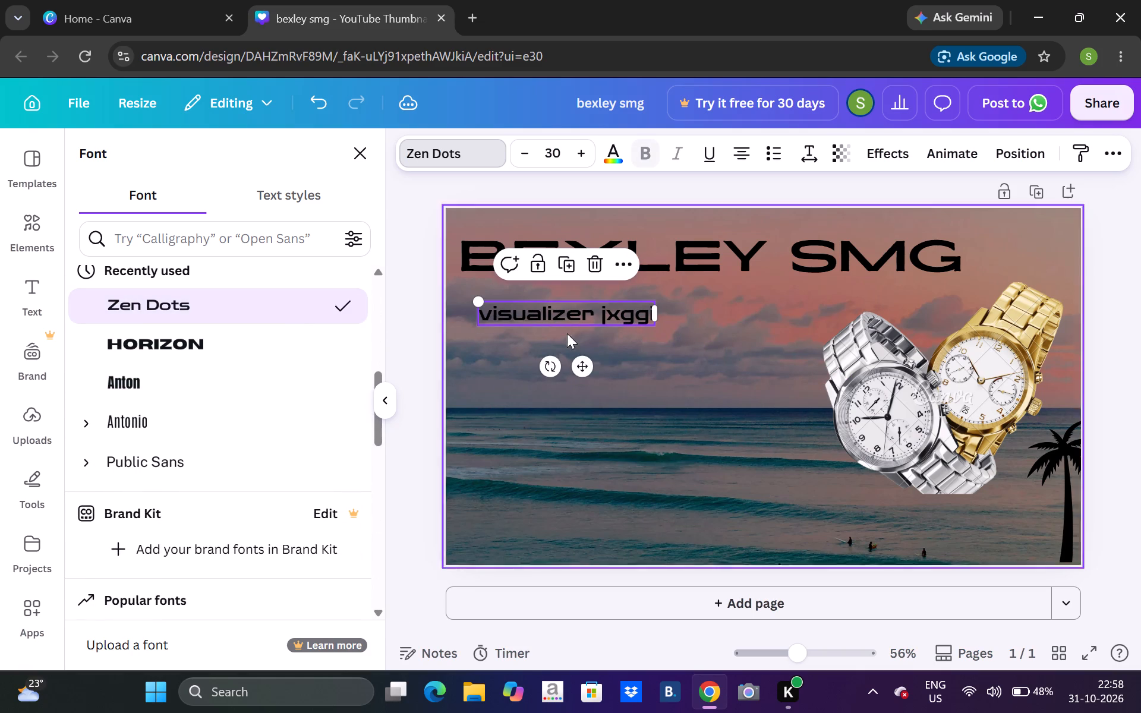
click(644, 364)
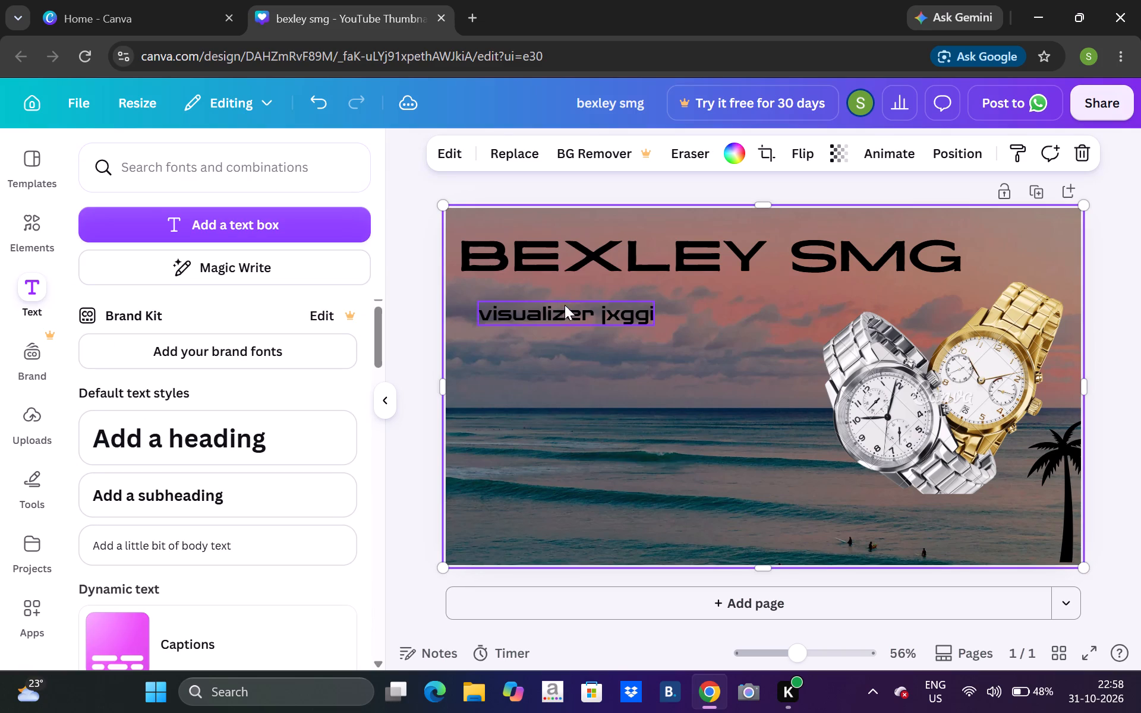
drag(565, 315, 569, 294)
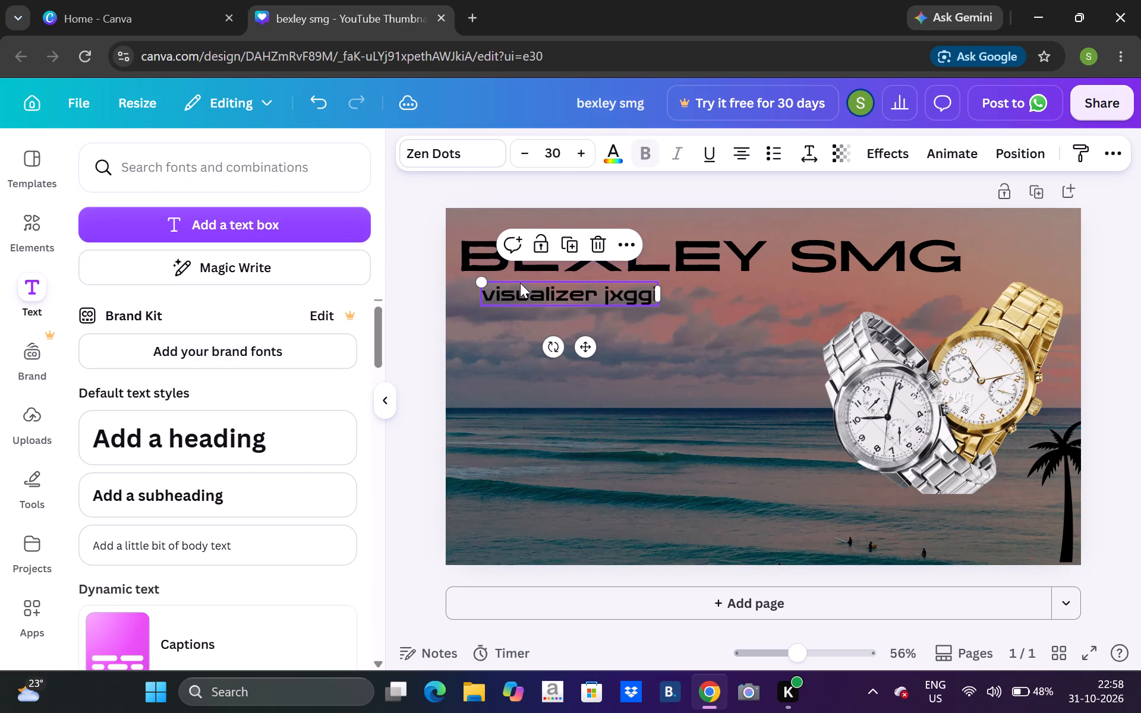
Try Horizon, Anton and Zen Dots on the visualizer jxggi subheading and settle on the Lucidity font.
click(454, 155)
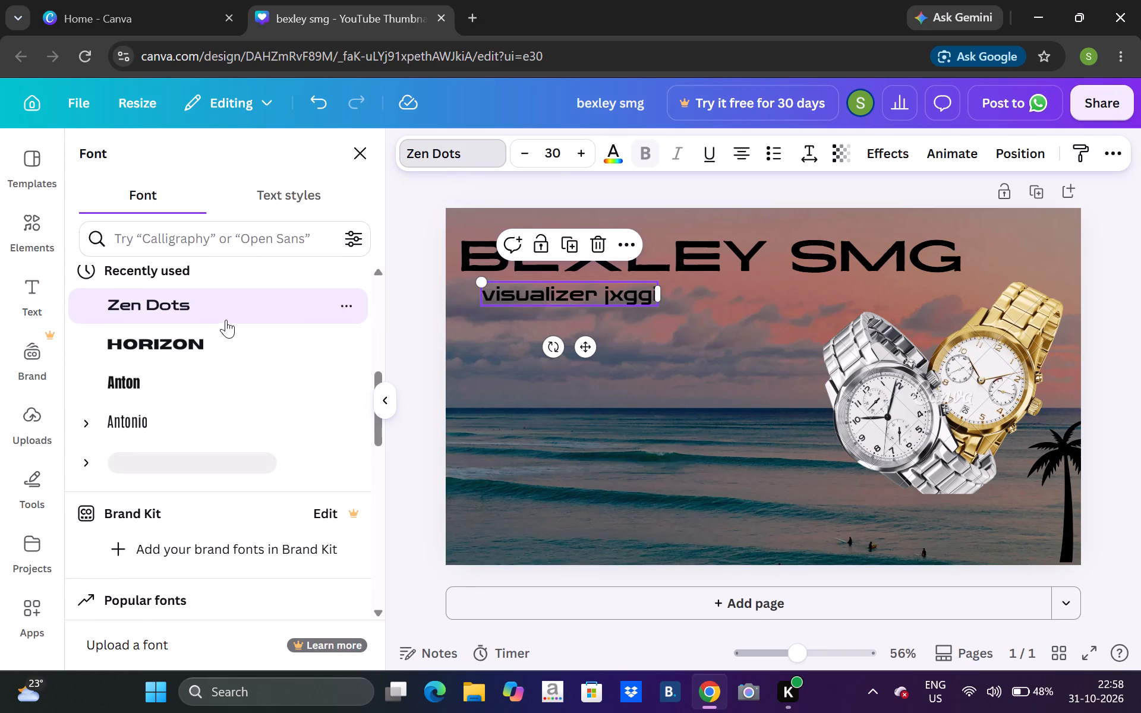
click(212, 342)
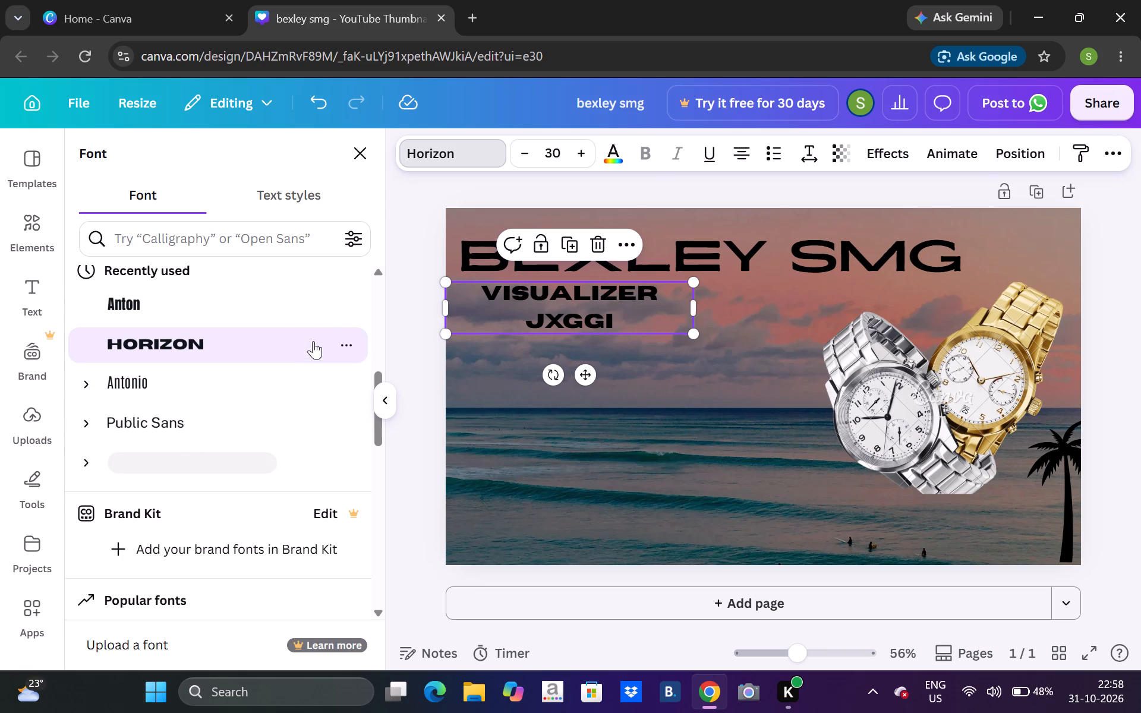
click(366, 304)
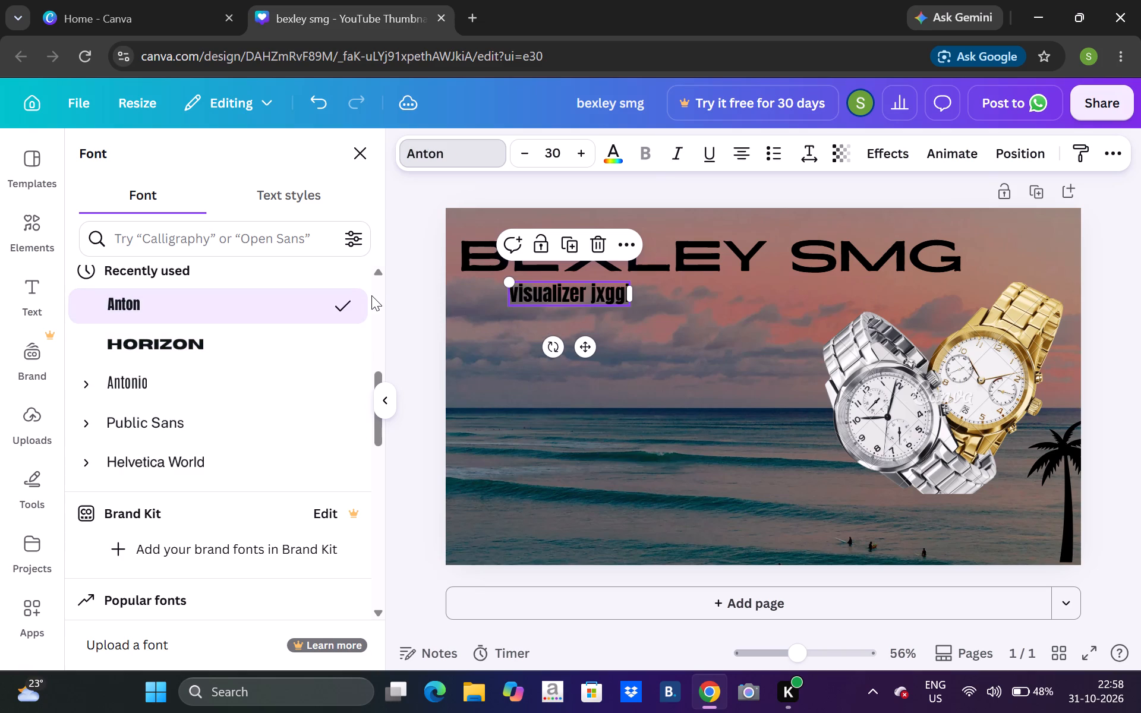
click(371, 295)
click(371, 295)
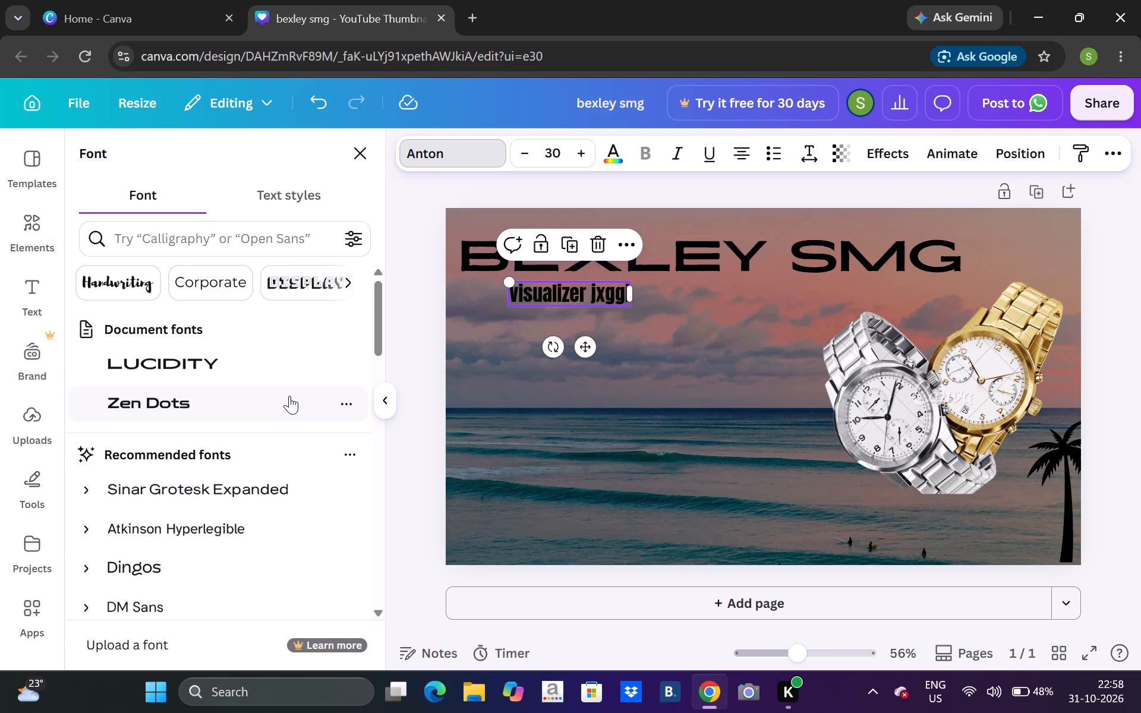
click(289, 396)
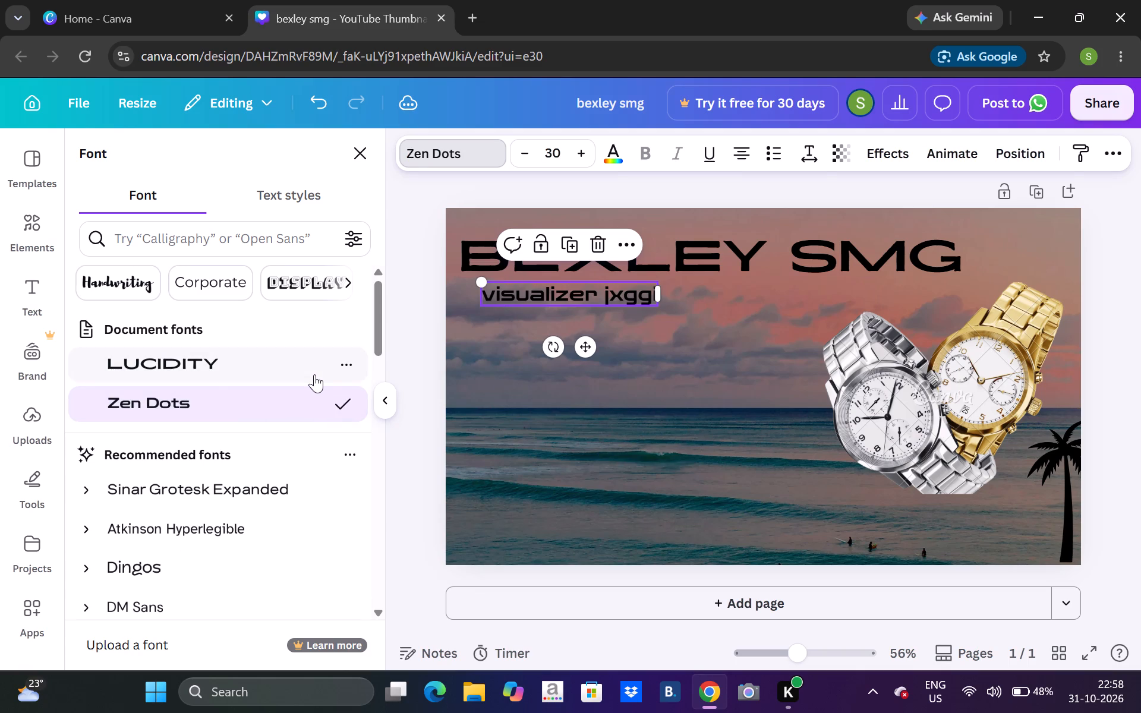
click(314, 374)
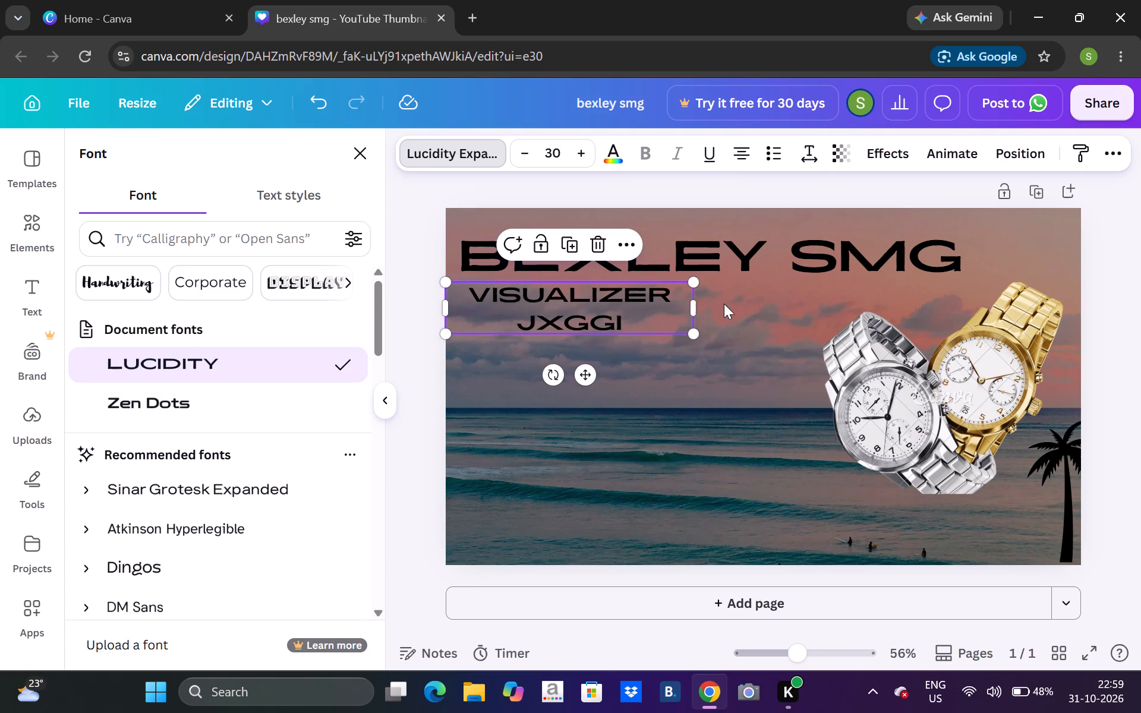
Widen the VISUALIZER JXGGI text box to the right so the text fits on a single line.
drag(702, 307, 757, 301)
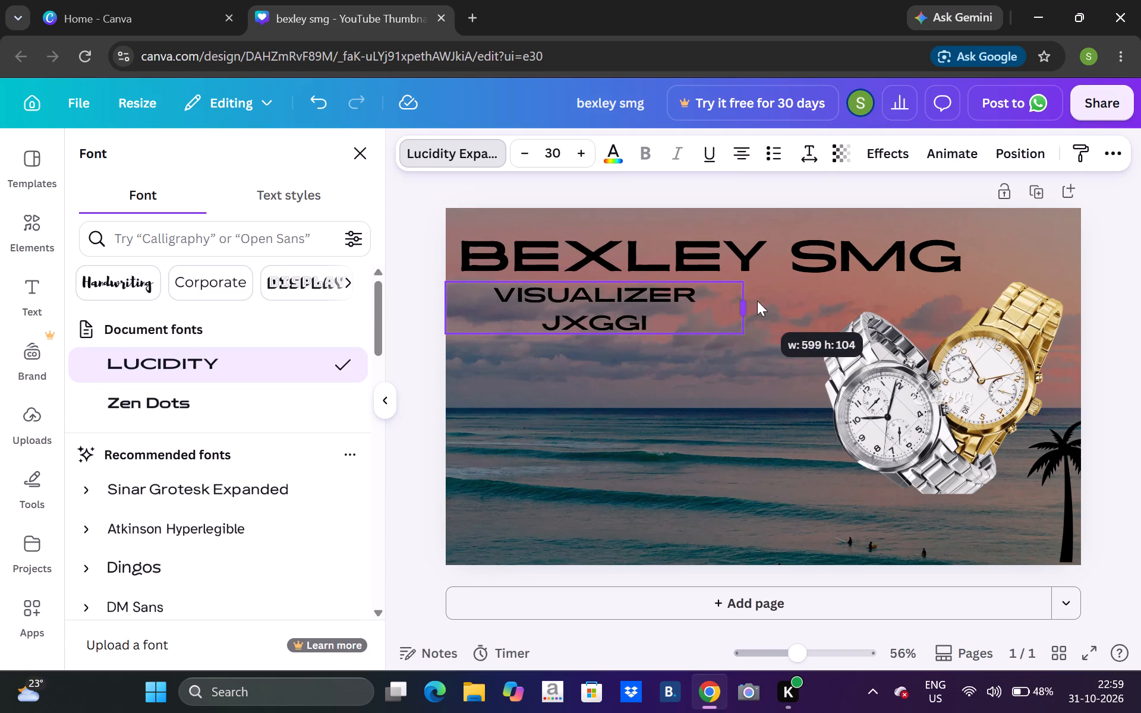
drag(757, 301, 823, 307)
click(815, 368)
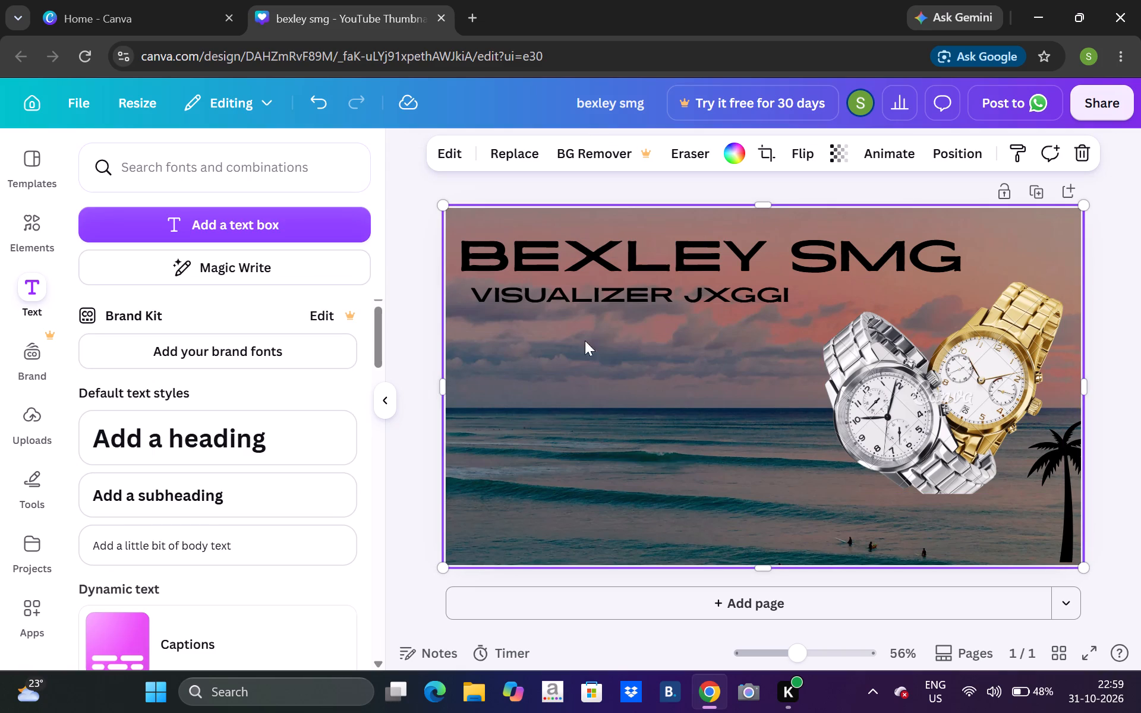
Enlarge the wristwatches image from its lower-left corner so the watches extend further left and down on the page.
click(924, 358)
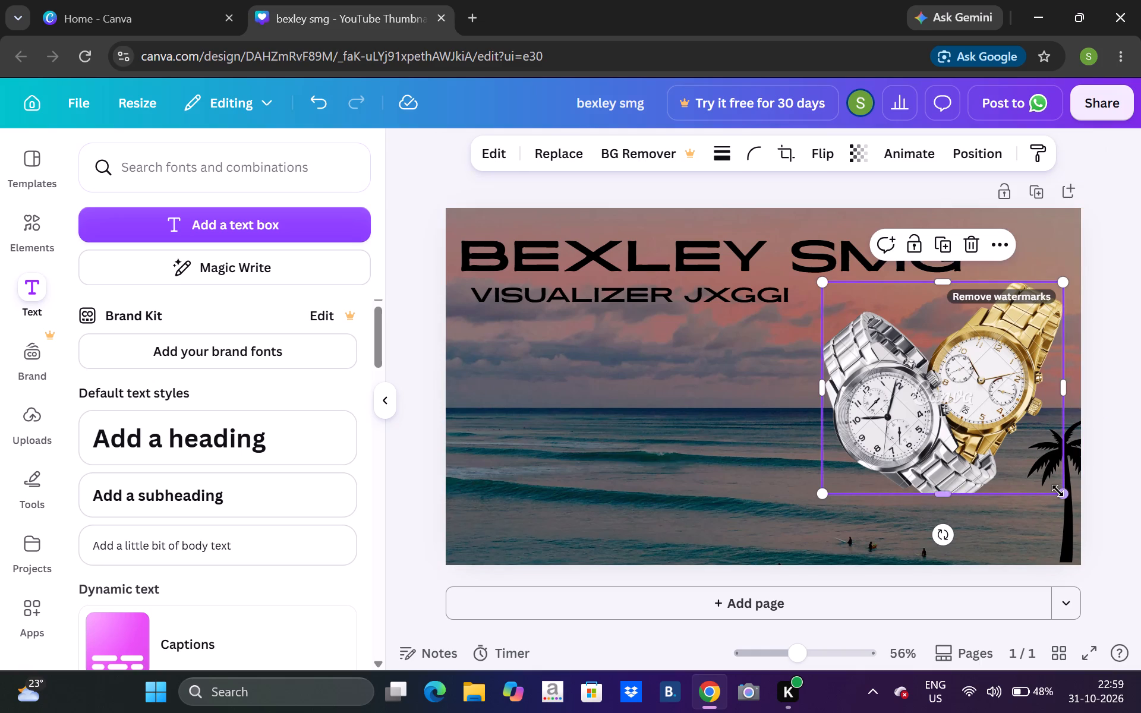
drag(819, 499, 790, 568)
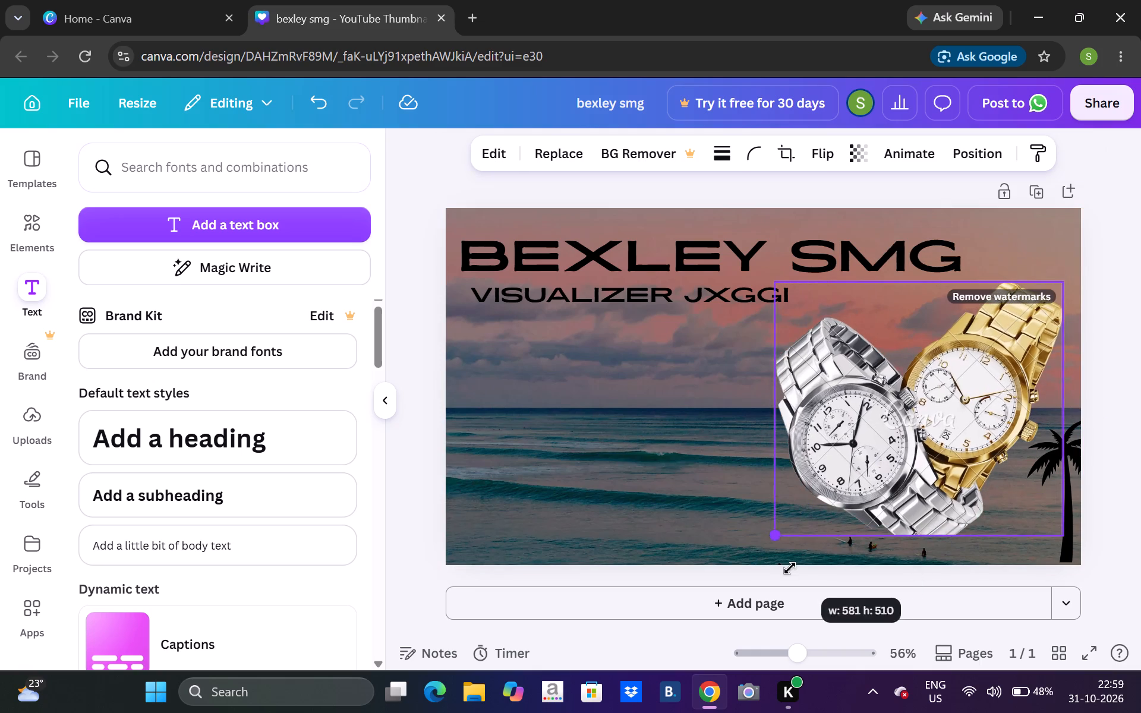
drag(790, 568, 797, 553)
click(595, 515)
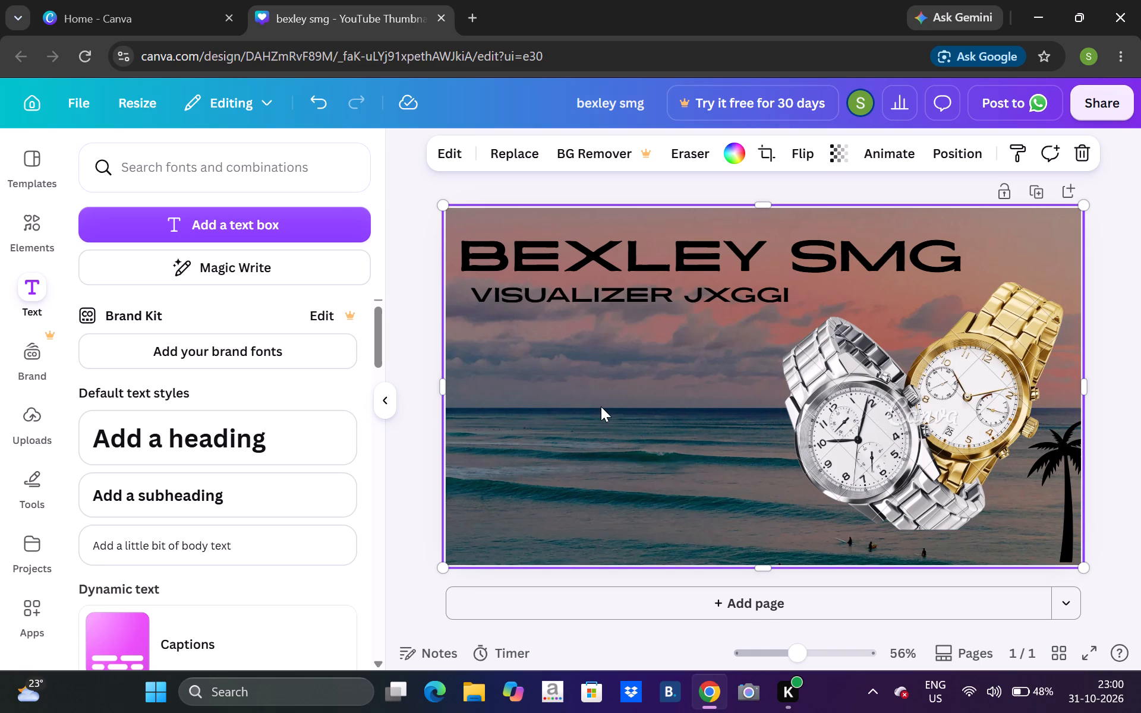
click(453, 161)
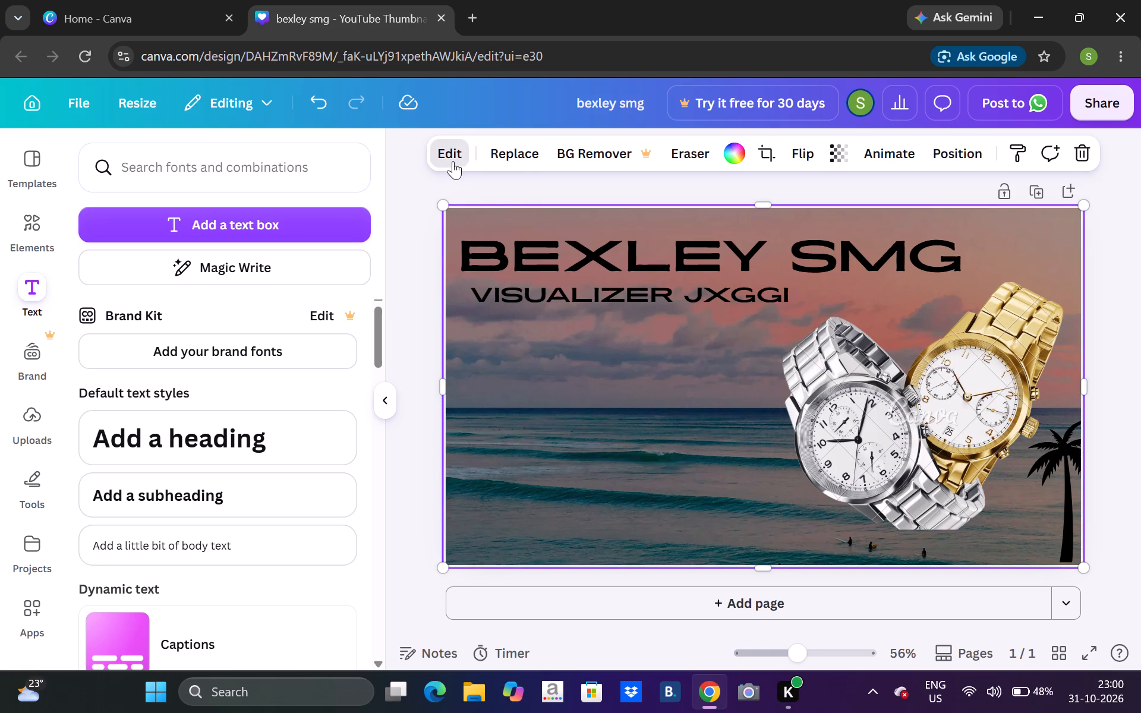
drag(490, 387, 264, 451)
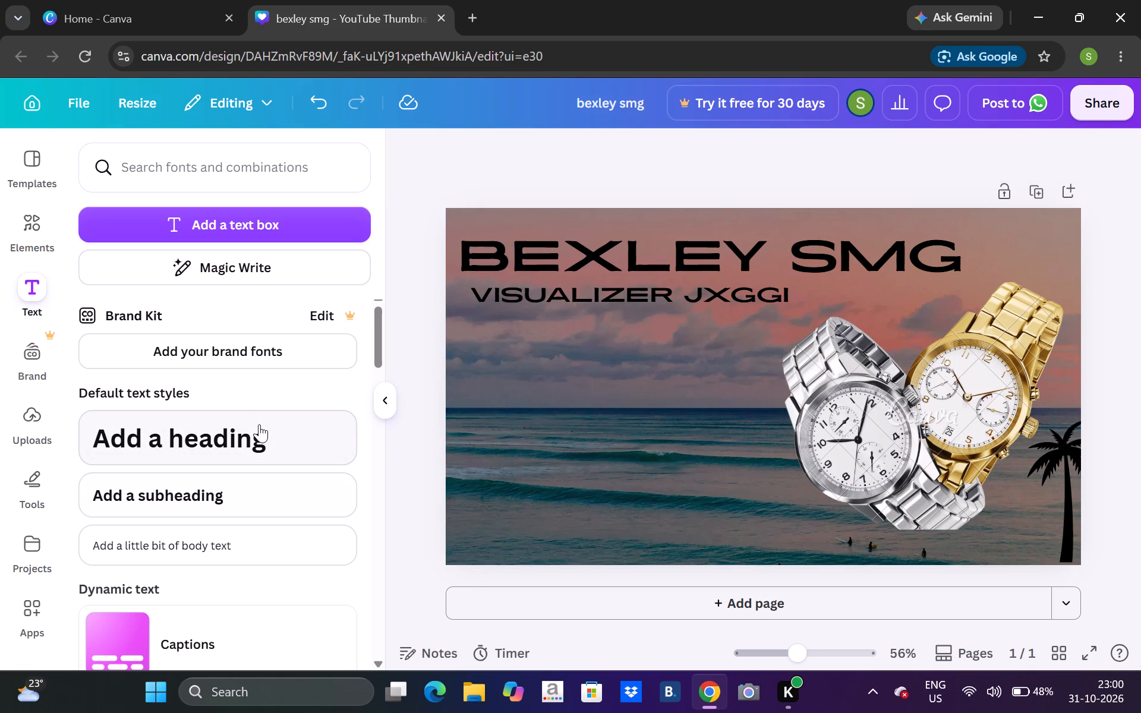
Add a heading reading "luxary watches" and widen its text box to the right so it fits on one line.
double_click(259, 424)
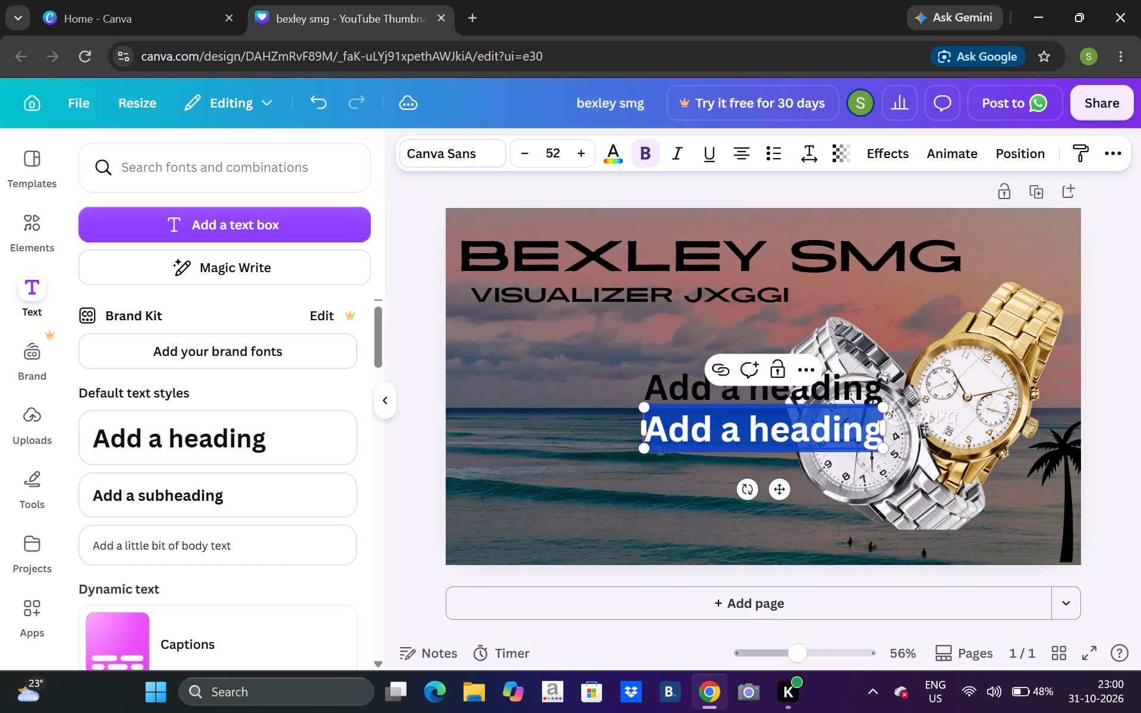
click(799, 393)
click(790, 334)
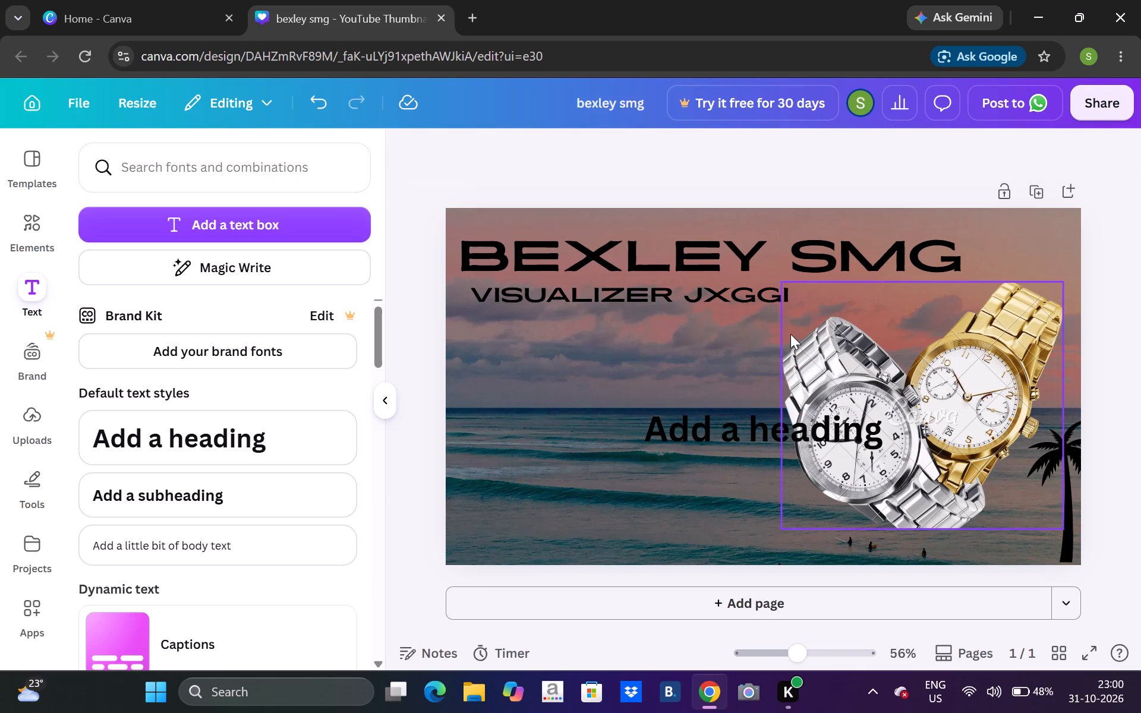
click(717, 427)
double_click(717, 427)
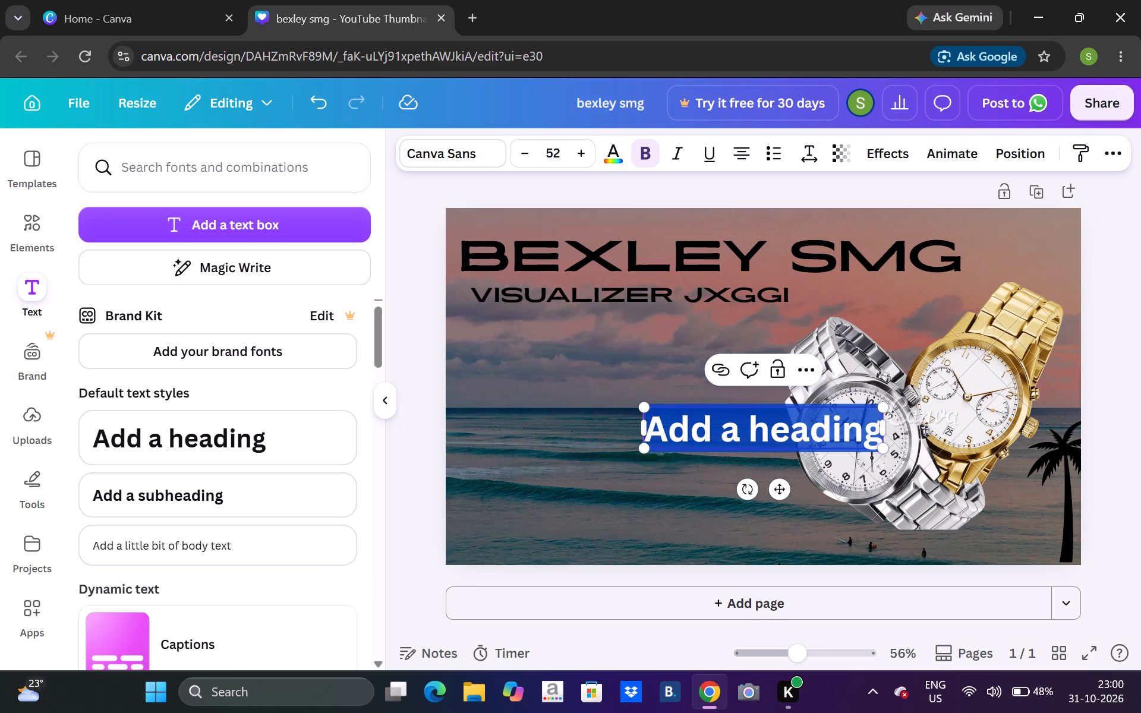
text(lu)
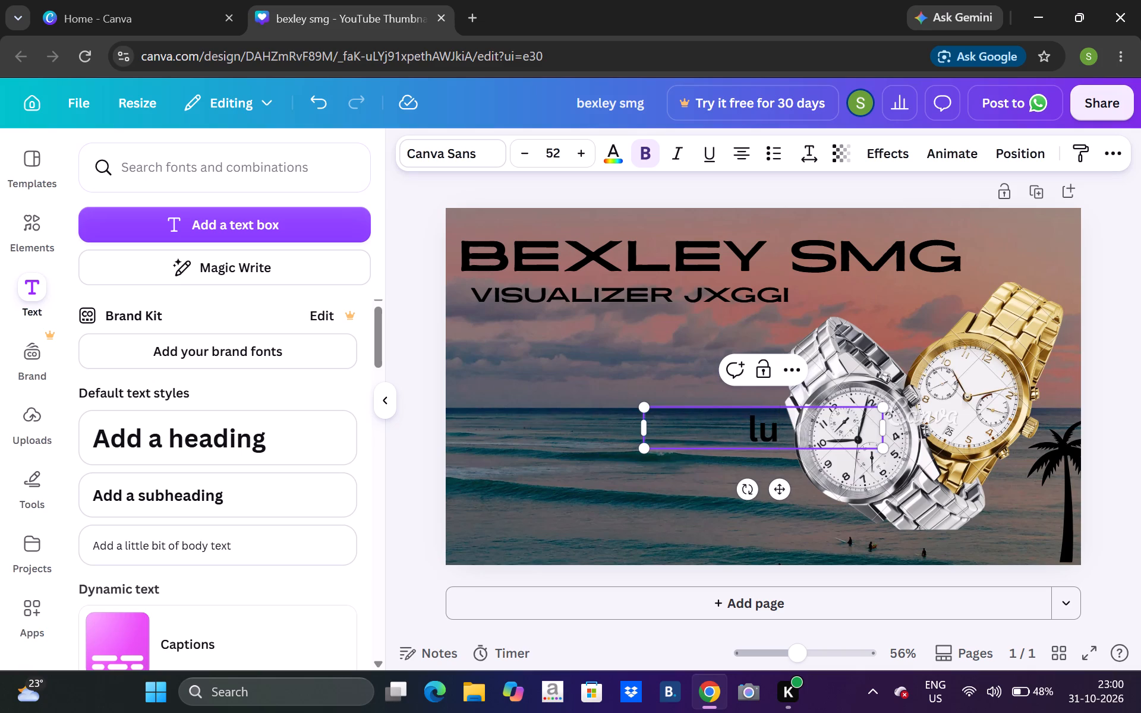
text(xary wa)
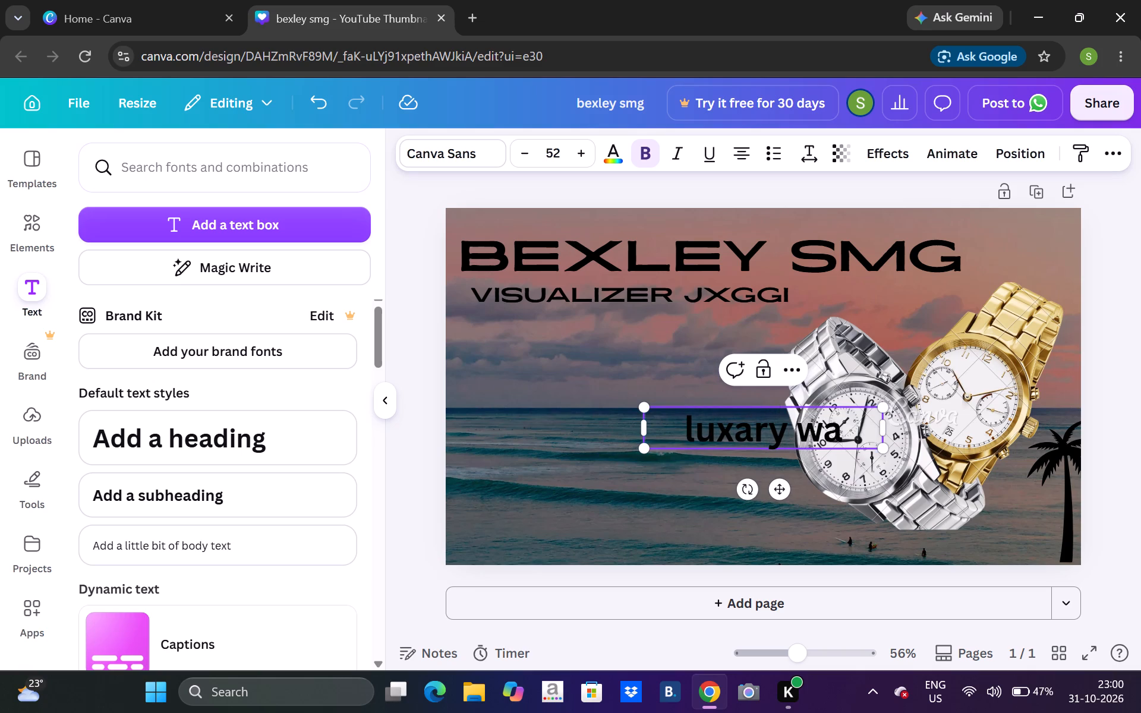
text(tches)
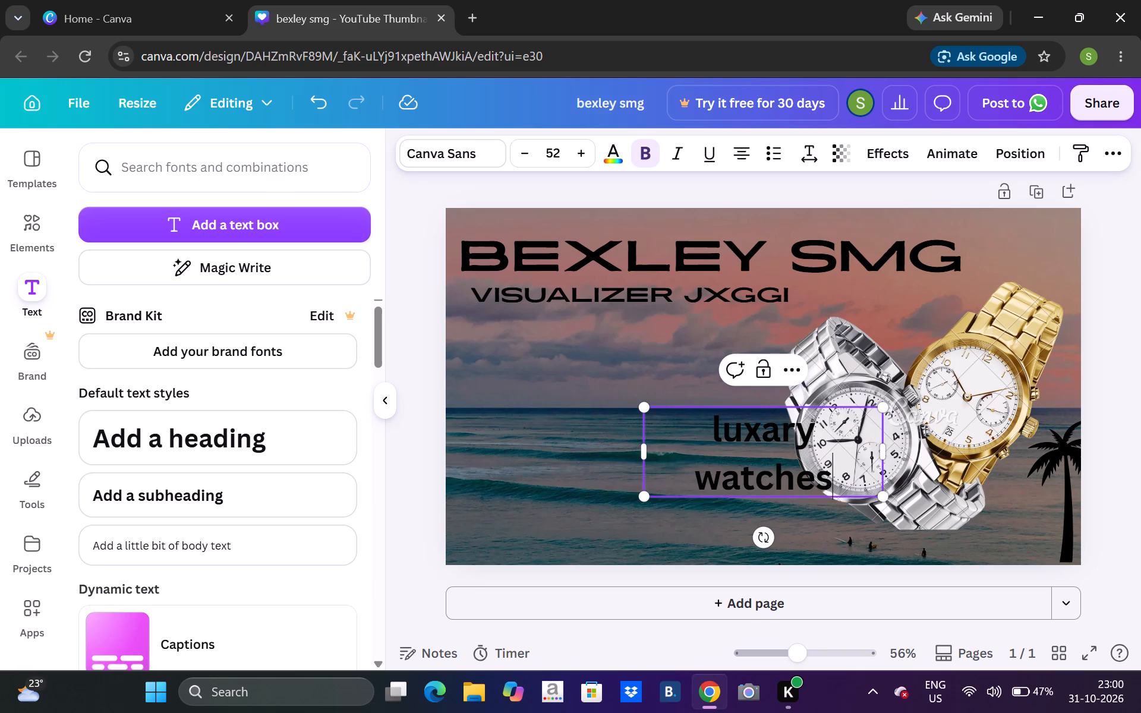
drag(885, 451, 935, 449)
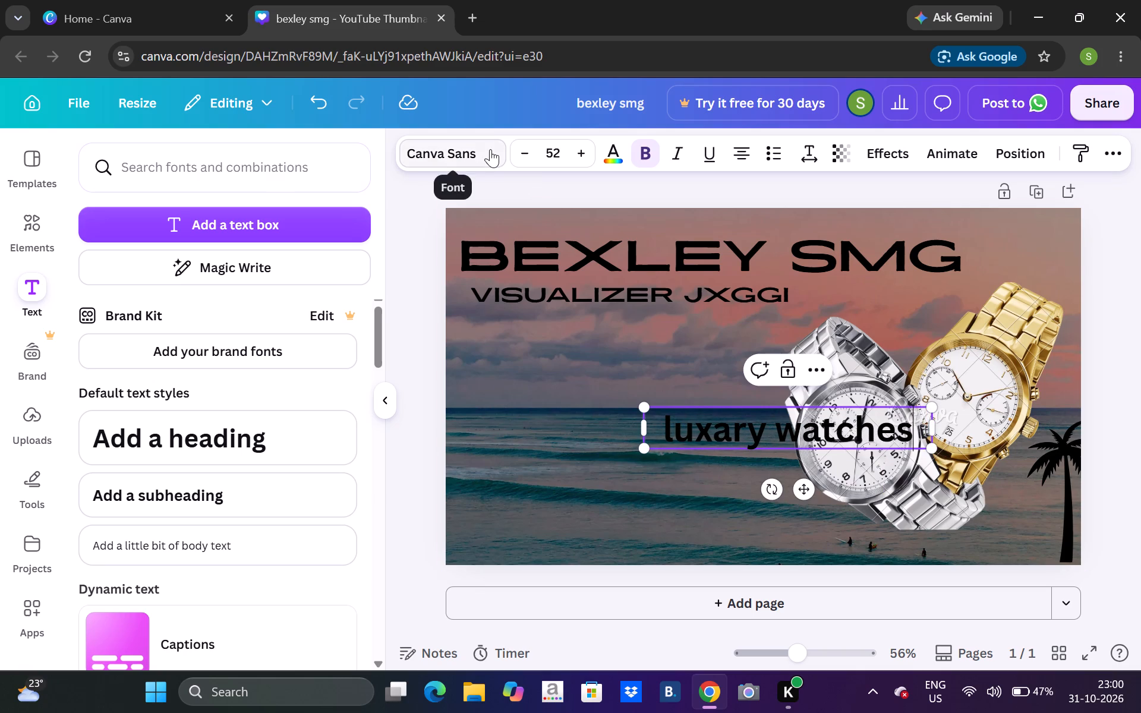
Try the Lucidity, DM Sans and Antonio fonts on the luxary watches heading and settle on Horizon.
click(490, 149)
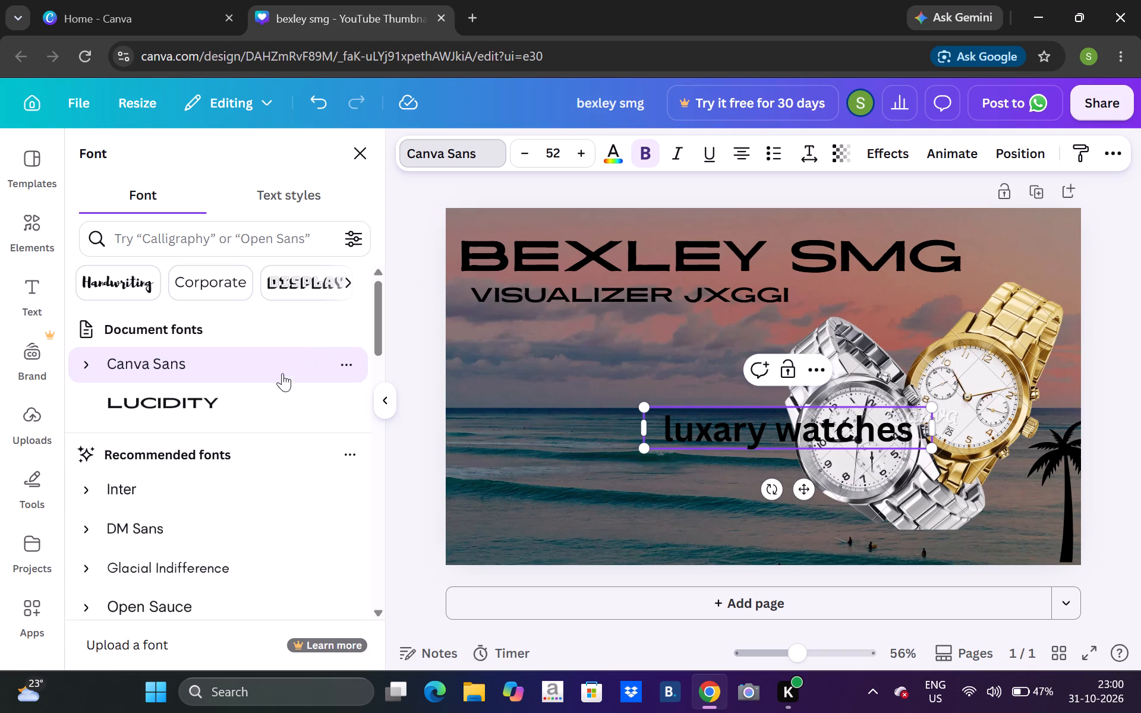
click(272, 390)
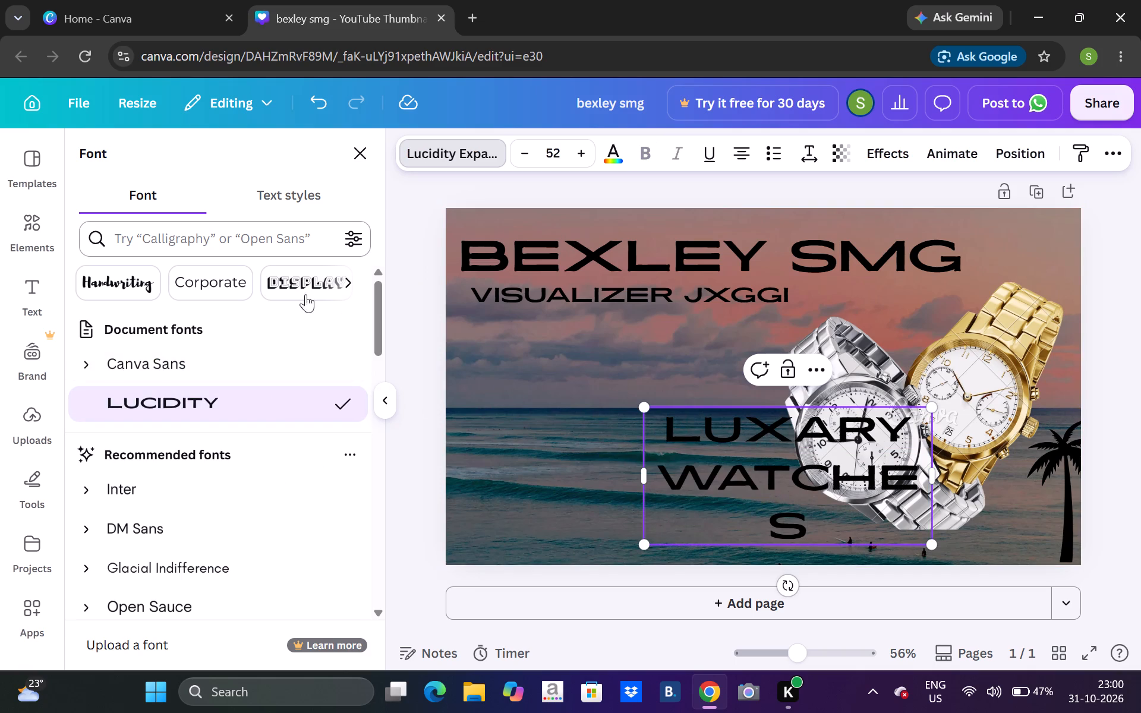
click(335, 544)
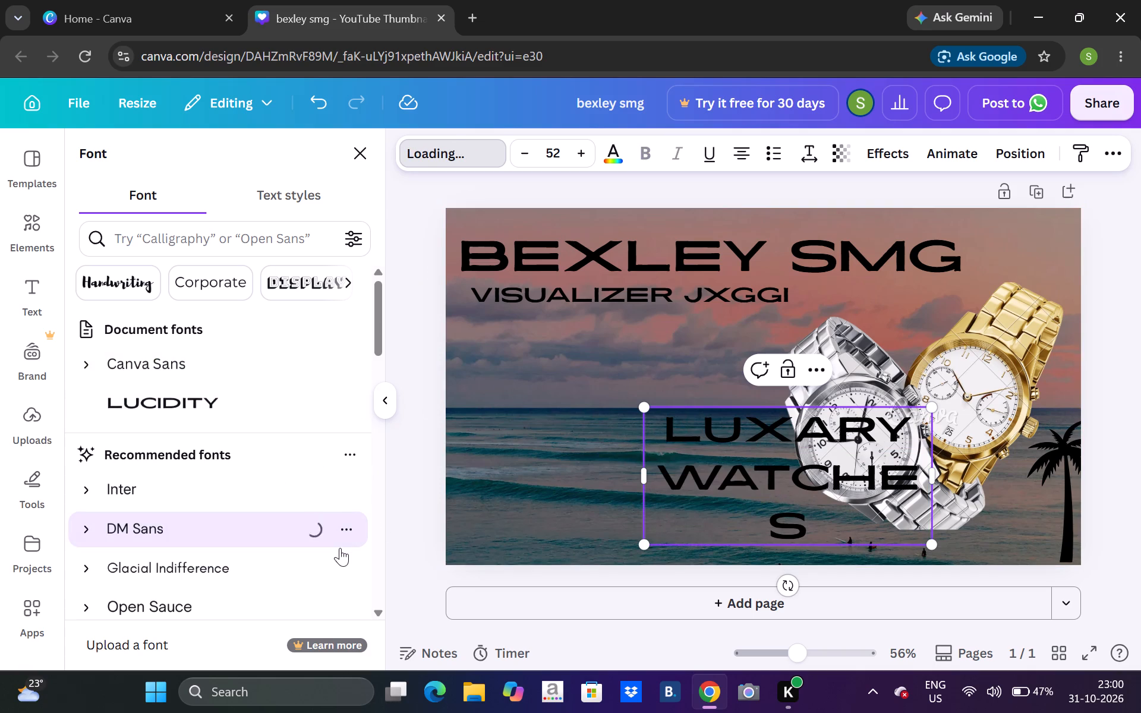
click(377, 602)
click(377, 602)
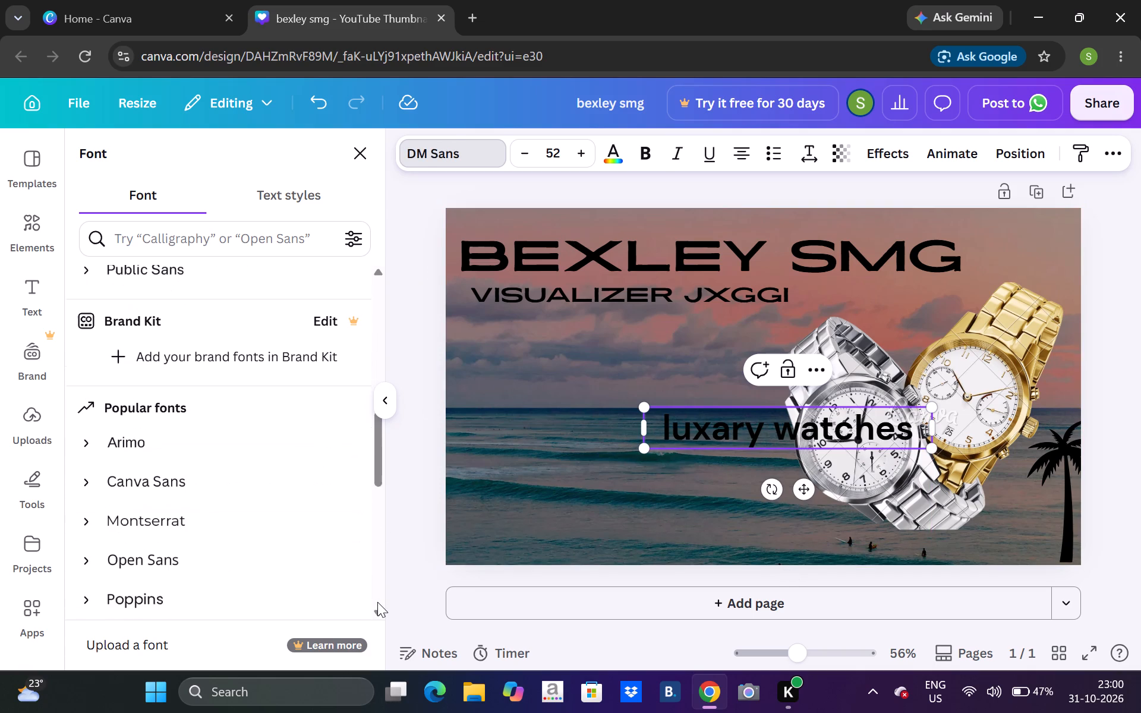
click(373, 267)
click(339, 288)
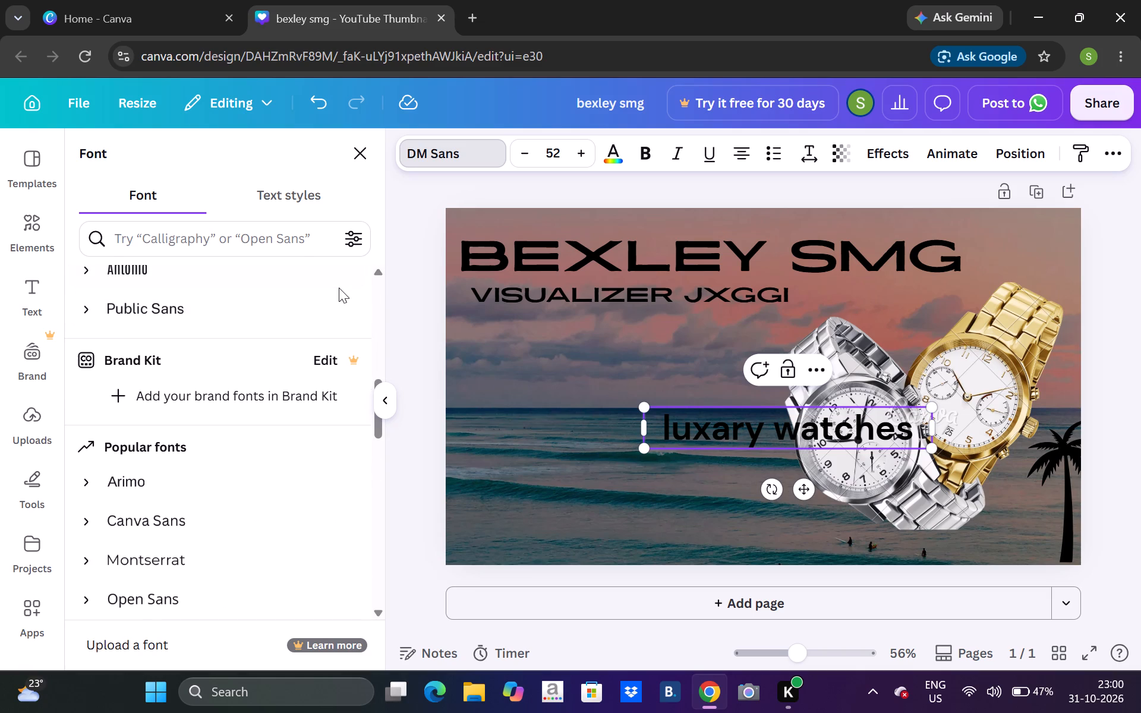
click(311, 269)
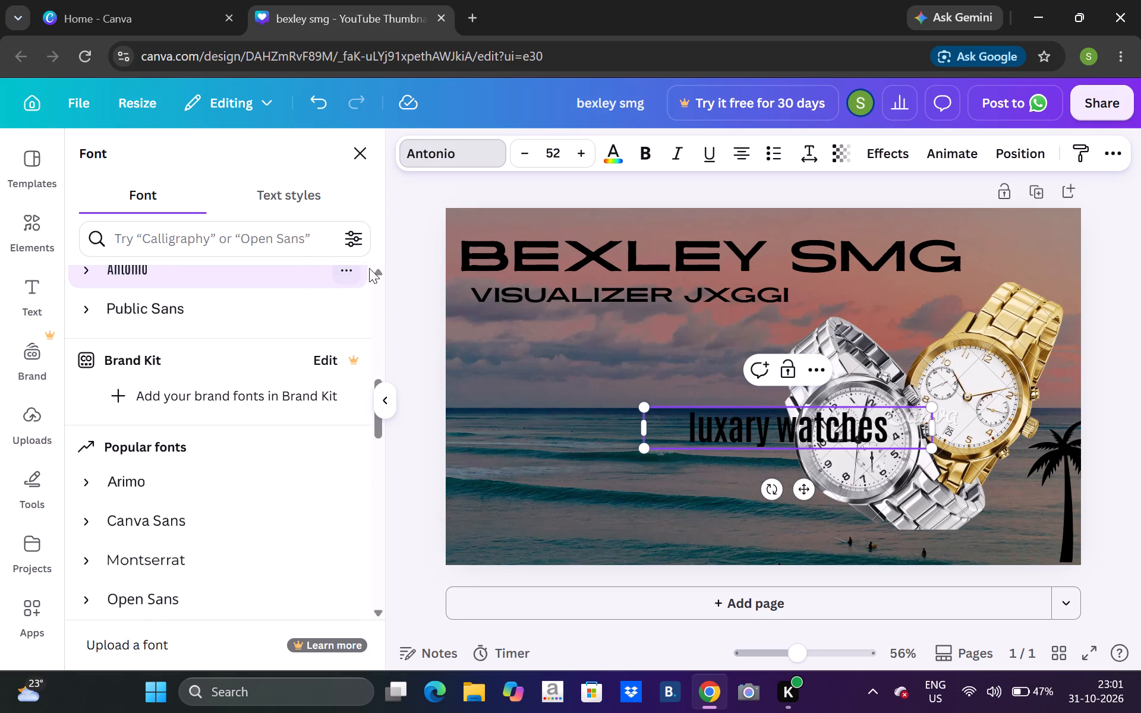
triple_click(380, 272)
drag(380, 272, 310, 349)
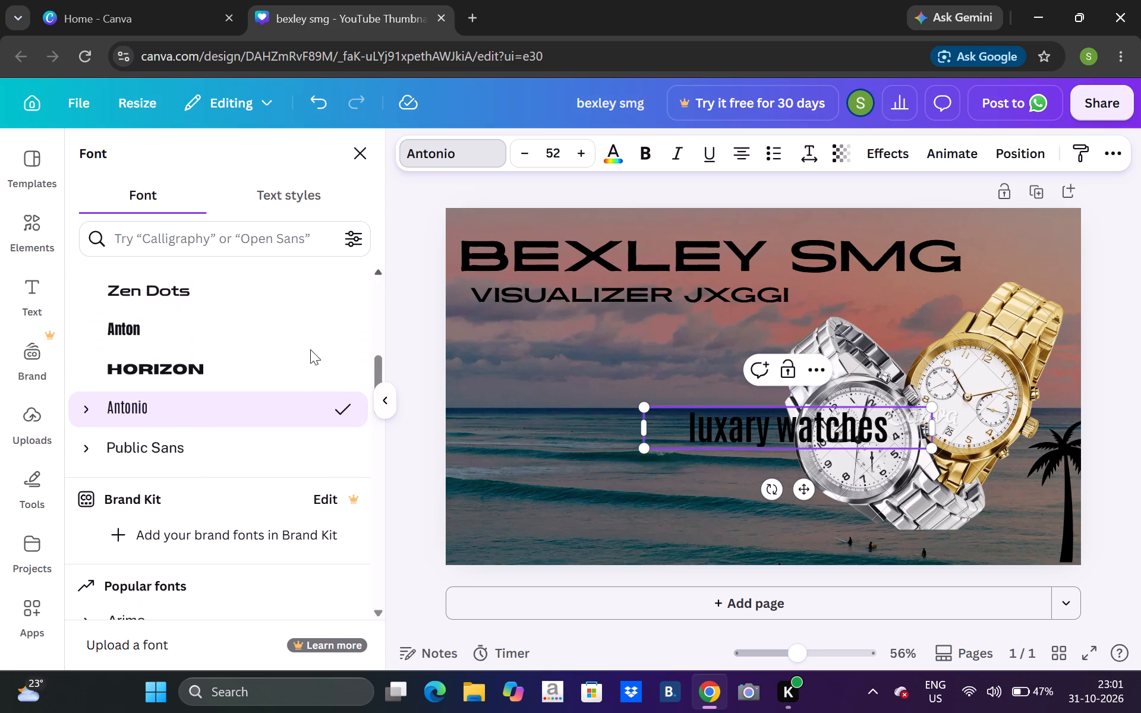
drag(310, 349, 306, 363)
click(306, 363)
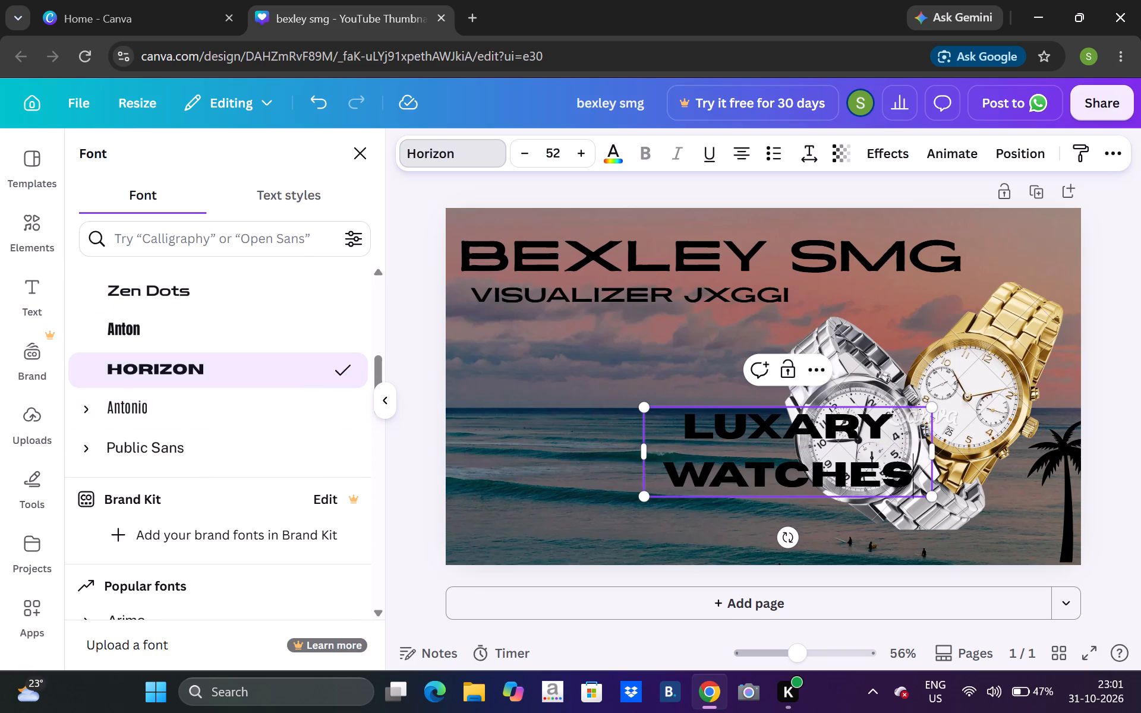
Widen the LUXARY WATCHES text box on both sides so the text fits on a single line.
drag(638, 451, 575, 449)
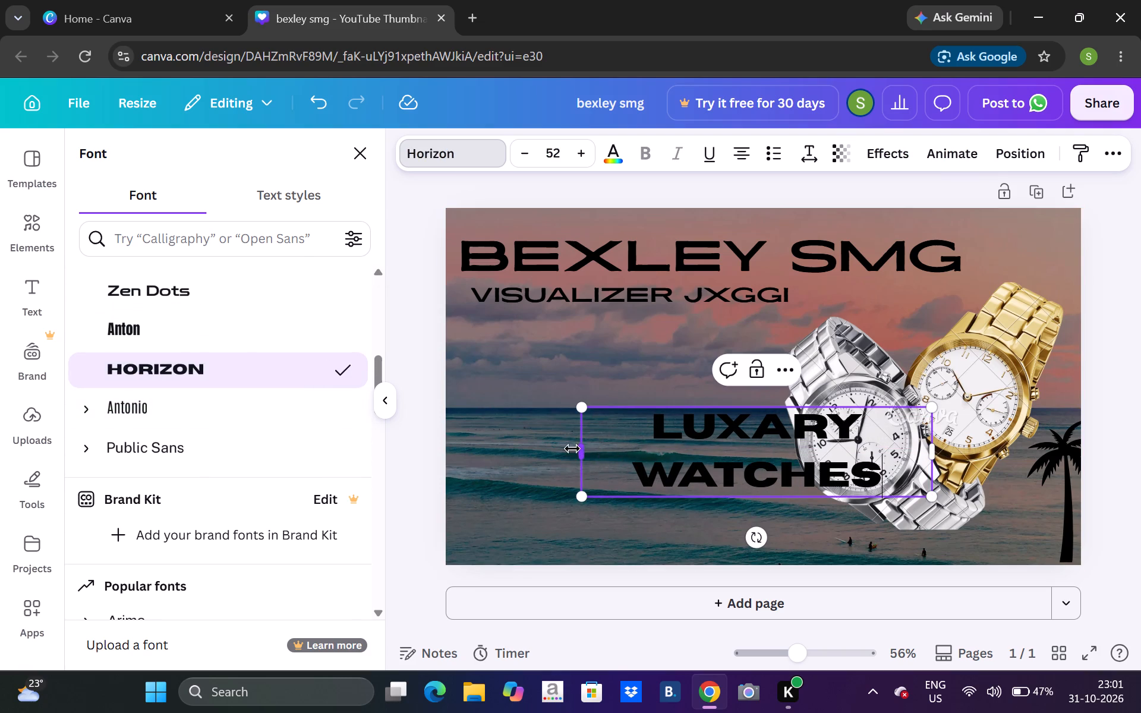
click(551, 445)
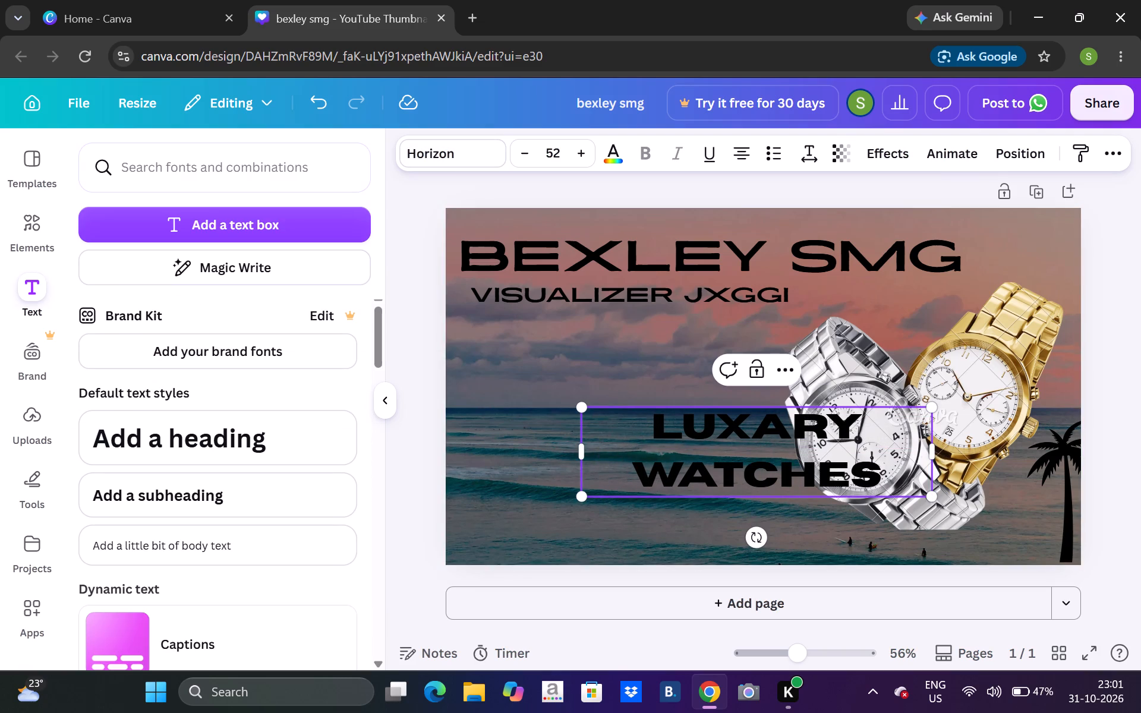
drag(574, 452, 529, 443)
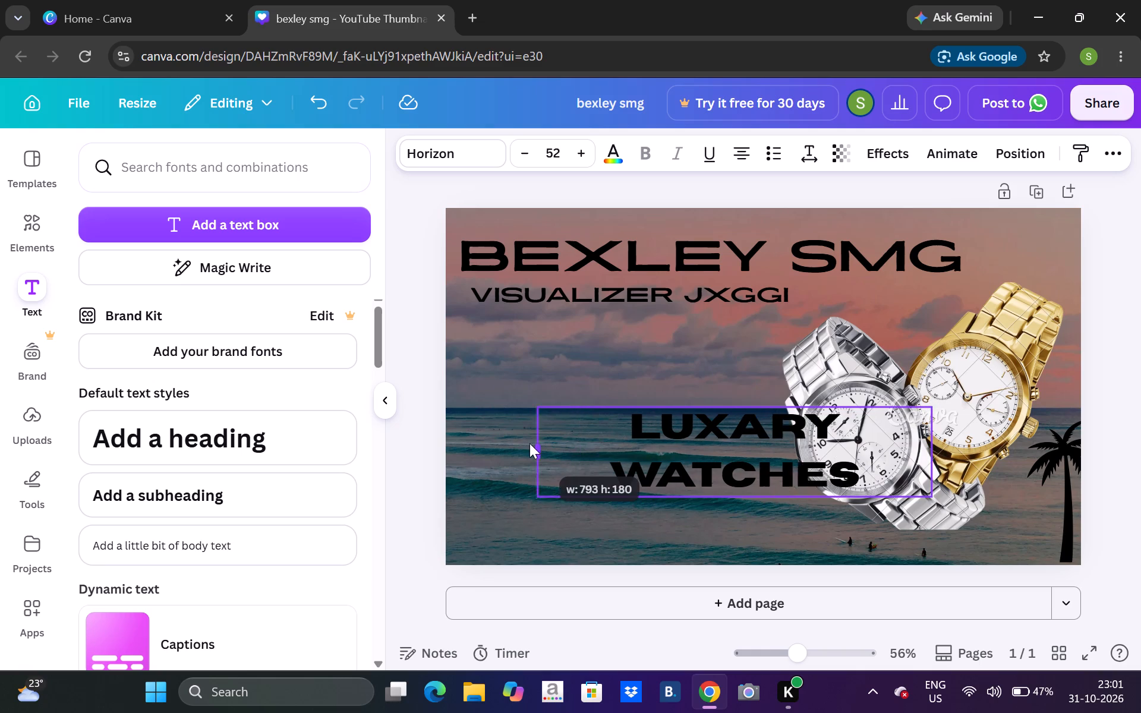
drag(529, 443, 460, 437)
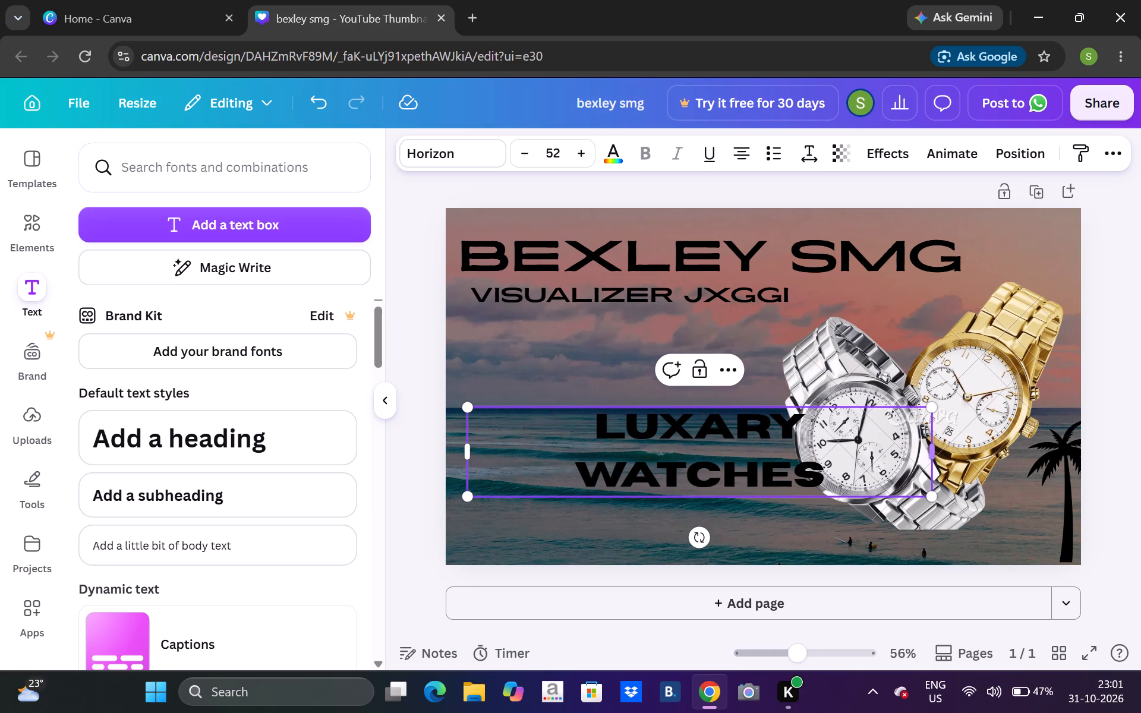
drag(932, 450, 944, 445)
drag(944, 445, 1010, 443)
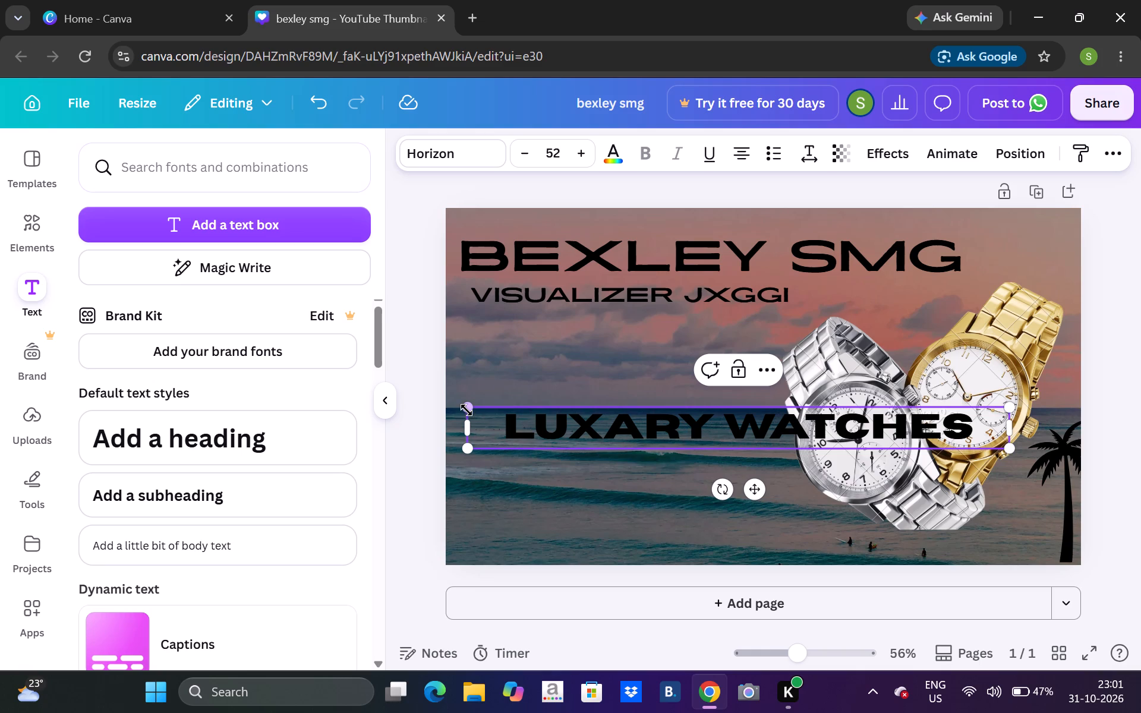
Shrink the LUXARY WATCHES text from its upper-left corner to font size 23.5.
drag(465, 408, 733, 472)
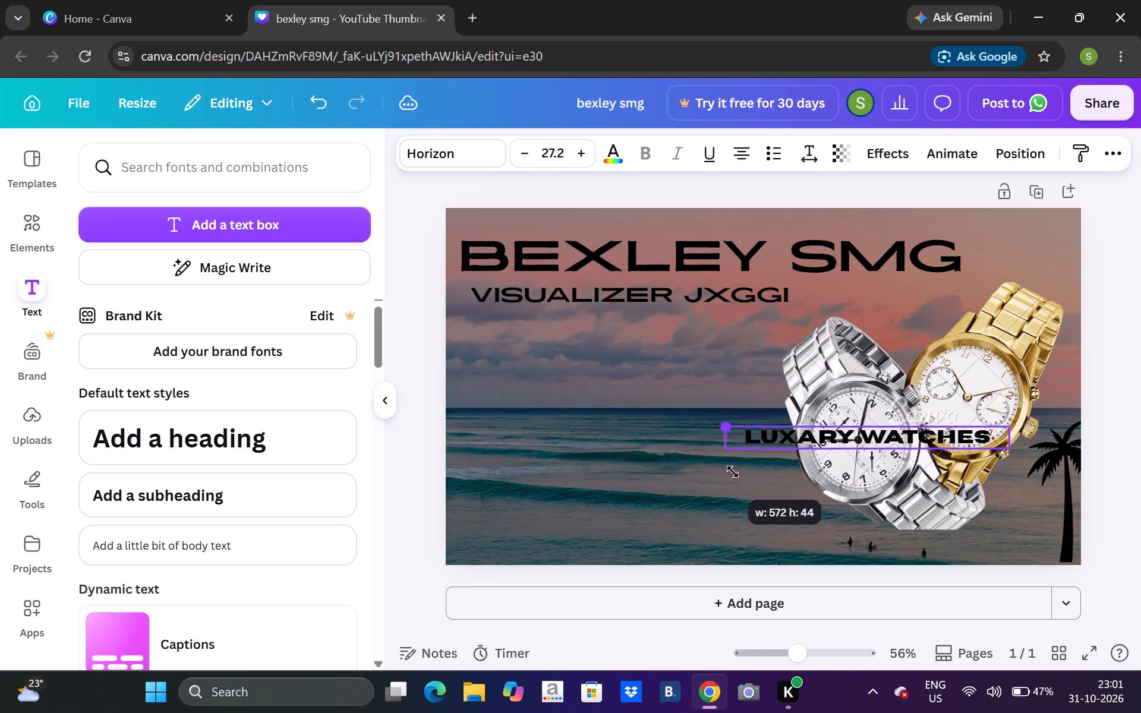
drag(733, 472, 758, 480)
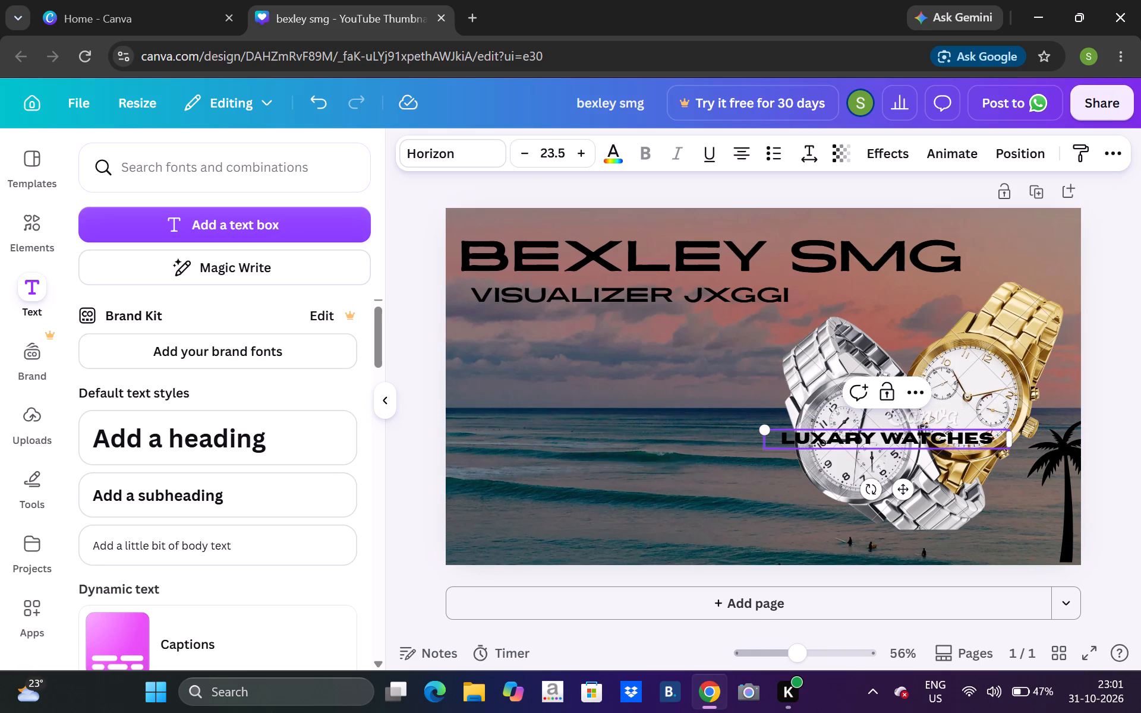
drag(894, 440, 903, 484)
Shift the wristwatches image slightly to the right on the page.
click(788, 520)
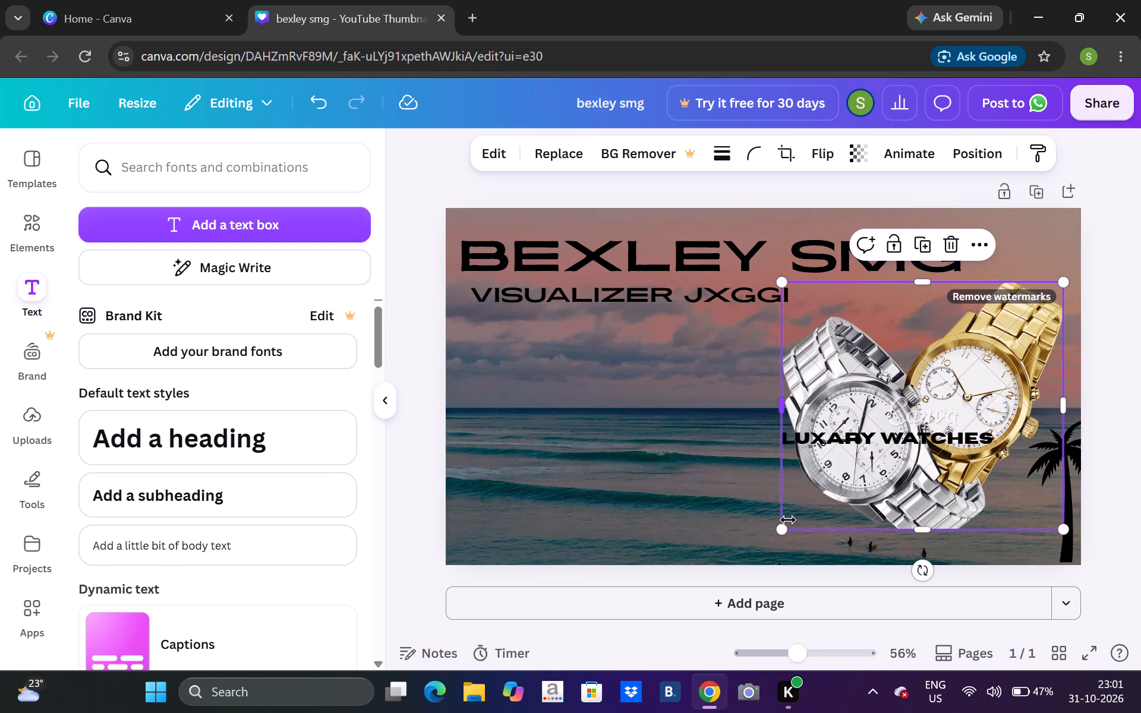
drag(892, 434, 900, 454)
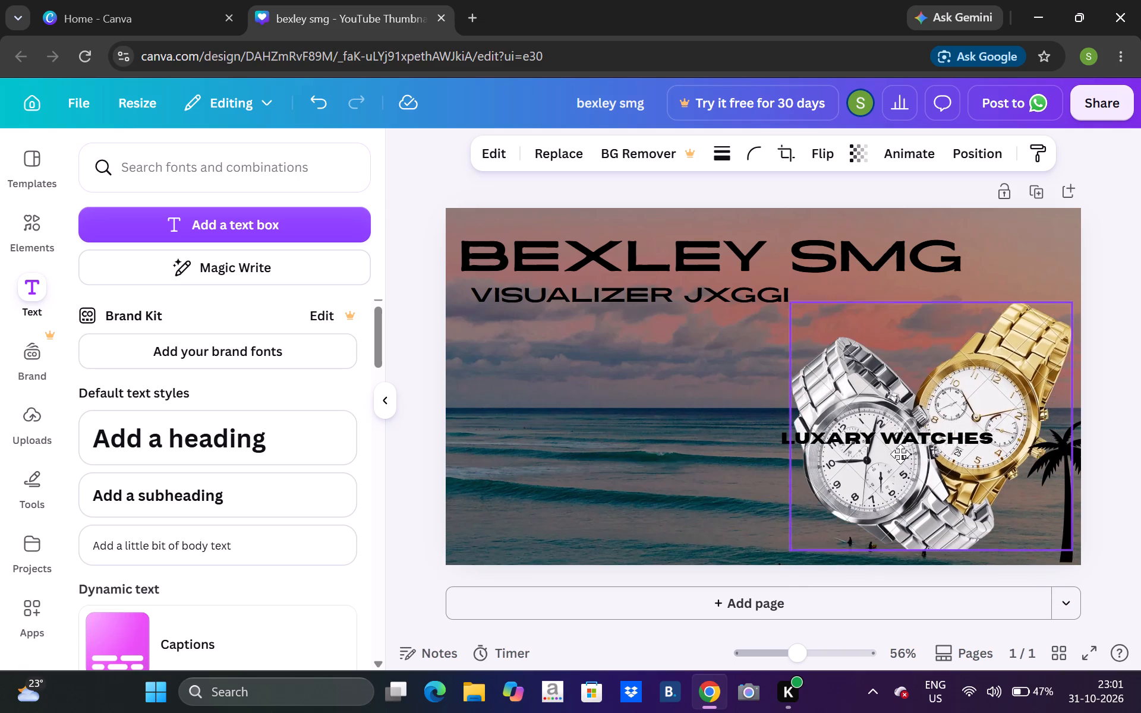
drag(900, 454, 903, 428)
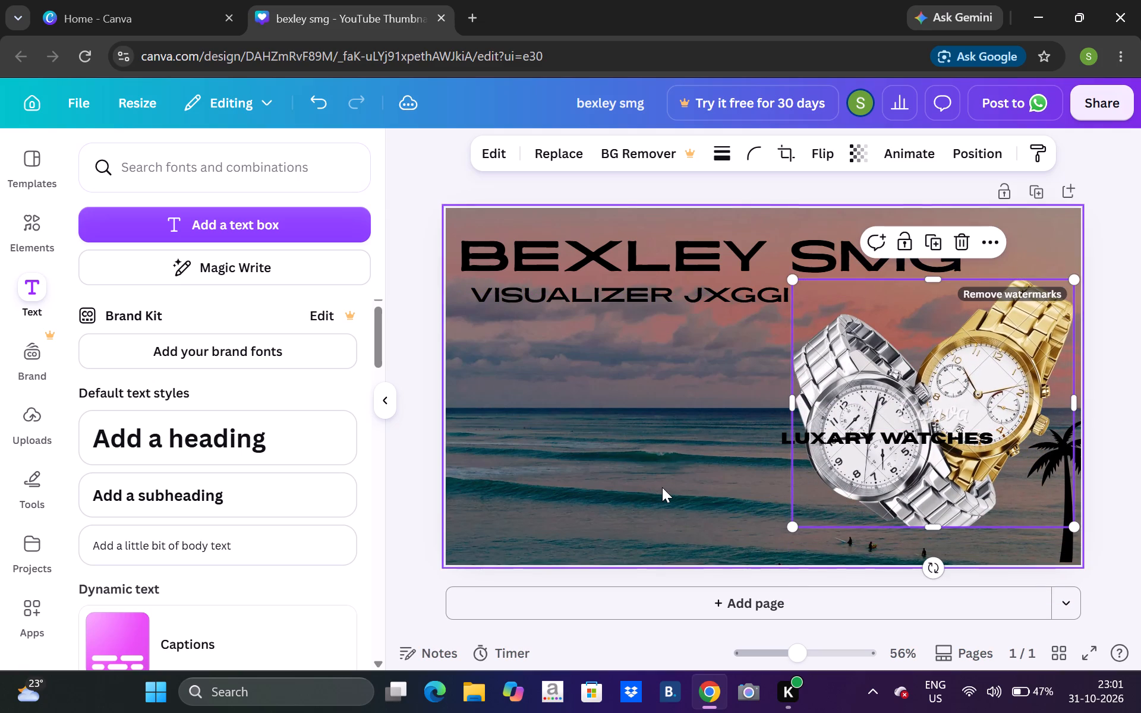
click(662, 487)
Move the LUXARY WATCHES text to just below the wristwatches, near the bottom edge beside the palm trunk, and nudge it slightly down.
drag(798, 439, 742, 471)
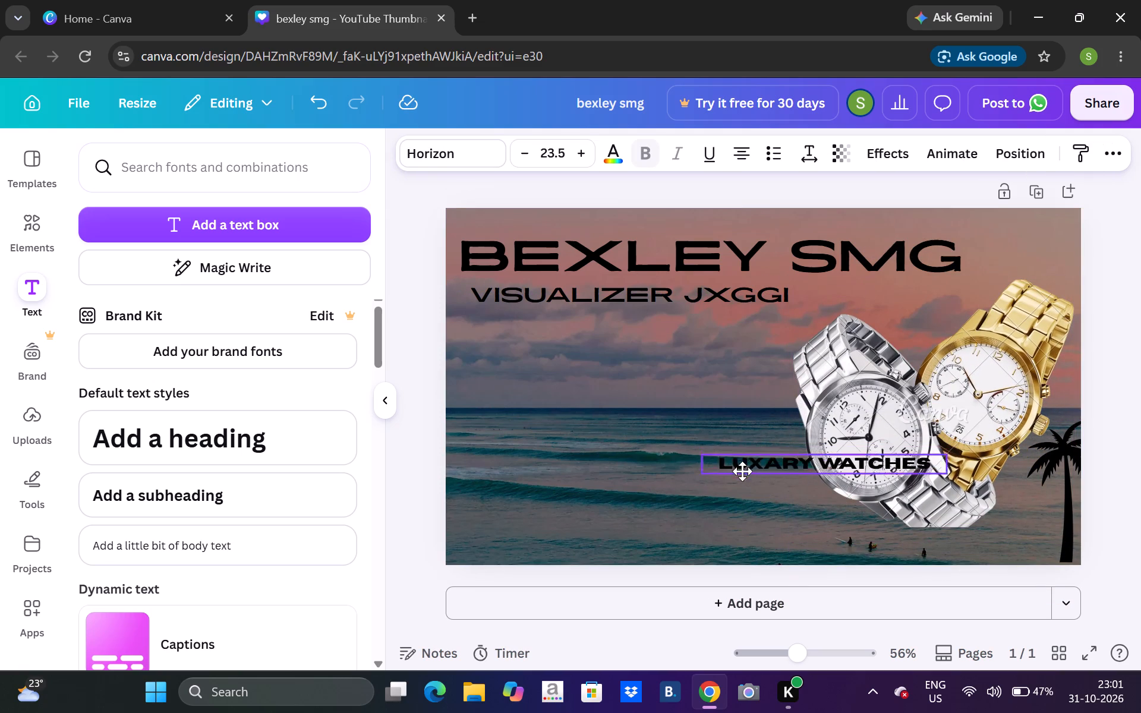
drag(742, 471, 862, 544)
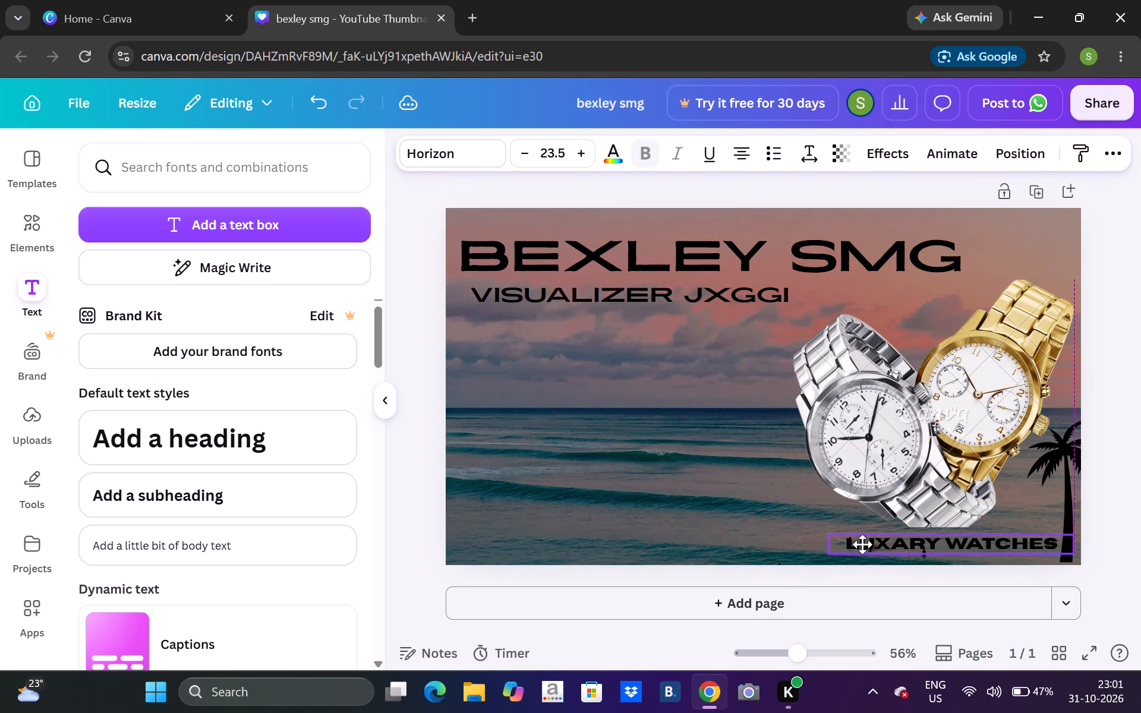
drag(862, 544, 863, 535)
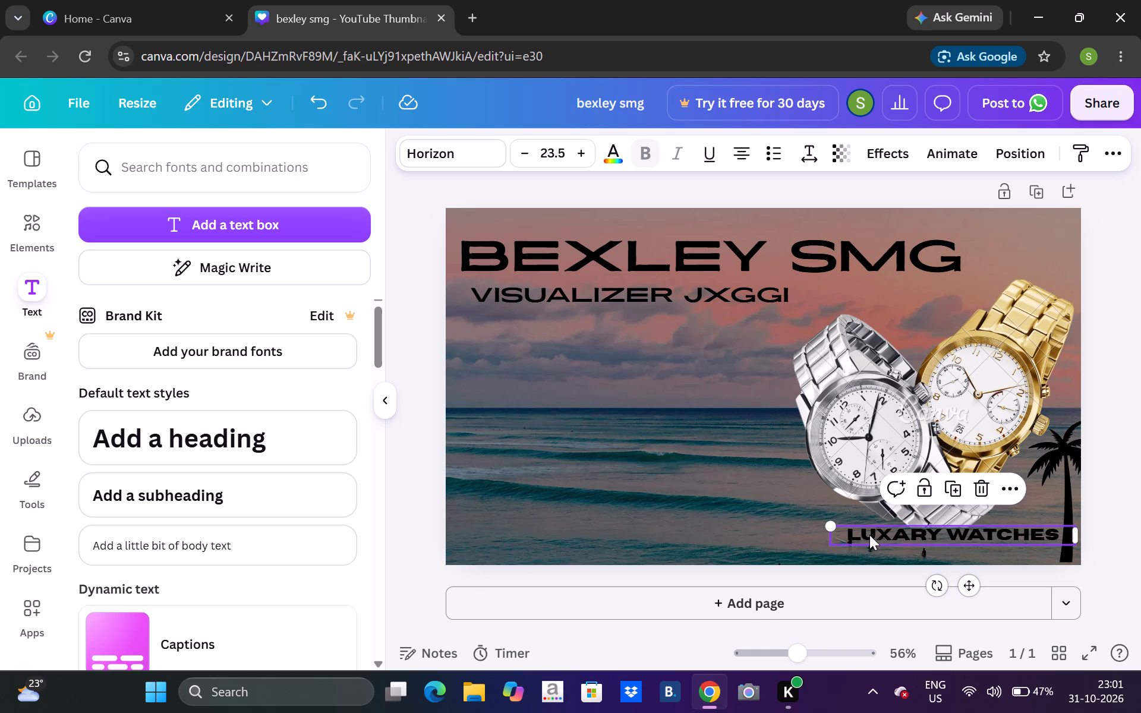
click(869, 535)
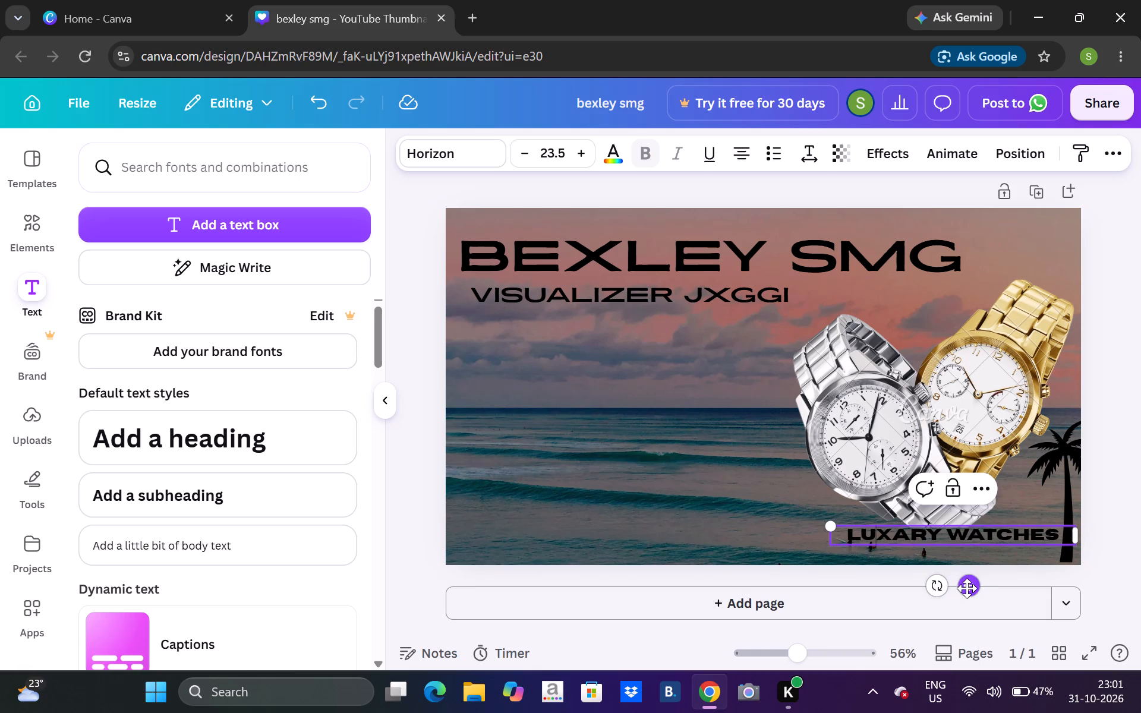
drag(967, 588, 950, 592)
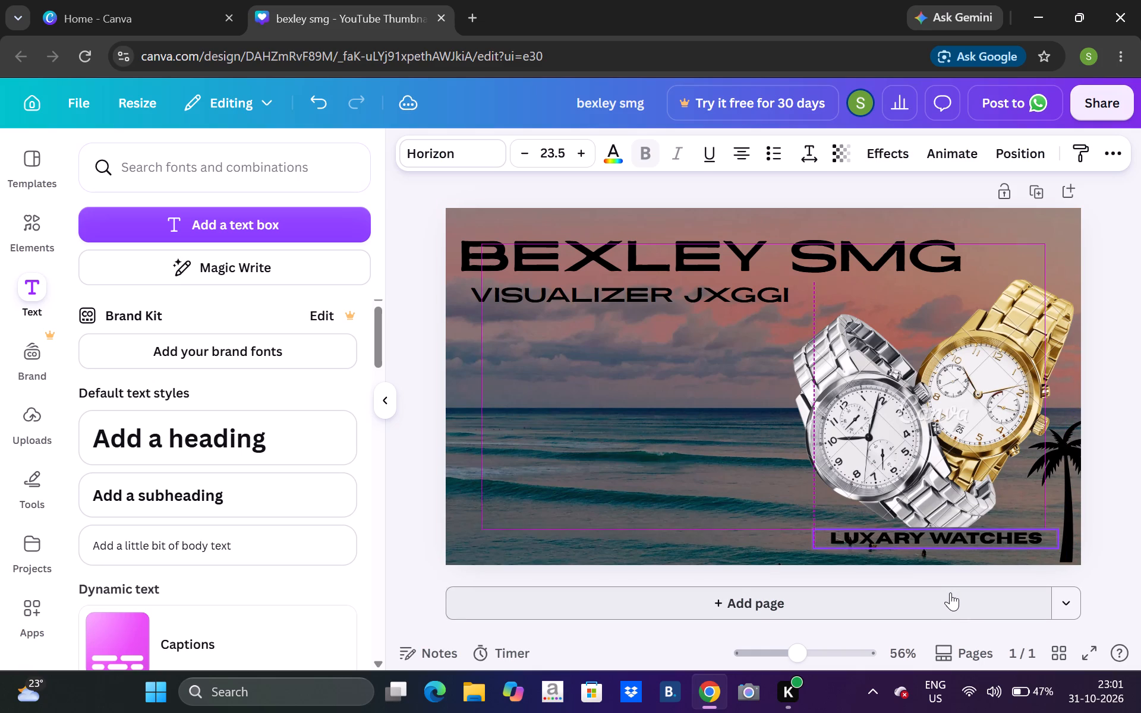
drag(950, 592, 956, 586)
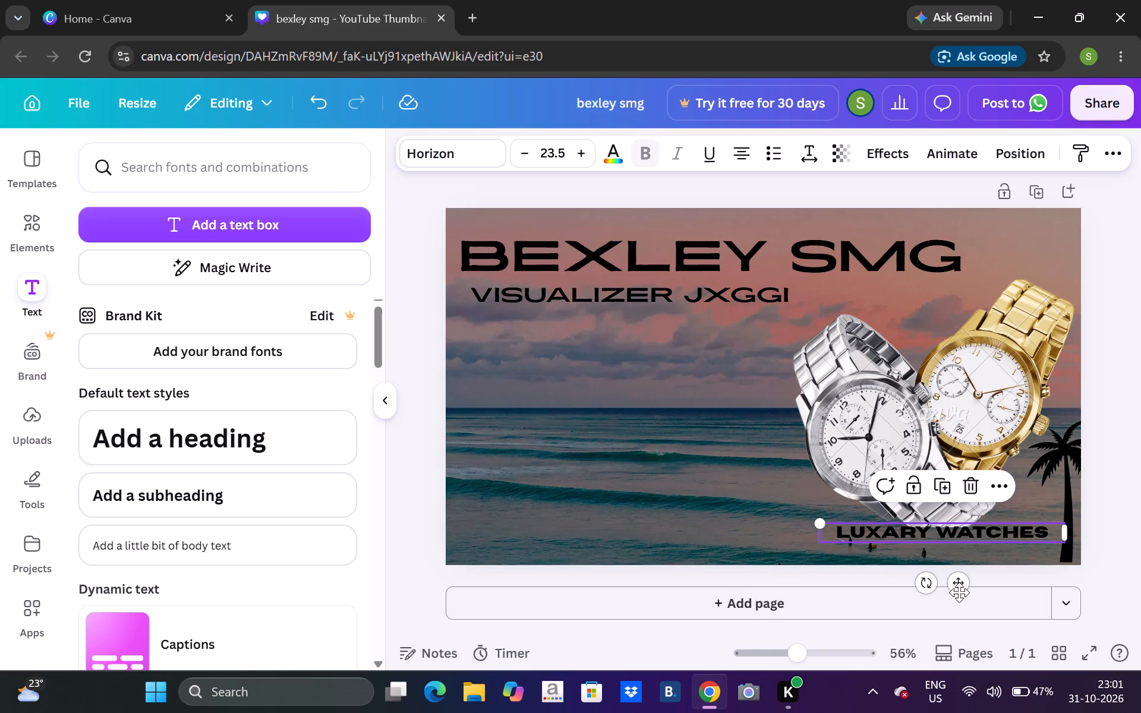
drag(956, 583, 956, 590)
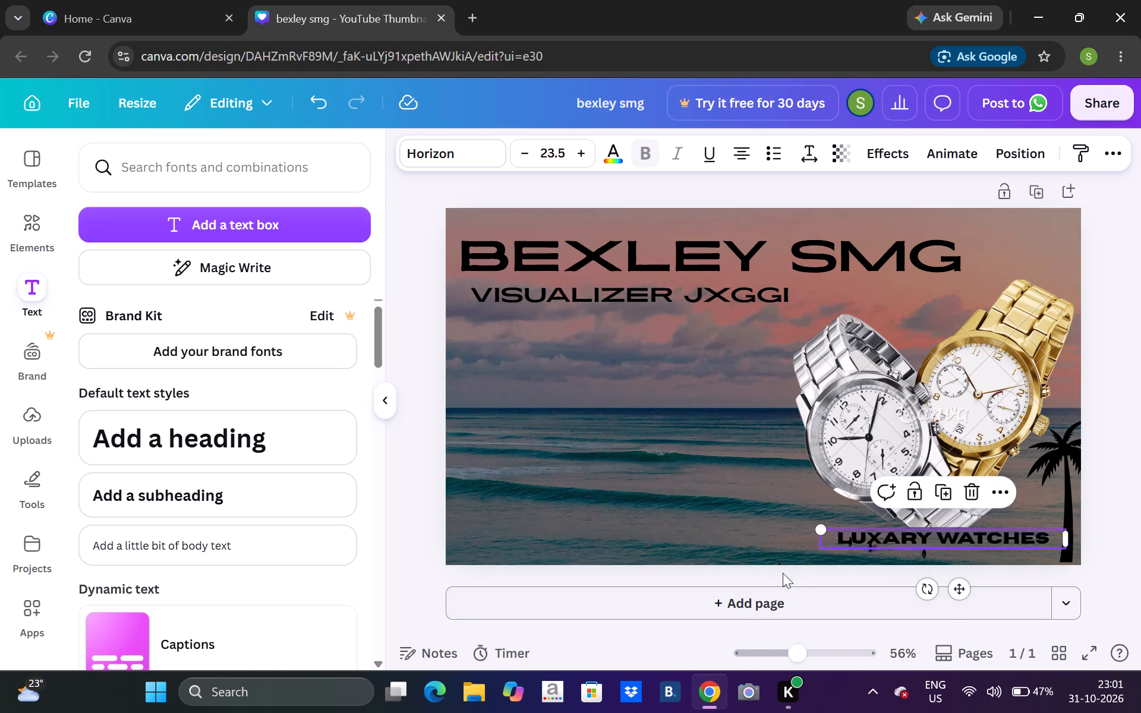
click(768, 538)
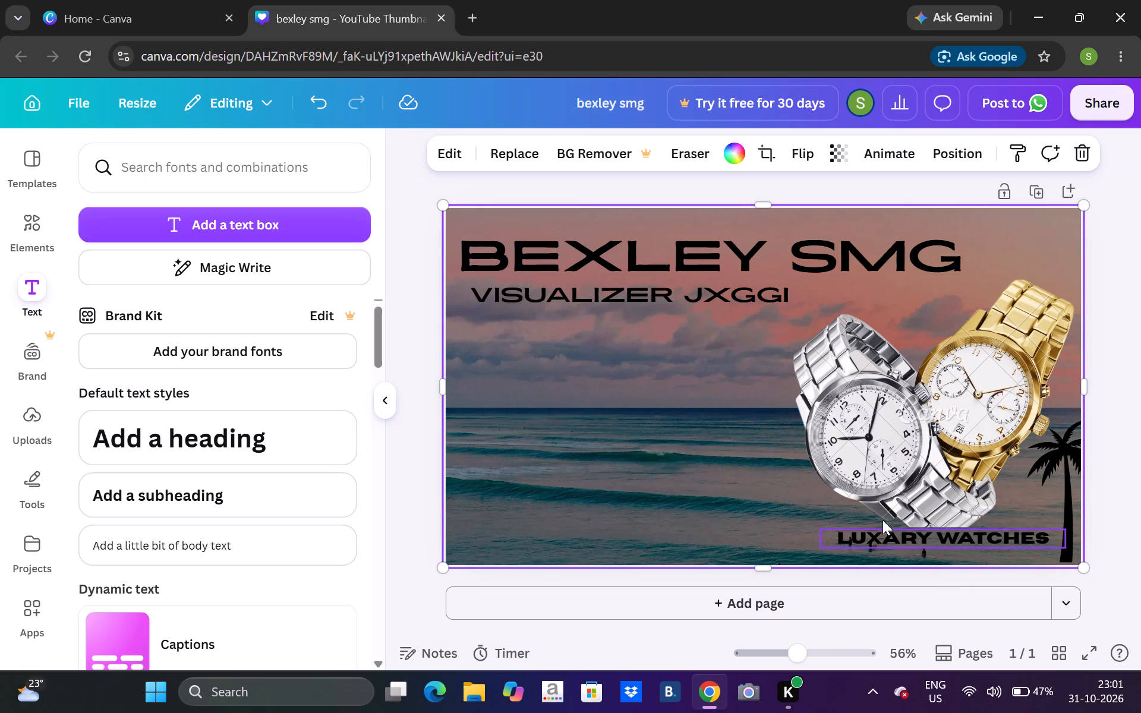
click(984, 545)
key(Down)
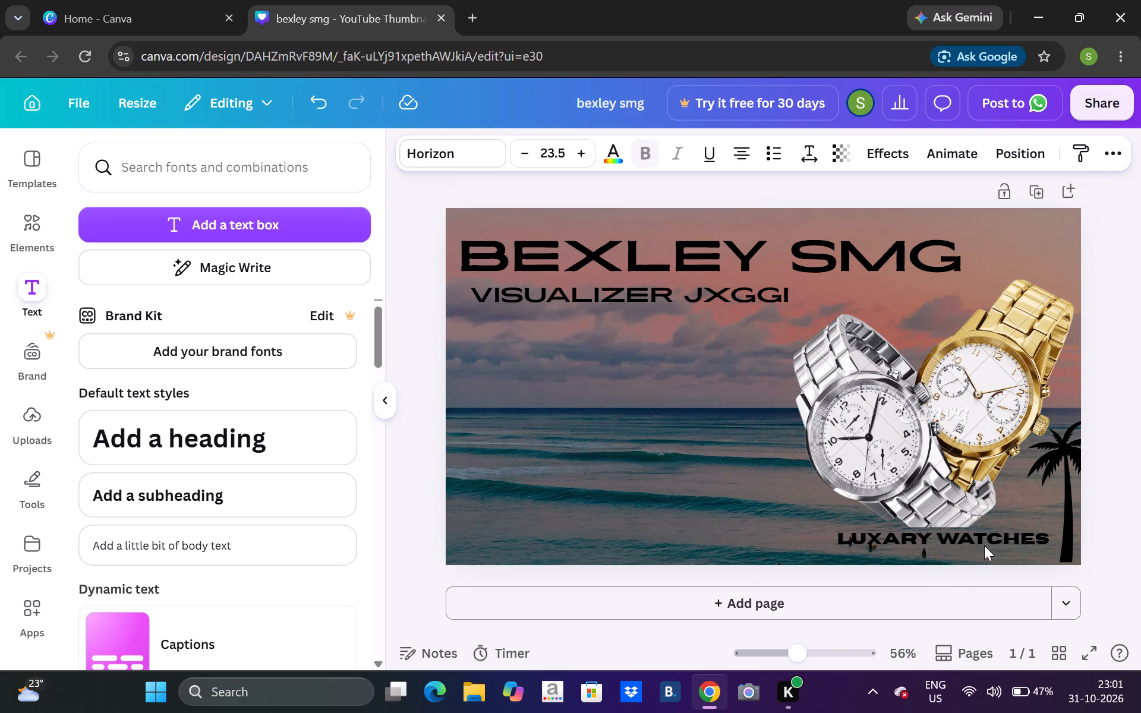
Move the LUXARY WATCHES text from below the wristwatches to the left side of the sky, just above the ocean horizon.
key(Down)
key(Down)
key(Down)
key(Down)
drag(984, 545, 750, 425)
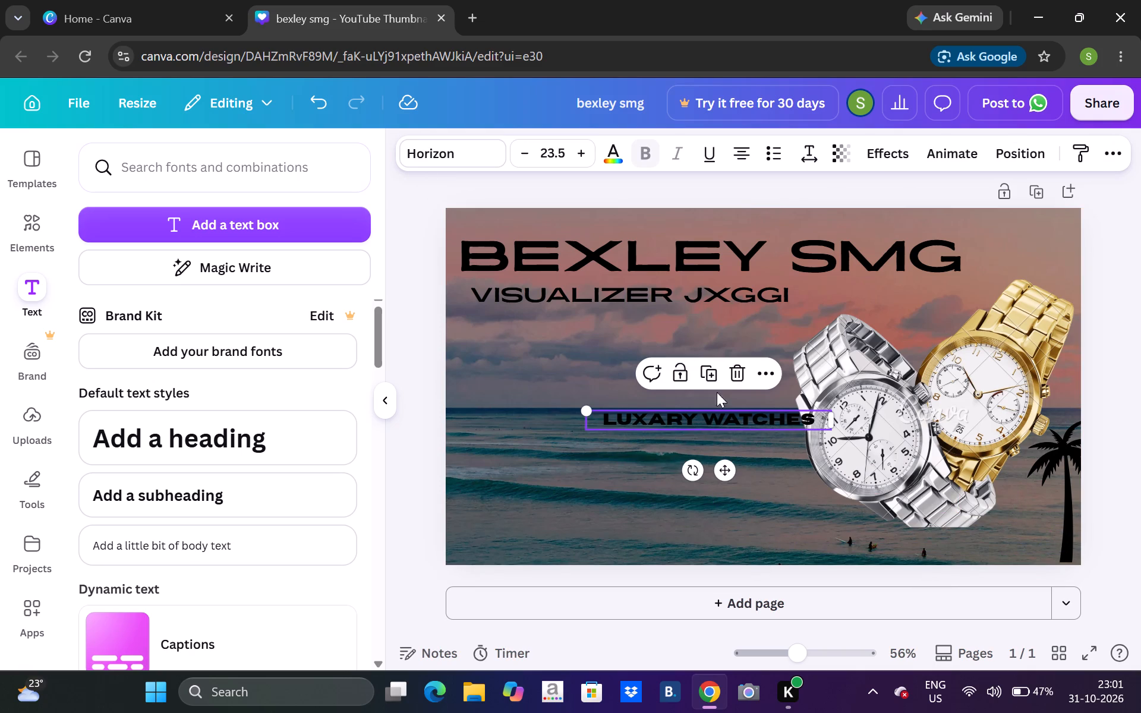
drag(708, 414, 698, 414)
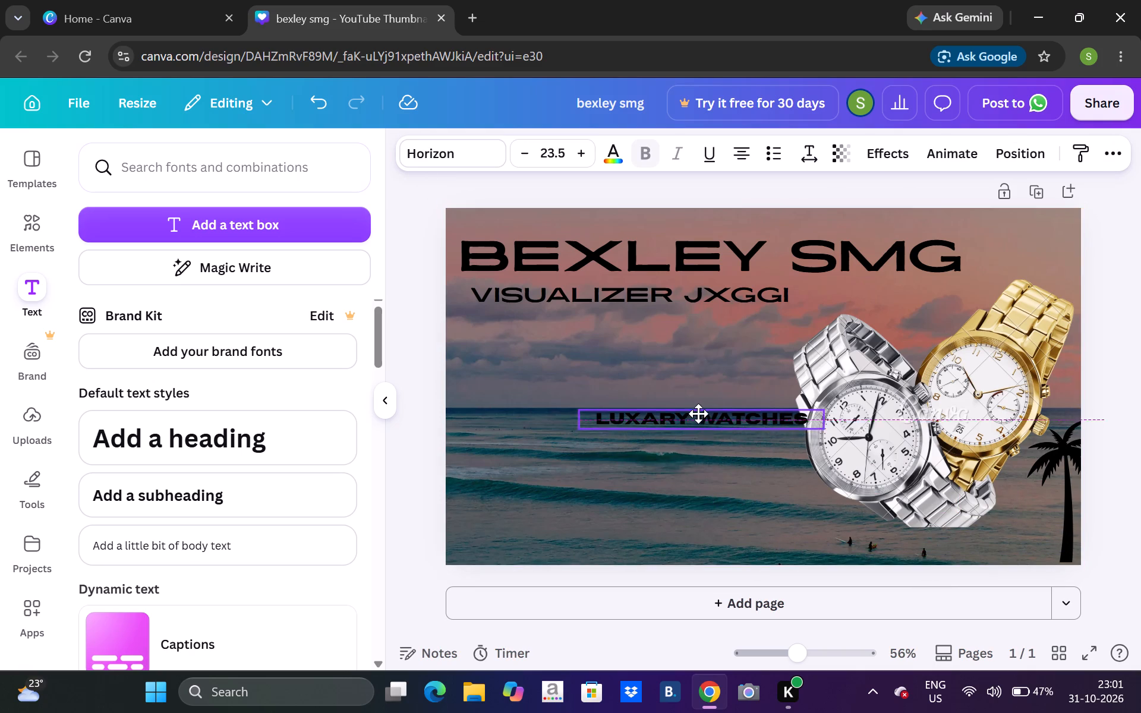
drag(698, 414, 588, 357)
drag(590, 368, 594, 374)
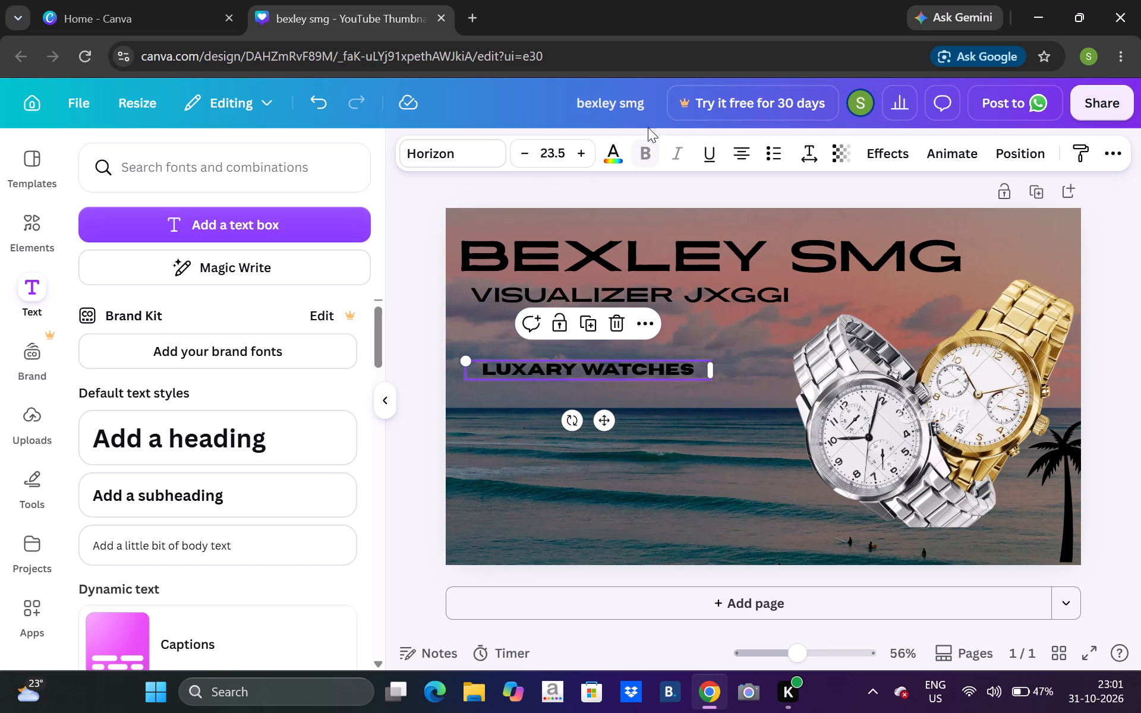
Change the LUXARY WATCHES text color to white, using the color already in this design.
click(626, 154)
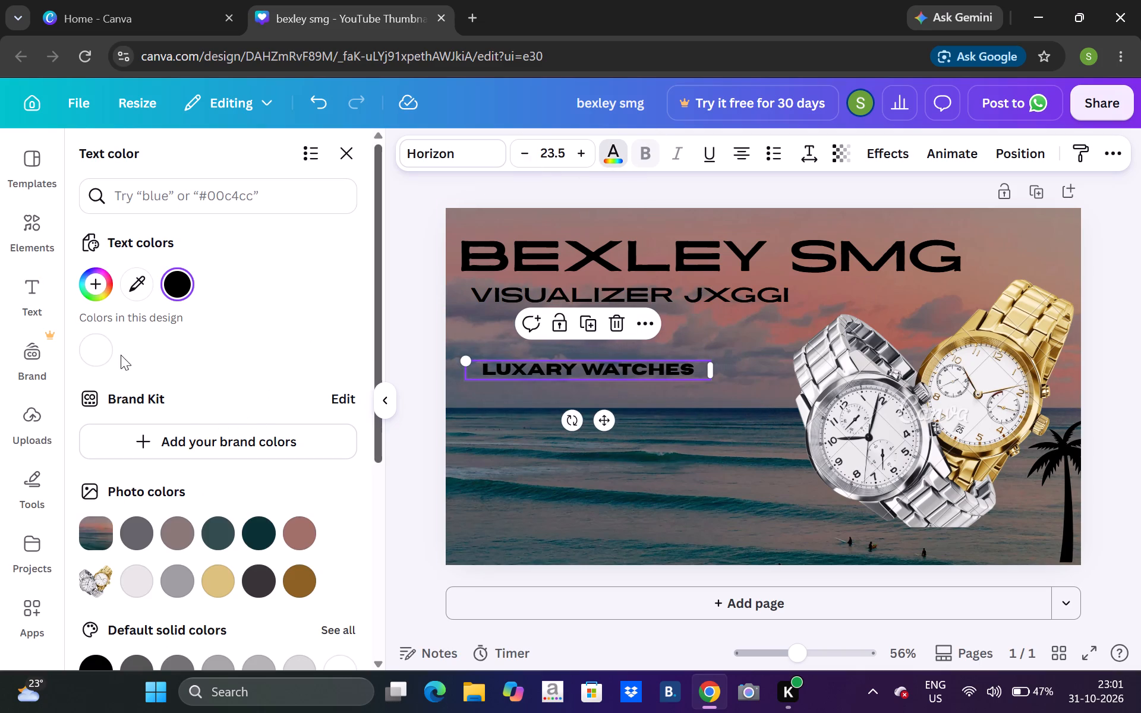
click(93, 353)
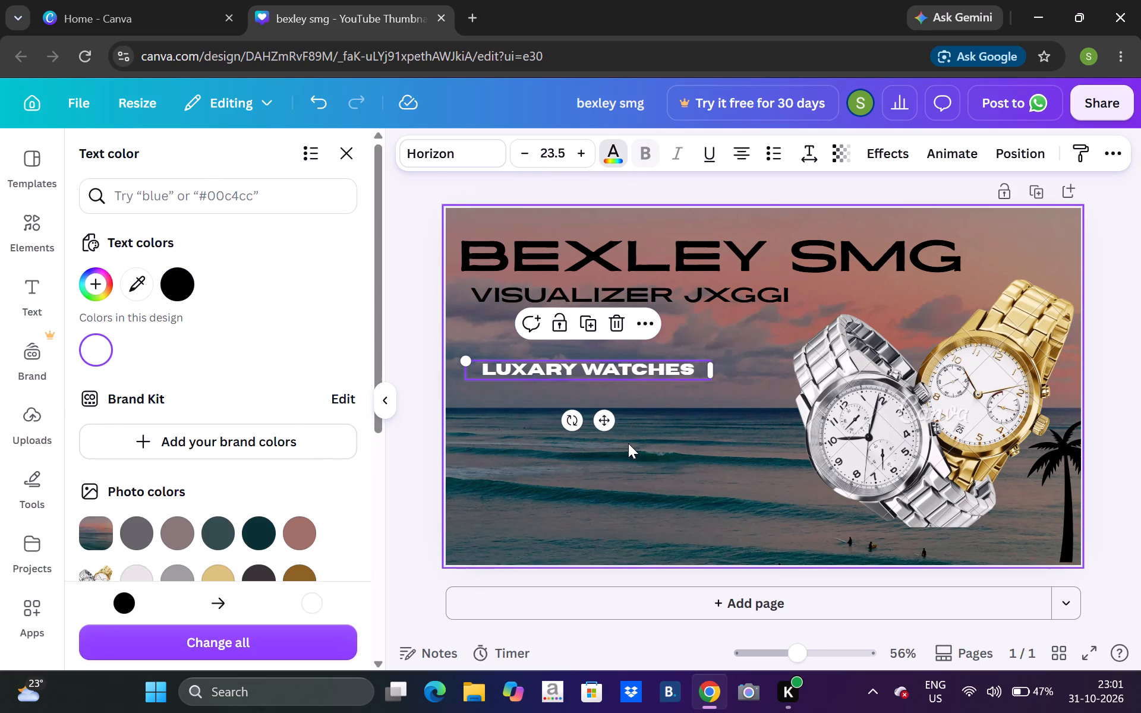
click(628, 443)
Move the LUXARY WATCHES text up to just beneath VISUALIZER JXGGI and fine-tune its position with small nudges.
drag(625, 368, 634, 323)
key(Right)
key(Right)
key(Right)
key(Right)
key(Right)
key(Up)
key(Up)
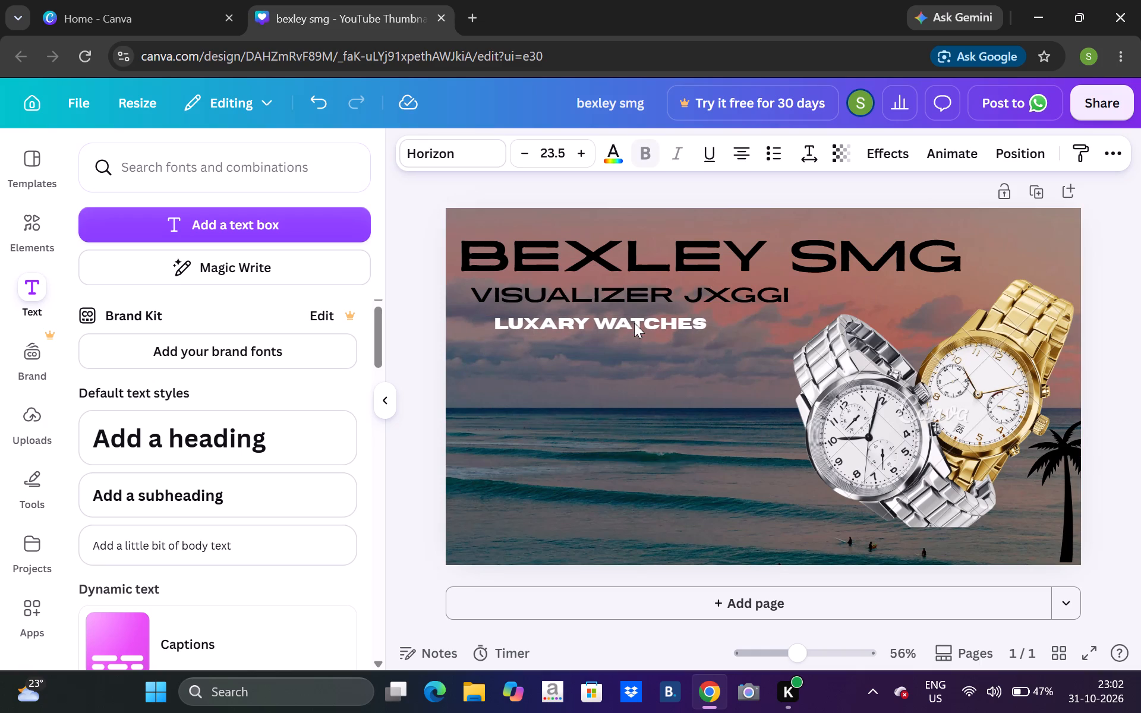
key(Up)
key(Down)
key(Down)
key(Down)
key(Down)
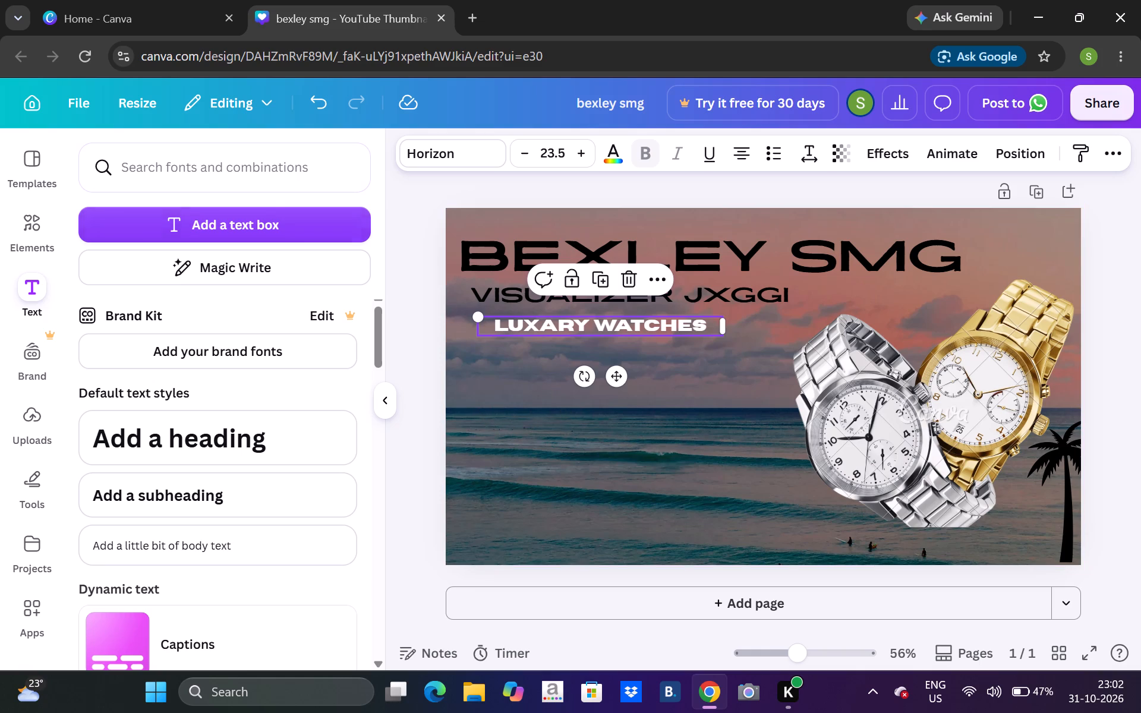
Add a heading text box and replace its placeholder text with "wear watch not screen".
click(223, 443)
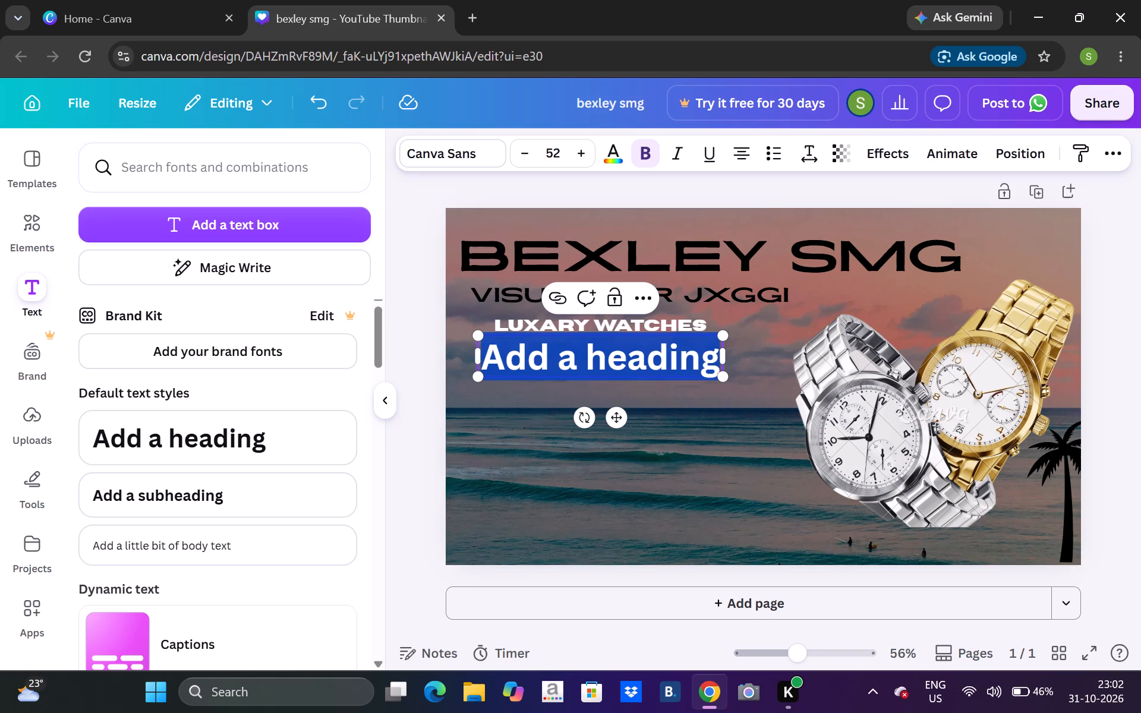
double_click(639, 348)
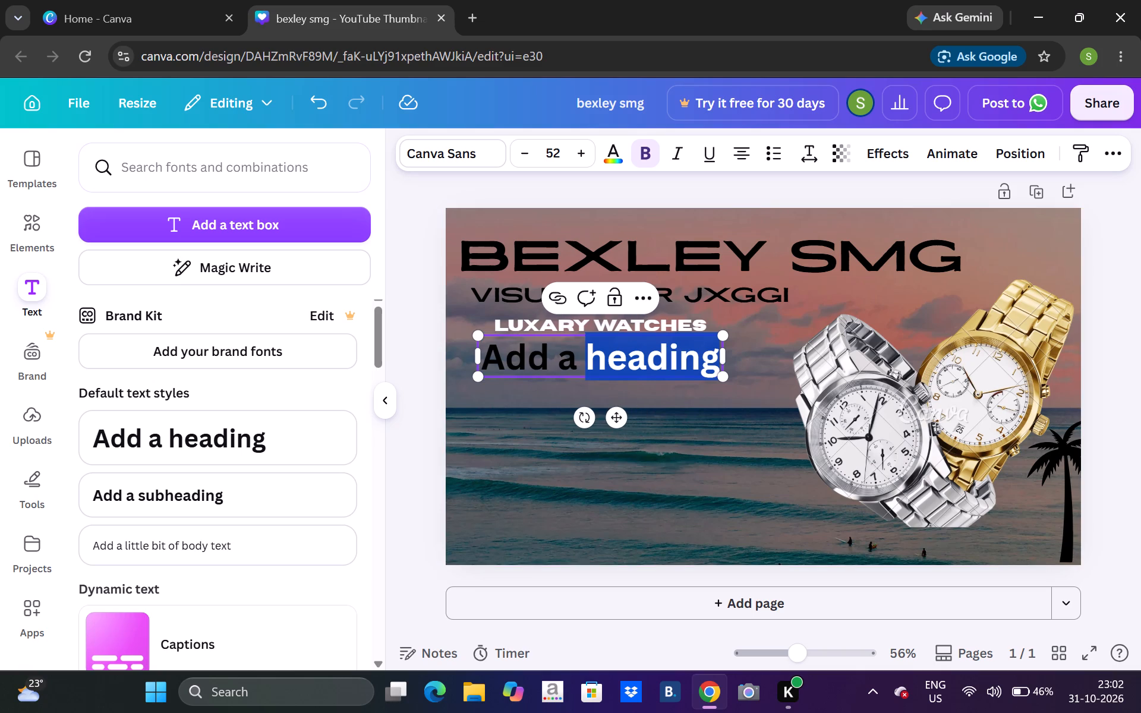
double_click(484, 361)
drag(493, 358, 647, 383)
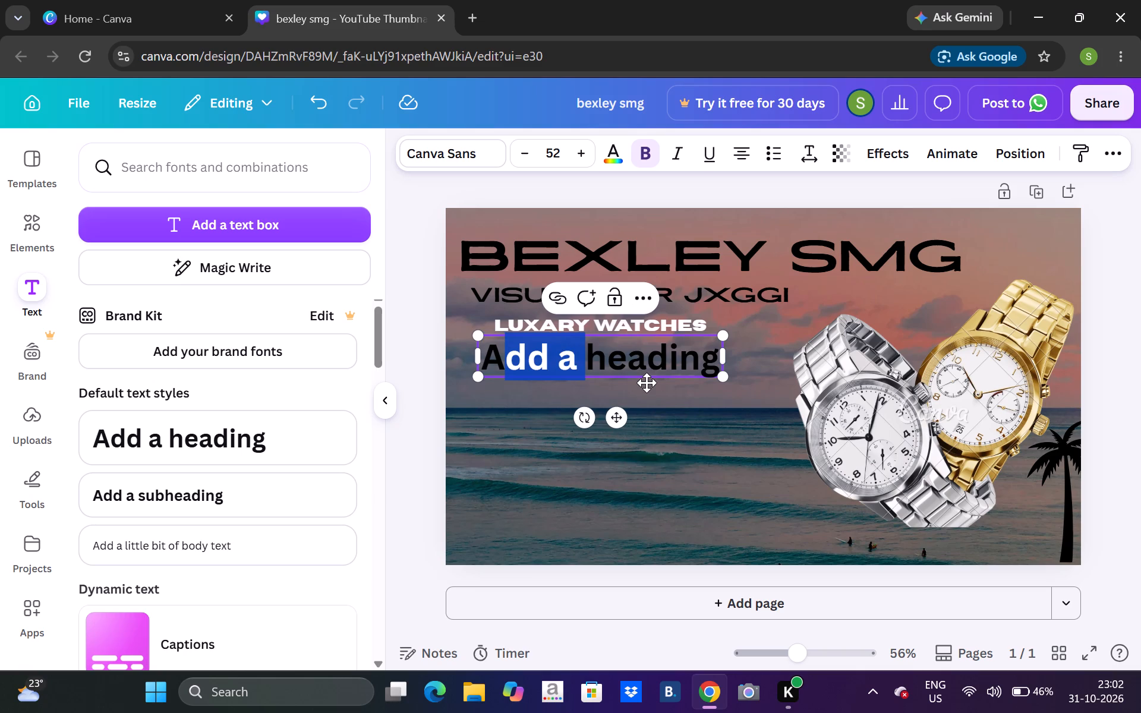
key(BackSpace)
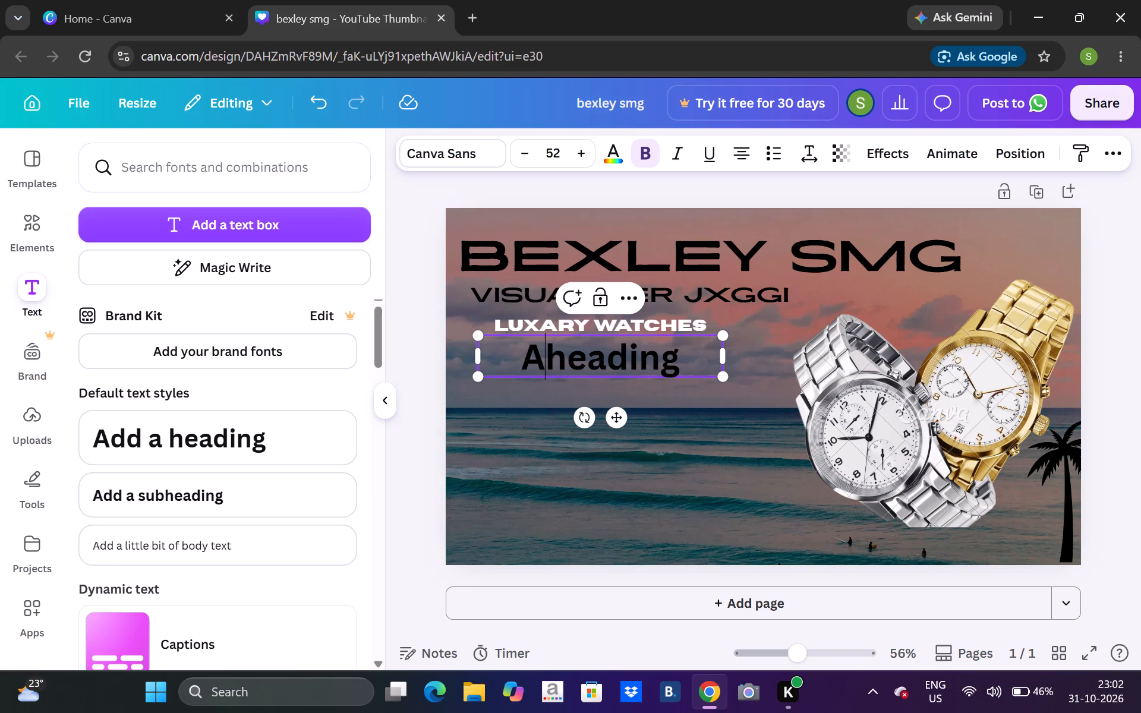
drag(525, 365, 650, 387)
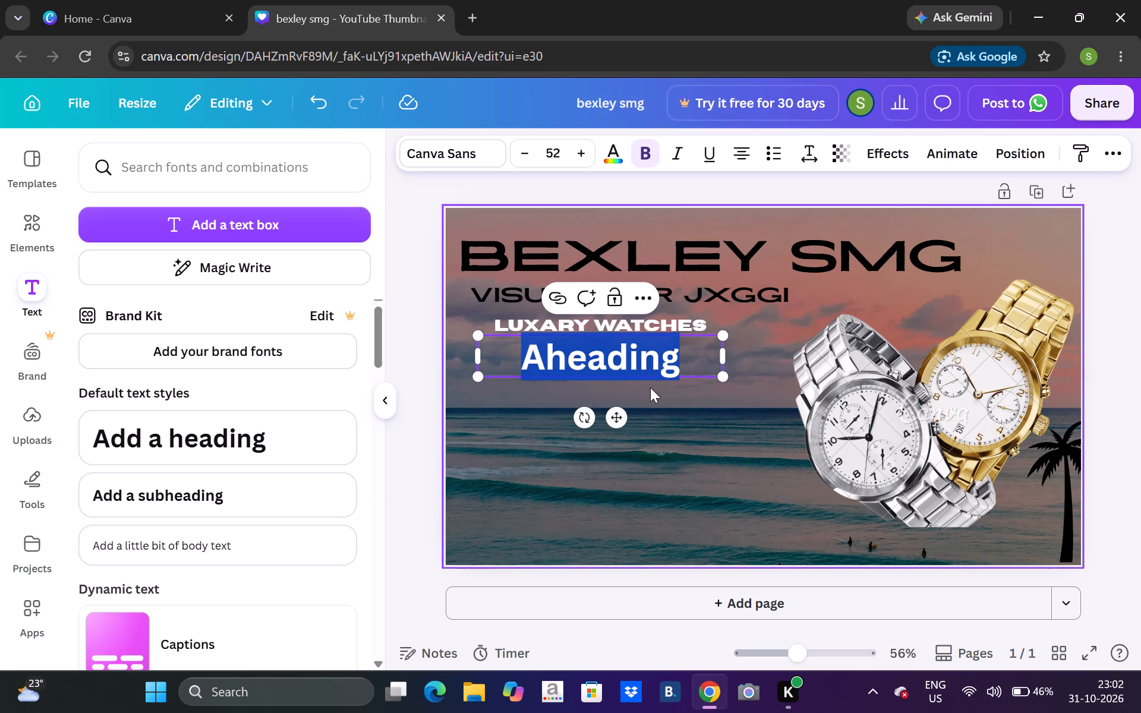
key(l)
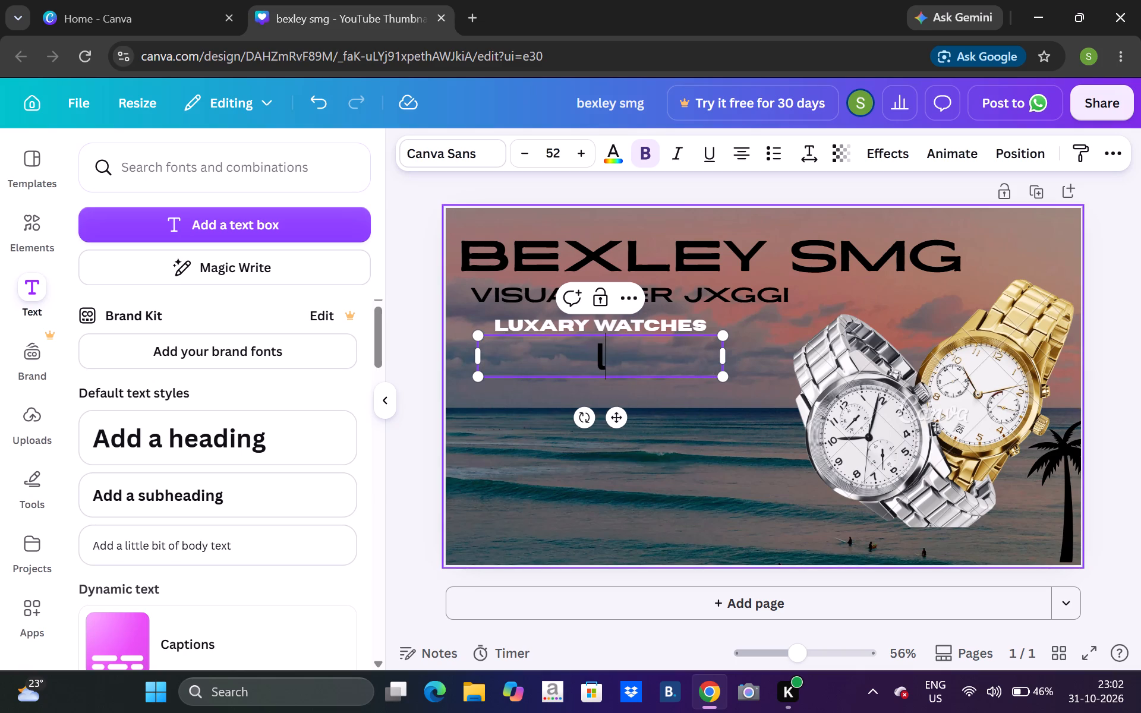
key(u)
key(BackSpace)
key(BackSpace)
text(wear watch)
key(space)
text(mot)
key(space)
key(BackSpace)
key(BackSpace)
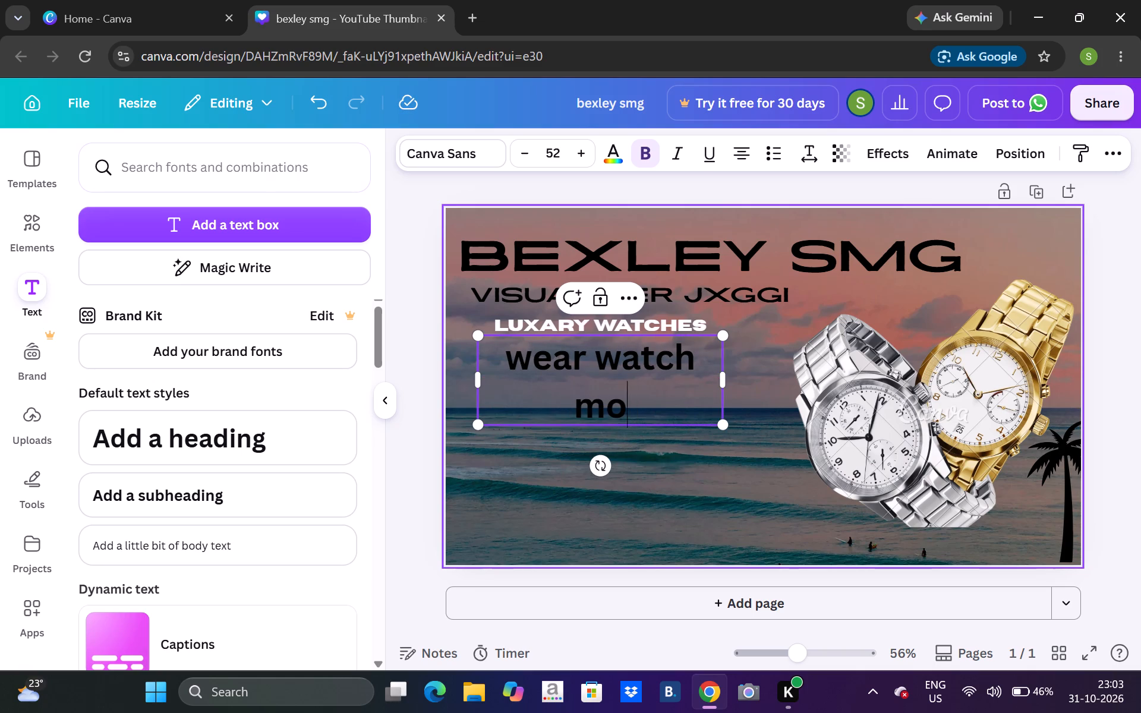
key(BackSpace)
key(BackSpace)
key(space)
text(not screem)
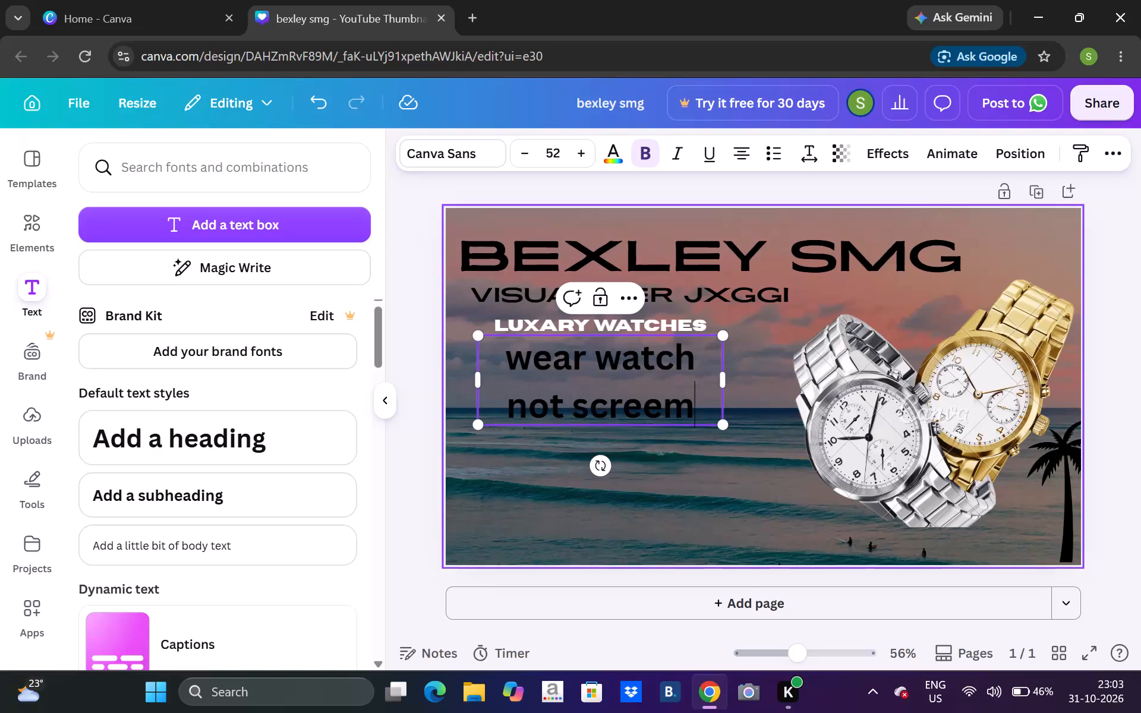
key(BackSpace)
key(n)
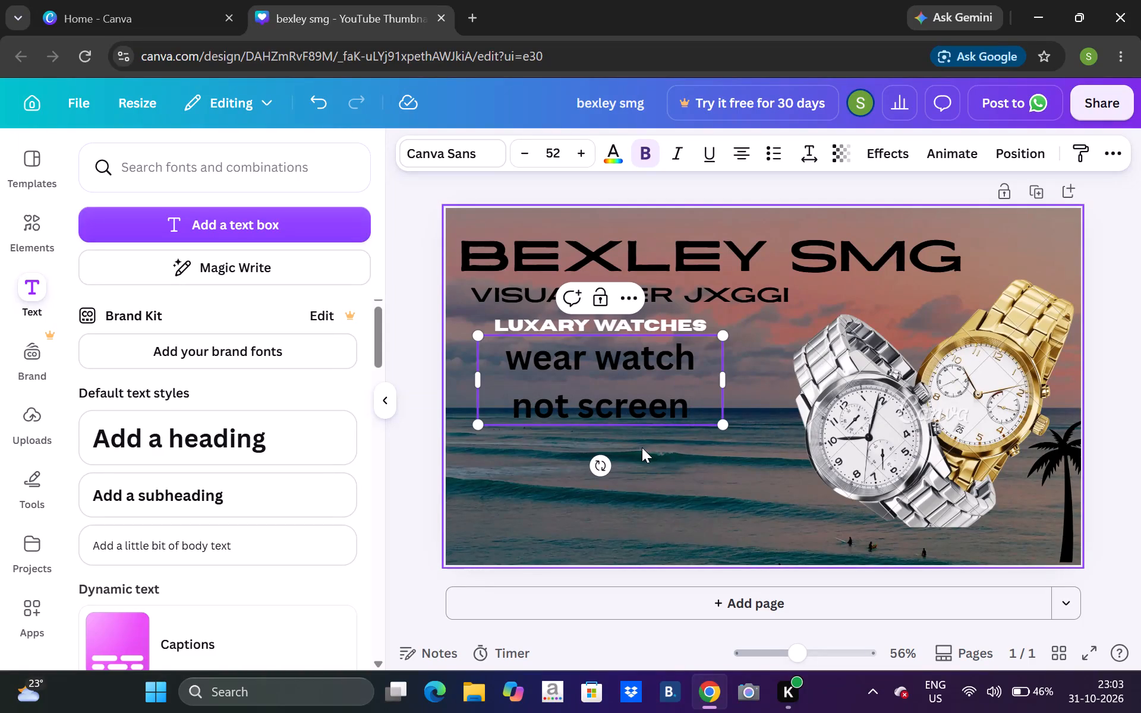
Widen the "wear watch not screen" text box to fit a single line and shrink the text to size 34.6.
drag(725, 385, 909, 406)
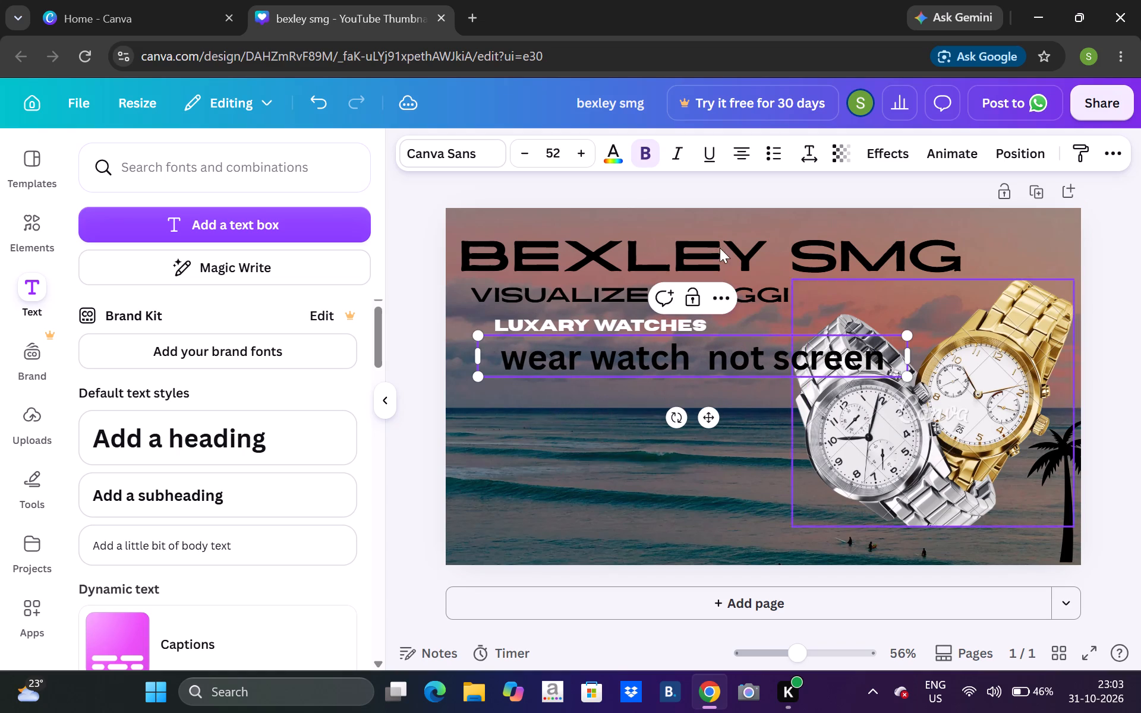
click(529, 146)
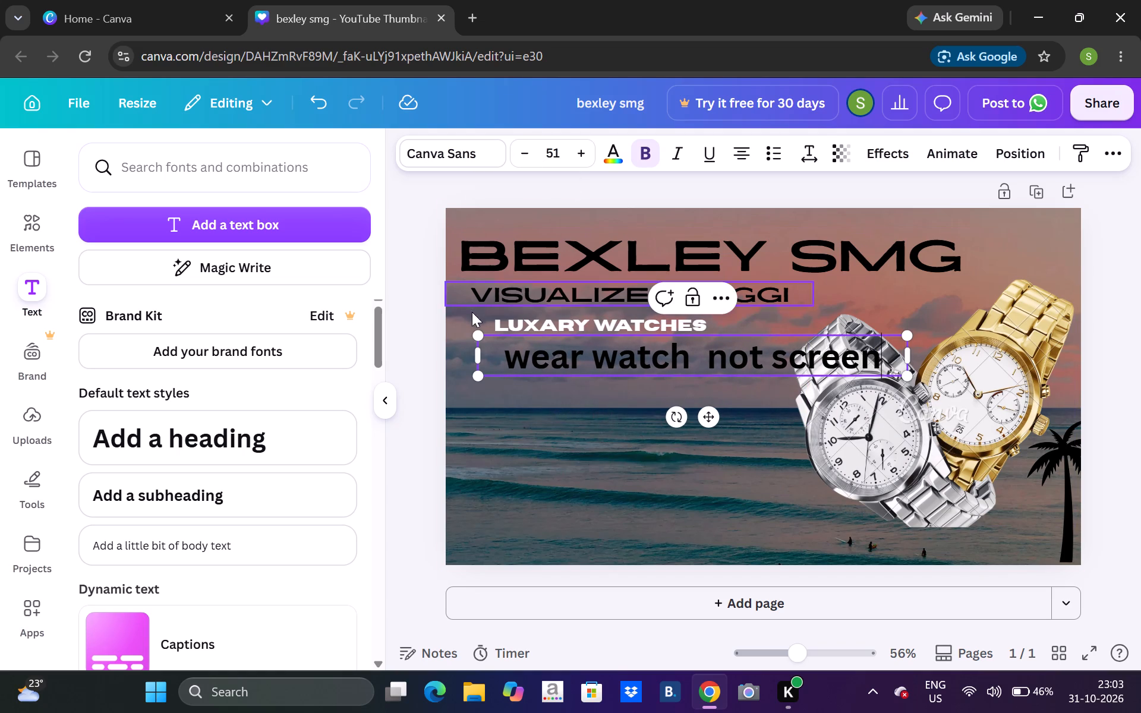
drag(477, 335, 614, 358)
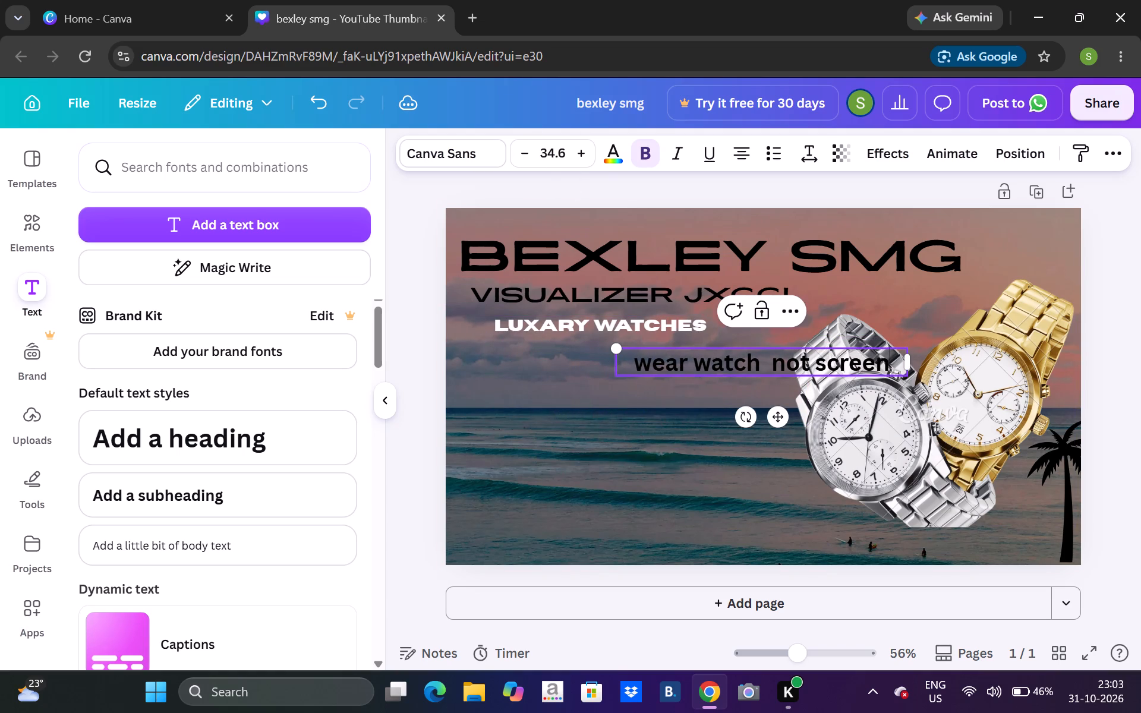
Move the "wear watch not screen" text left, clear of the wristwatches, to sit below LUXARY WATCHES just above the horizon.
drag(699, 368, 655, 378)
drag(639, 428, 734, 387)
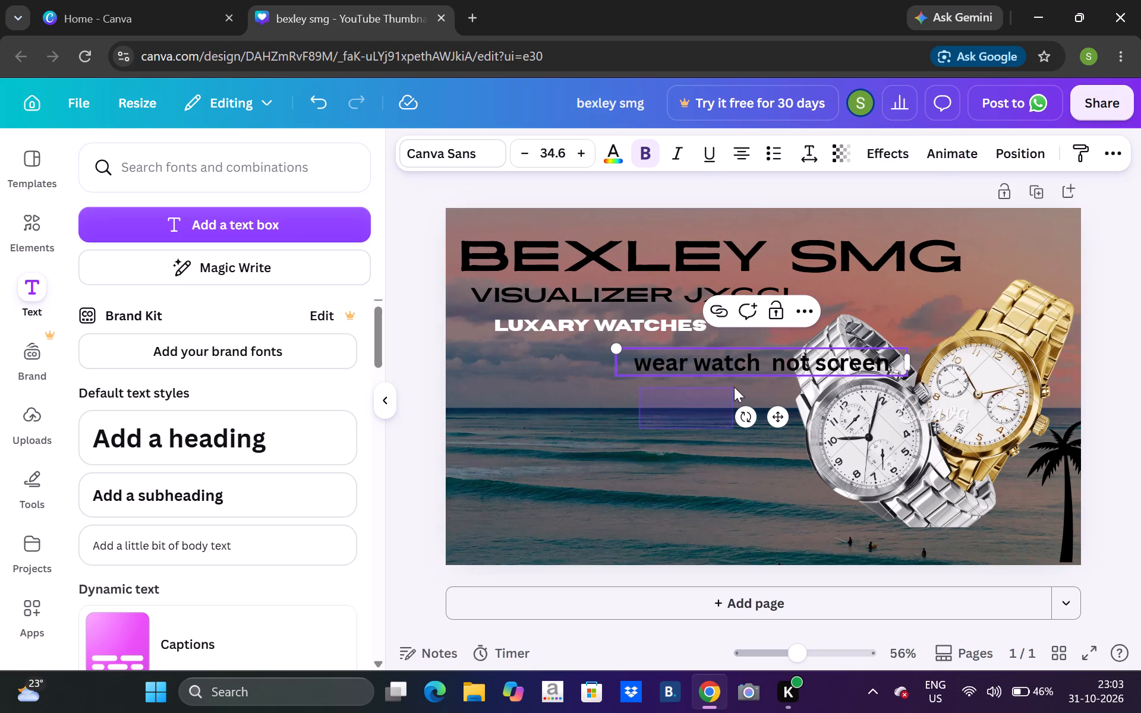
drag(734, 387, 644, 470)
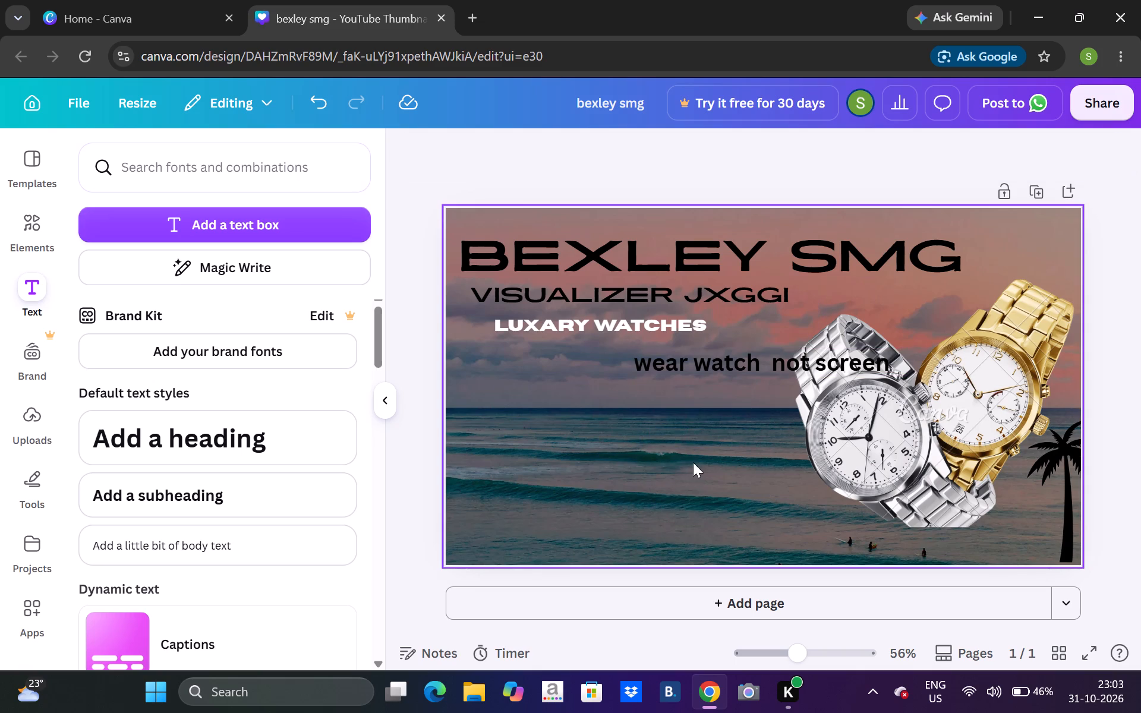
drag(774, 364, 679, 372)
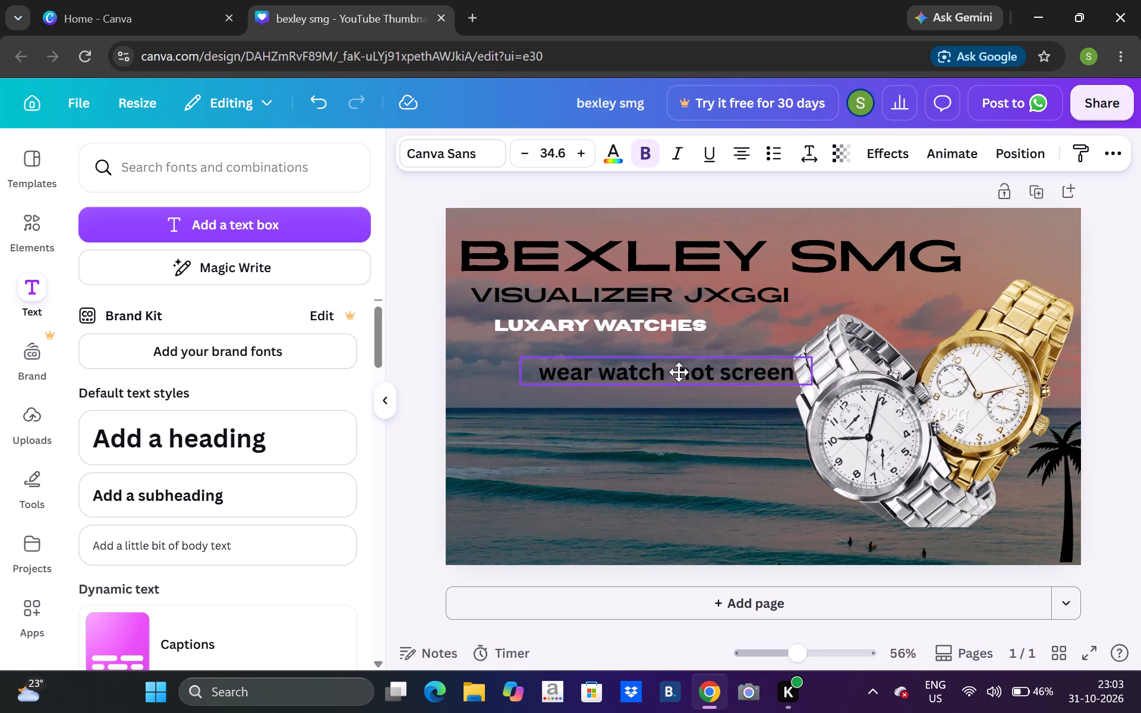
drag(679, 372, 645, 377)
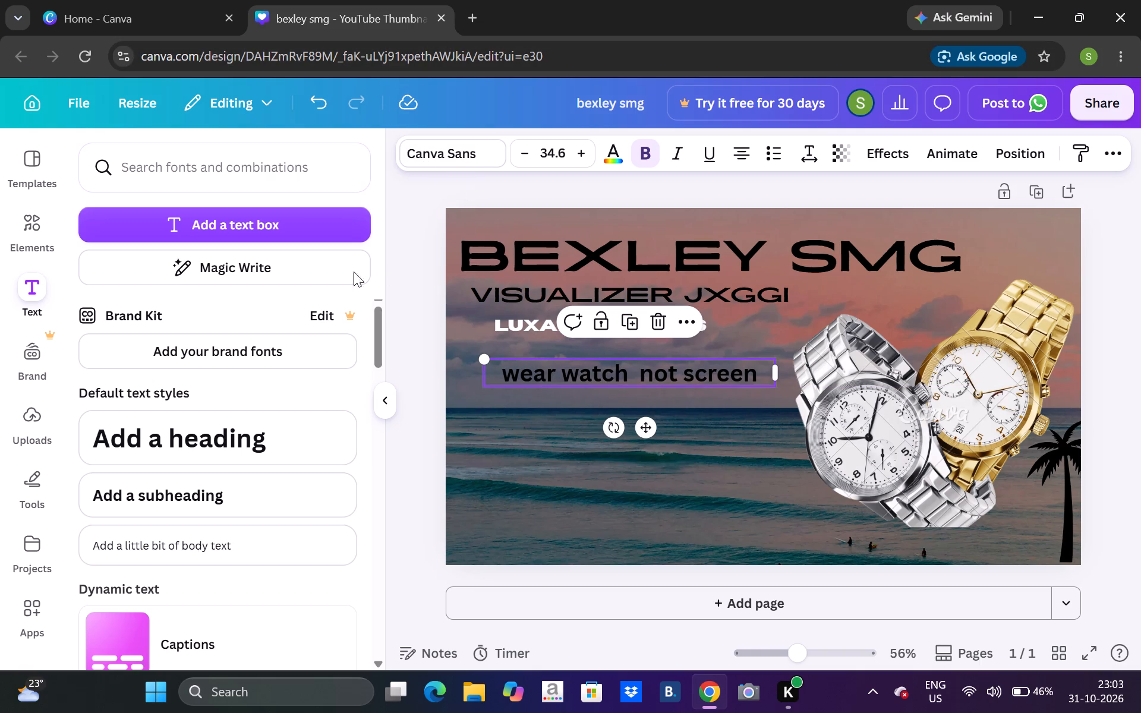
Try the Zen Dots, Anton and Lucidity fonts on the "wear watch not screen" text, then set it to Horizon.
click(459, 147)
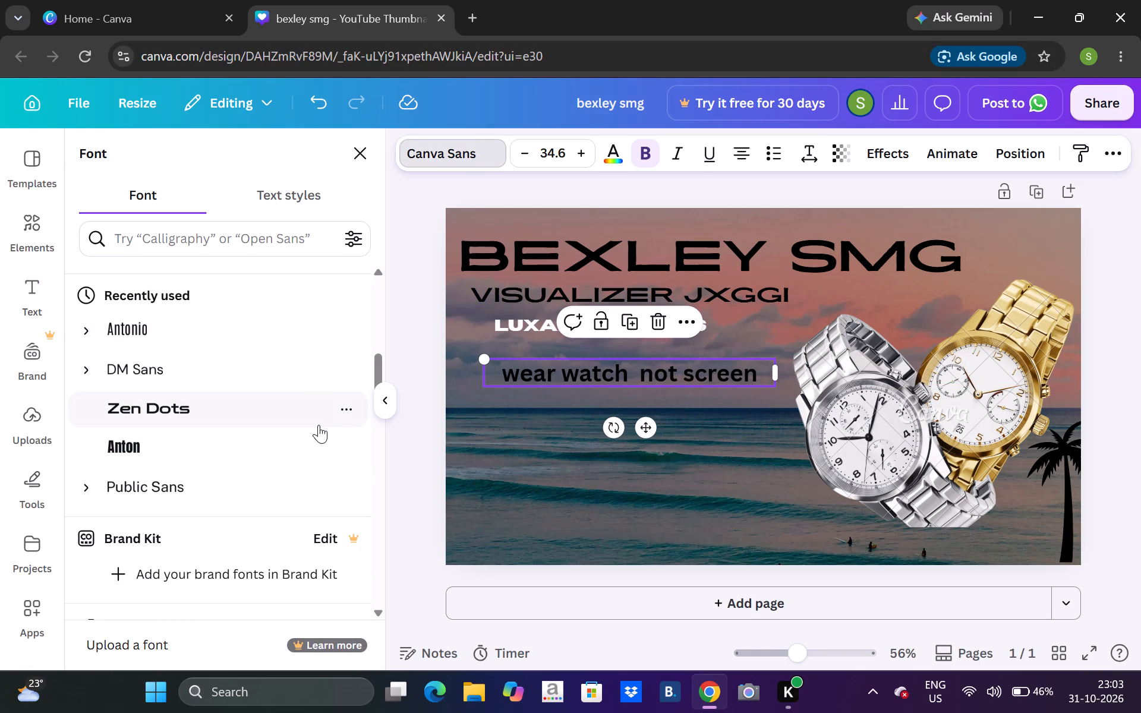
click(318, 404)
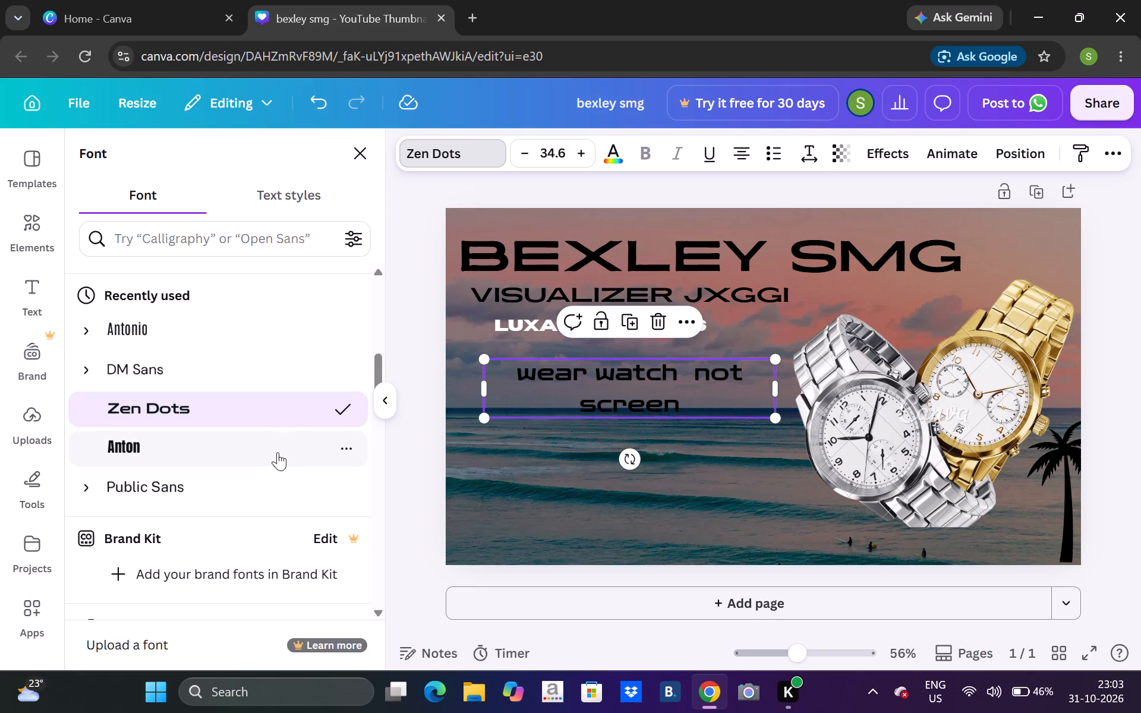
click(278, 452)
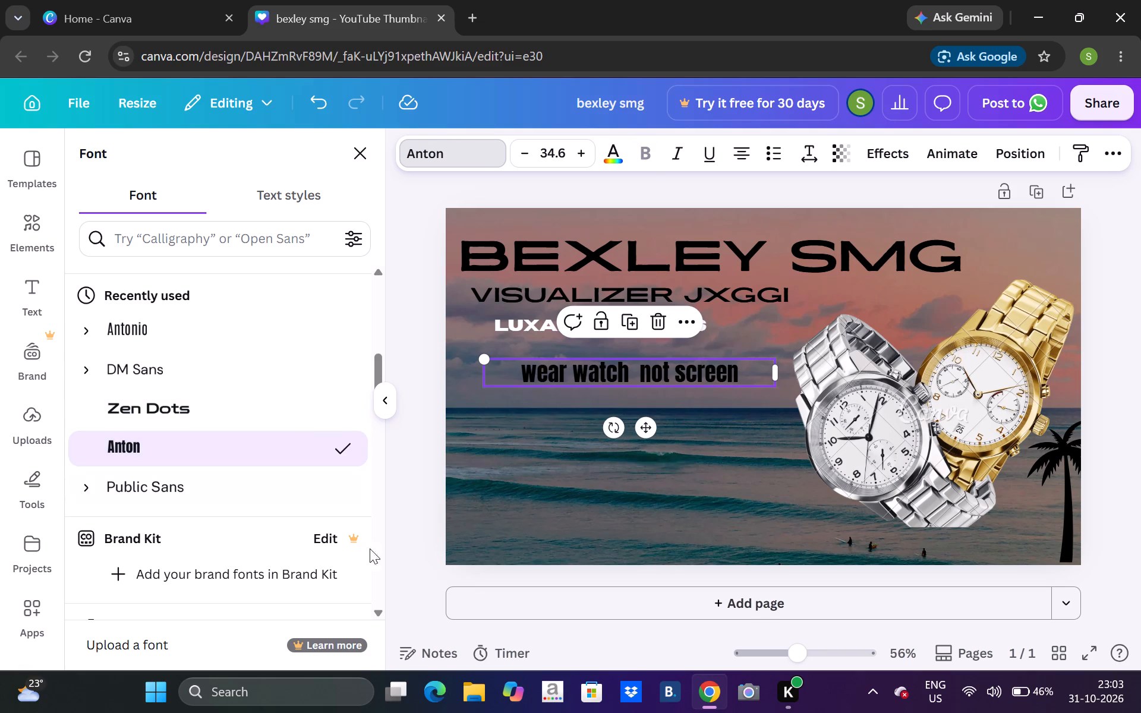
click(365, 592)
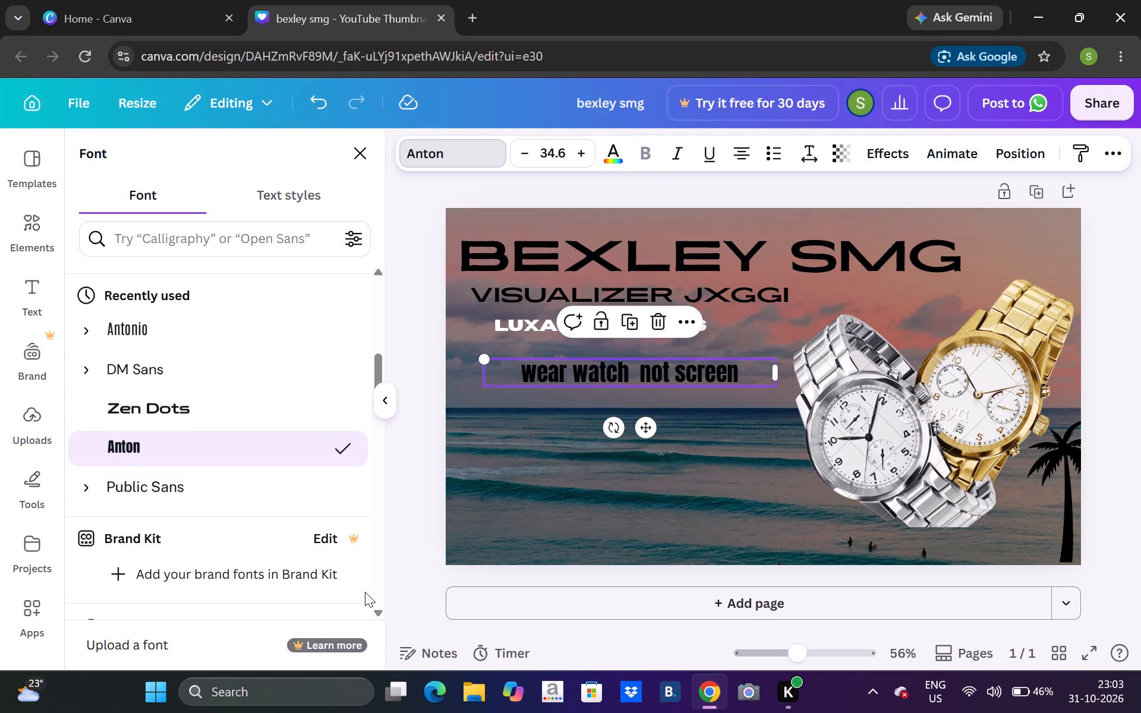
click(314, 405)
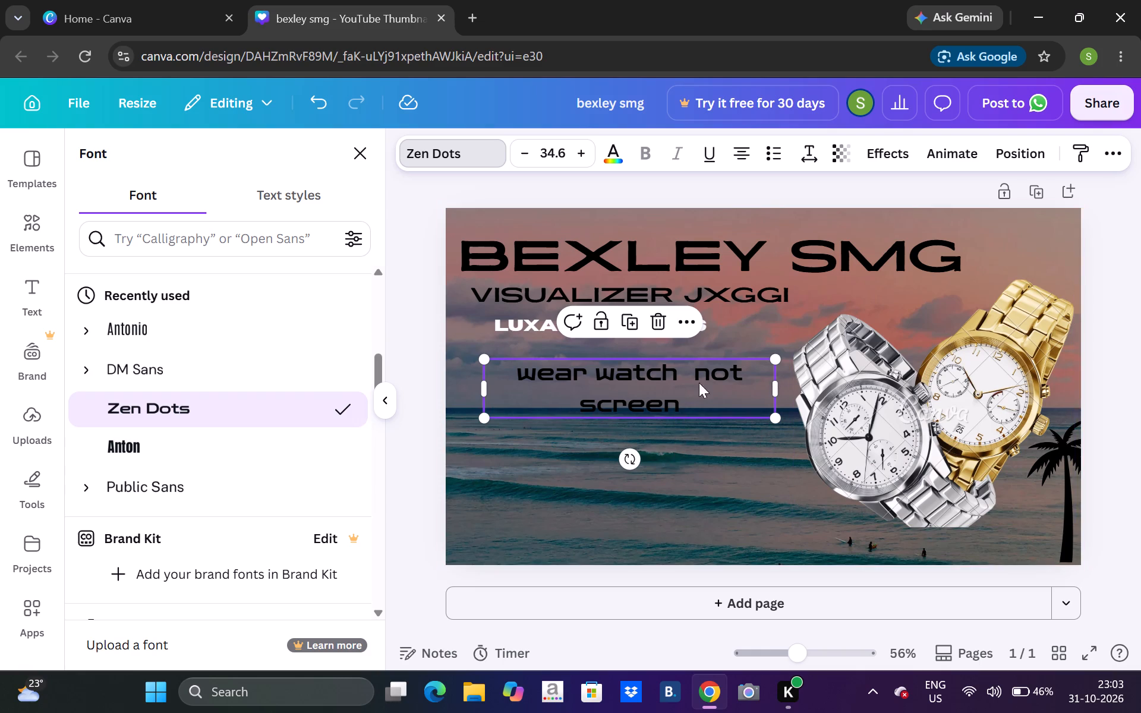
click(379, 276)
triple_click(379, 276)
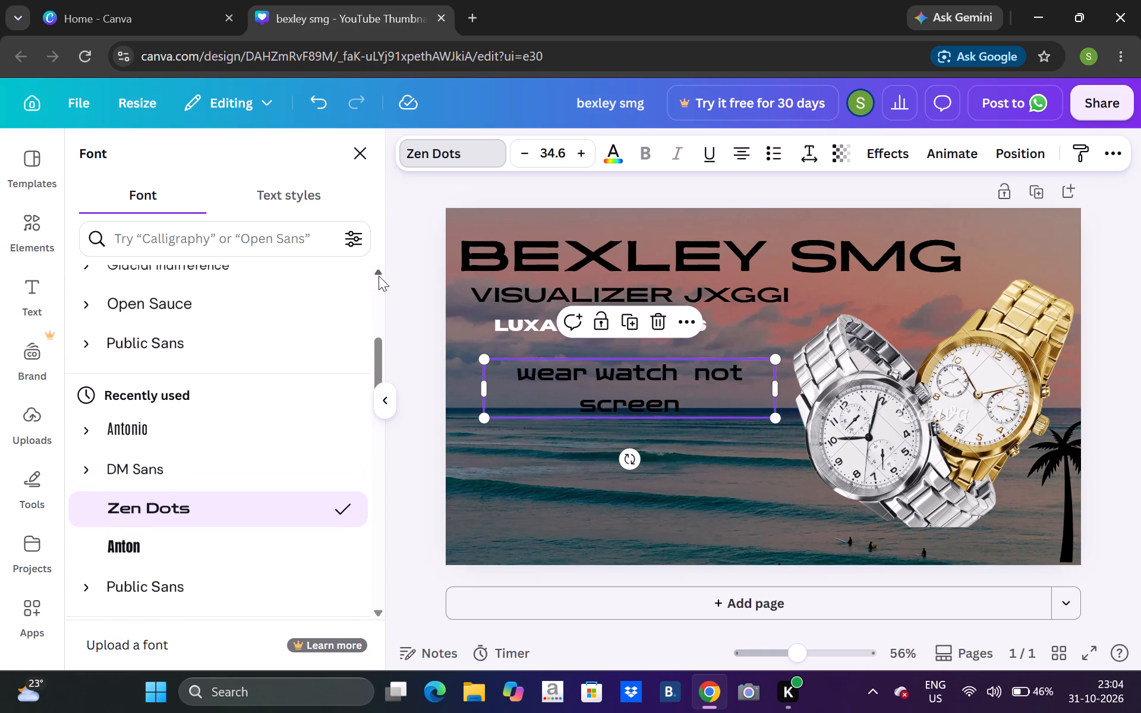
triple_click(379, 276)
triple_click(379, 276)
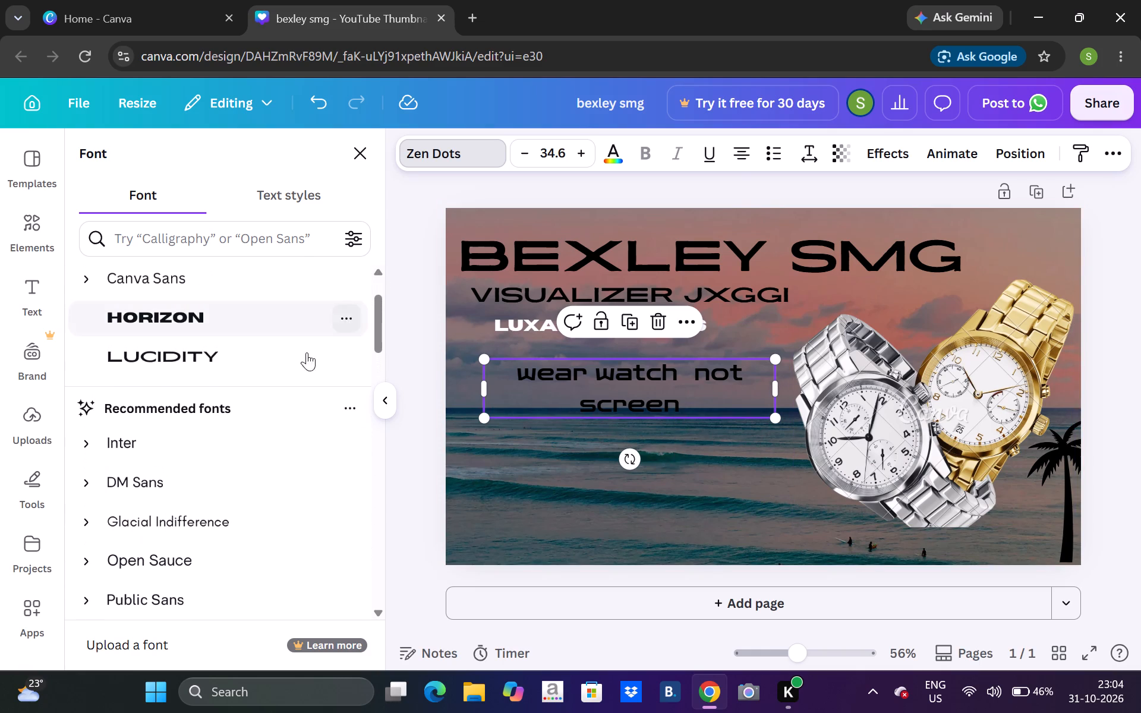
click(302, 361)
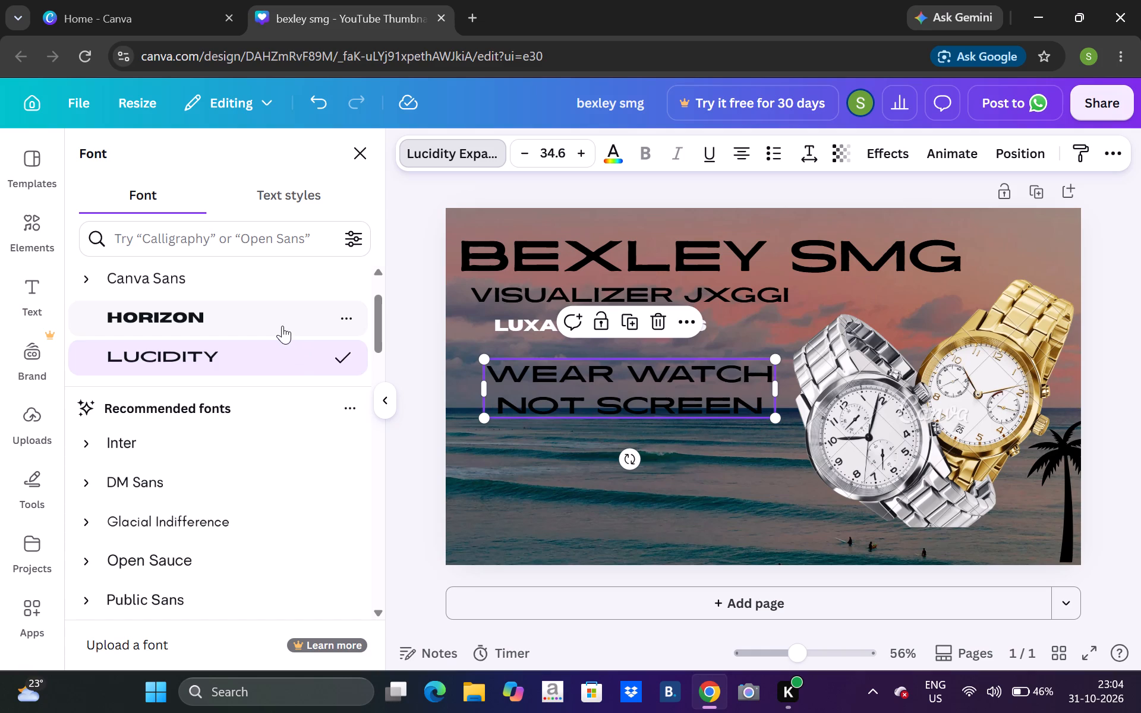
click(282, 326)
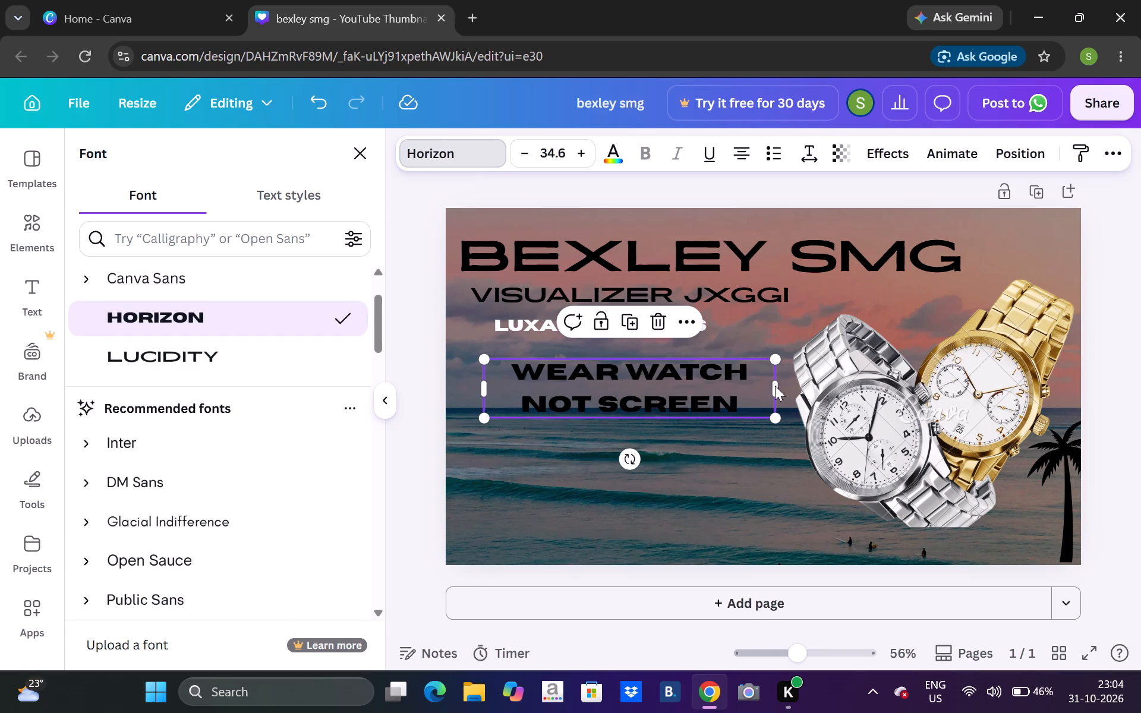
Widen the "wear watch not screen" text box to fit a single line and reduce the text size to 21.6.
drag(780, 389, 959, 383)
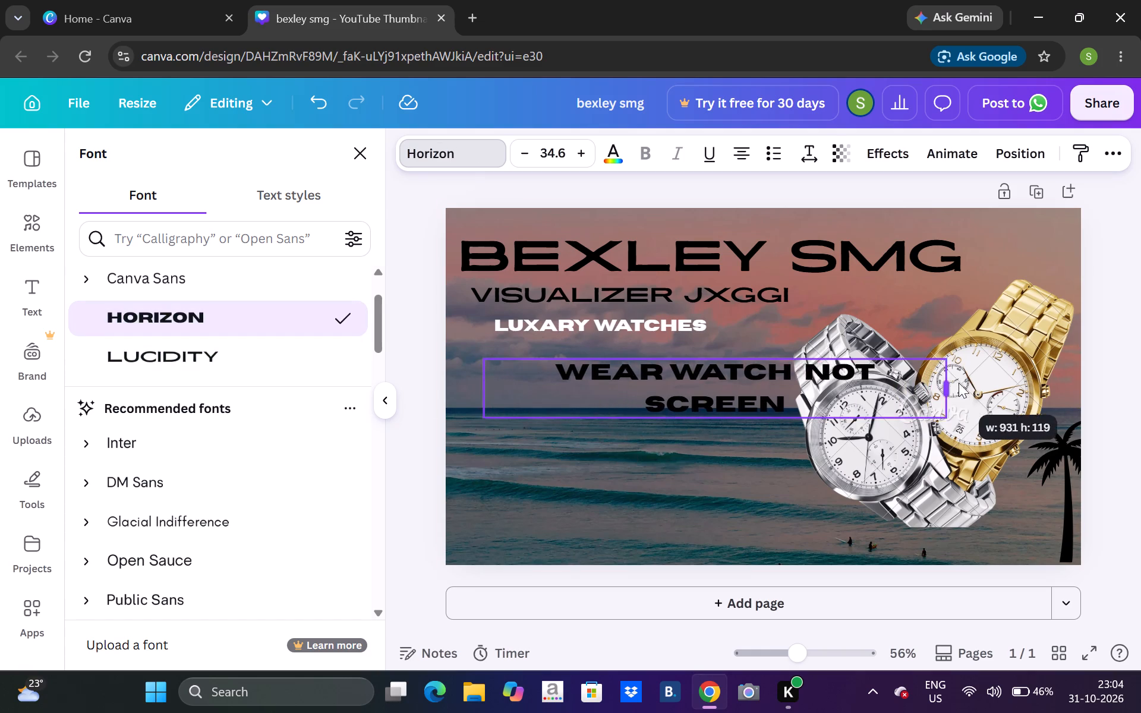
drag(959, 383, 982, 382)
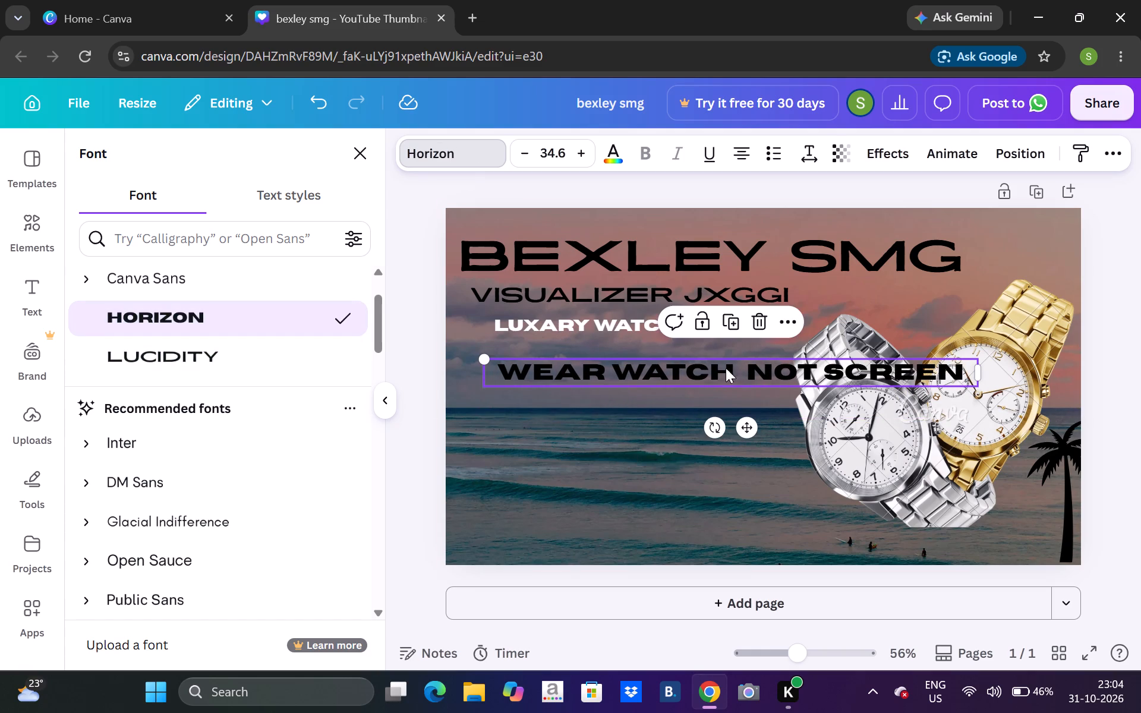
triple_click(522, 150)
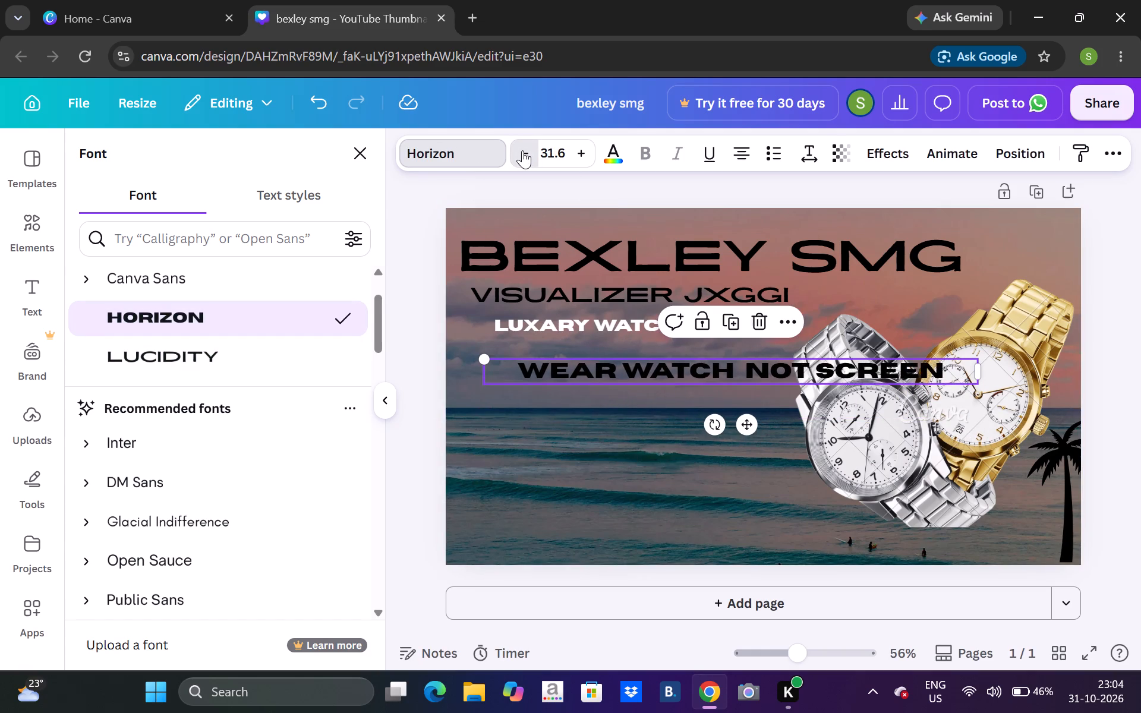
triple_click(522, 150)
triple_click(522, 150)
triple_click(522, 150)
click(522, 150)
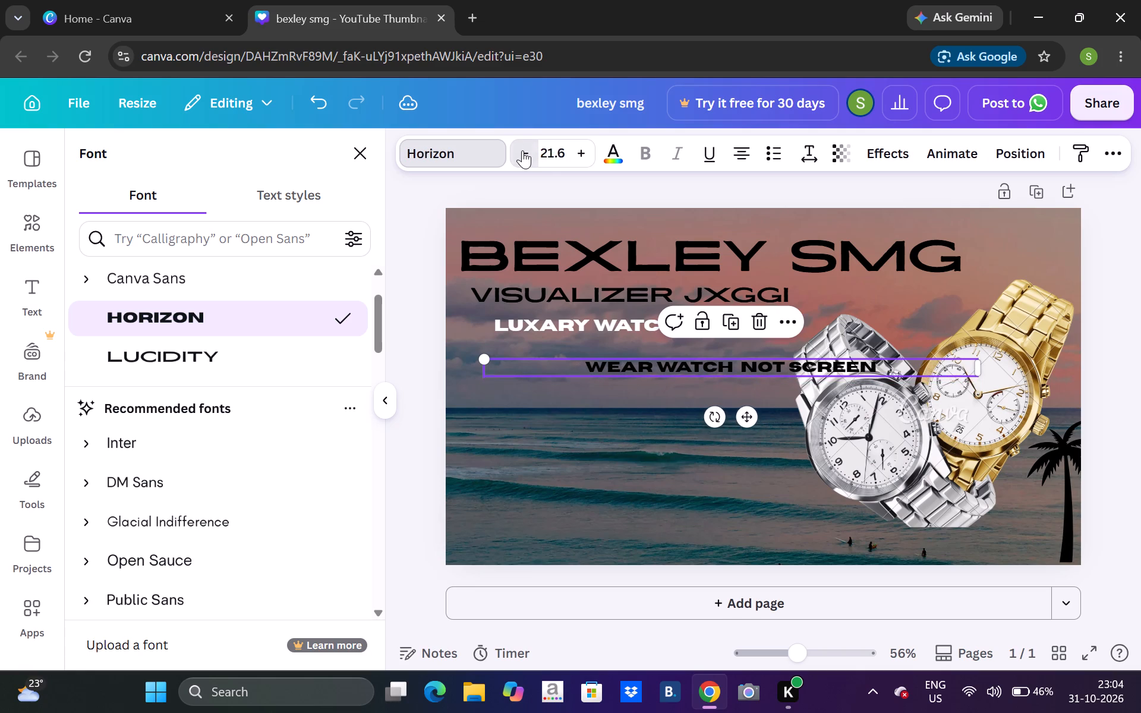
Move the "wear watch not screen" text clear of the wristwatches and nudge it down to sit right at the horizon.
drag(652, 362, 550, 373)
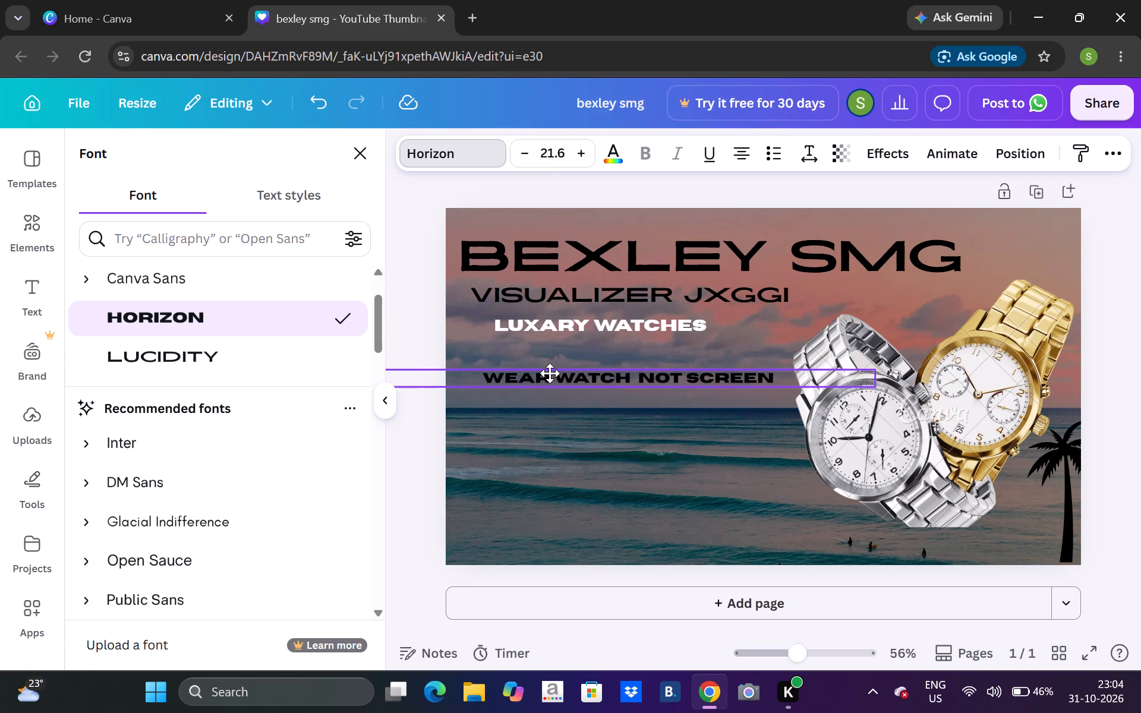
drag(550, 373, 549, 381)
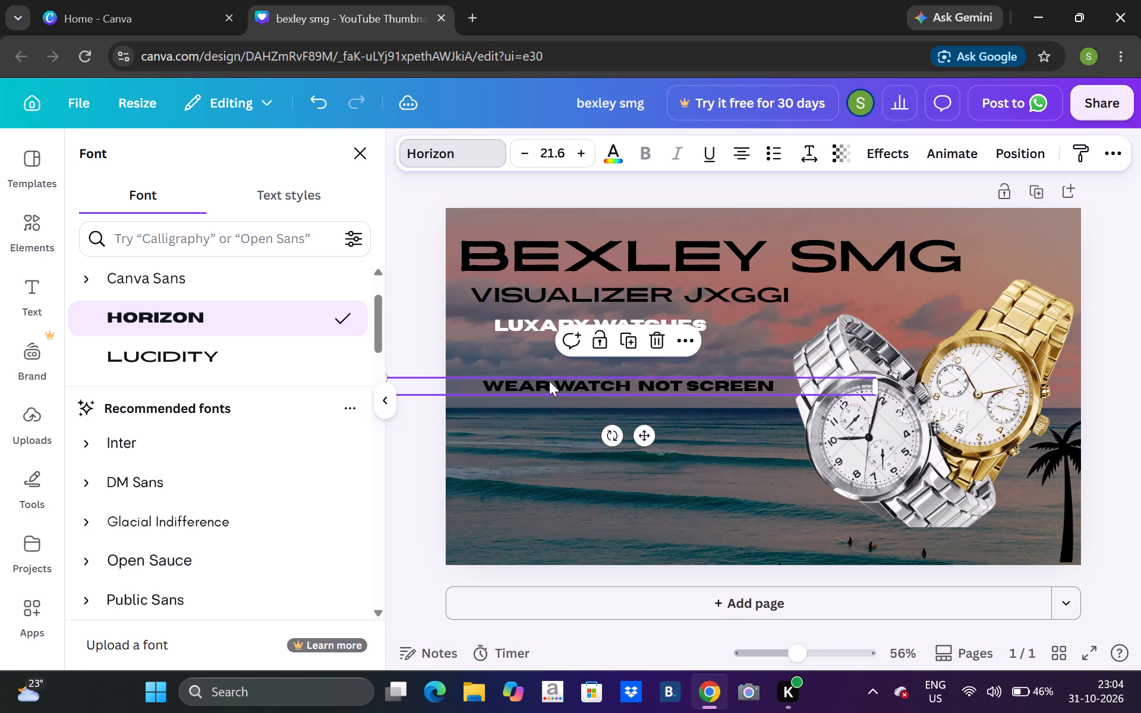
key(Down)
key(Down)
key(Down)
key(Down)
key(Down)
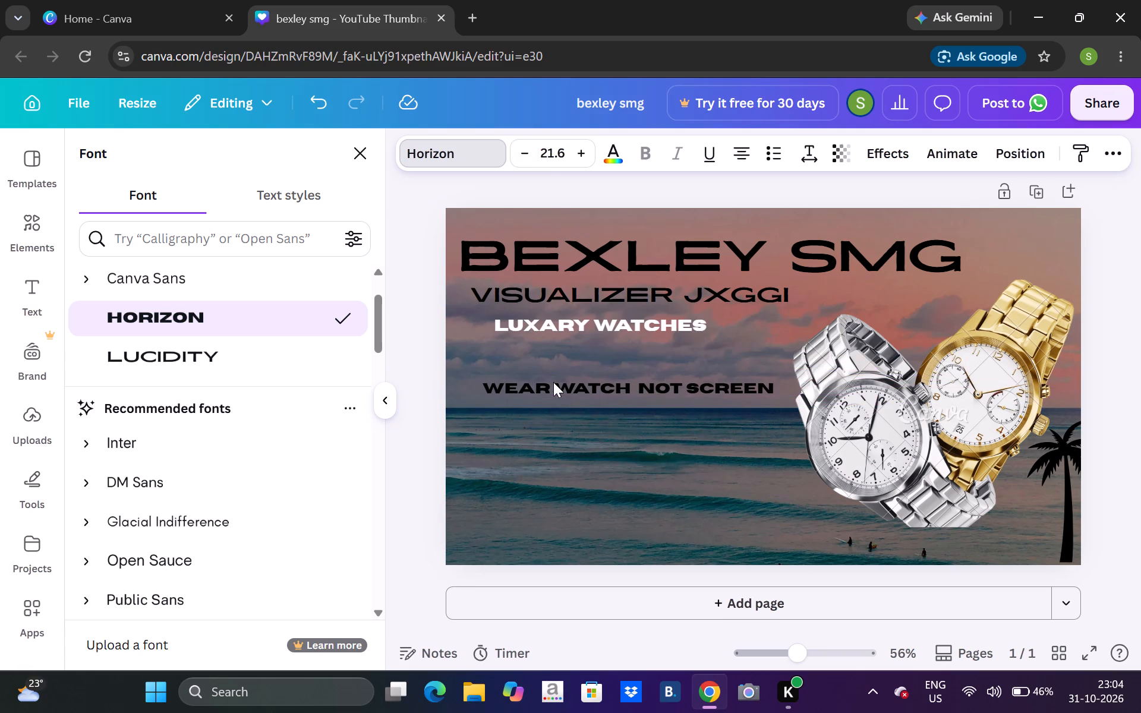
key(Down)
key(Down)
key(Down)
key(Down)
key(Down)
key(Down)
key(Down)
key(Down)
key(Down)
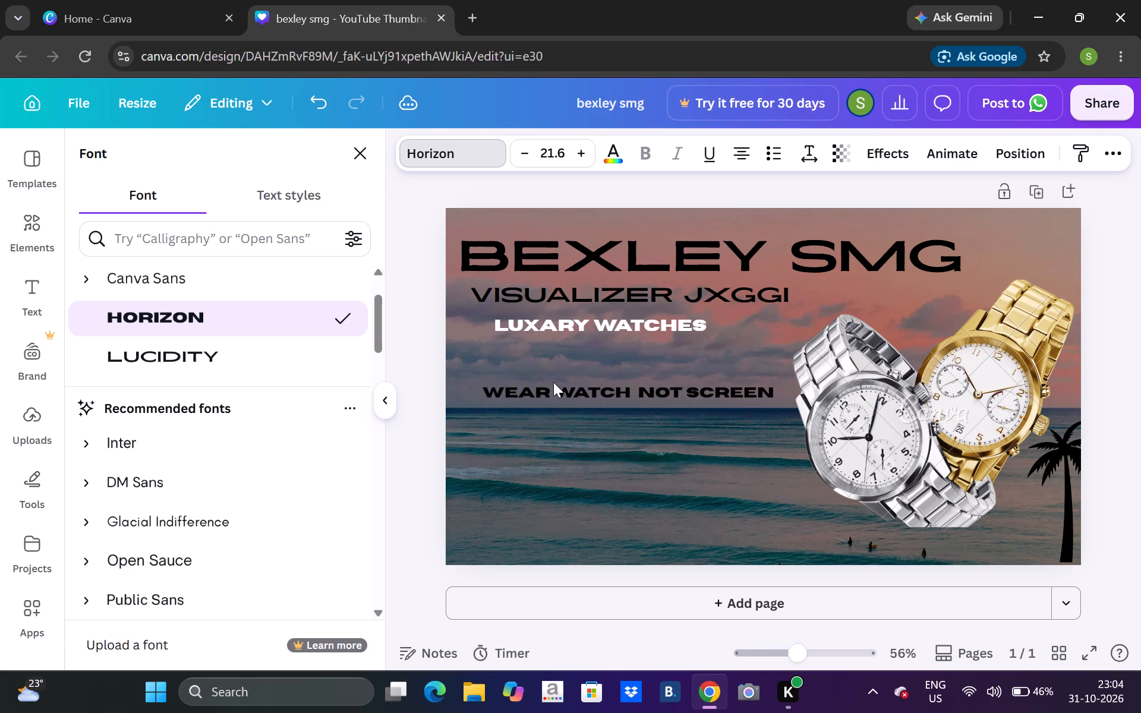
key(Down)
key(Down)
key(Down)
key(Down)
key(Down)
key(Down)
key(Down)
key(Down)
key(Down)
key(Down)
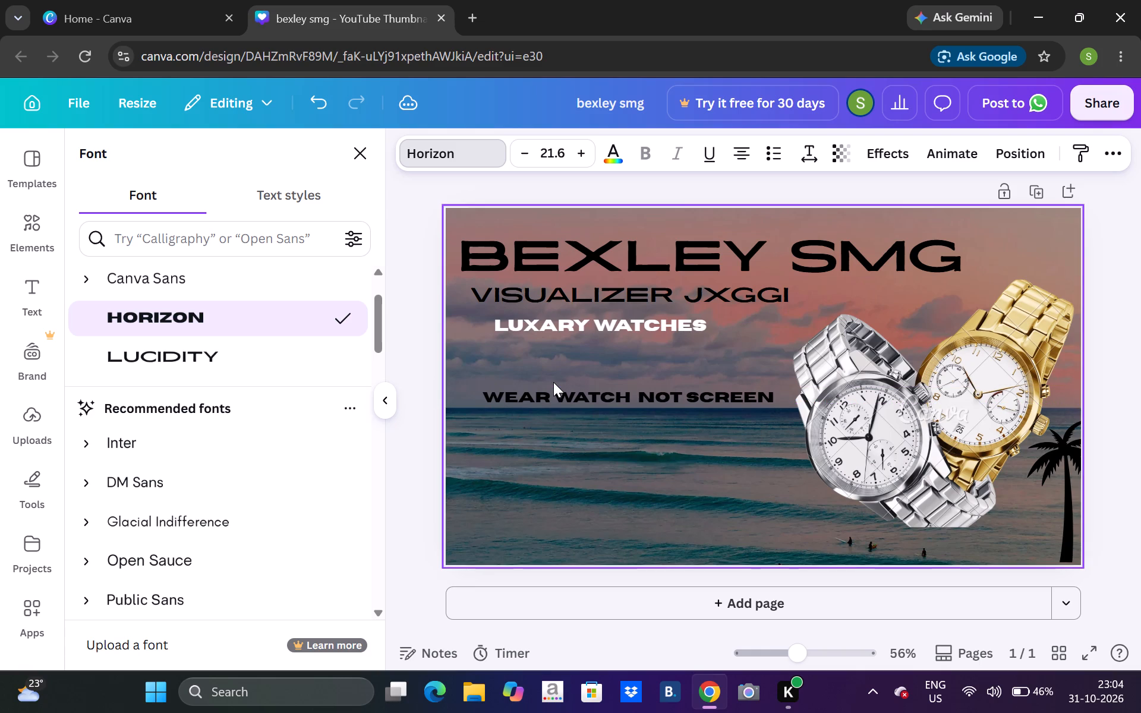
key(Down)
key(Down)
key(Down)
key(Down)
key(Down)
key(Down)
key(Down)
key(Down)
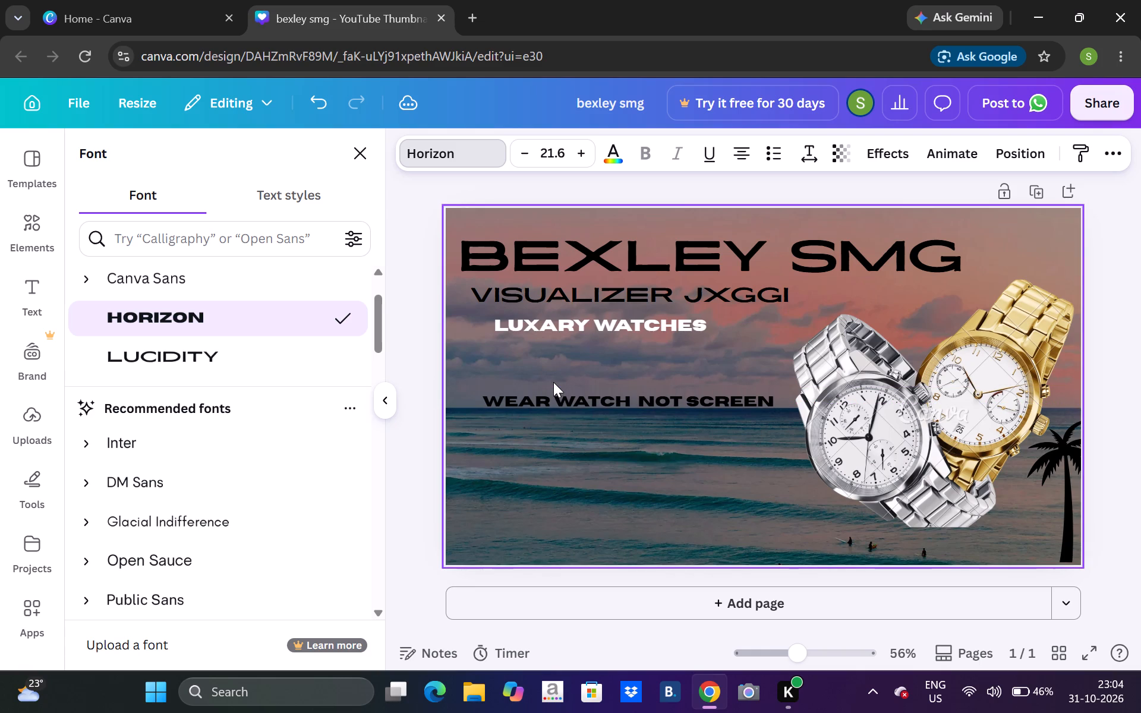
Add a subheading text box and replace its placeholder text with "time changes".
click(747, 463)
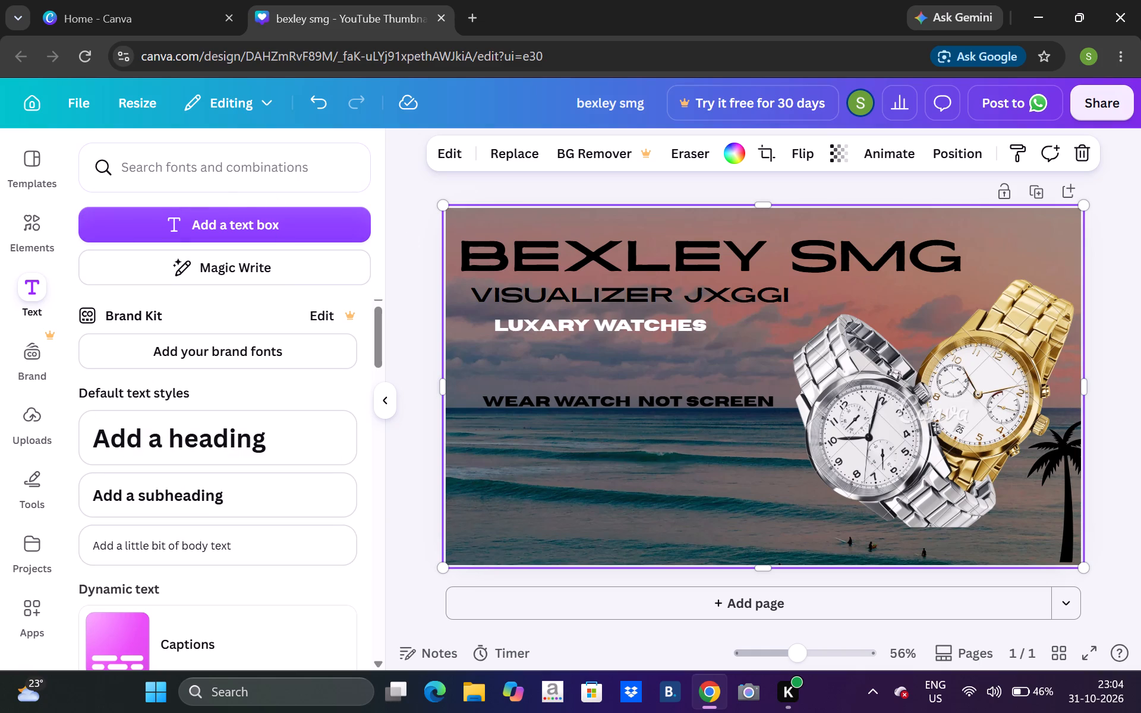
click(231, 495)
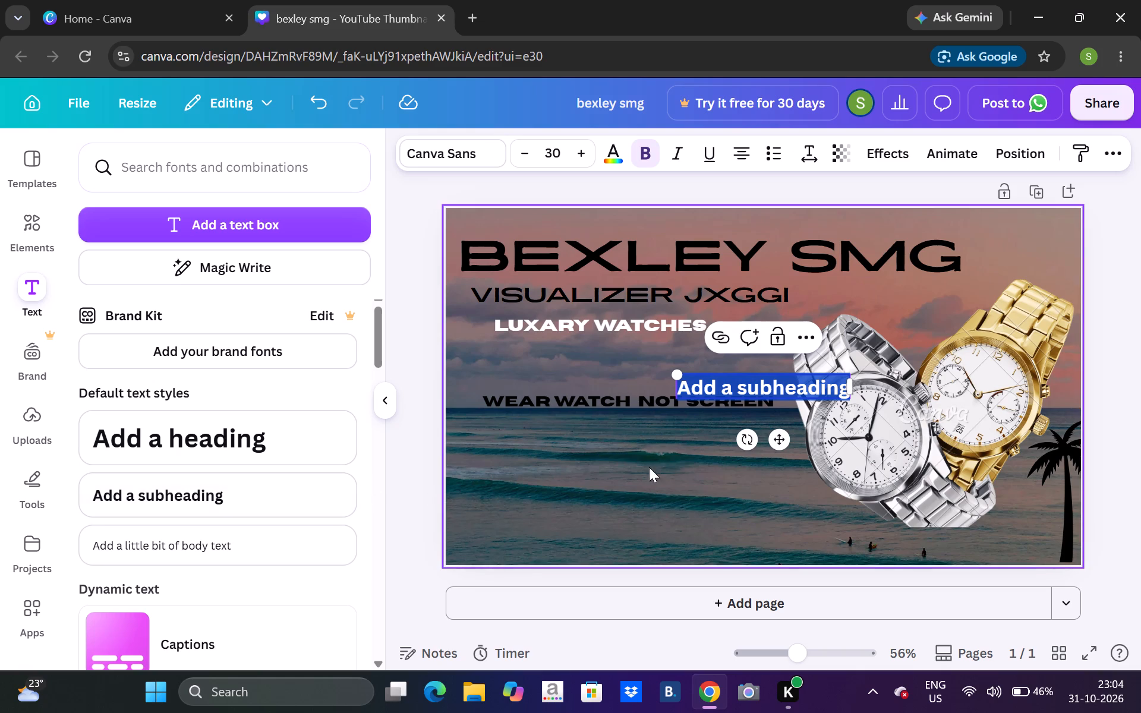
key(BackSpace)
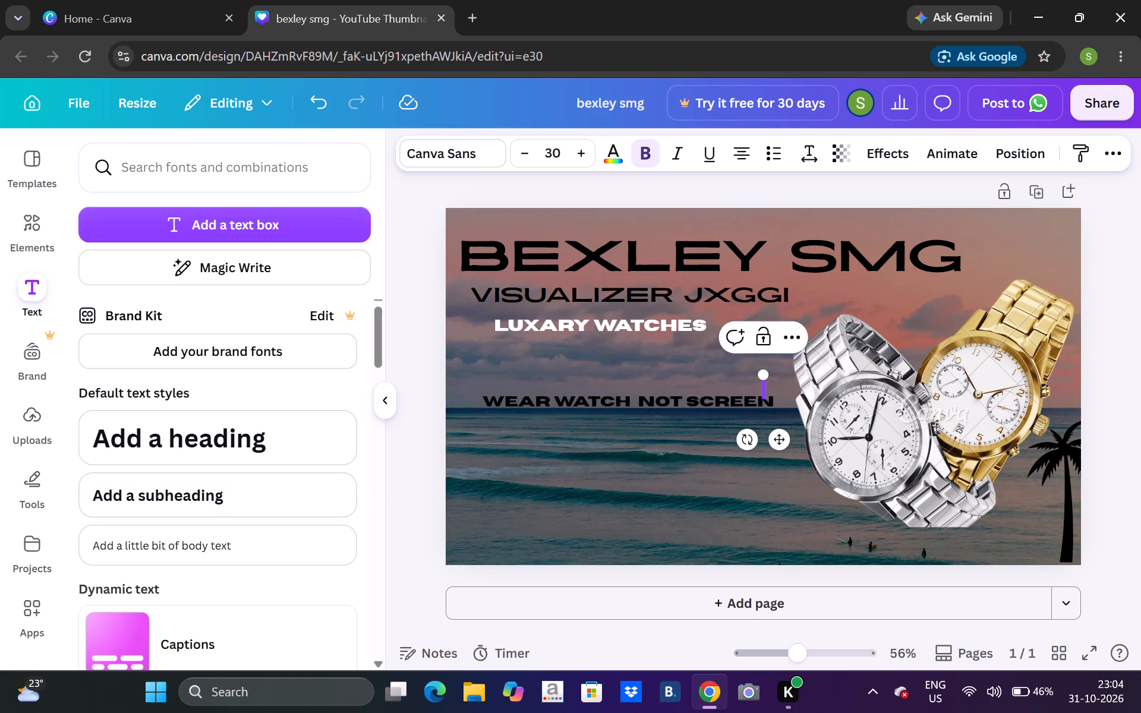
text(time)
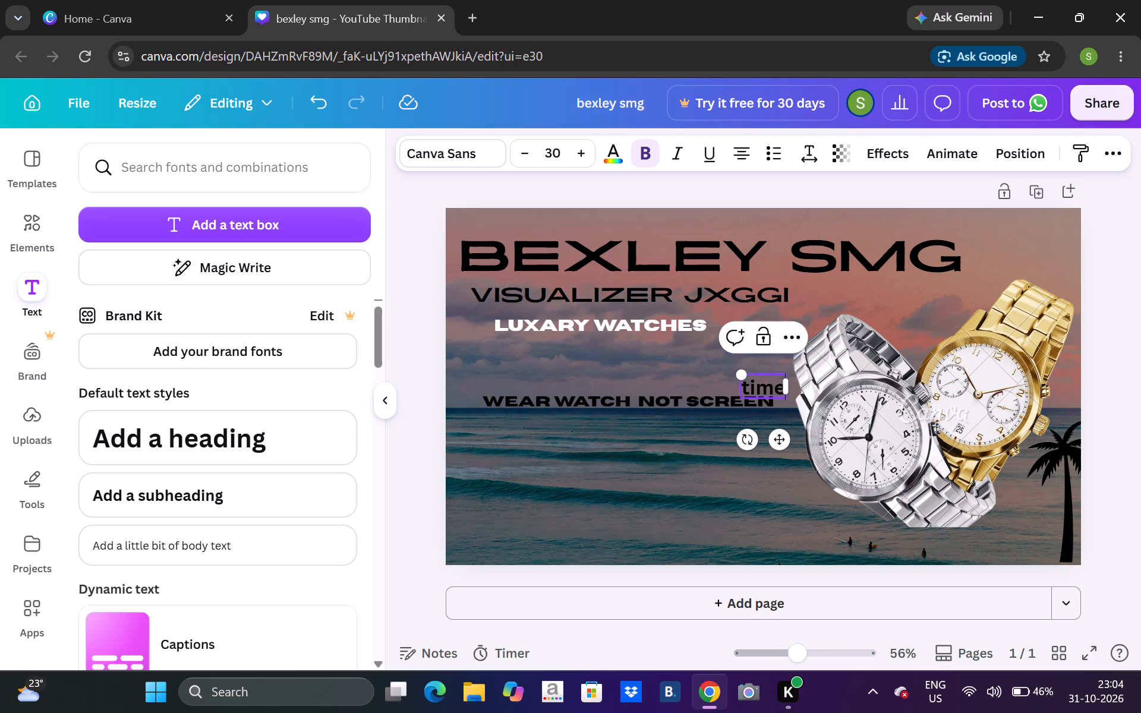
key(space)
key(c)
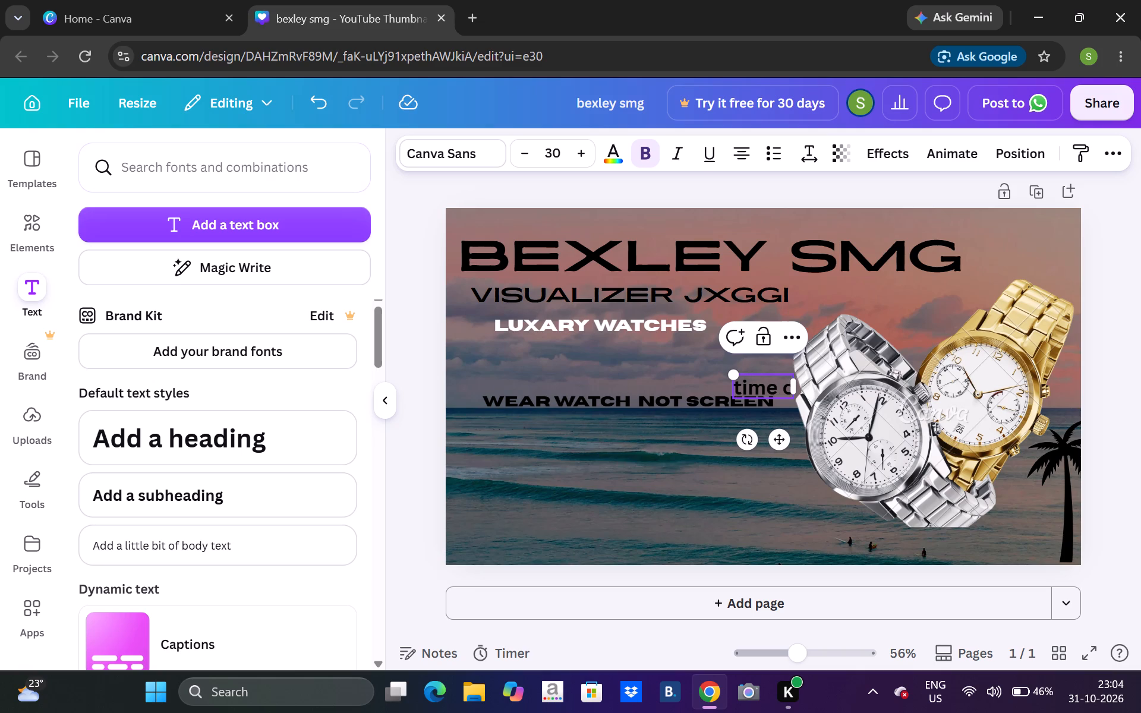
text(hanges)
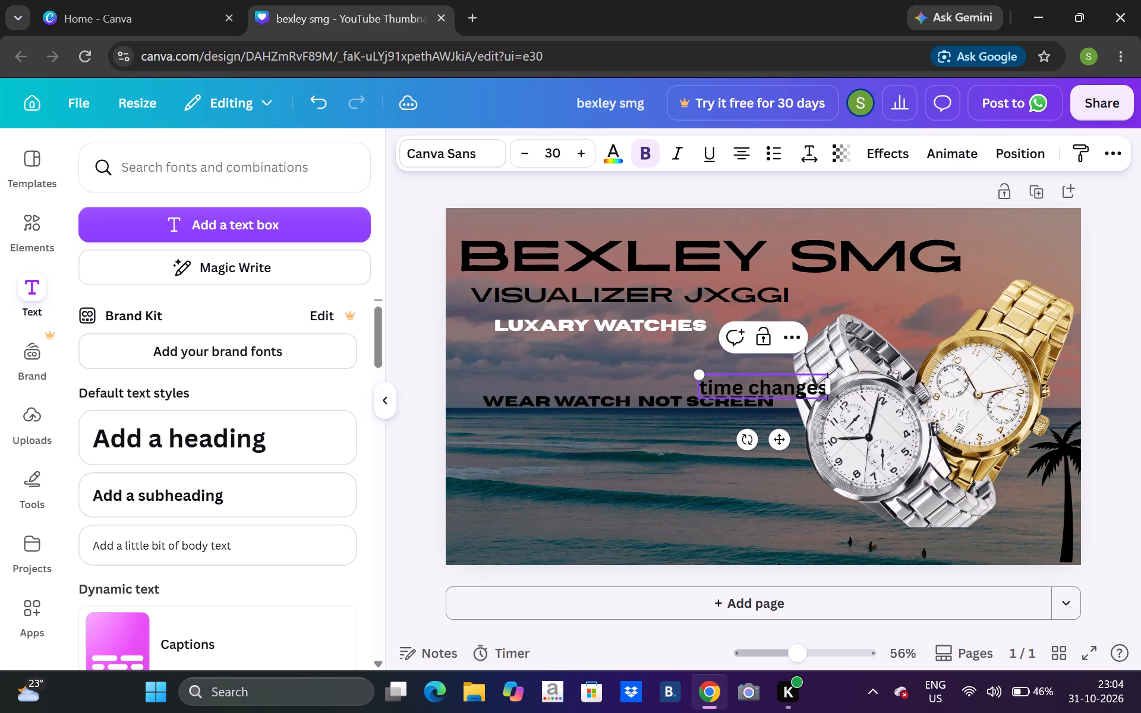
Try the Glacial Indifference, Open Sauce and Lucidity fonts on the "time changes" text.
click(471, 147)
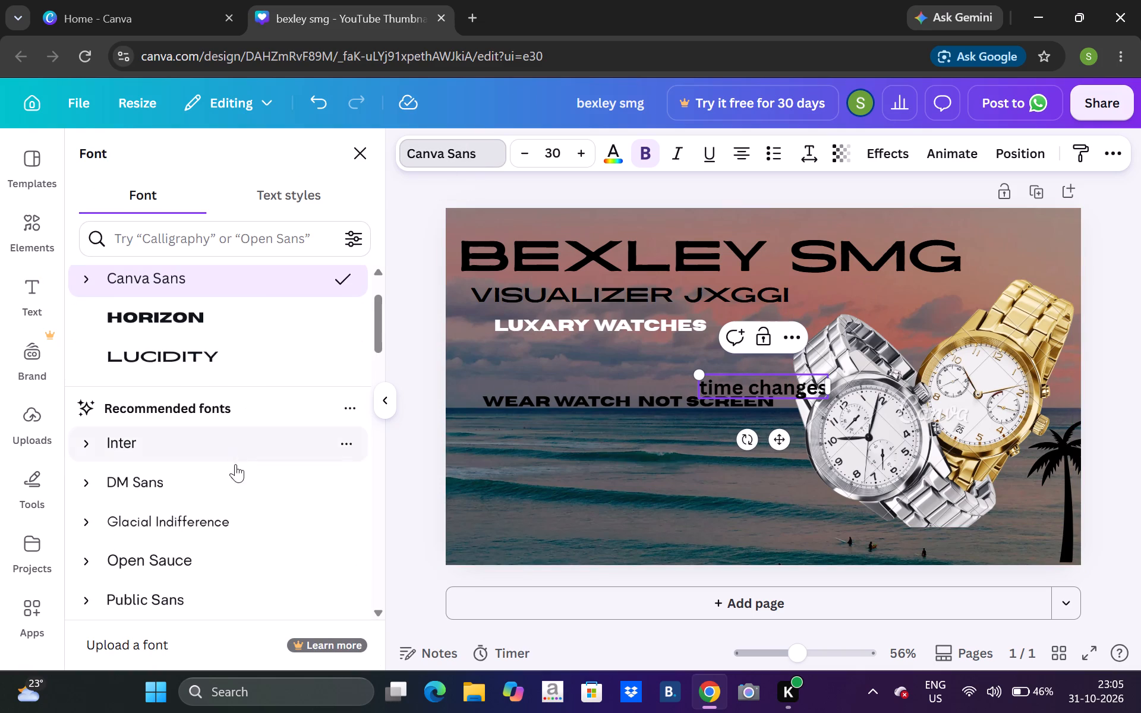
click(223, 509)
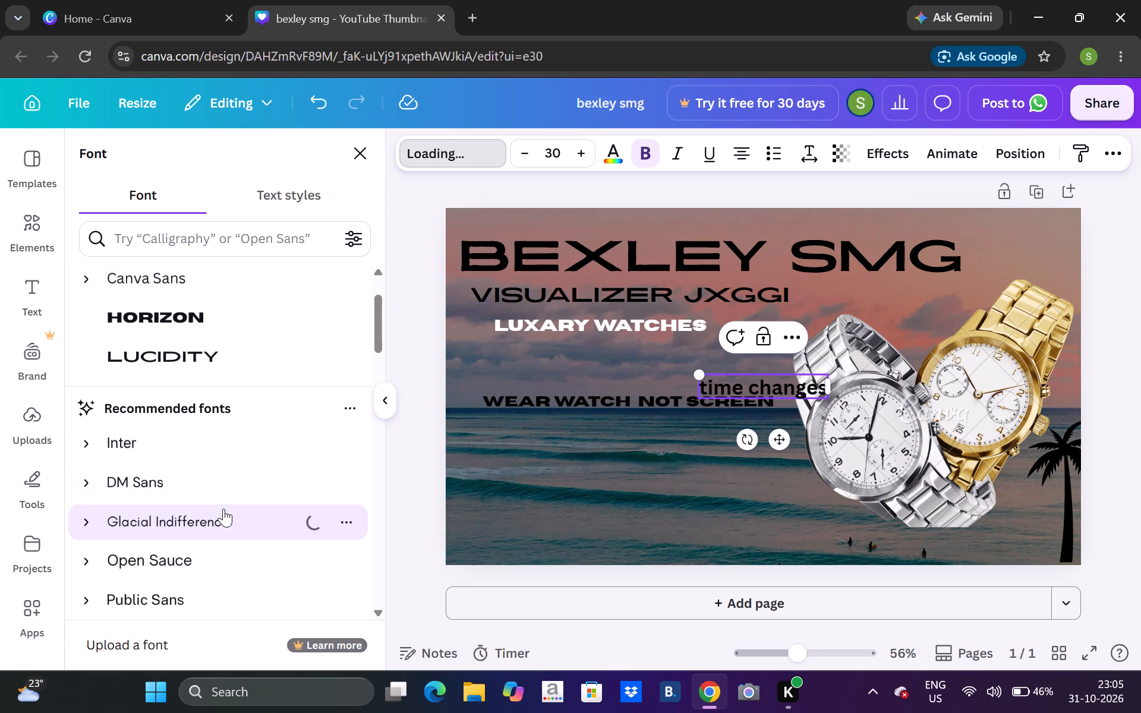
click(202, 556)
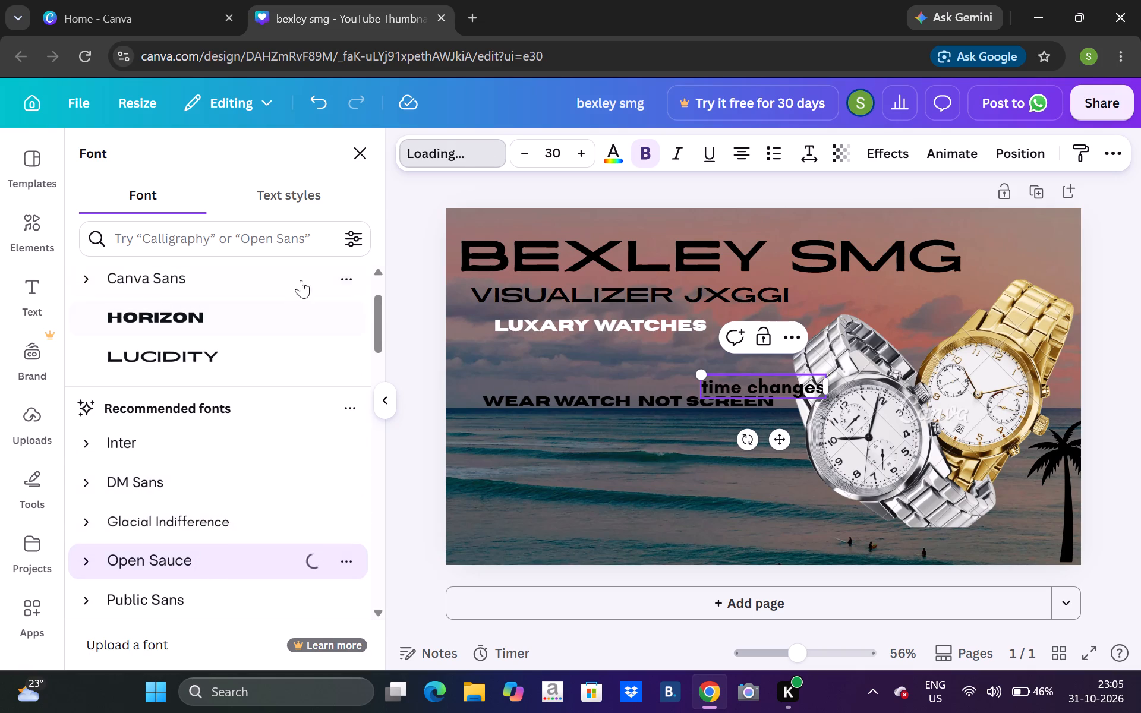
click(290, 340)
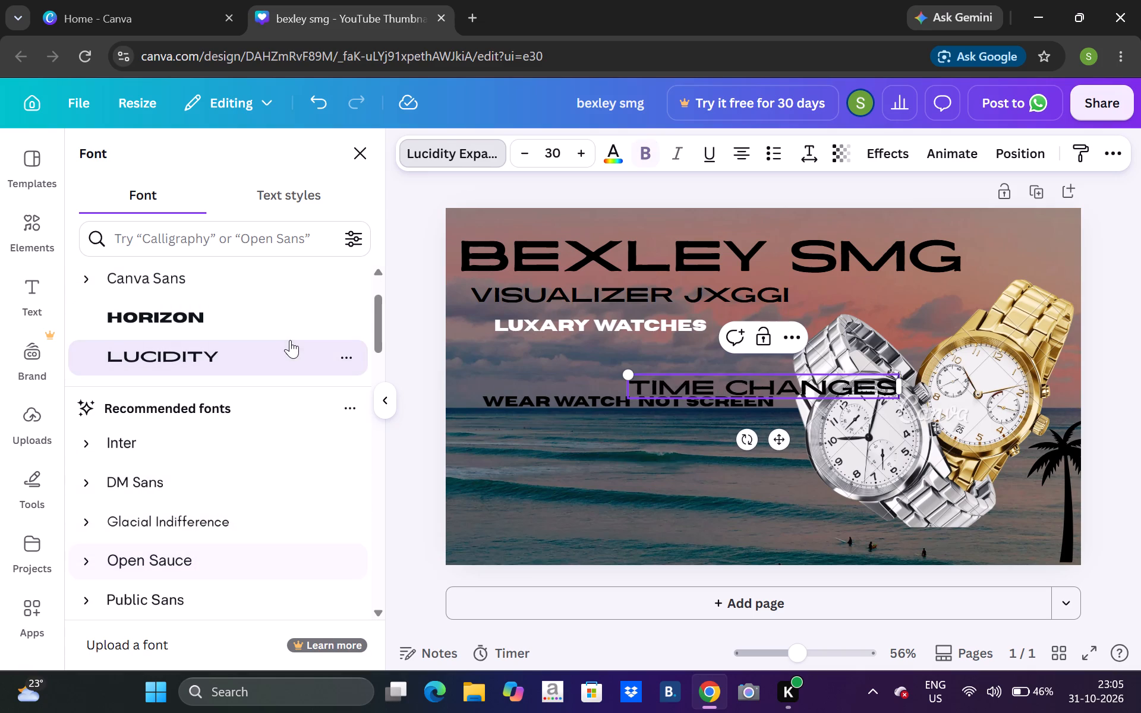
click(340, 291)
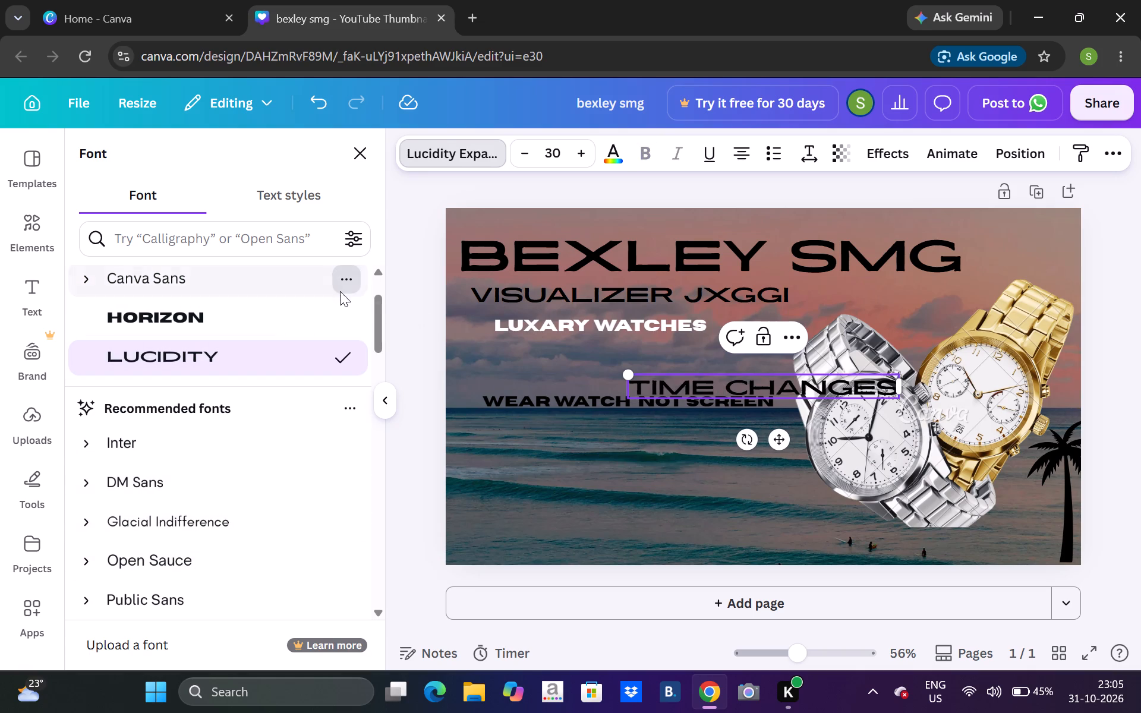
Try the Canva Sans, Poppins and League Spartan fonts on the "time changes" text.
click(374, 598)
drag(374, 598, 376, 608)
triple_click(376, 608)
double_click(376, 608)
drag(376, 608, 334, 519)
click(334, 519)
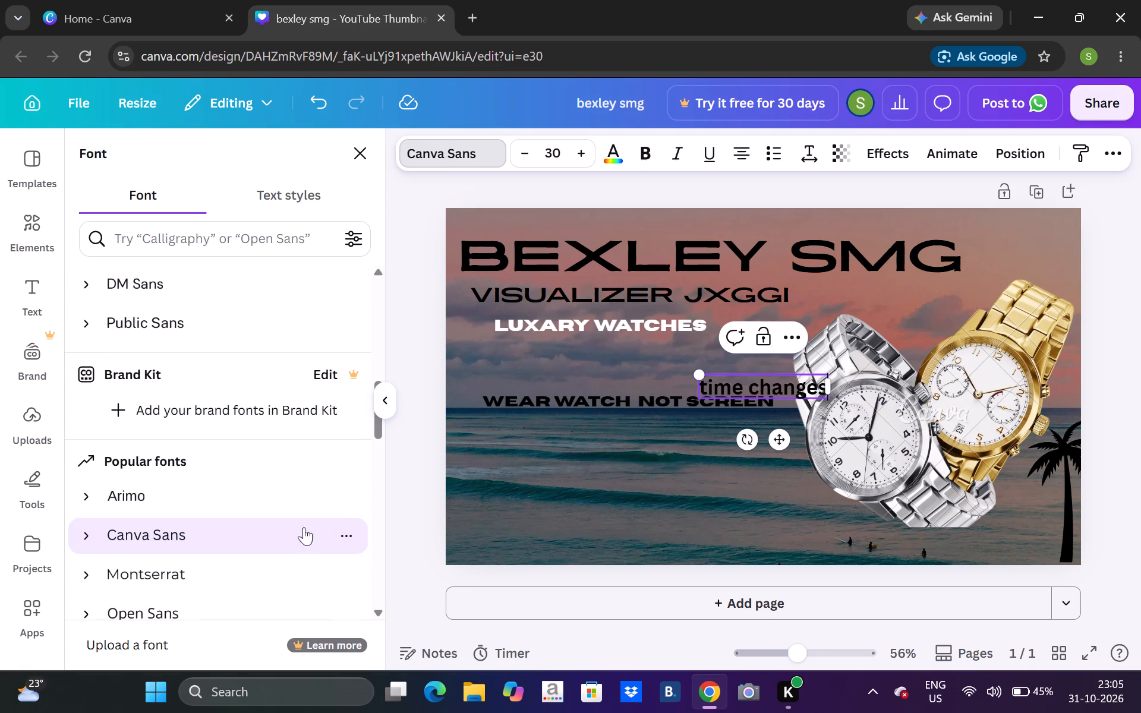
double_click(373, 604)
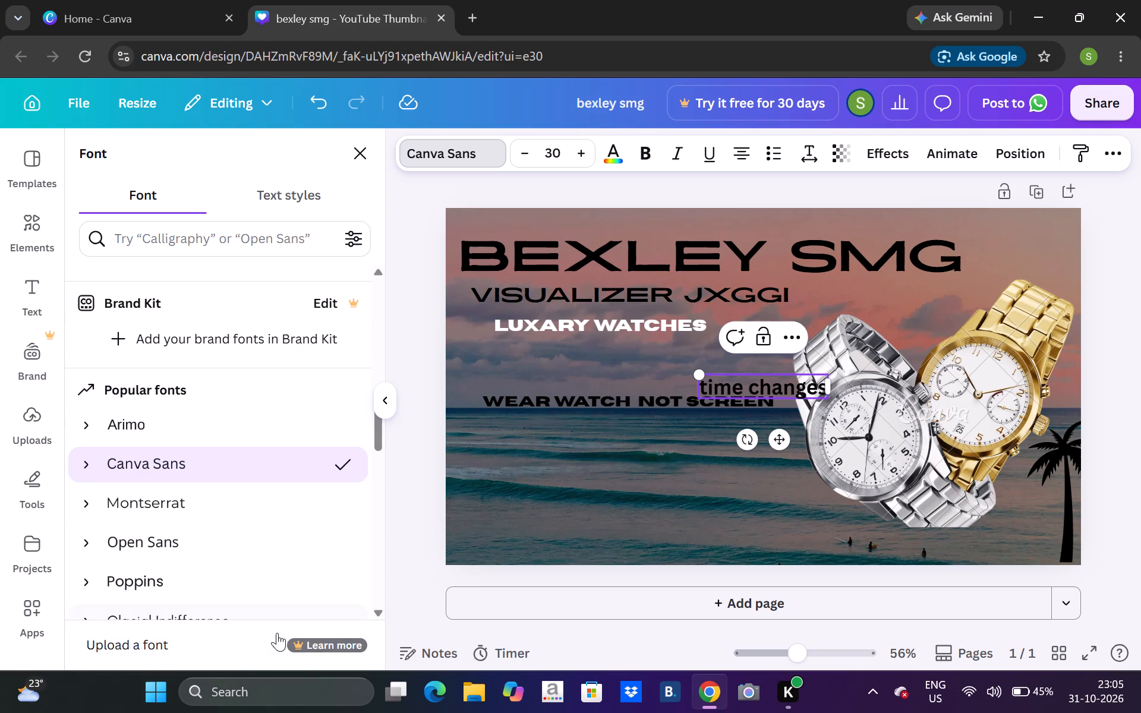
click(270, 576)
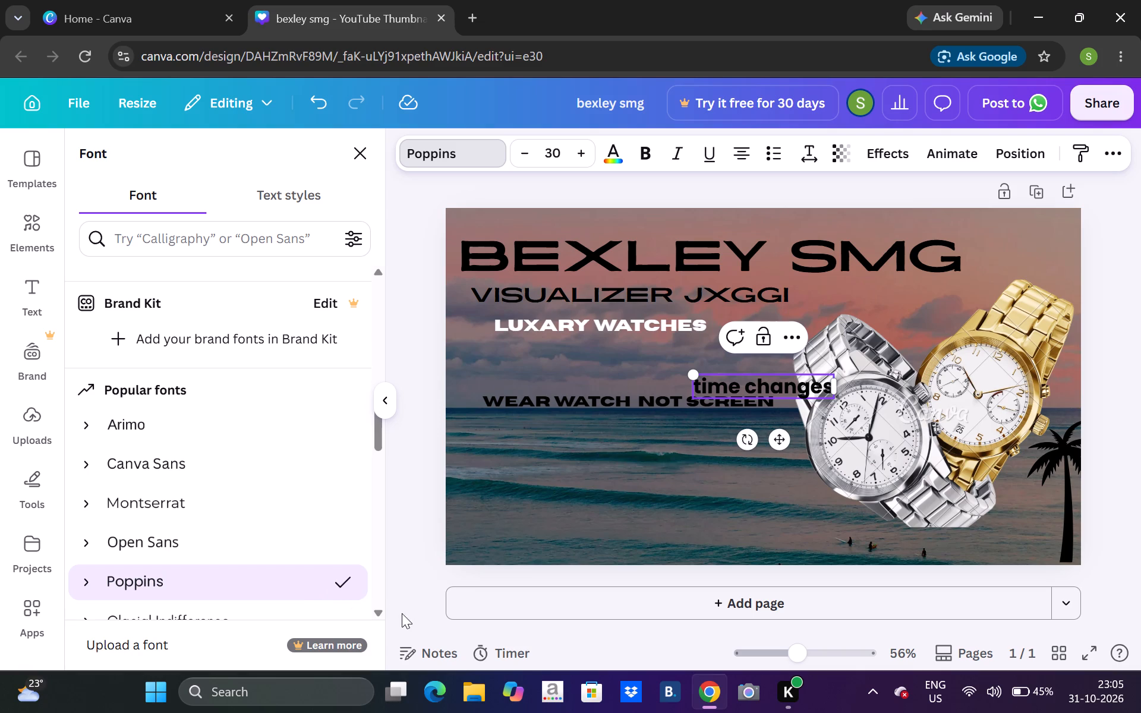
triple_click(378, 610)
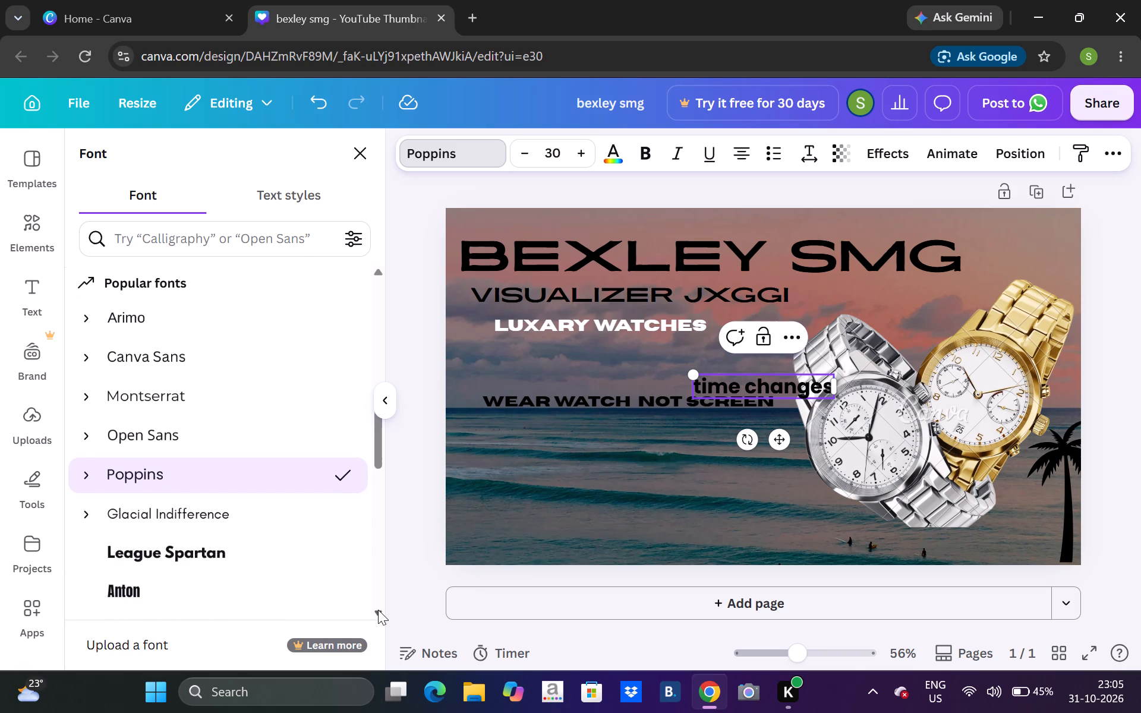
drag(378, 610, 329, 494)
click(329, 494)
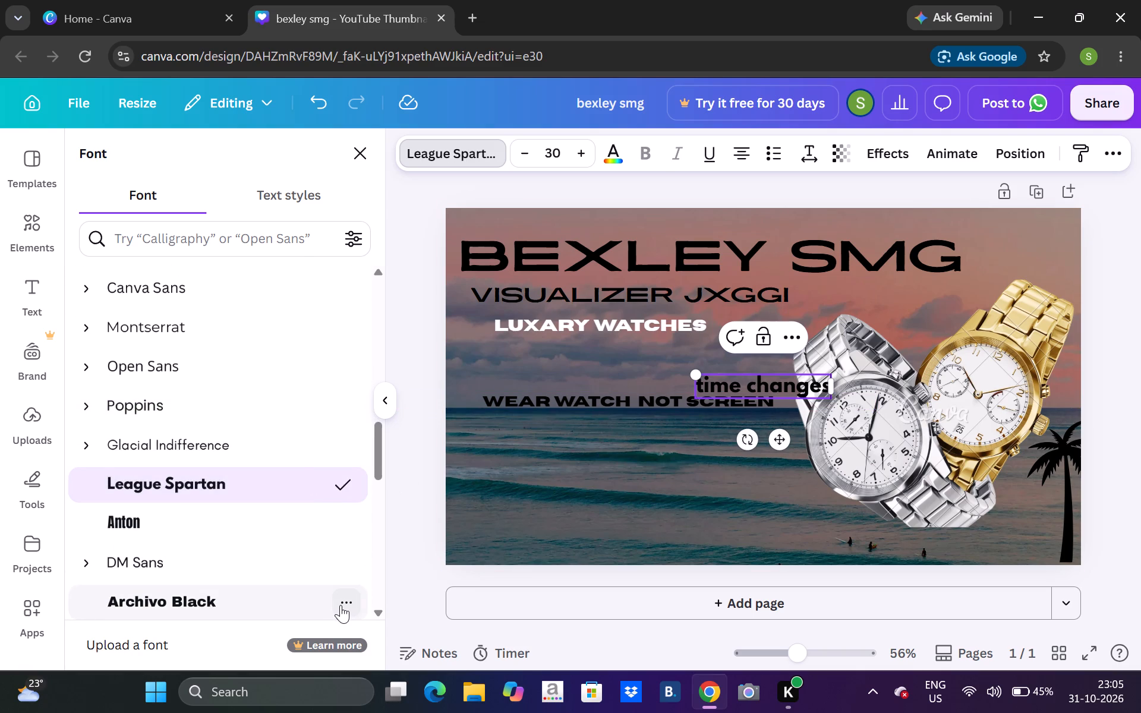
Set the "time changes" text to the HK Modular font.
click(341, 605)
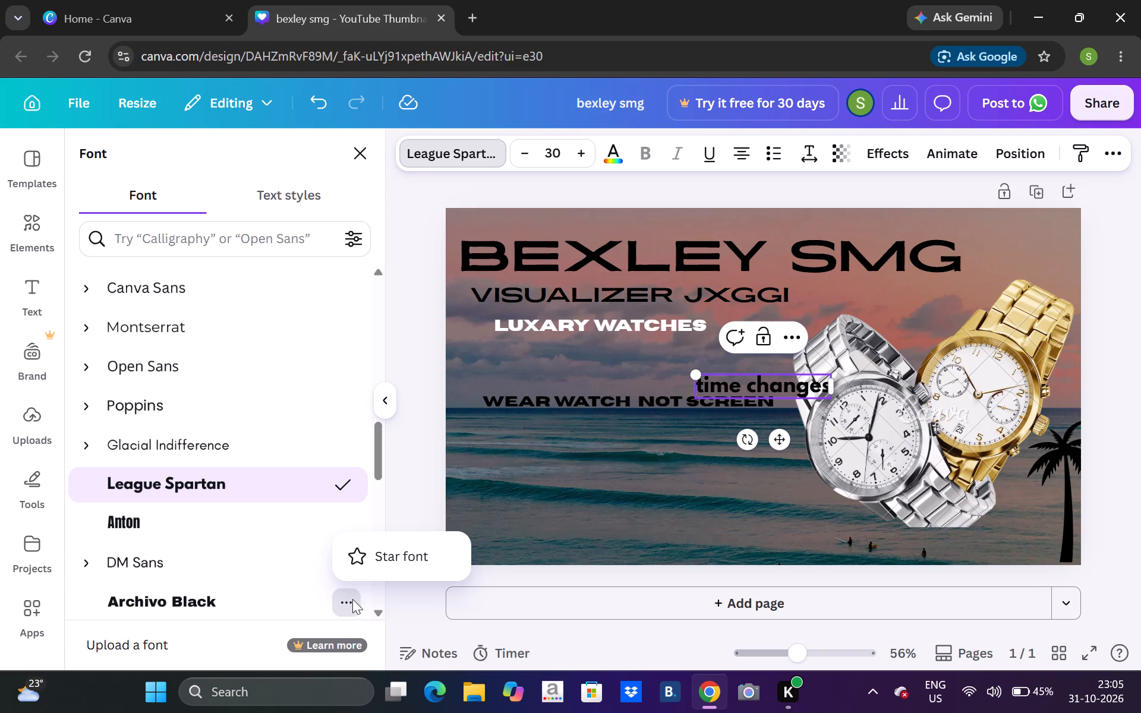
triple_click(376, 600)
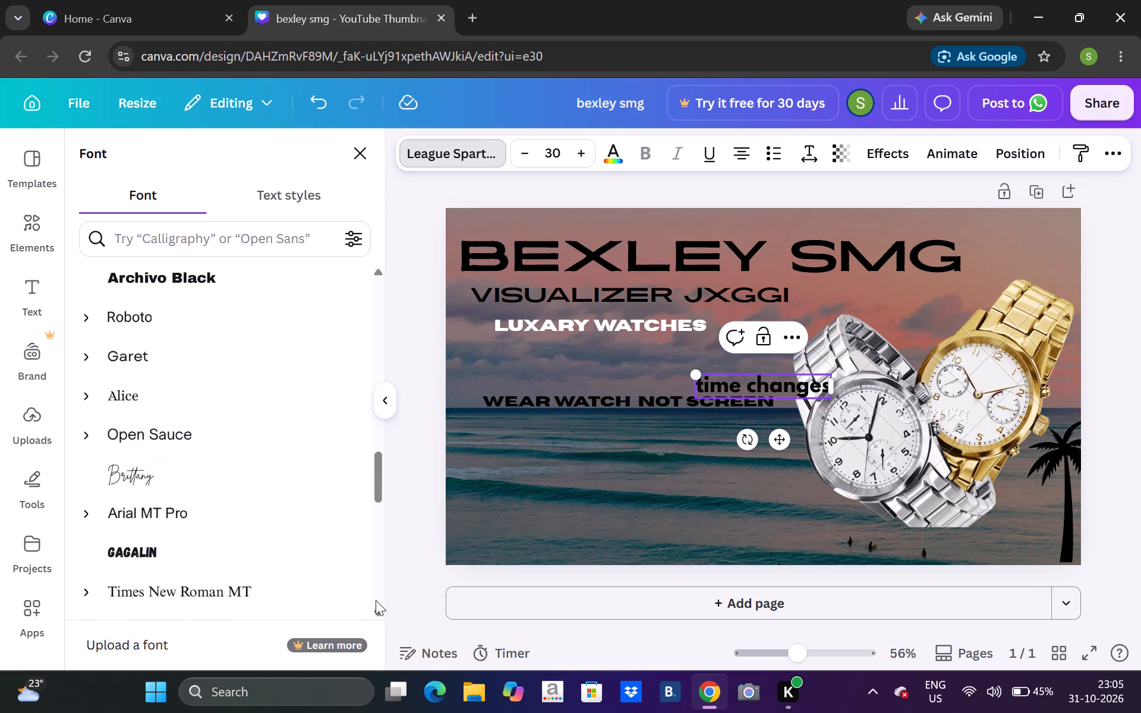
click(376, 600)
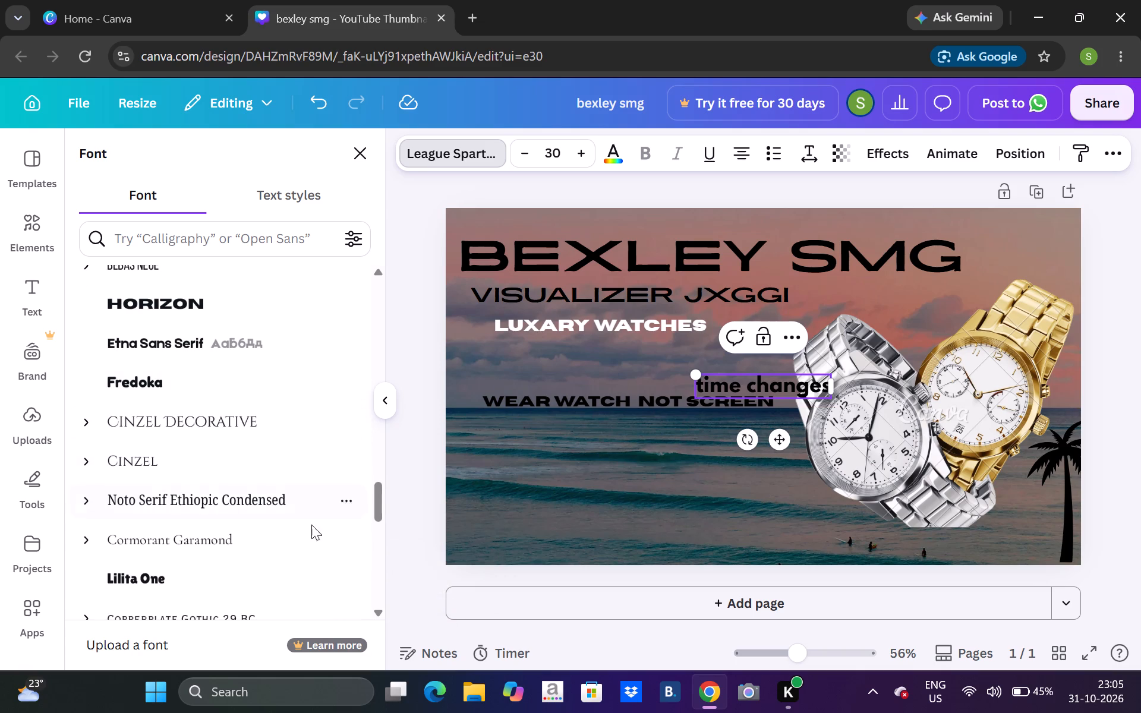
double_click(374, 602)
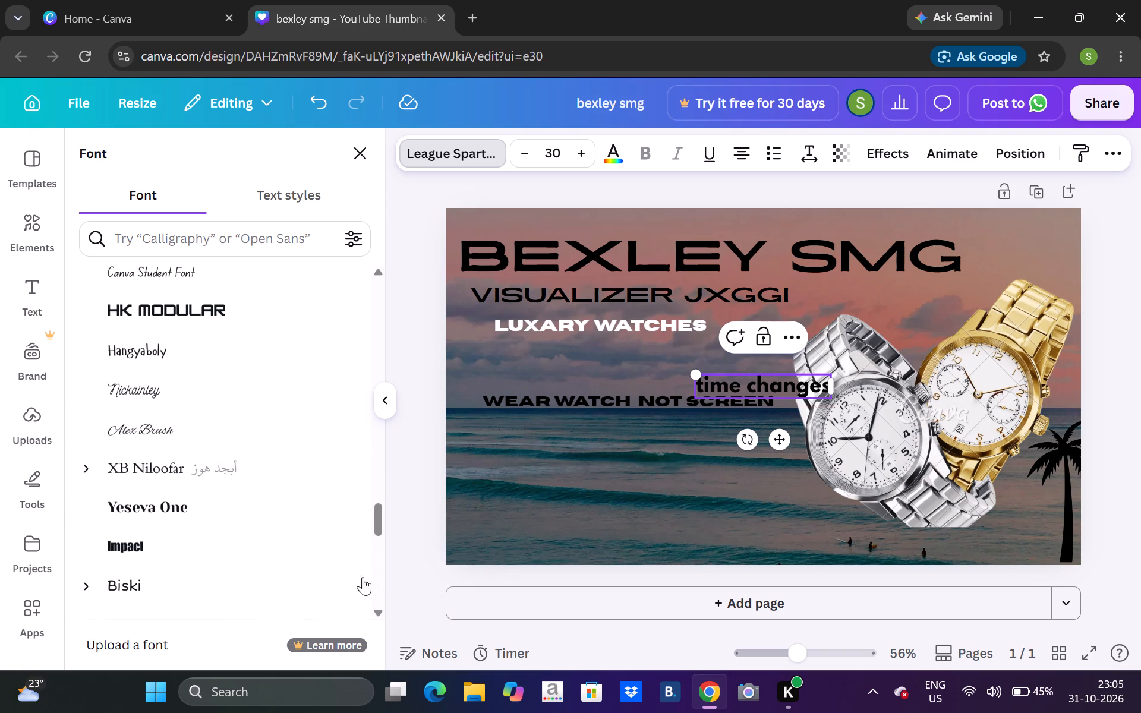
click(304, 318)
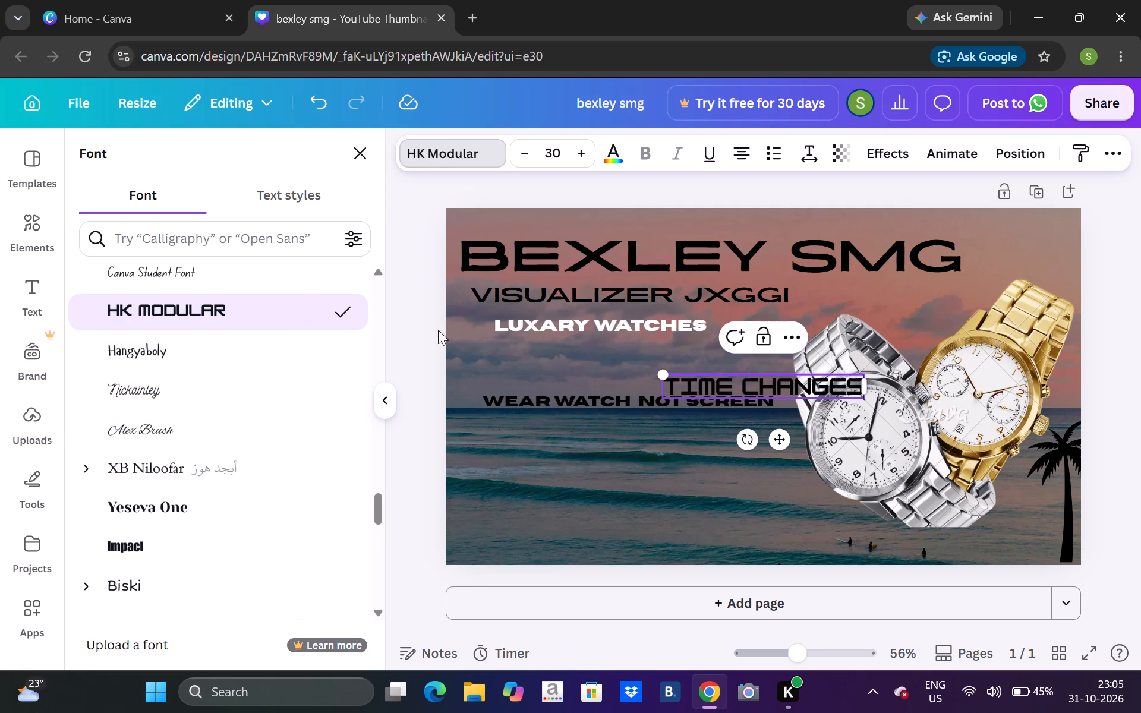
Move the "time changes" text down onto the water, just beside the bottom of the silver wristwatch.
drag(714, 385, 755, 391)
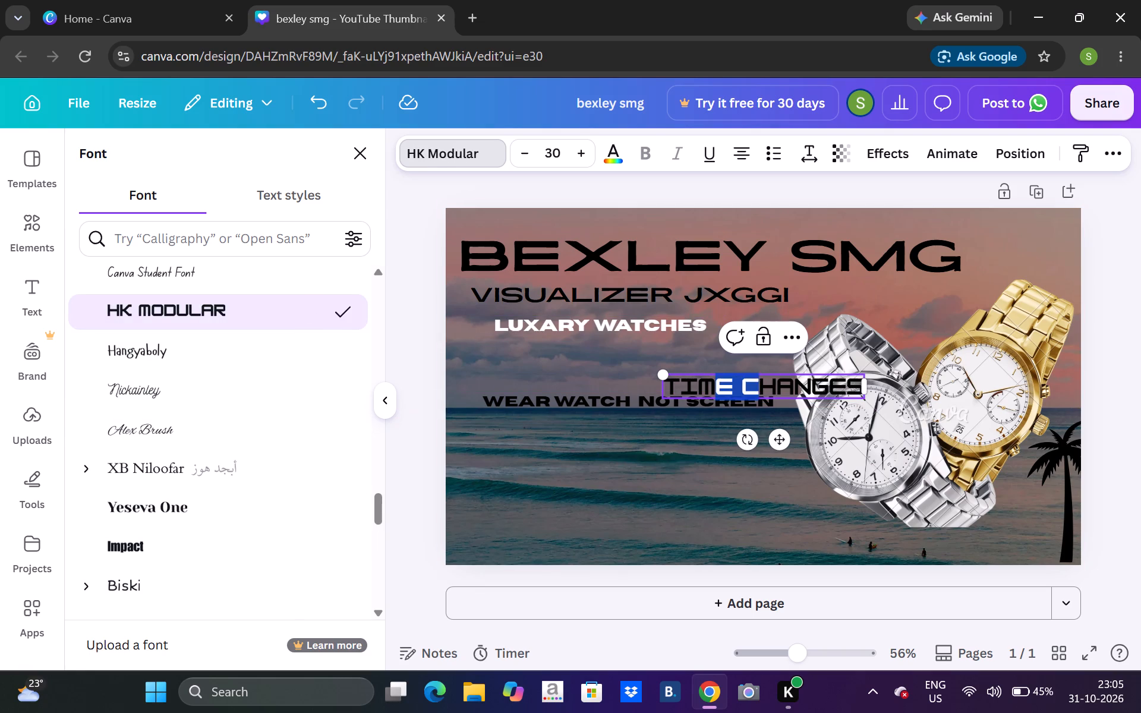
drag(755, 391, 643, 473)
click(643, 473)
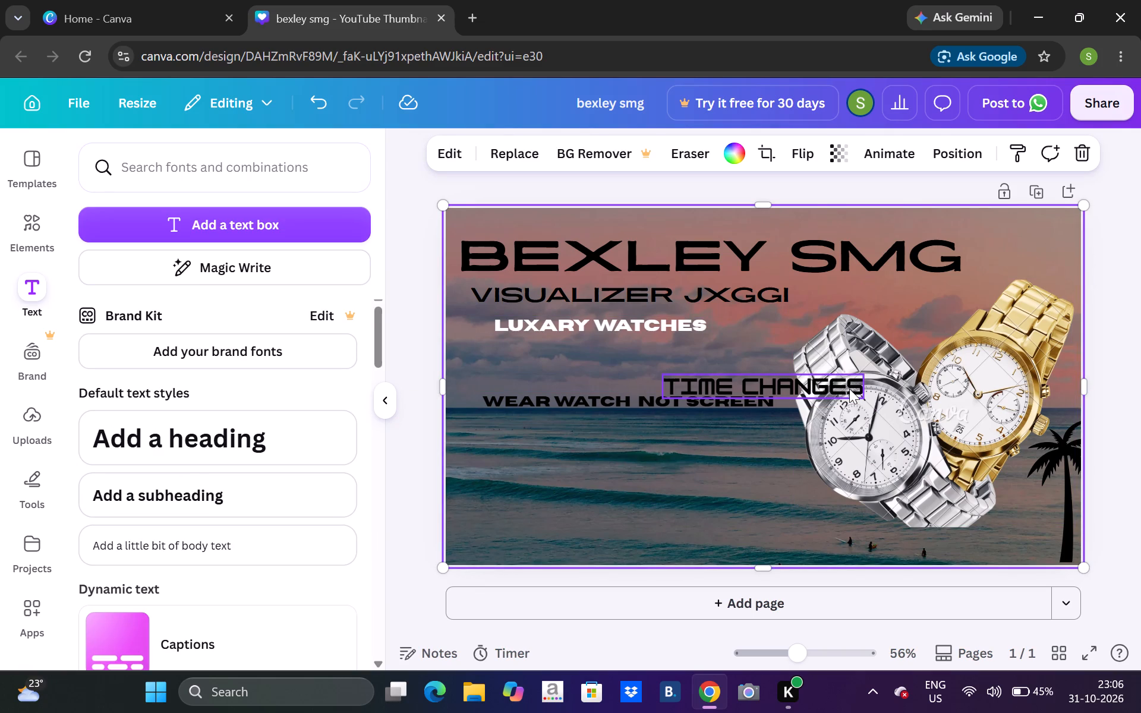
drag(849, 389, 894, 531)
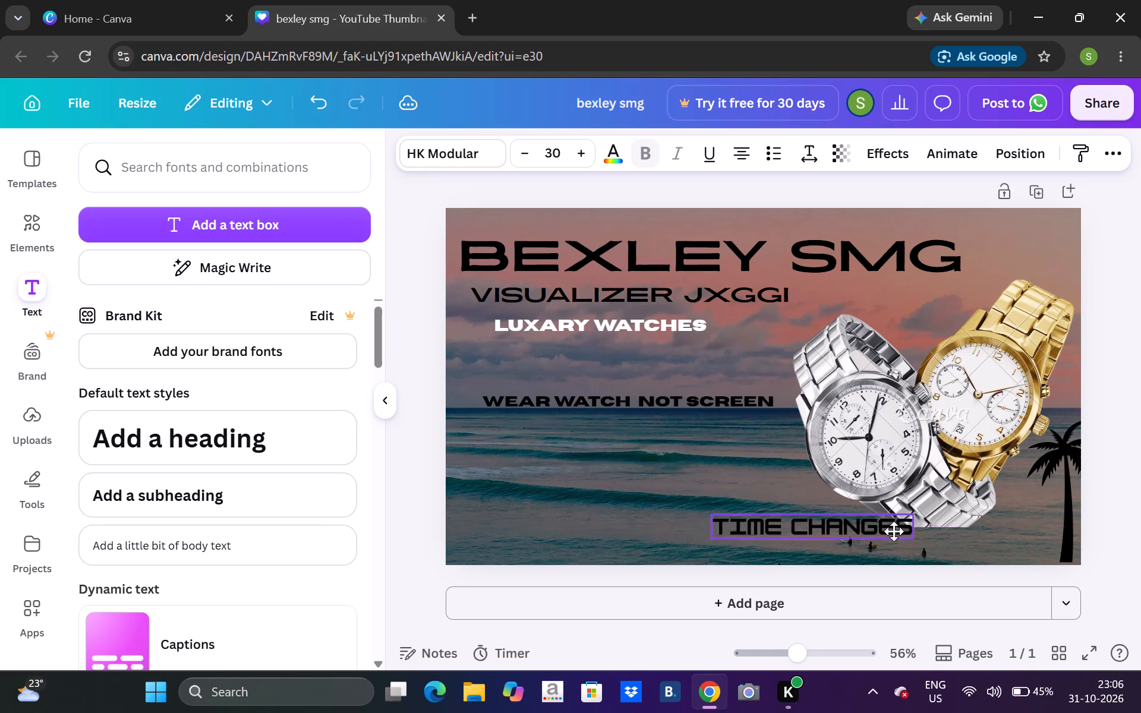
drag(894, 531, 850, 508)
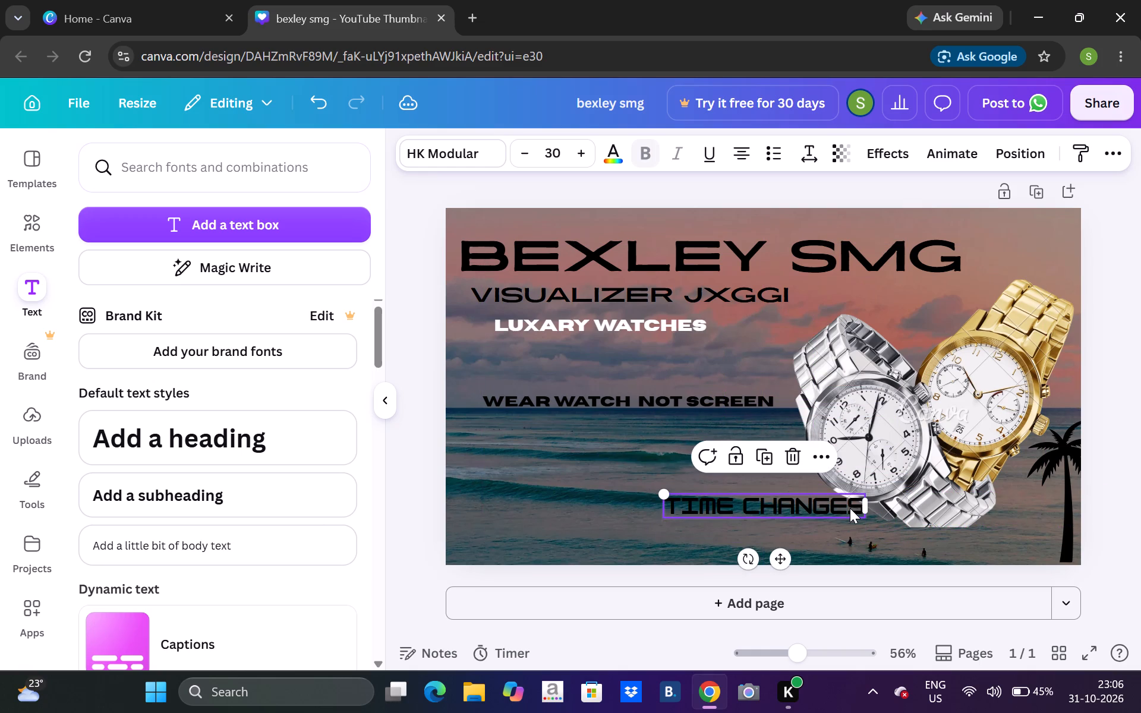
Nudge the "time changes" text slightly away from the silver wristwatch and recolor it white.
drag(850, 508, 837, 516)
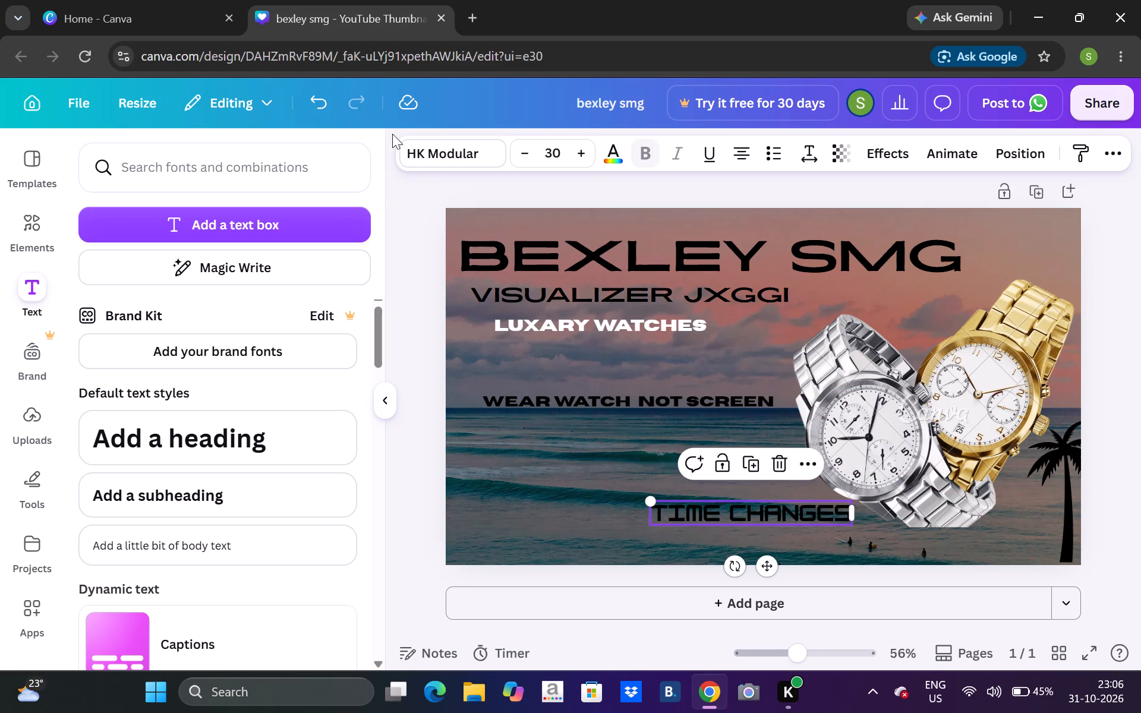
click(604, 158)
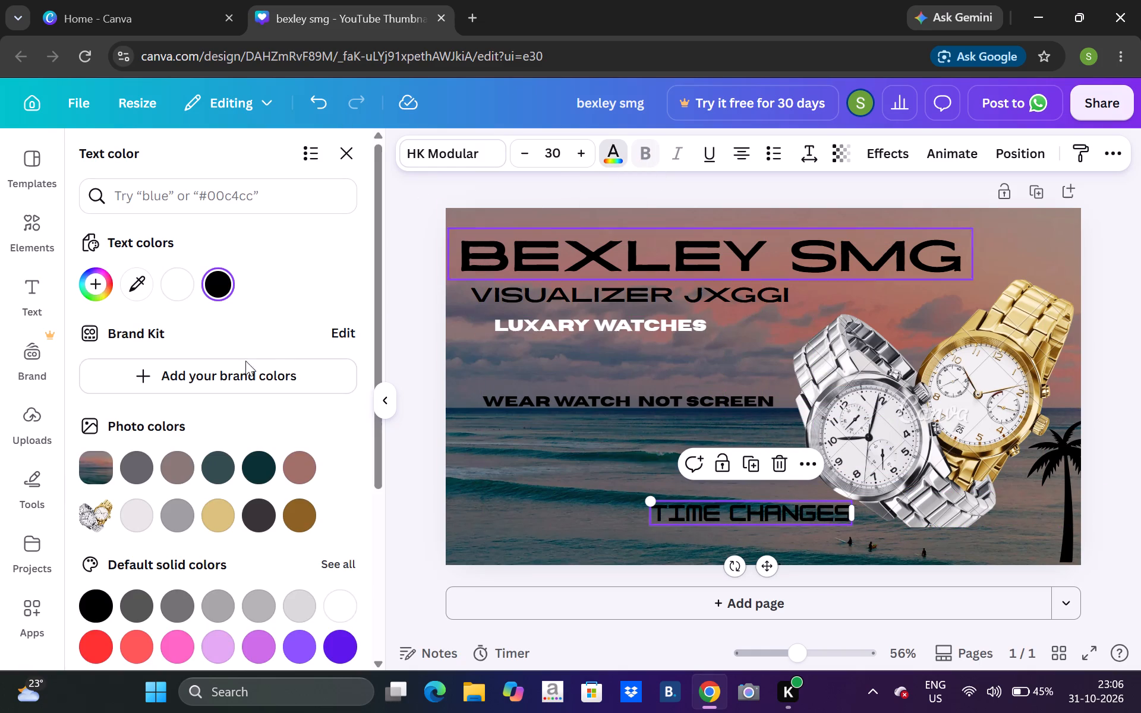
click(166, 292)
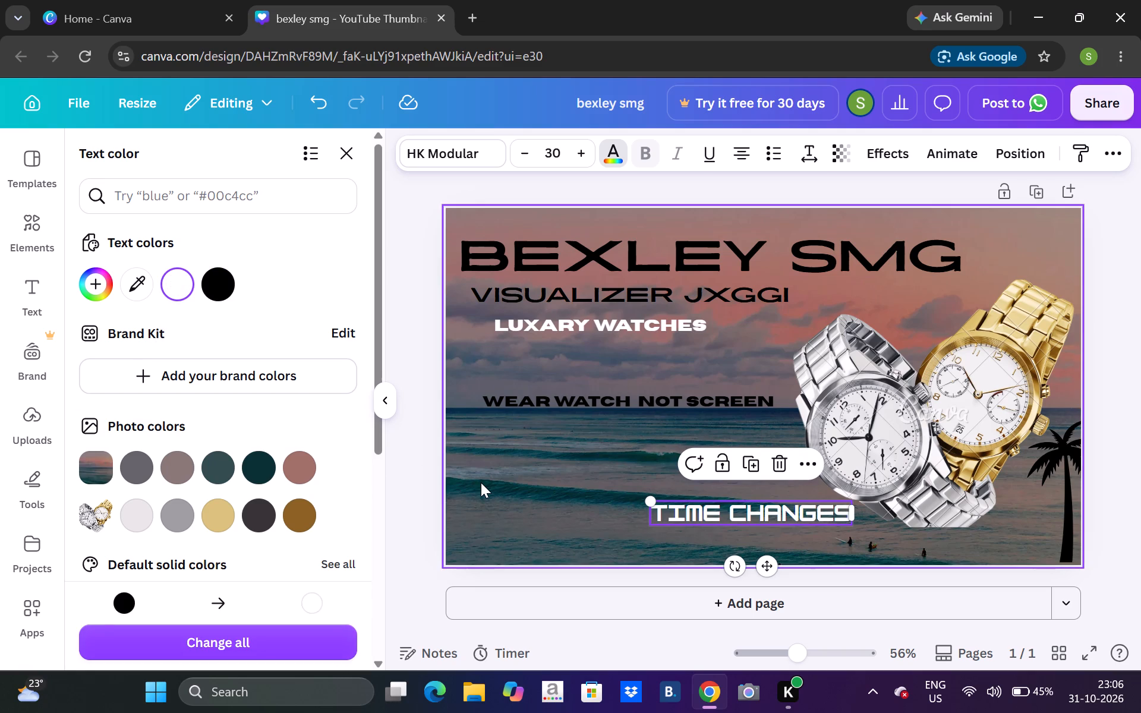
click(481, 482)
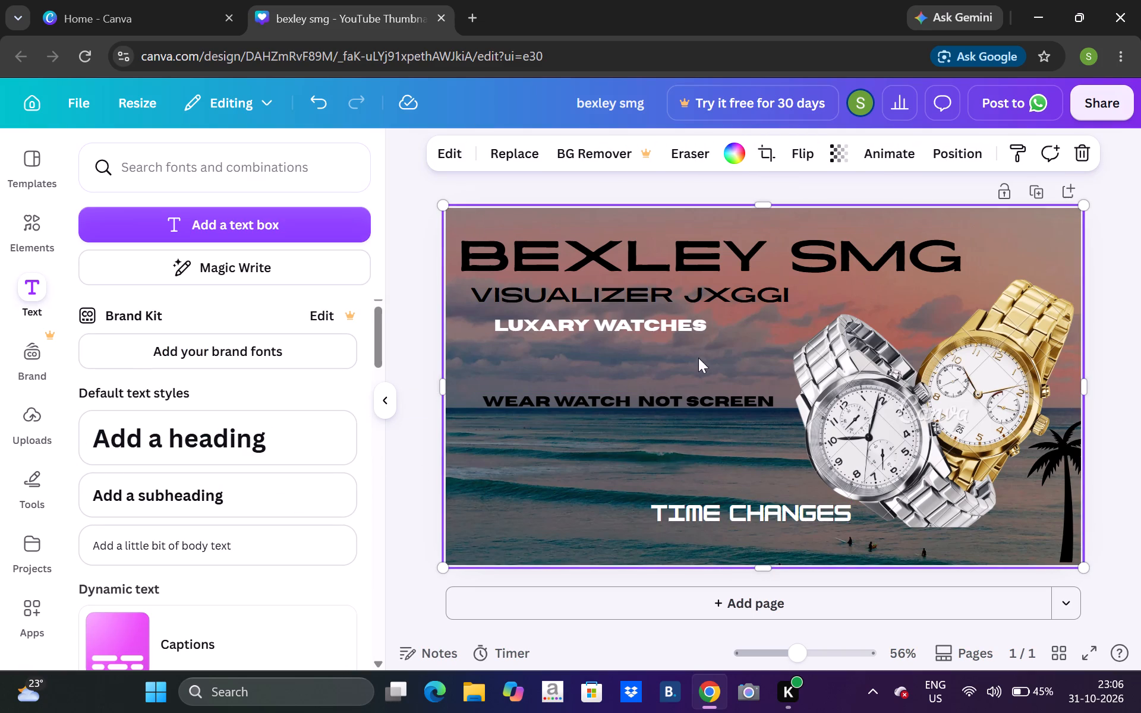
Move the "time changes" text up to just beneath the "WEAR WATCH NOT SCREEN" line, near the thumbnail's left edge.
drag(751, 500, 673, 492)
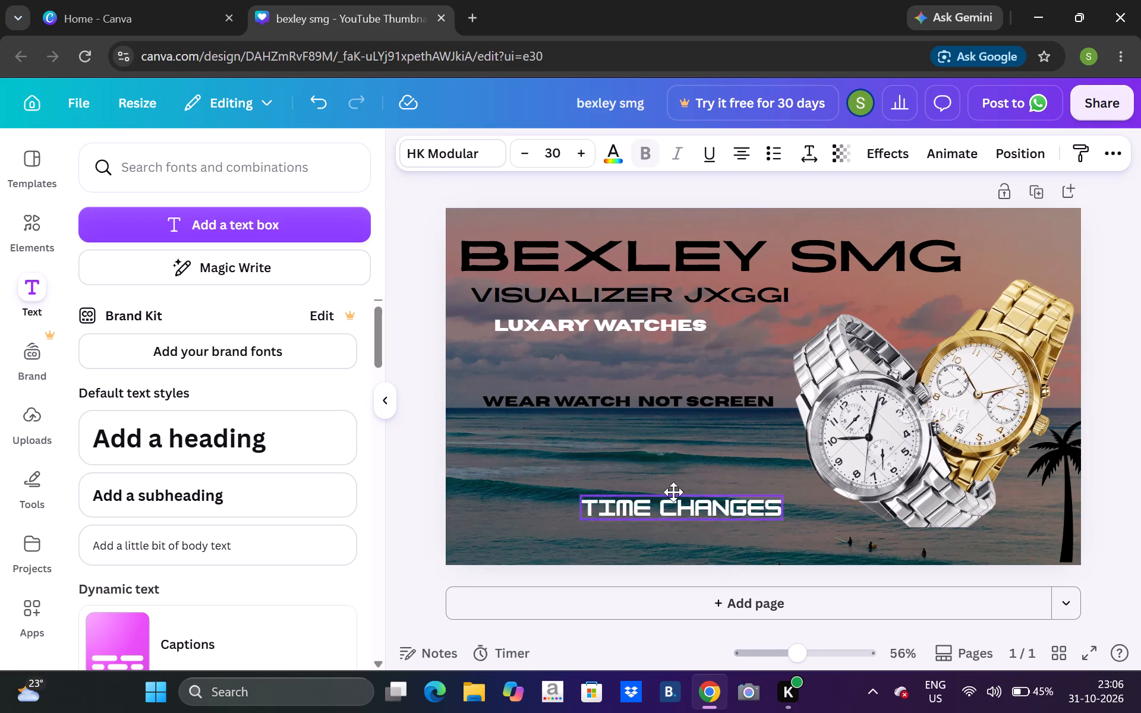
drag(673, 492, 628, 458)
click(585, 451)
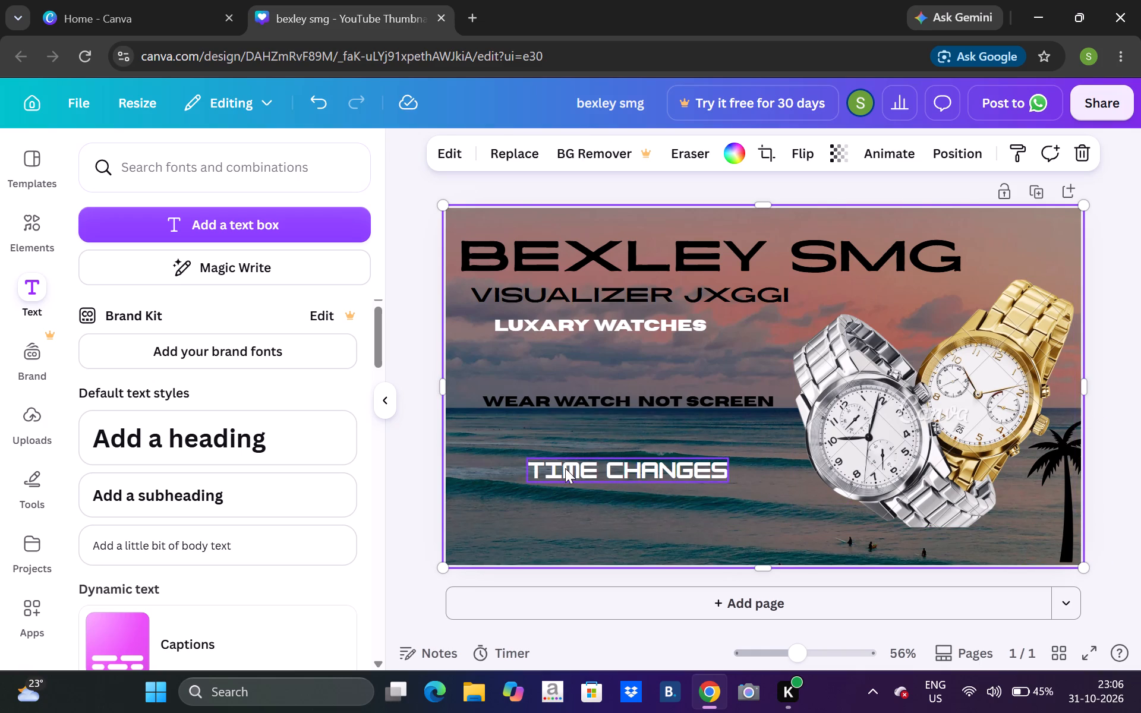
drag(565, 468, 499, 437)
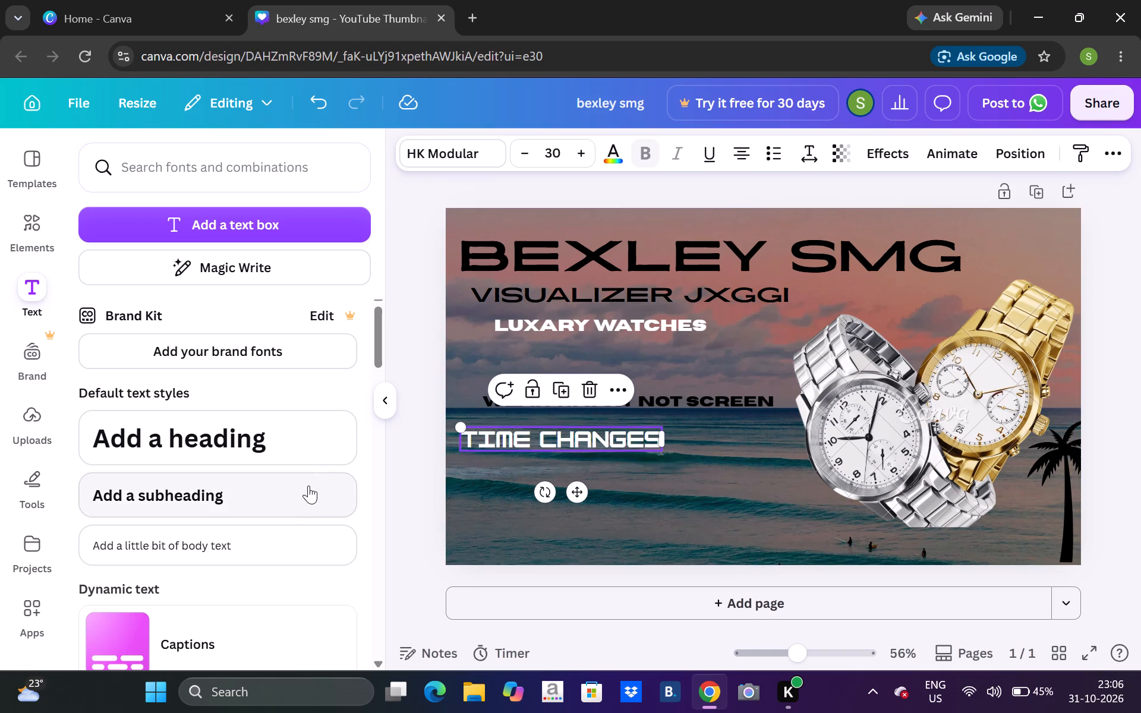
Add a subheading reading "powerd by STRAIGHT UP".
click(305, 489)
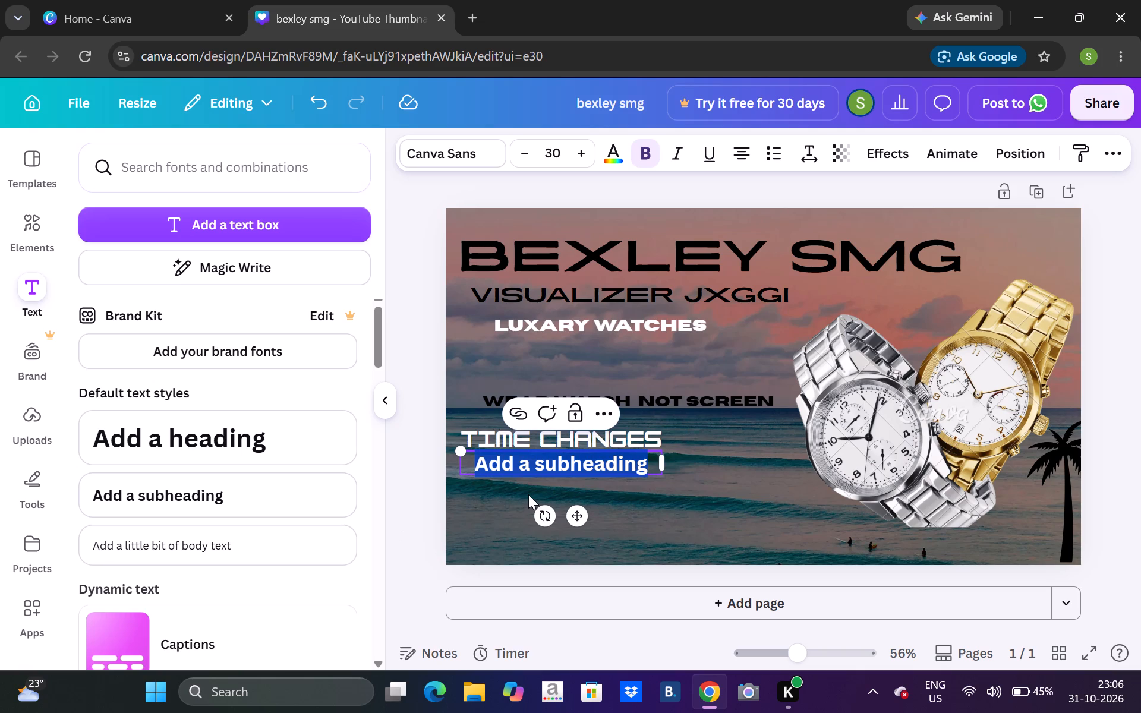
text(powerd)
key(space)
text(by)
key(space)
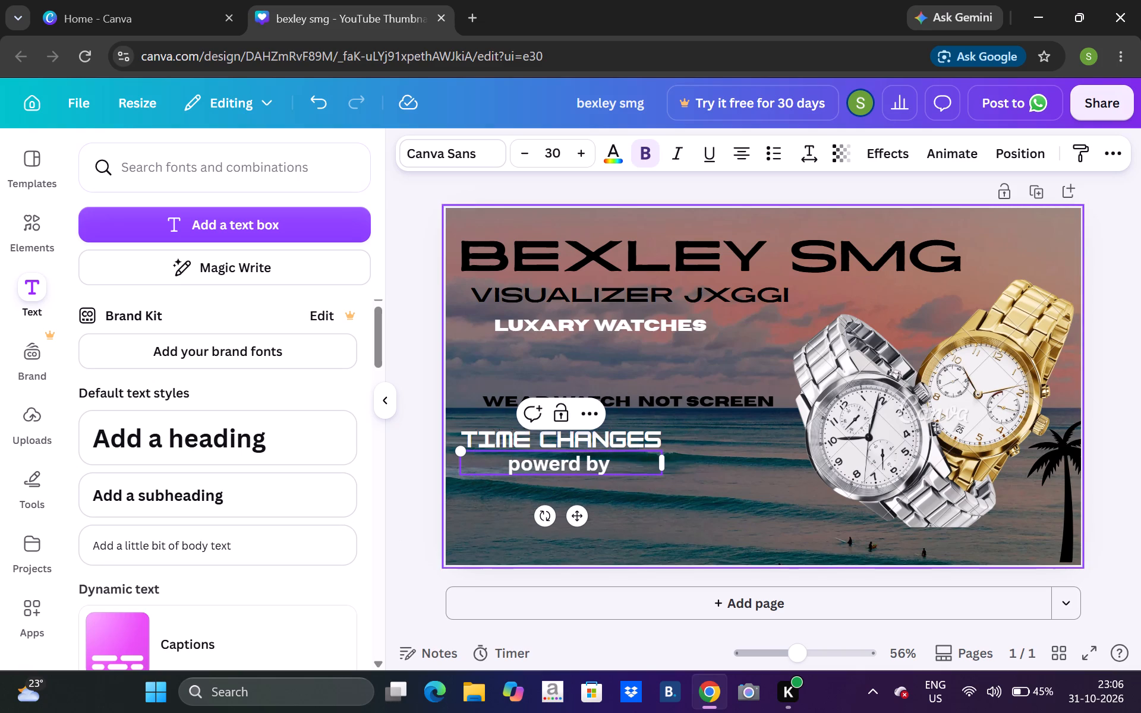
text(ST)
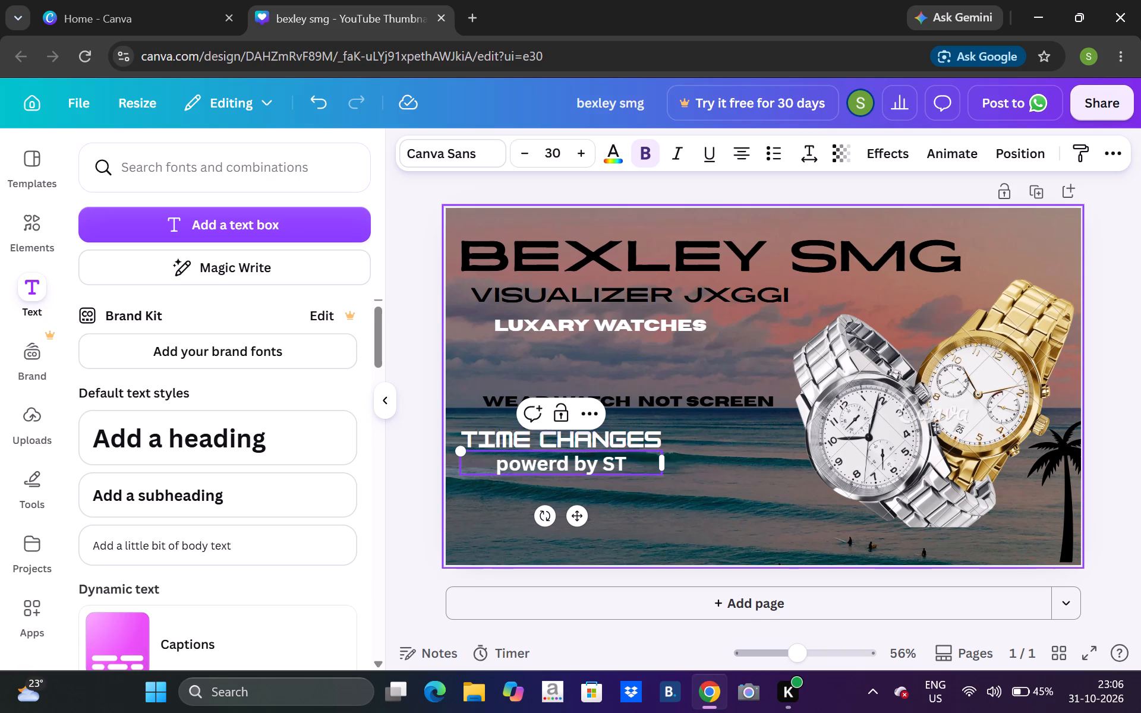
key(shift+a)
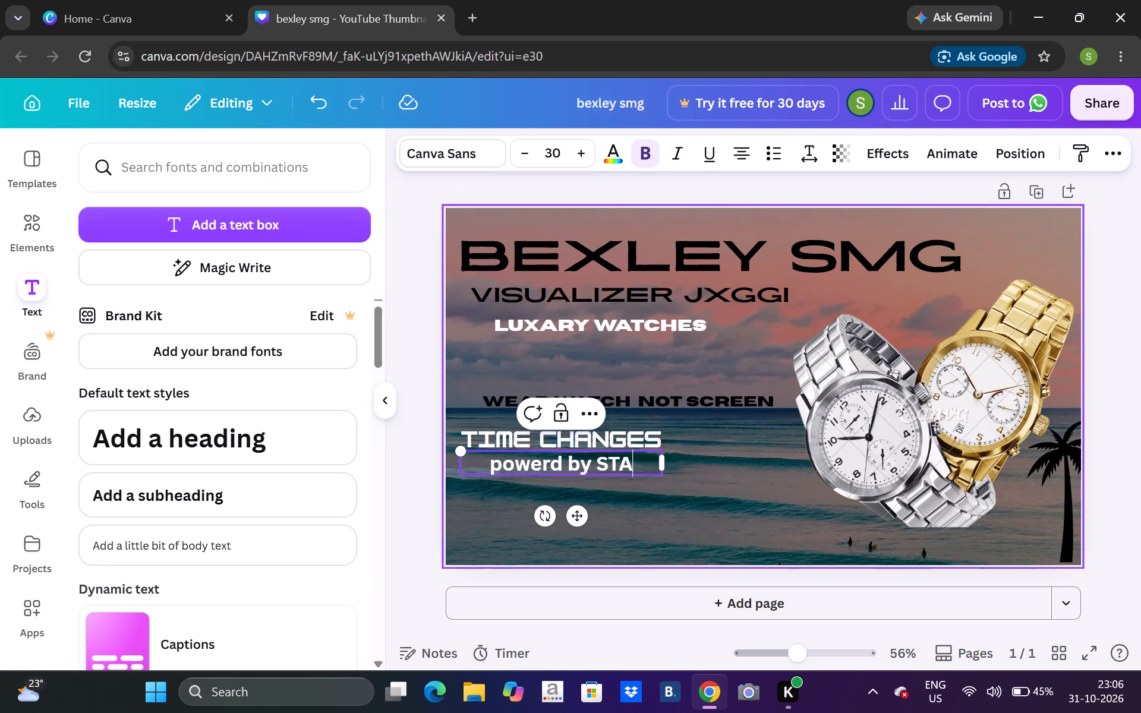
key(shift+BackSpace)
text(RAIGHT U)
key(shift+p)
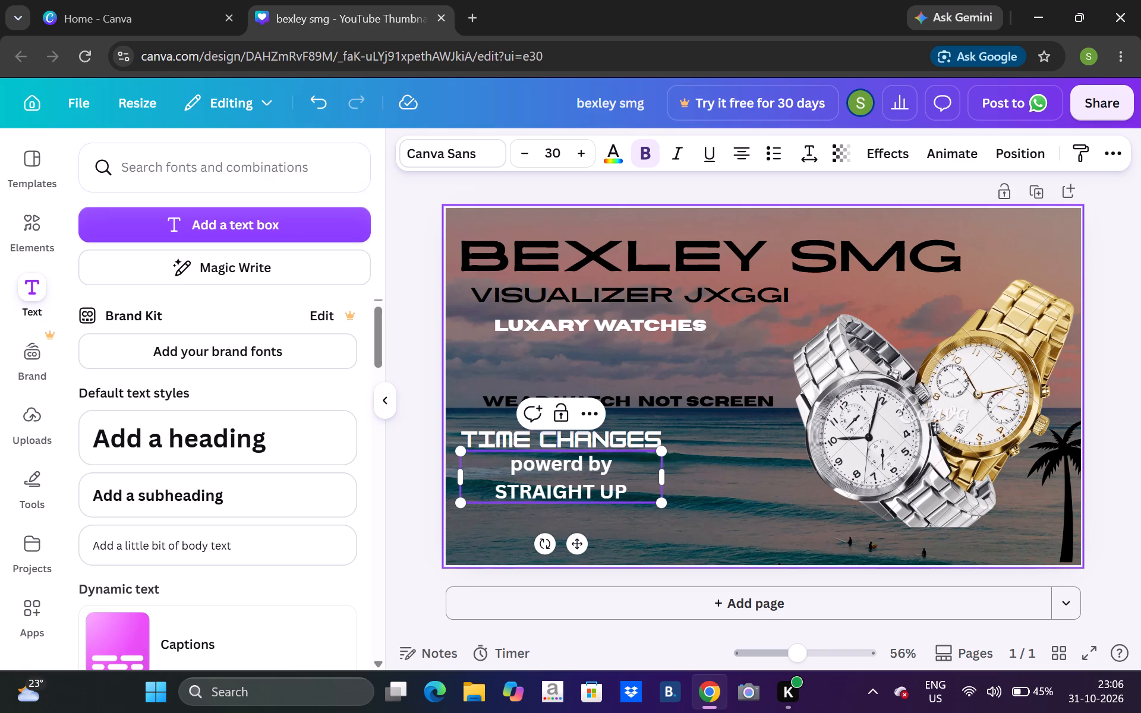
key(space)
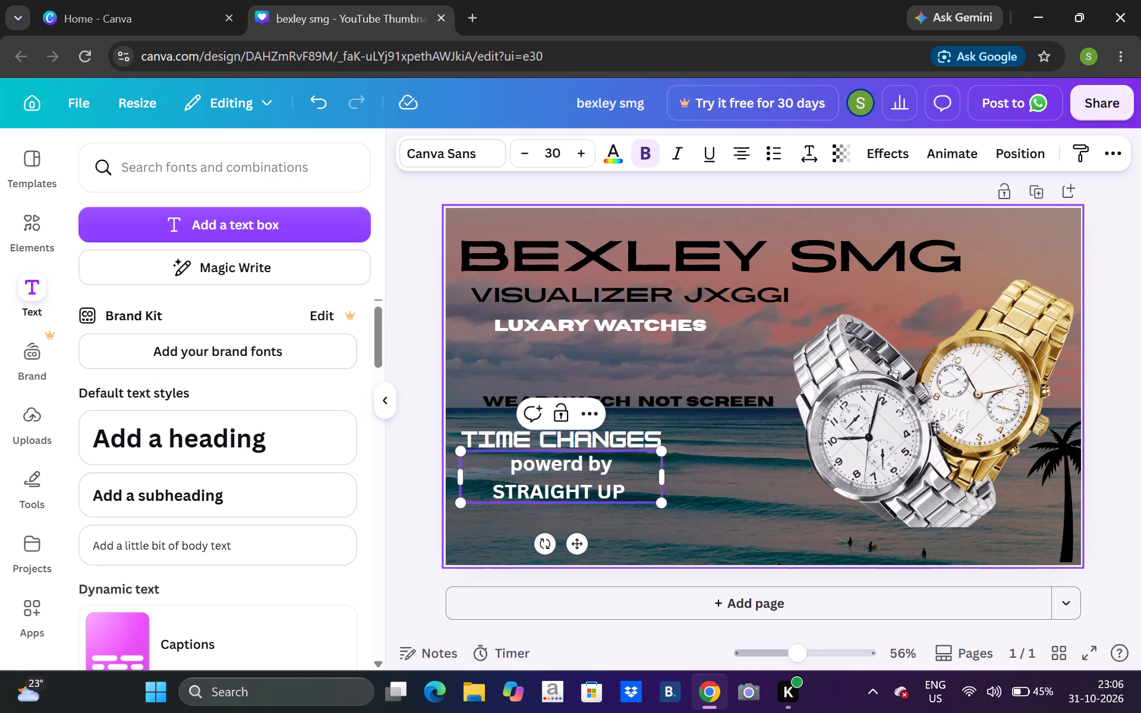
text(90)
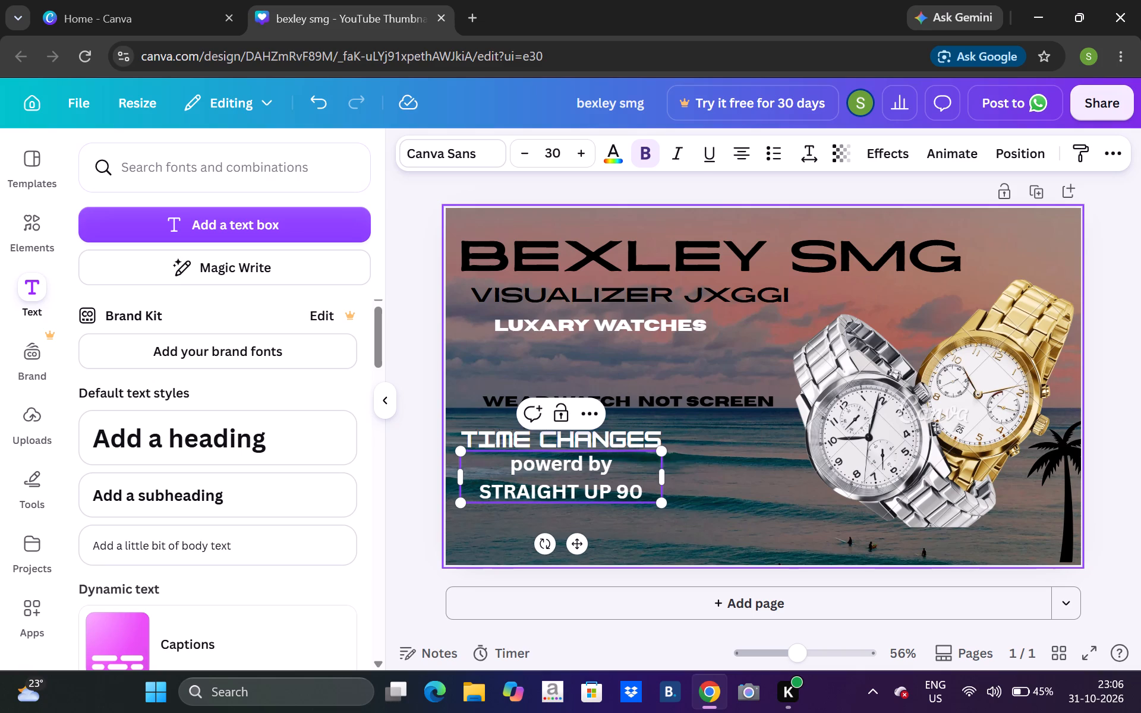
key(BackSpace)
key(BackSpace)
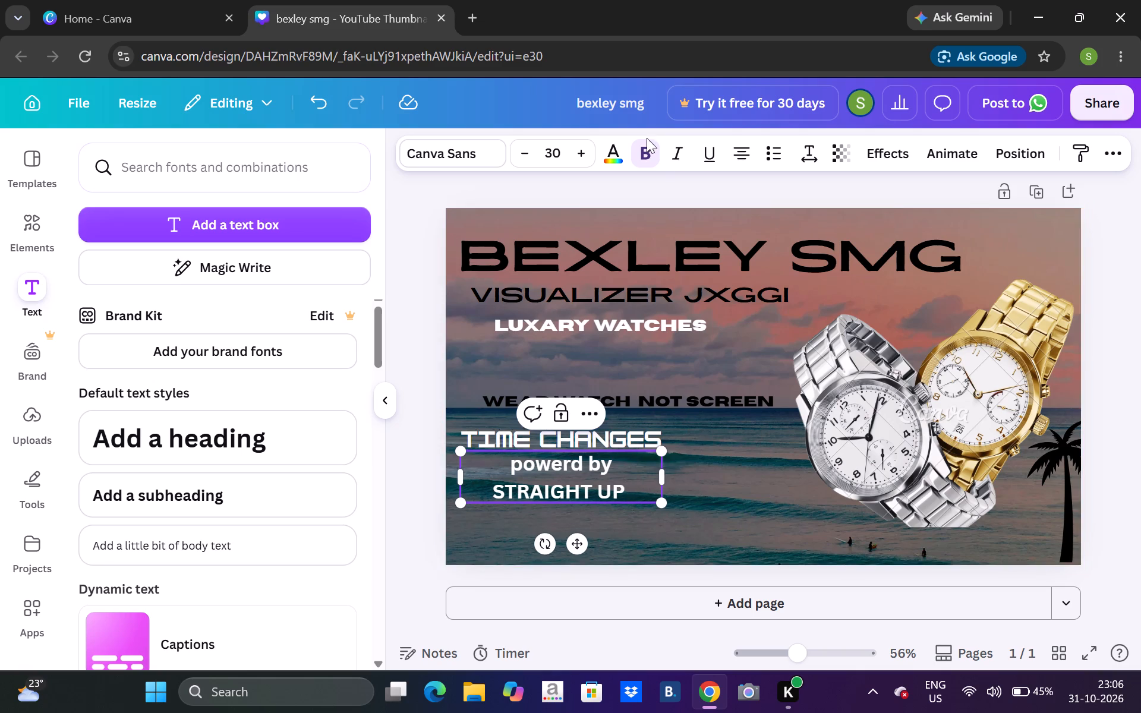
click(681, 422)
Move the "powerd by STRAIGHT UP" text into the bottom-left corner of the thumbnail.
drag(572, 501, 535, 596)
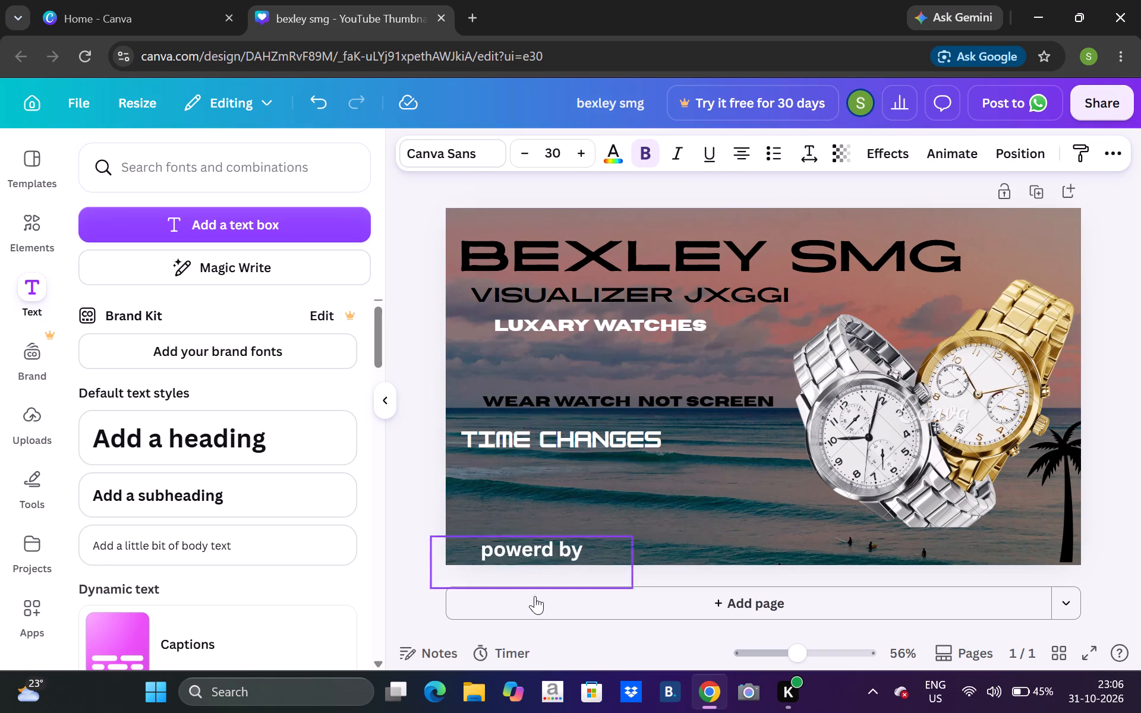
drag(535, 596, 537, 561)
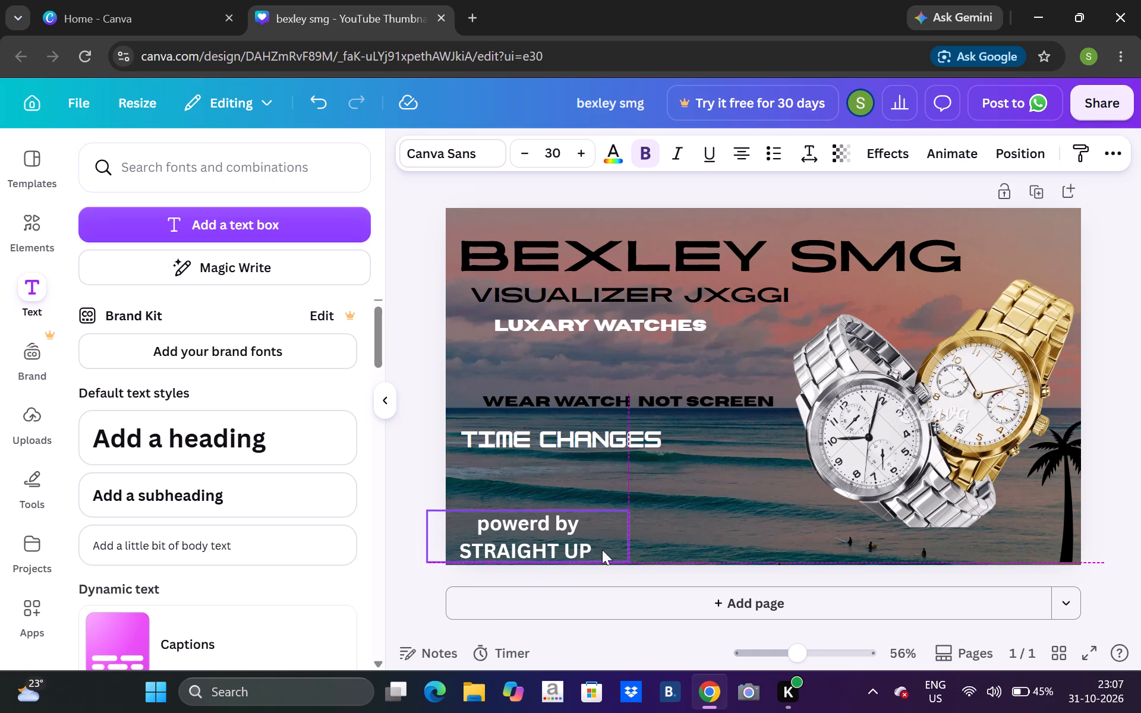
click(680, 537)
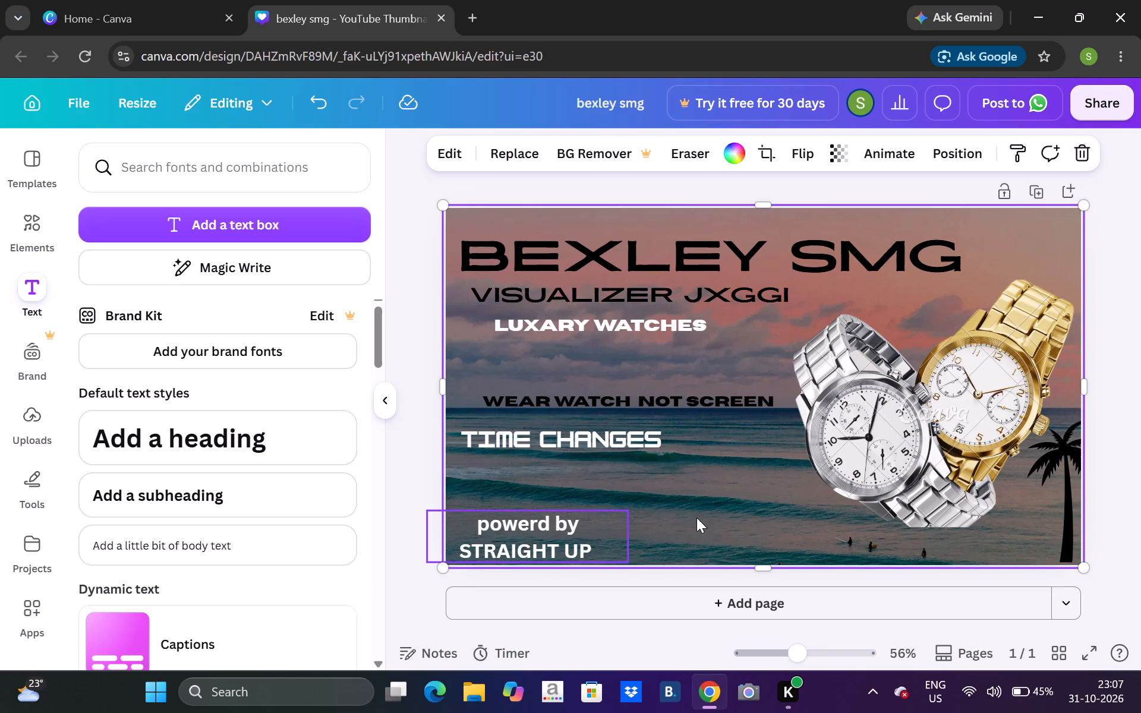
click(790, 471)
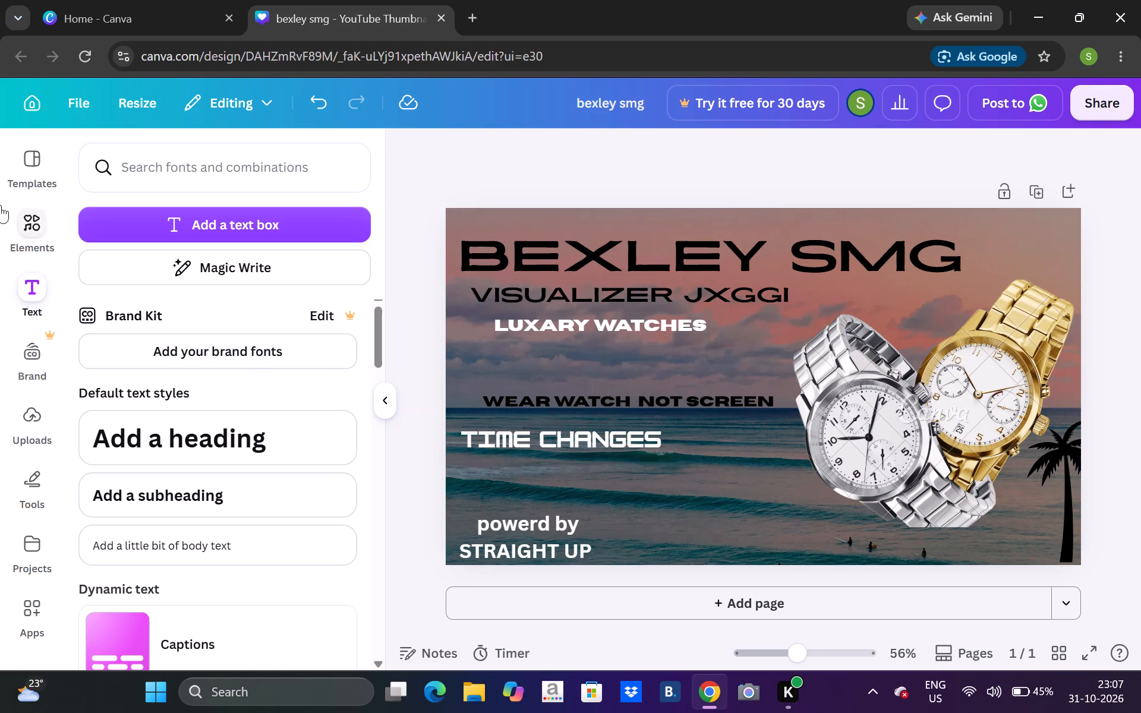
Add a blank second page to the design.
click(798, 607)
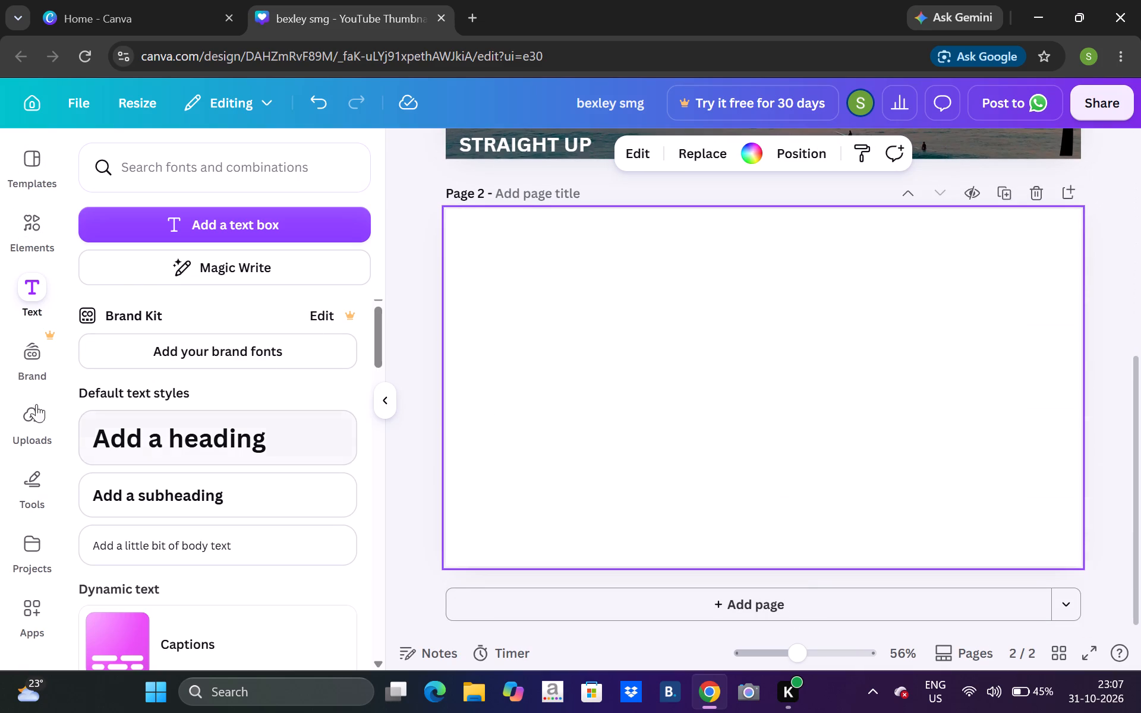
Browse the suggested thumbnail templates similar to the Blue Orange Aesthetic Typography Piano Covers design for page 2.
click(23, 220)
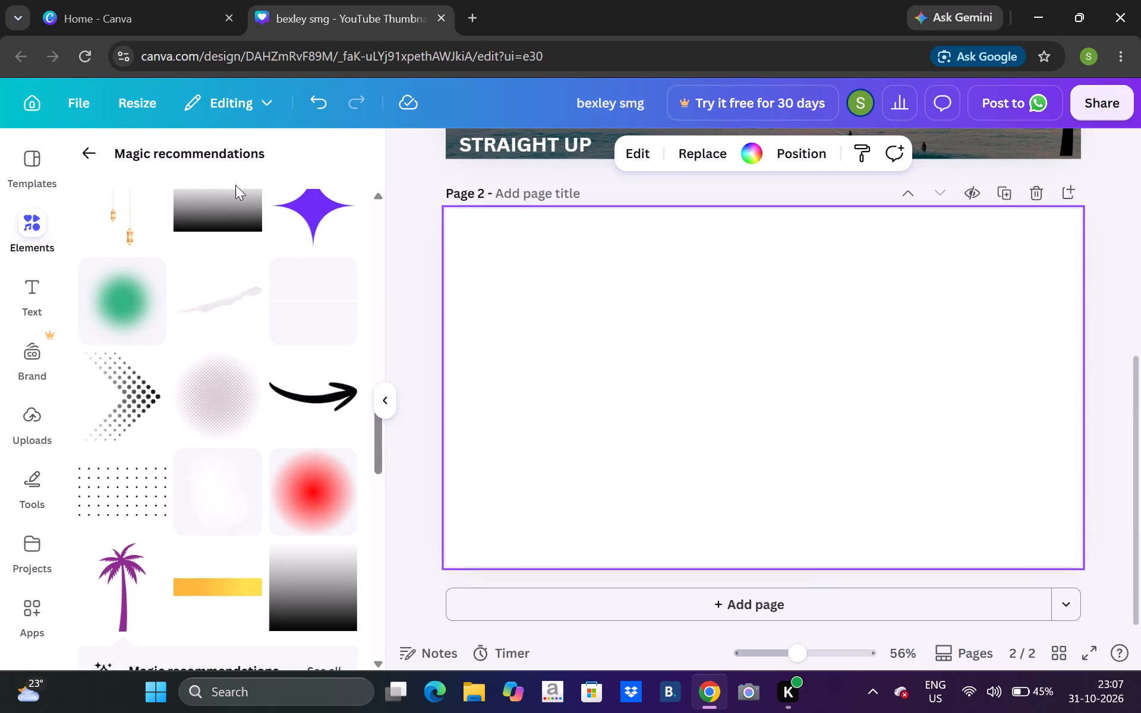
click(44, 179)
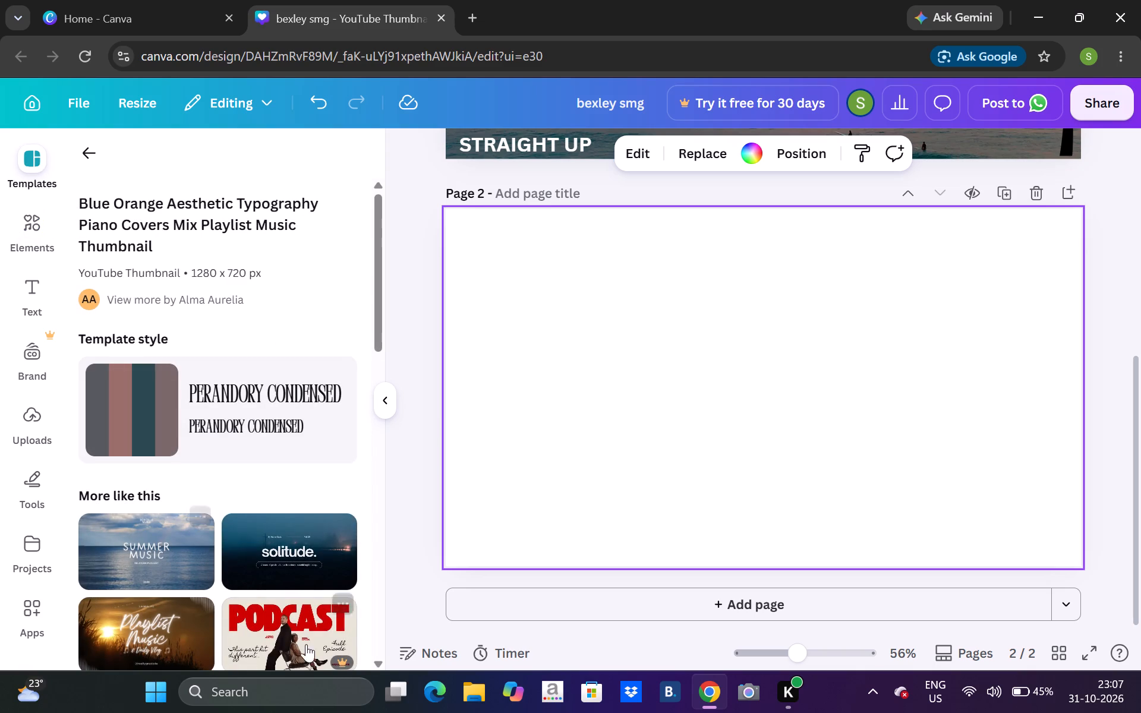
triple_click(376, 662)
double_click(376, 662)
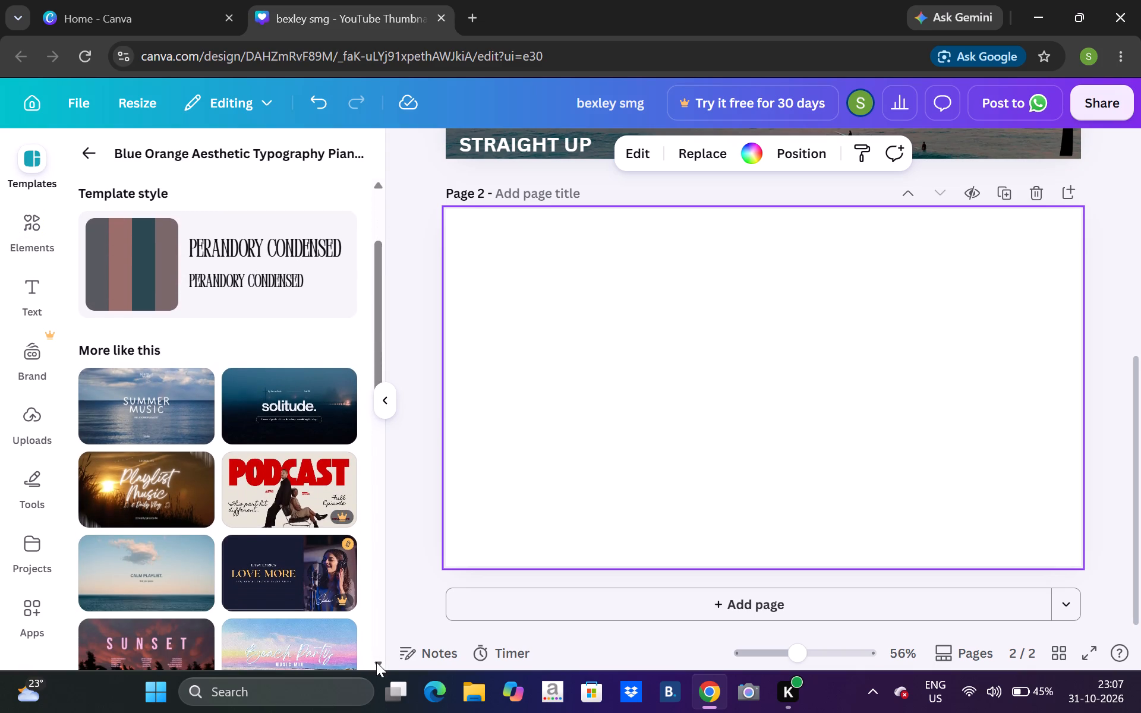
triple_click(376, 662)
double_click(376, 662)
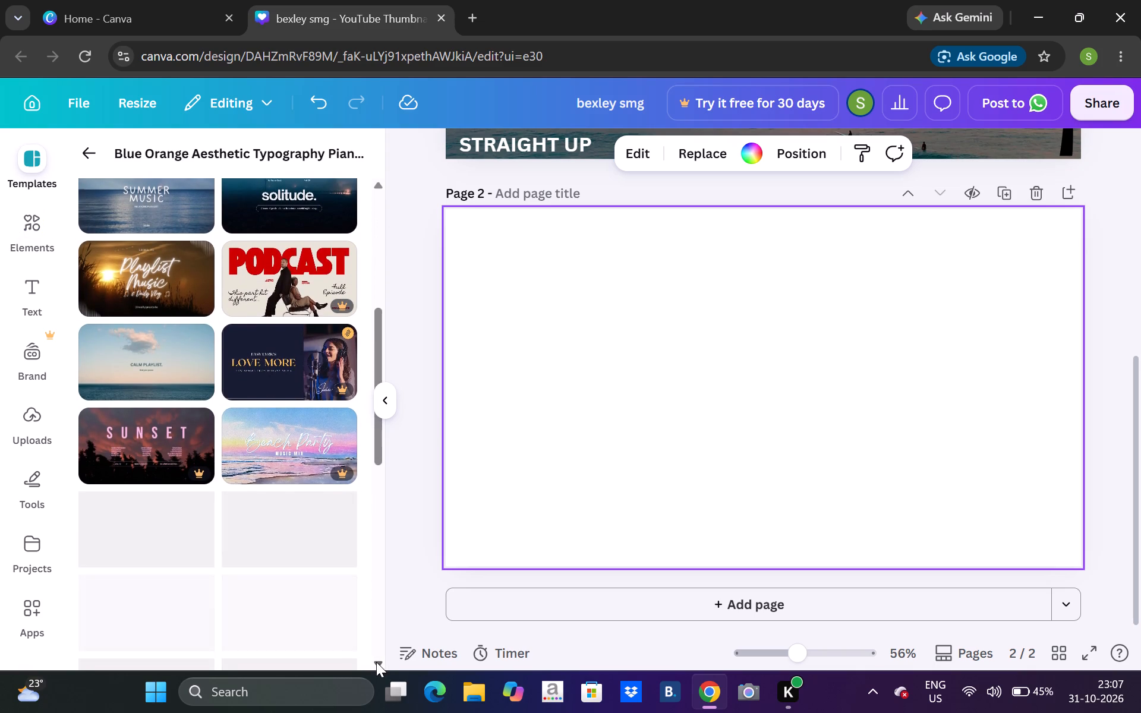
triple_click(376, 662)
triple_click(376, 662)
triple_click(376, 662)
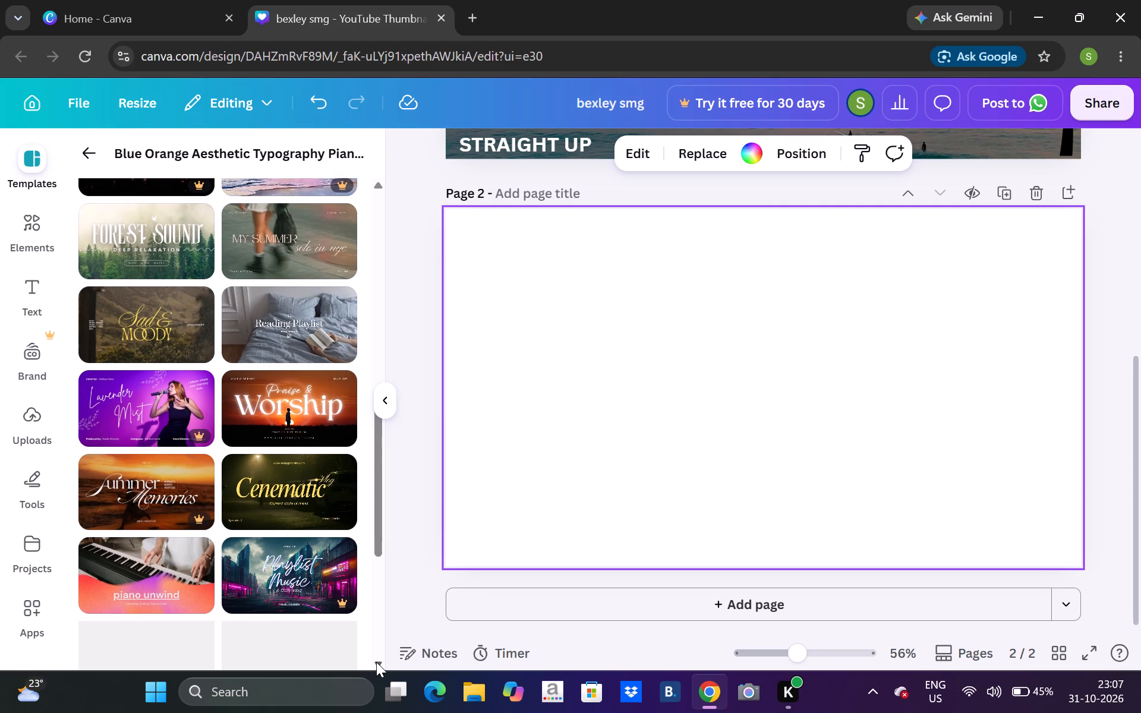
triple_click(376, 662)
double_click(376, 662)
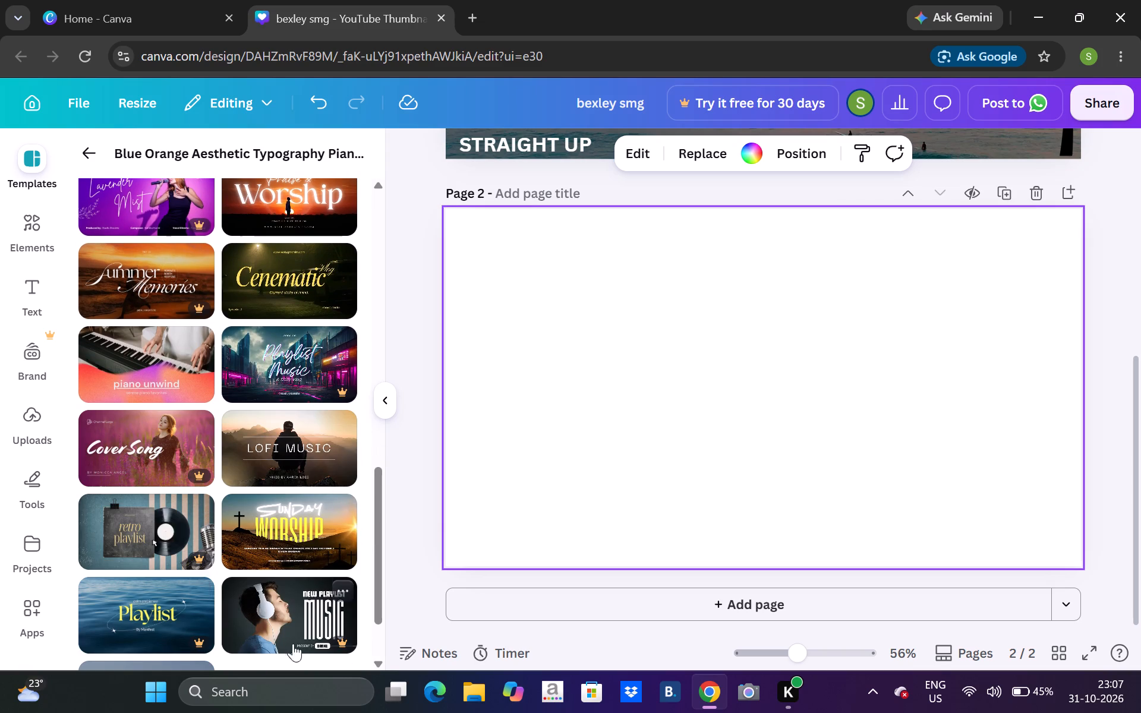
click(373, 648)
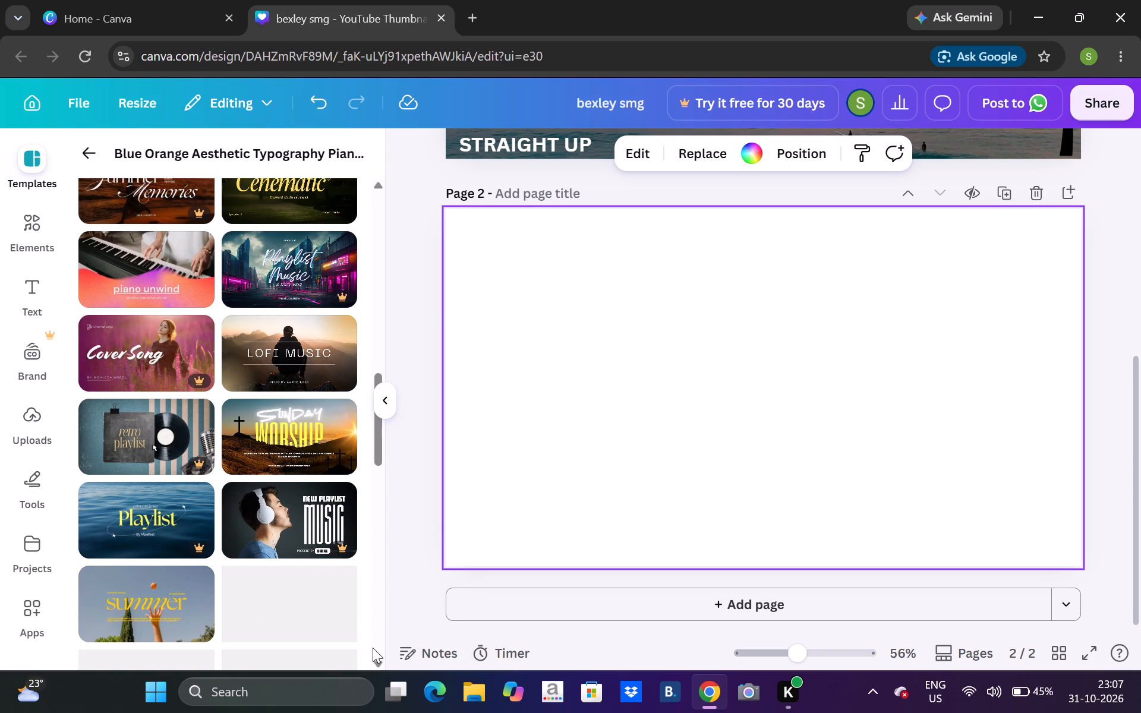
click(373, 648)
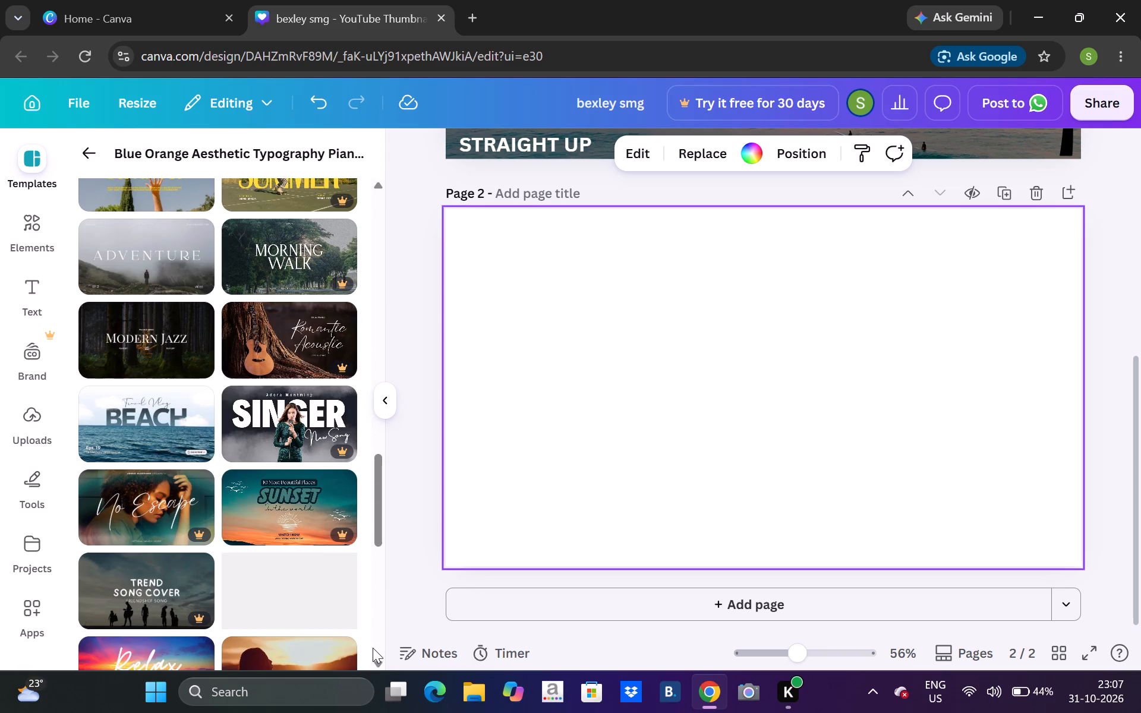
click(373, 648)
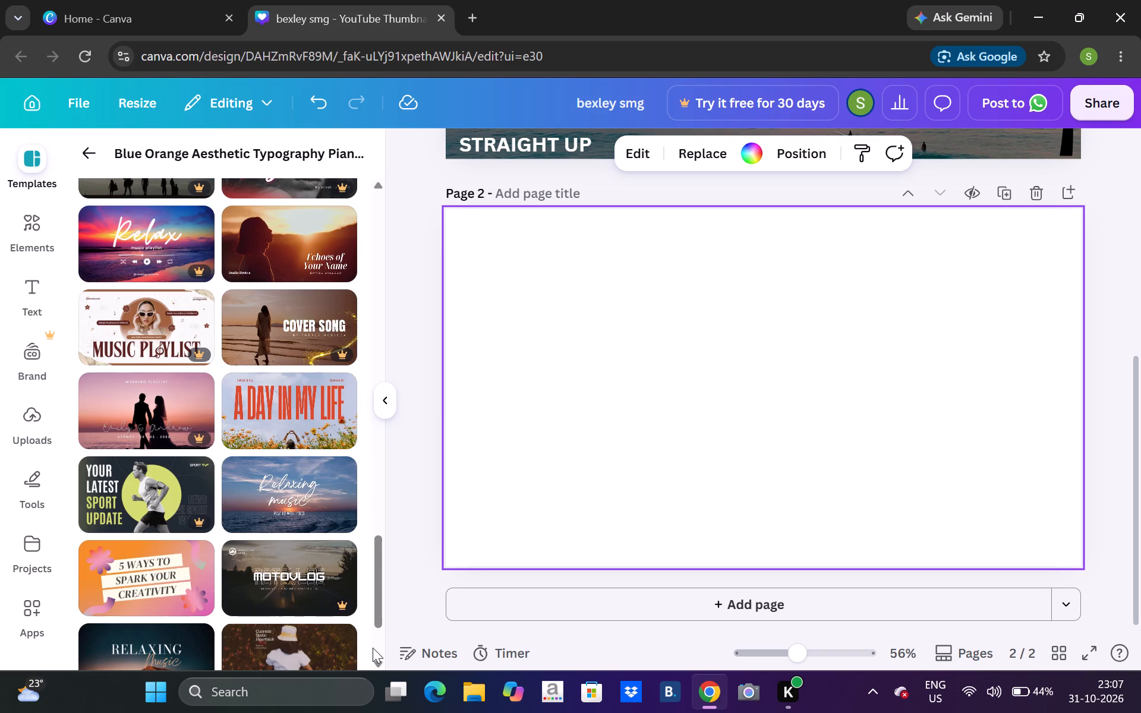
click(373, 648)
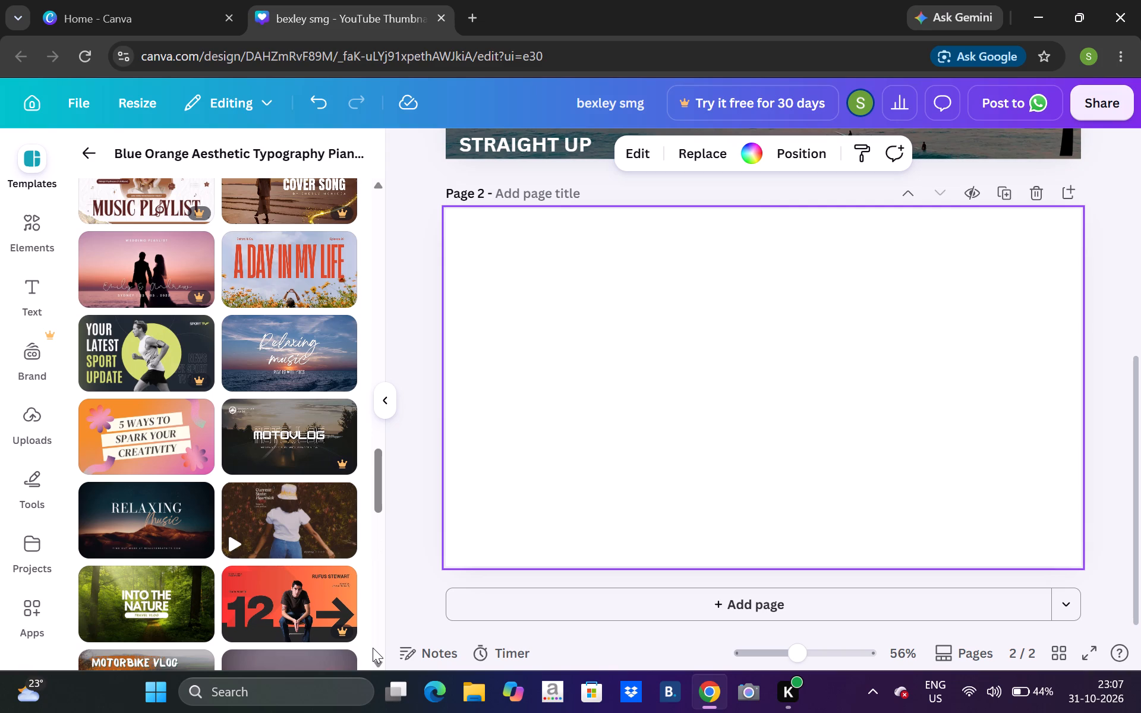
click(373, 648)
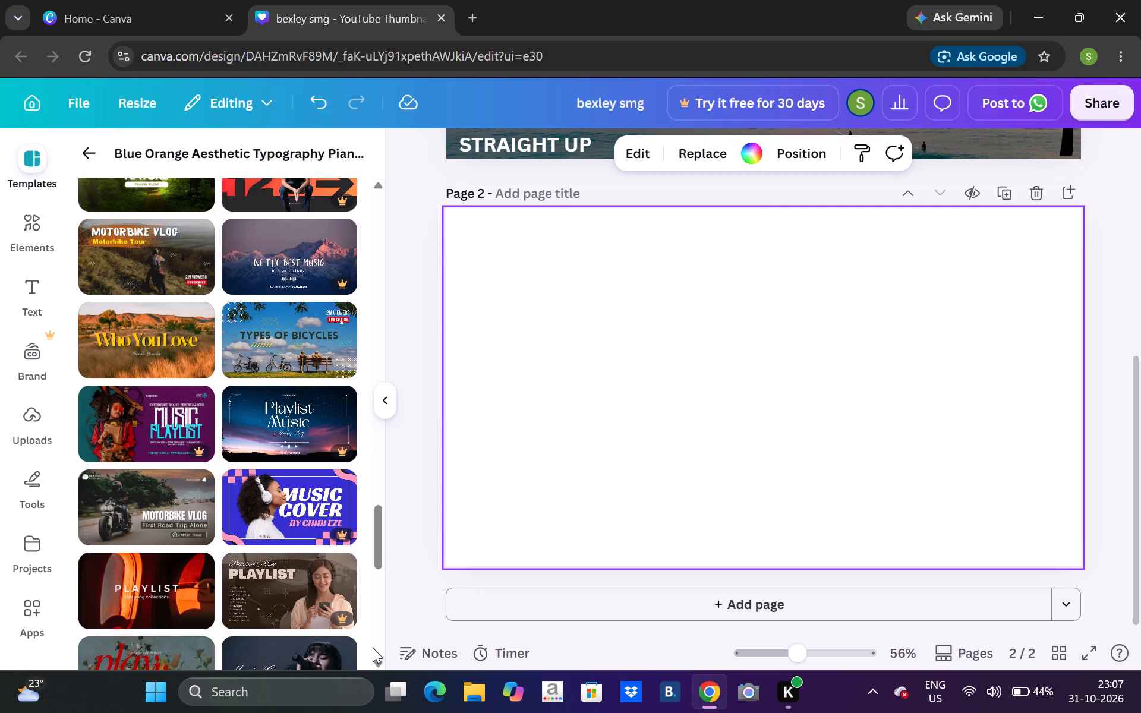
click(373, 648)
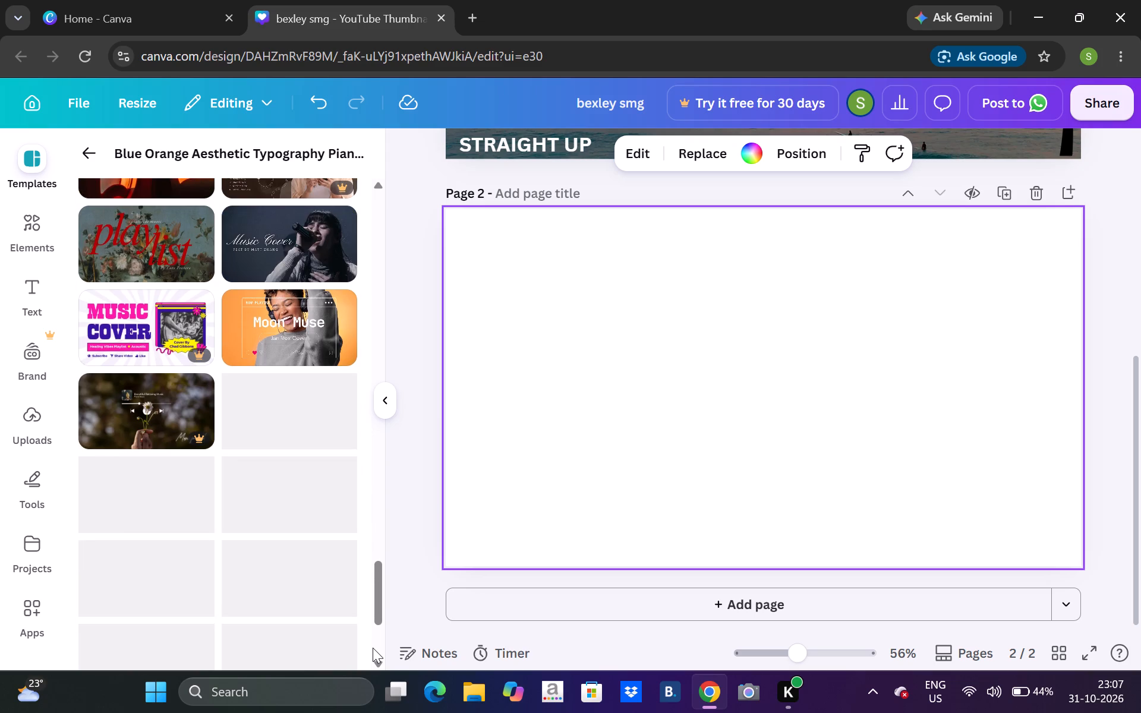
click(373, 648)
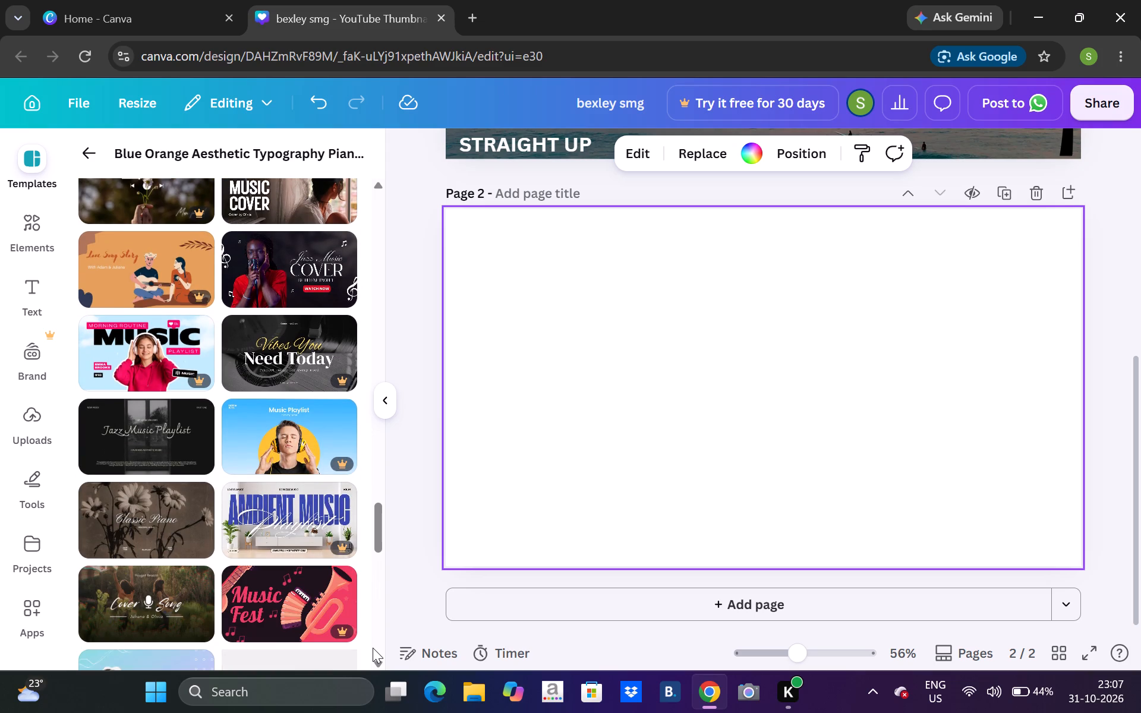
click(373, 648)
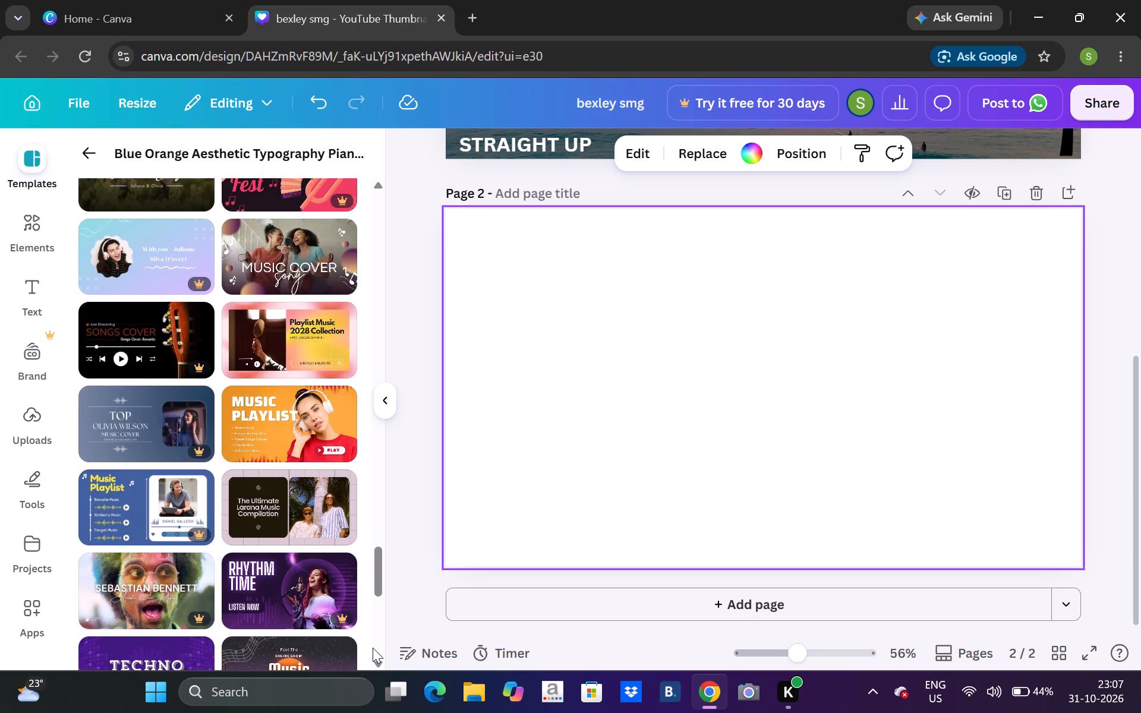
click(373, 648)
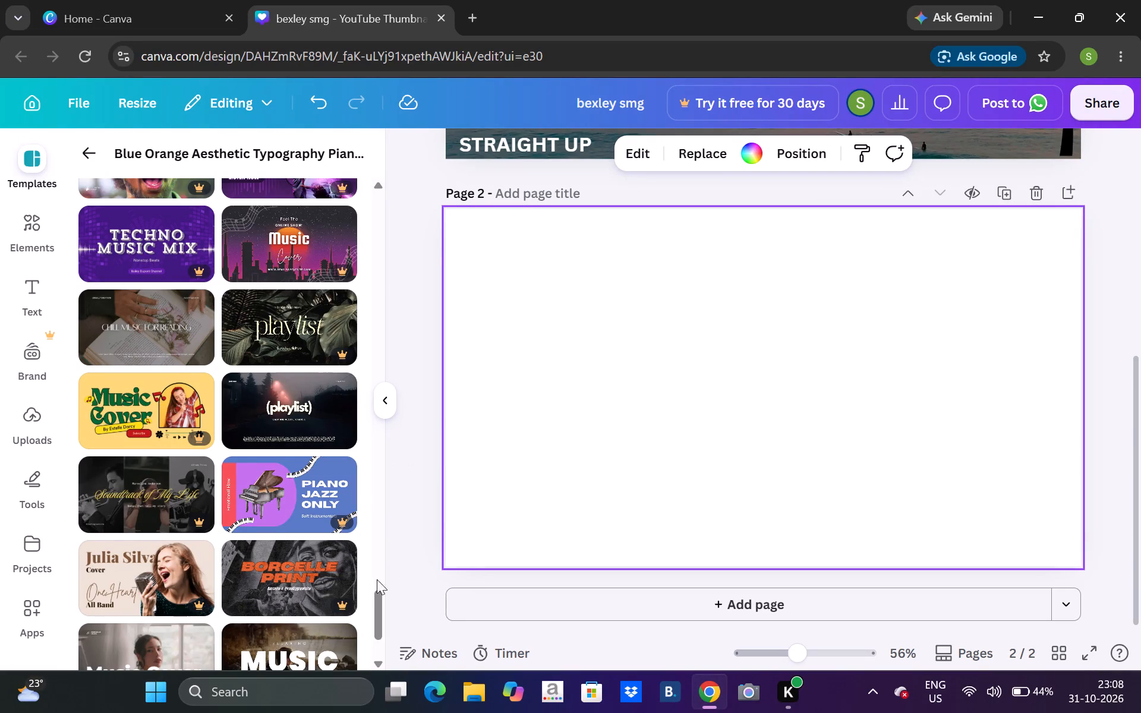
triple_click(370, 664)
triple_click(371, 663)
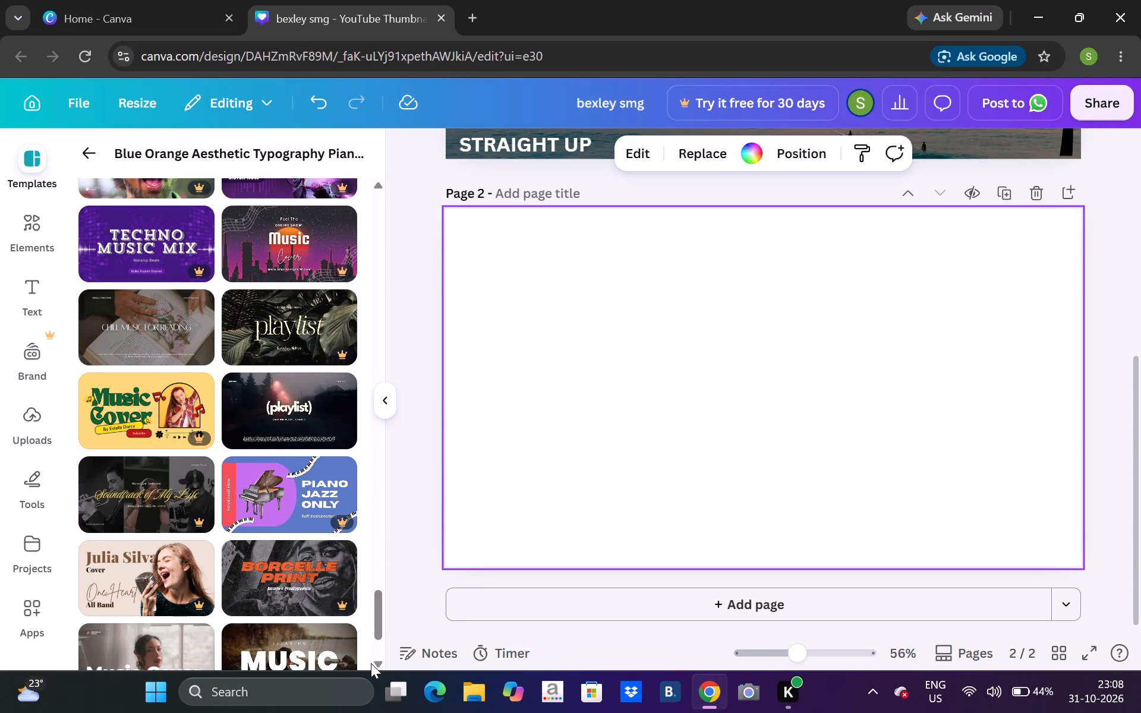
click(370, 662)
drag(370, 662, 379, 662)
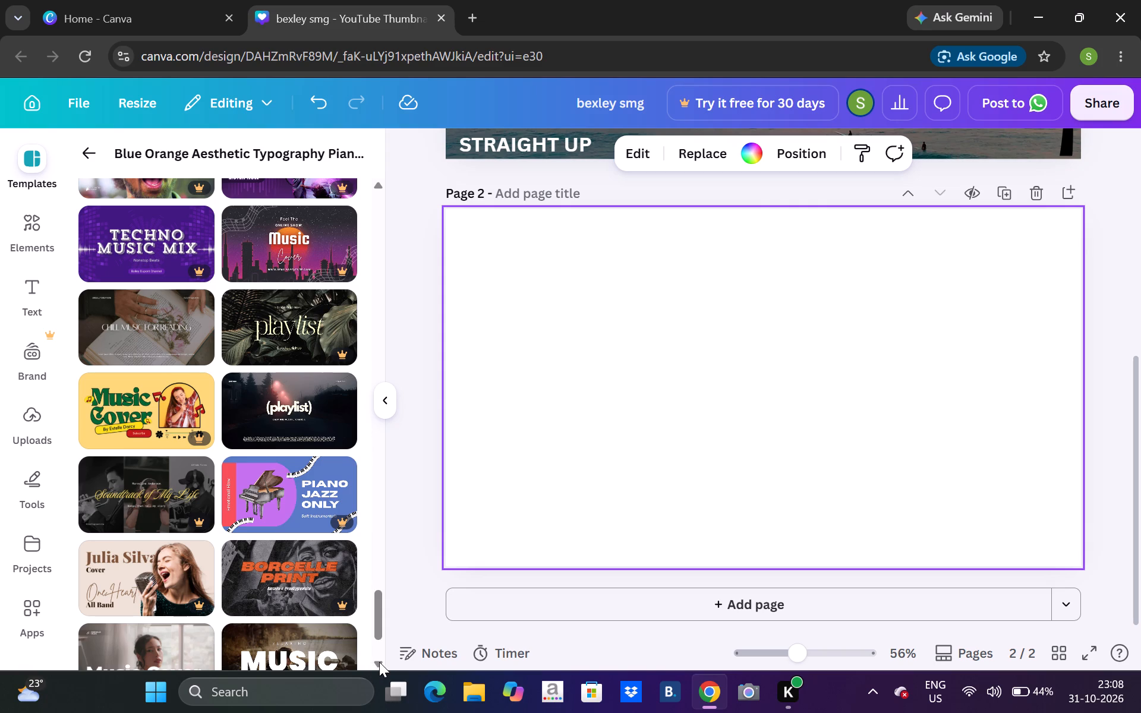
drag(379, 662, 377, 662)
triple_click(377, 662)
double_click(377, 662)
triple_click(377, 662)
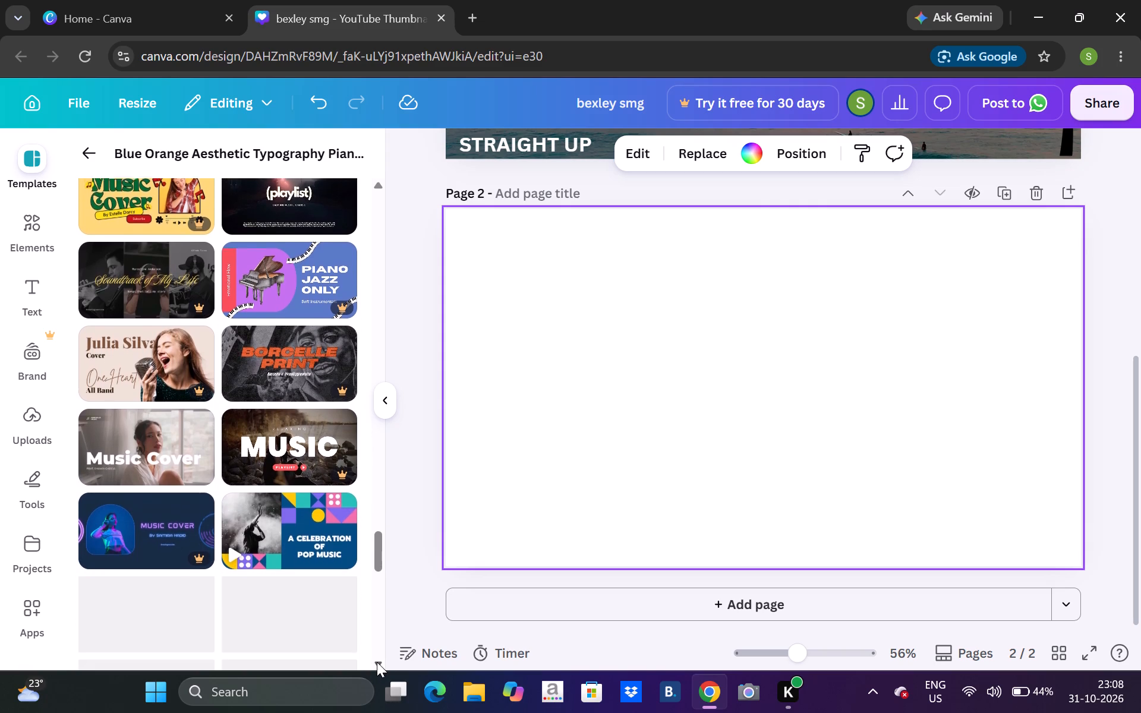
triple_click(377, 662)
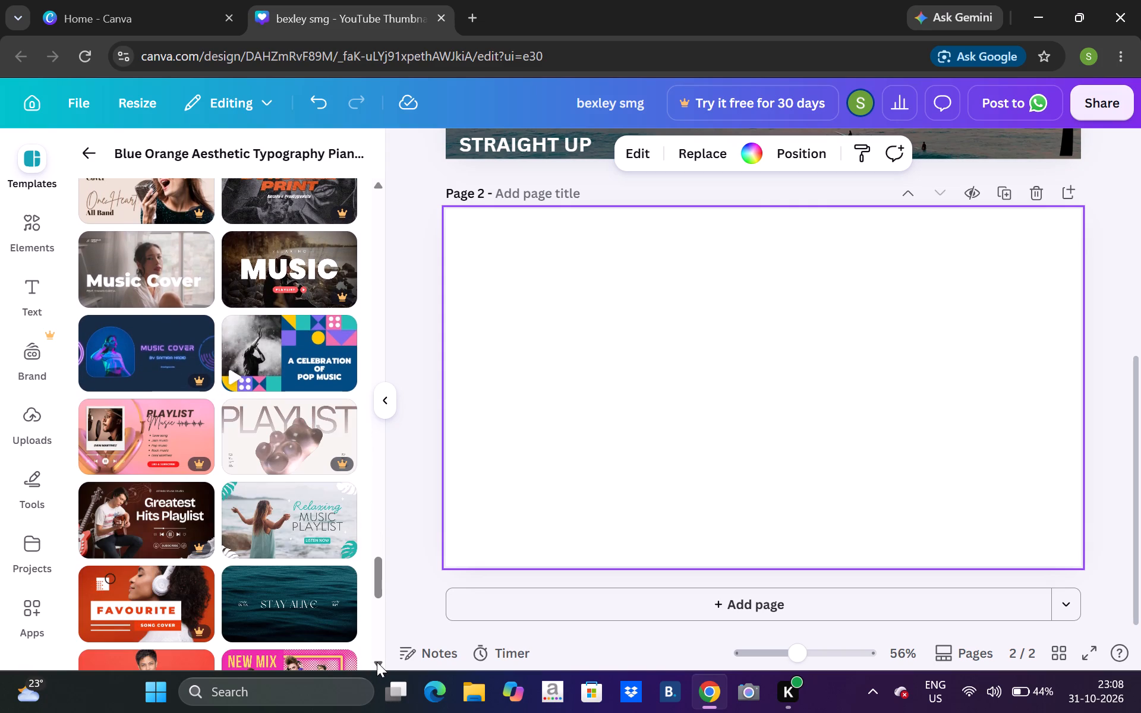
triple_click(377, 662)
double_click(377, 662)
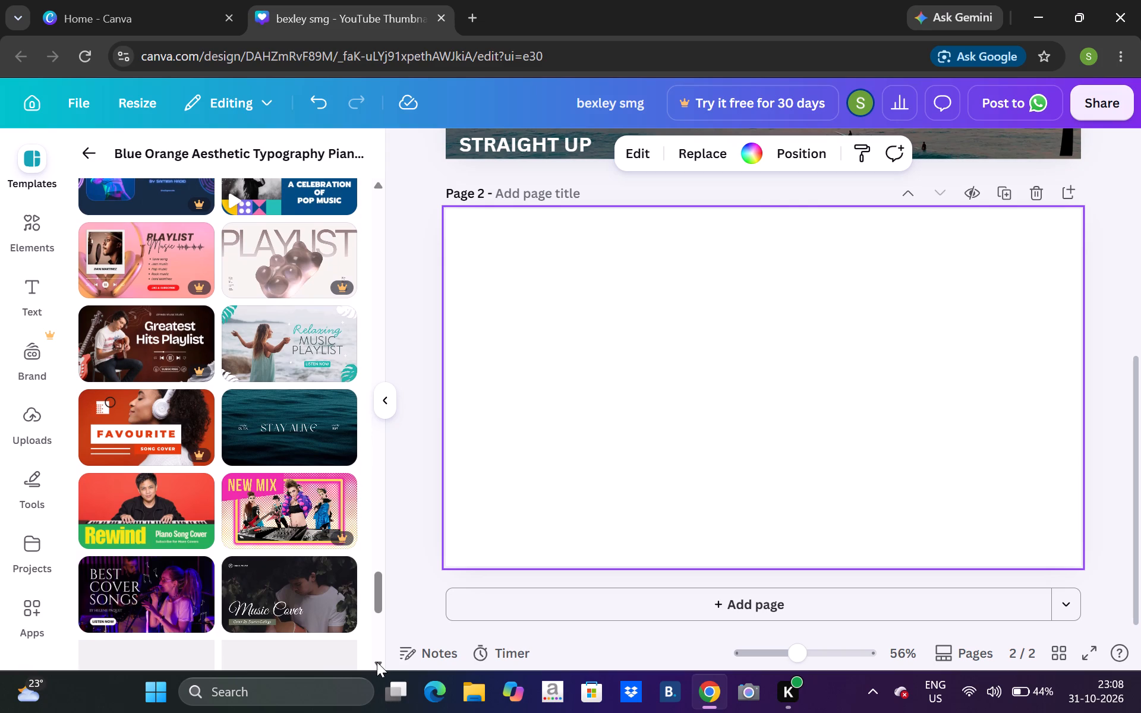
click(377, 662)
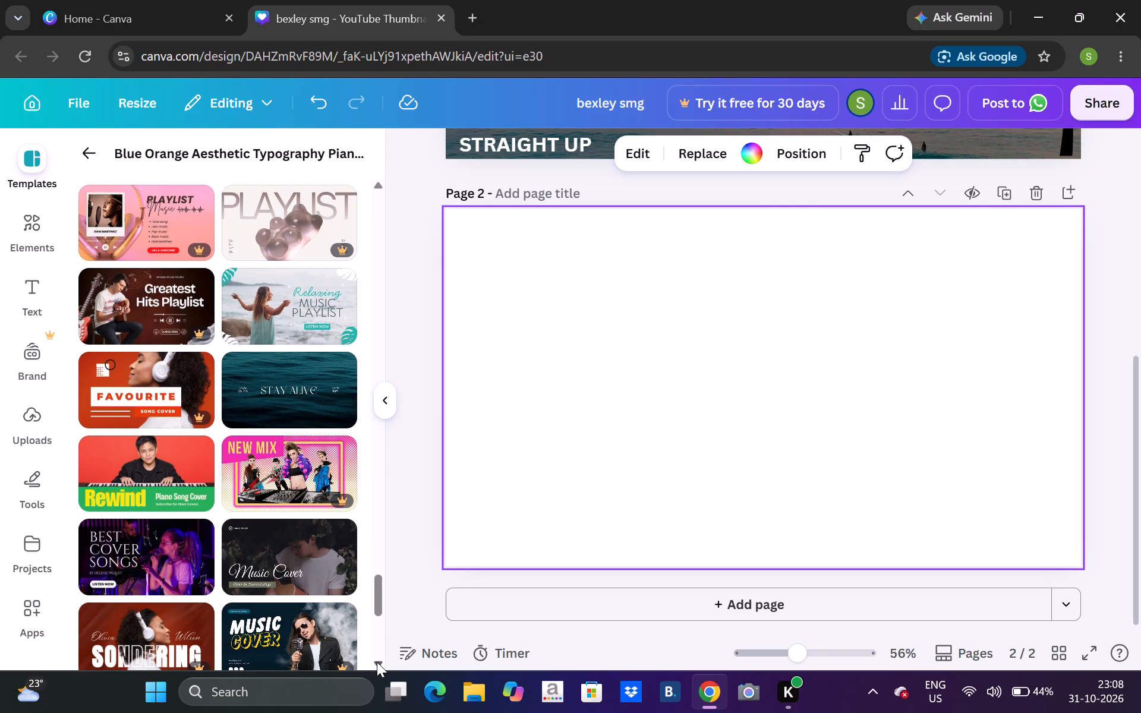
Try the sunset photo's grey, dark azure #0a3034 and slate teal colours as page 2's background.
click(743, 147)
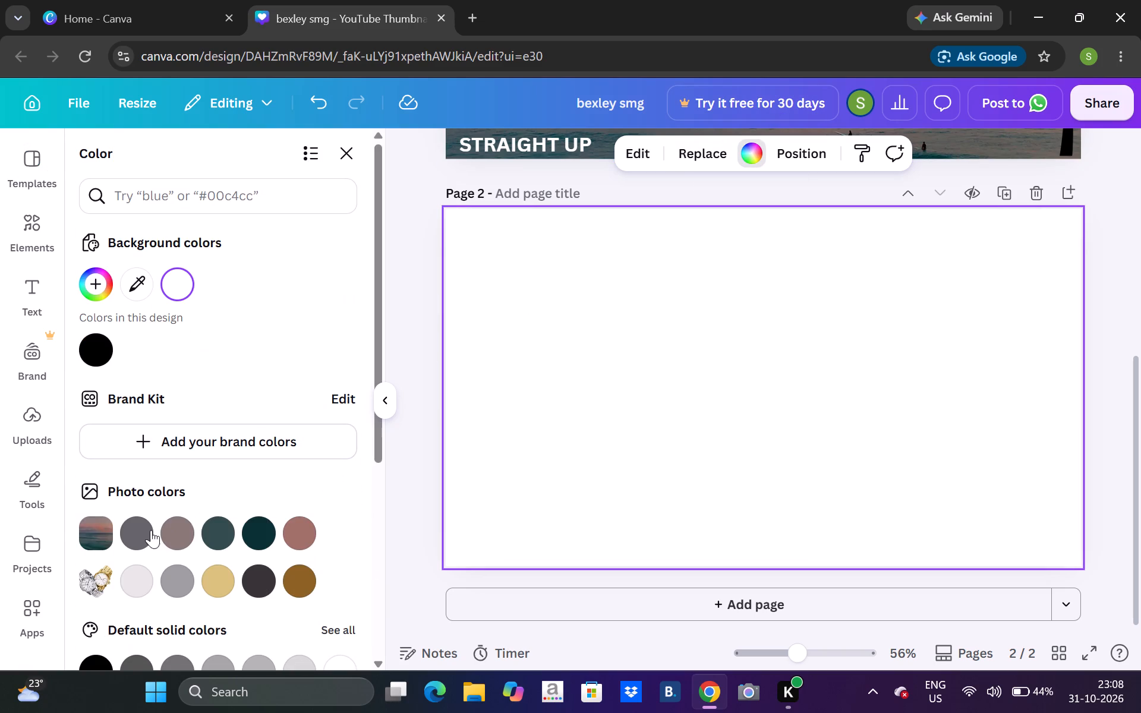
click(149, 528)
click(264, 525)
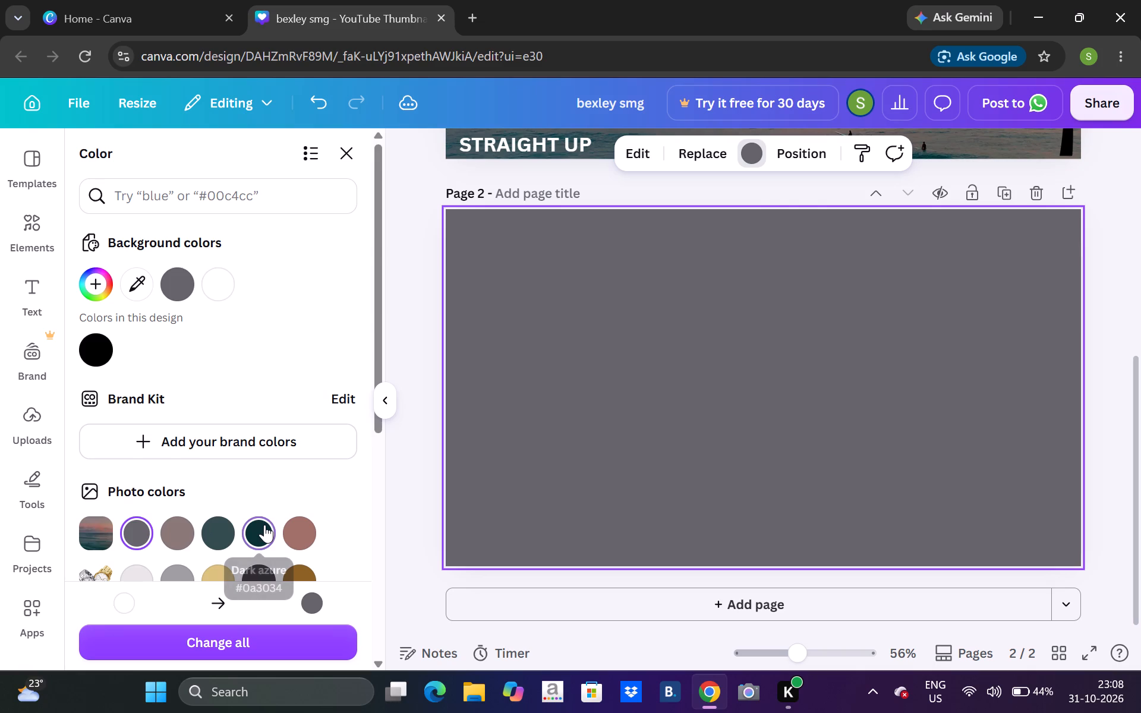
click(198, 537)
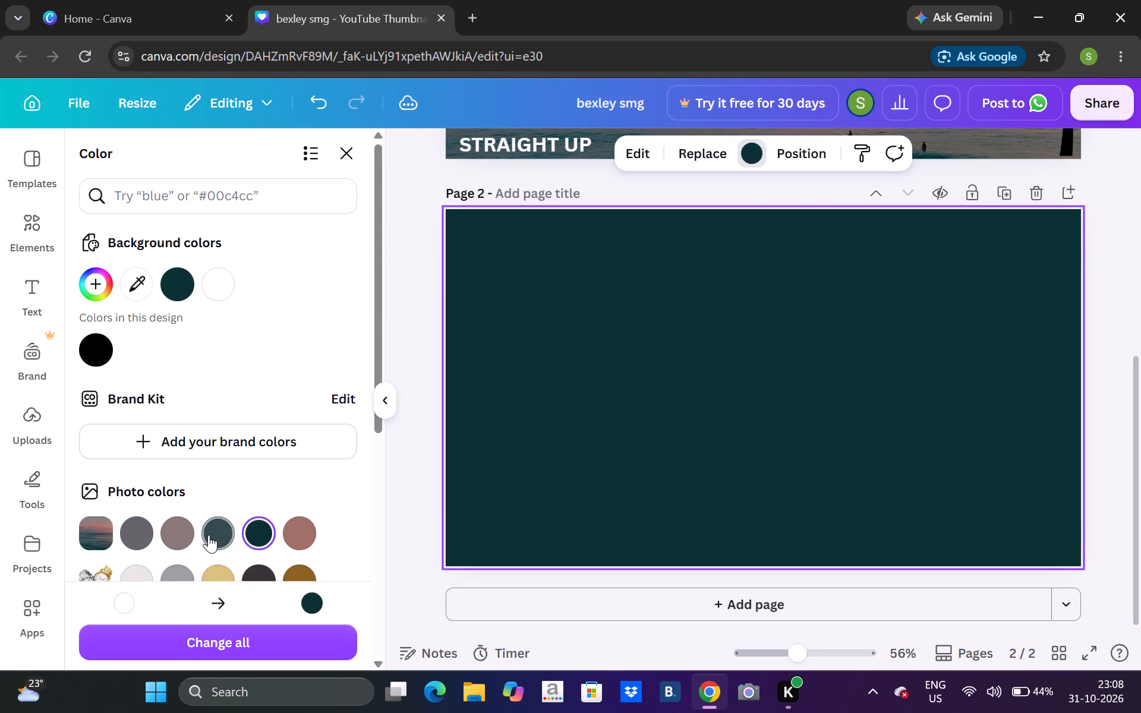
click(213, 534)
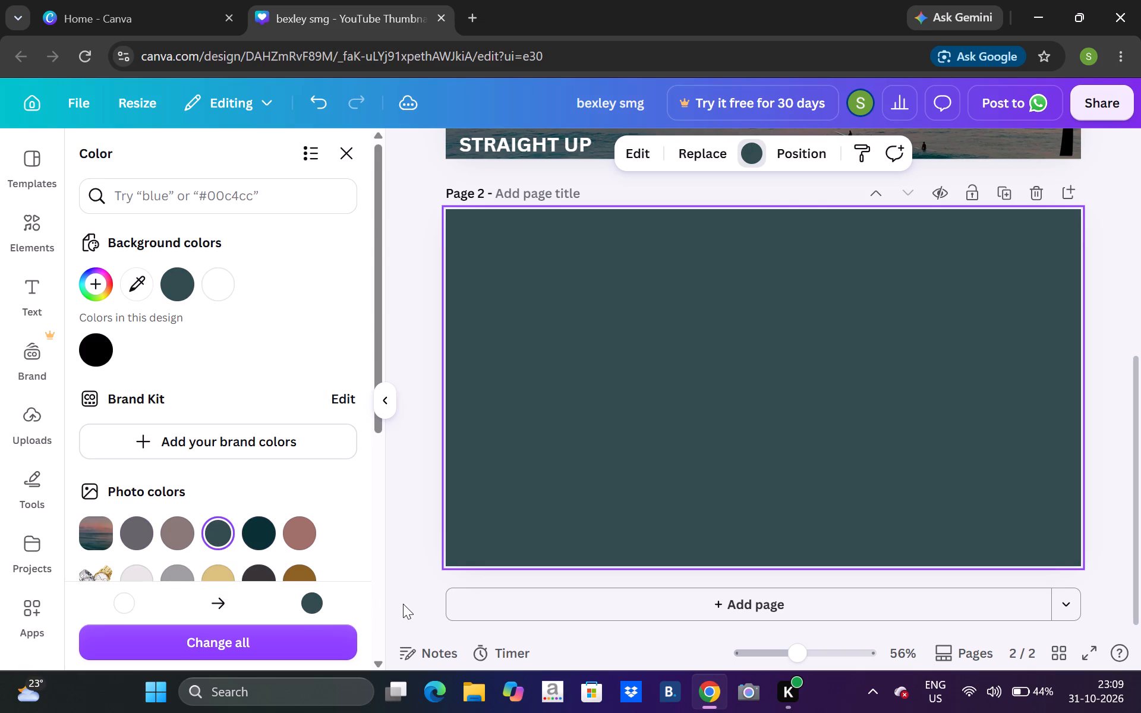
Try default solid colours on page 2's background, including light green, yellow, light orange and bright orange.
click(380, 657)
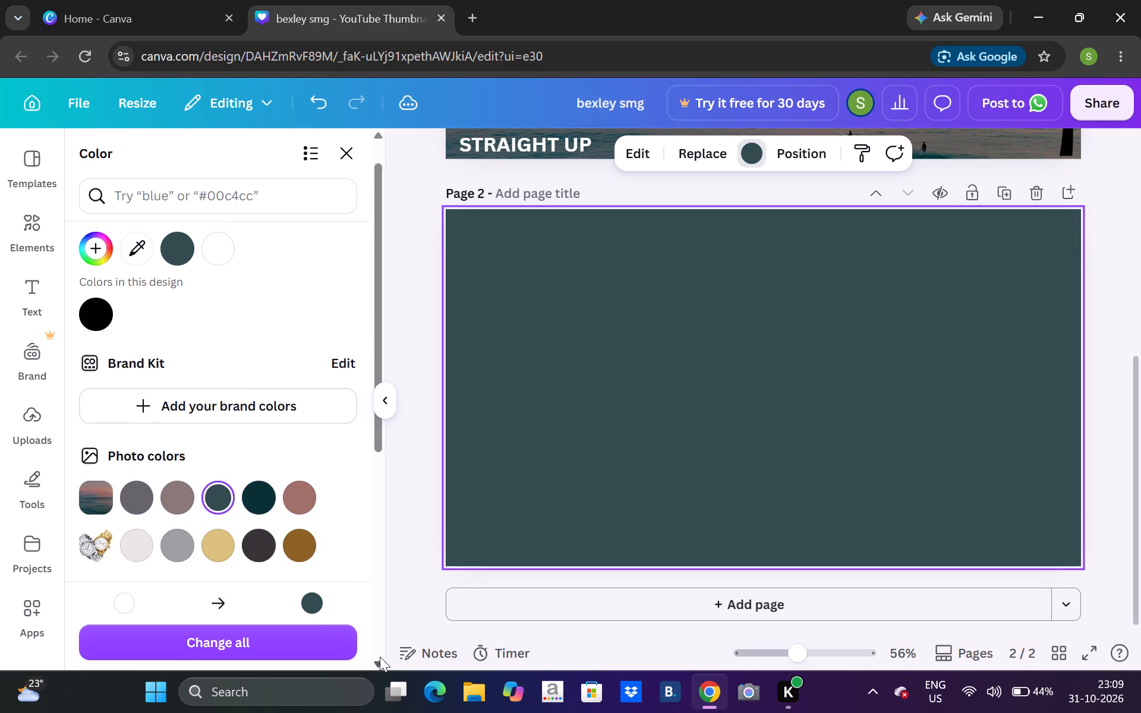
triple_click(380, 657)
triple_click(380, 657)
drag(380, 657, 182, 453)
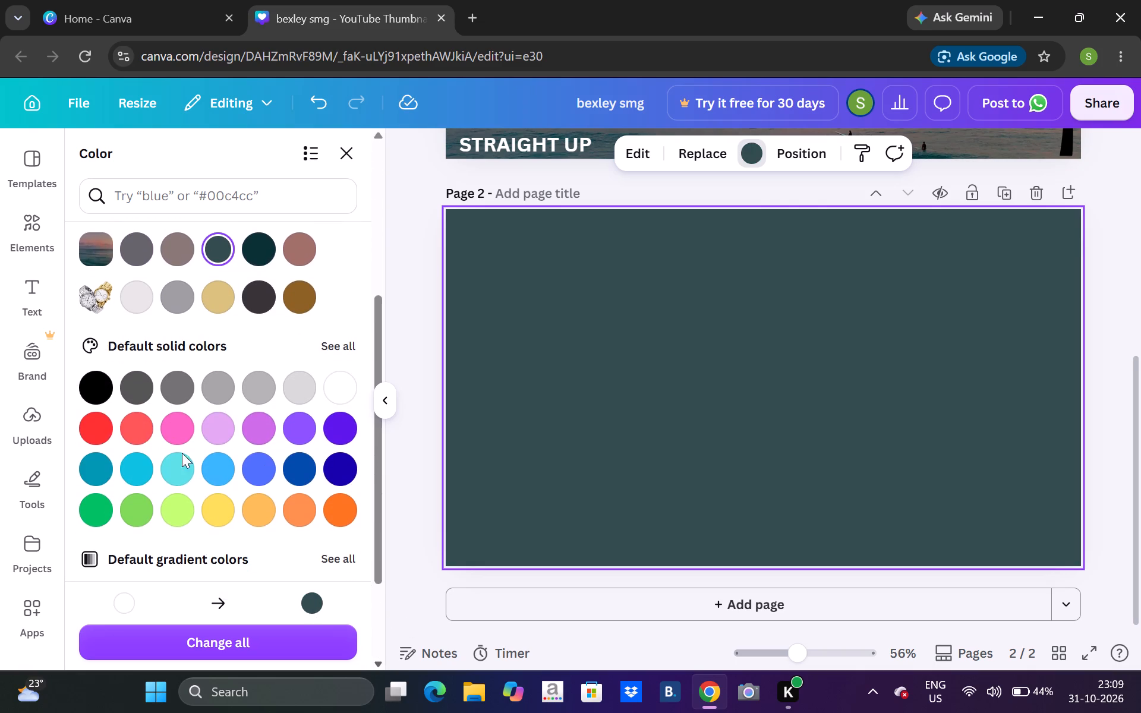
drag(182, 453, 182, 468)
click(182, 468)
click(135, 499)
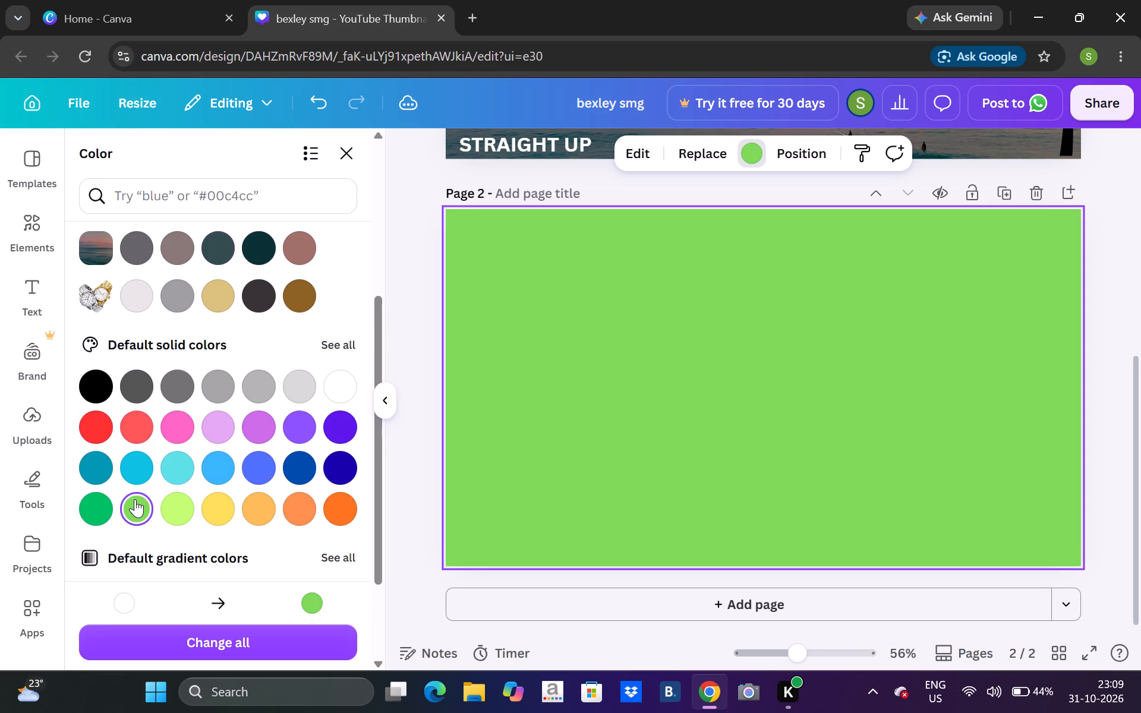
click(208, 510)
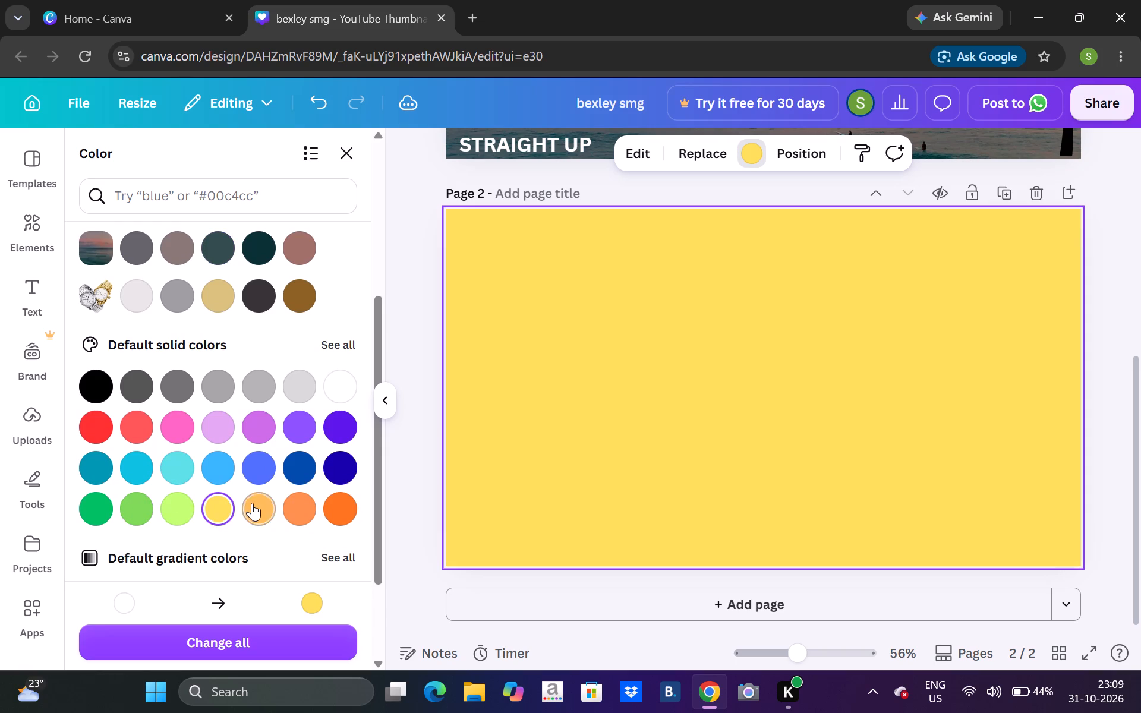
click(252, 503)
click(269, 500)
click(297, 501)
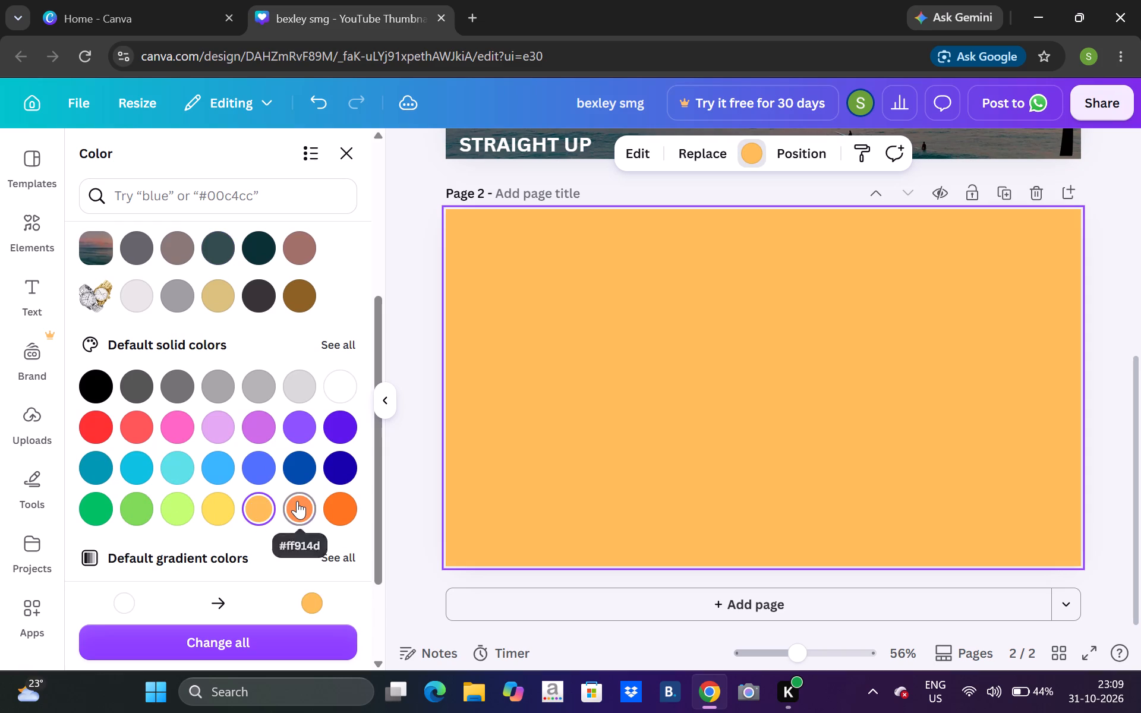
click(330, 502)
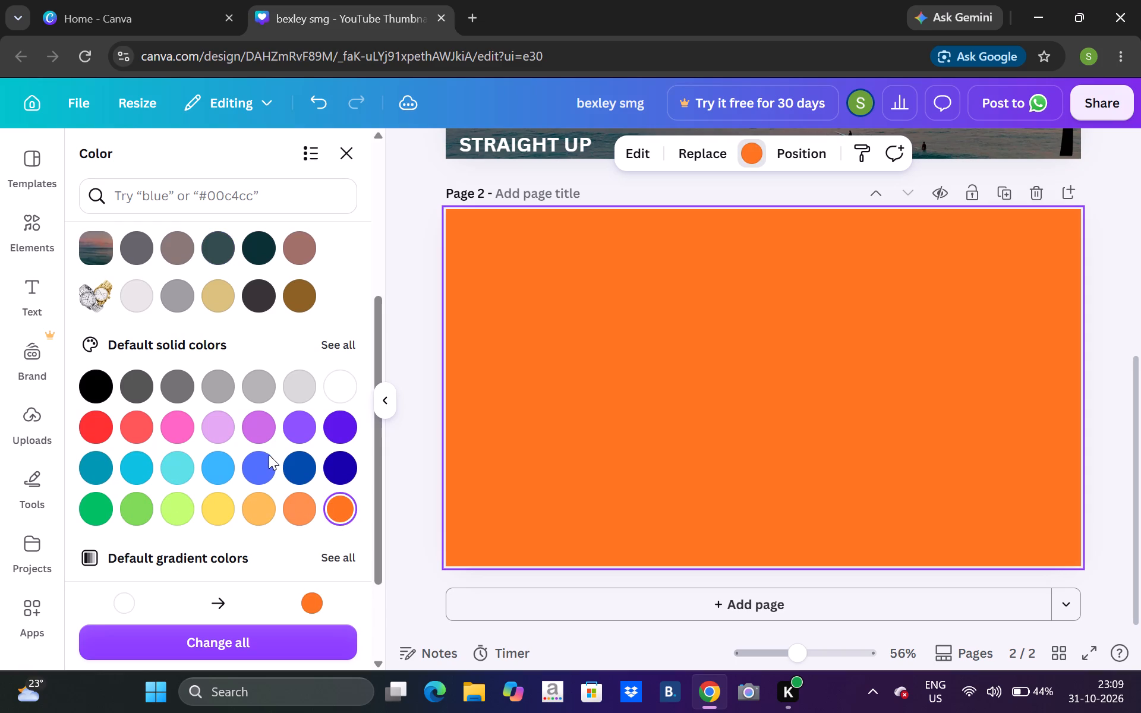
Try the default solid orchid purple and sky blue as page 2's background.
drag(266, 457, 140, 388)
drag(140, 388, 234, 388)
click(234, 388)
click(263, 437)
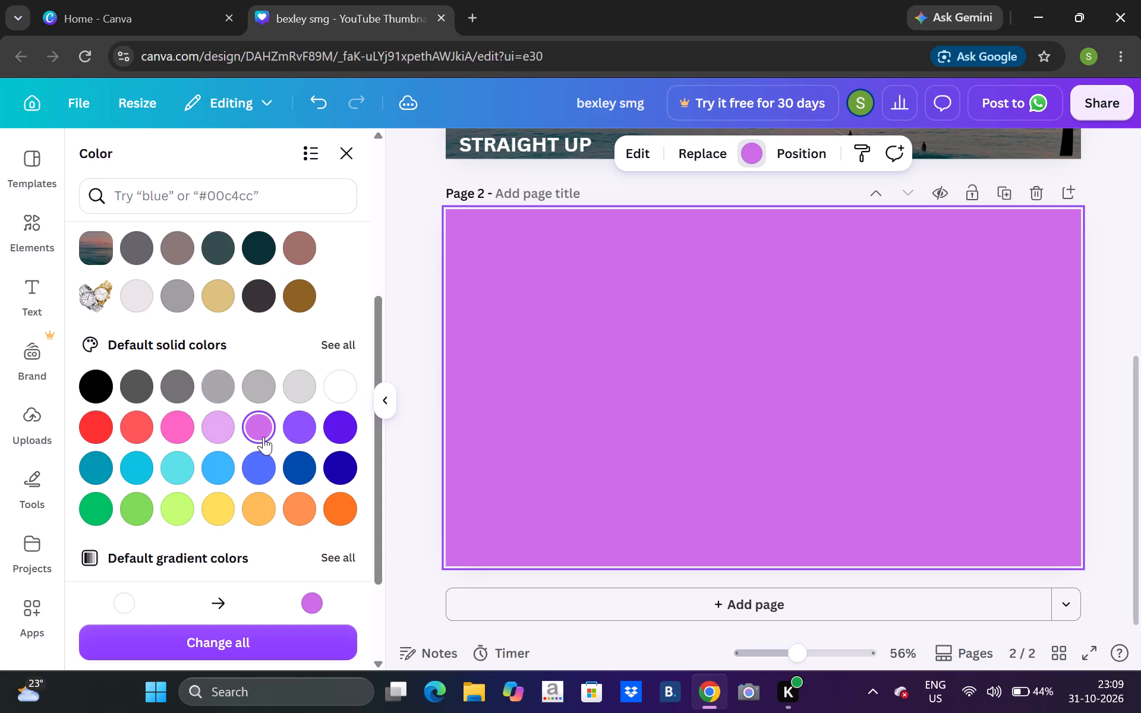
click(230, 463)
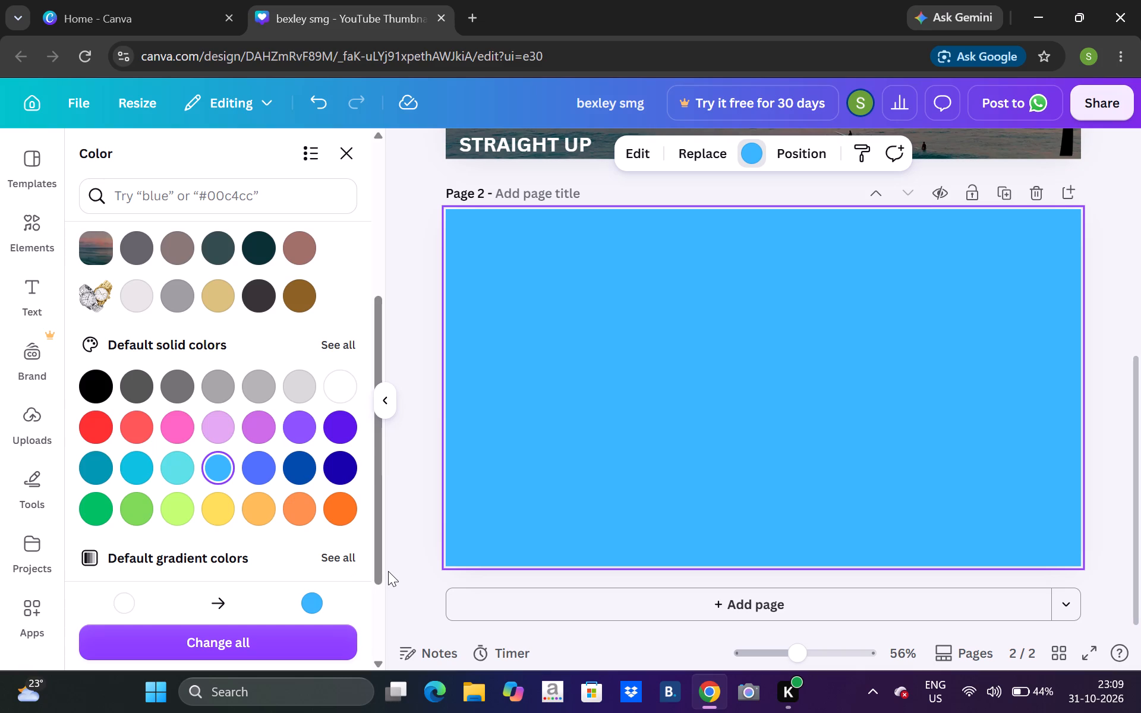
Try the blue-to-purple default gradient on page 2's background, and replace it with the black-to-gold gradient.
click(384, 649)
click(248, 502)
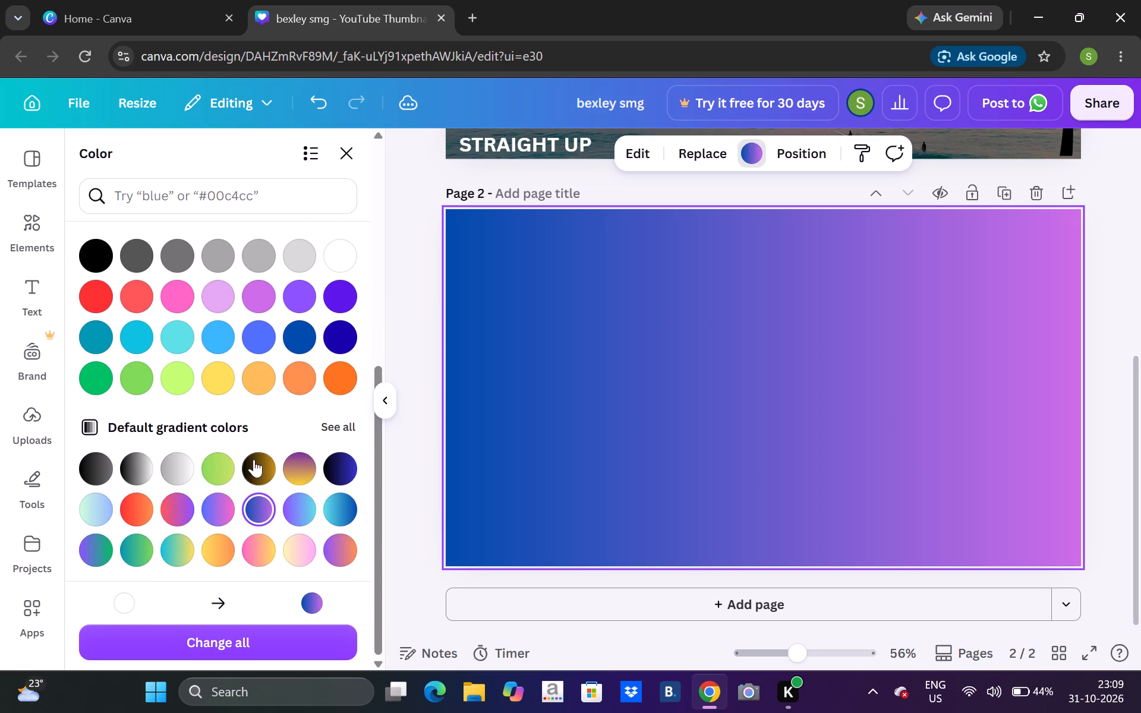
click(252, 467)
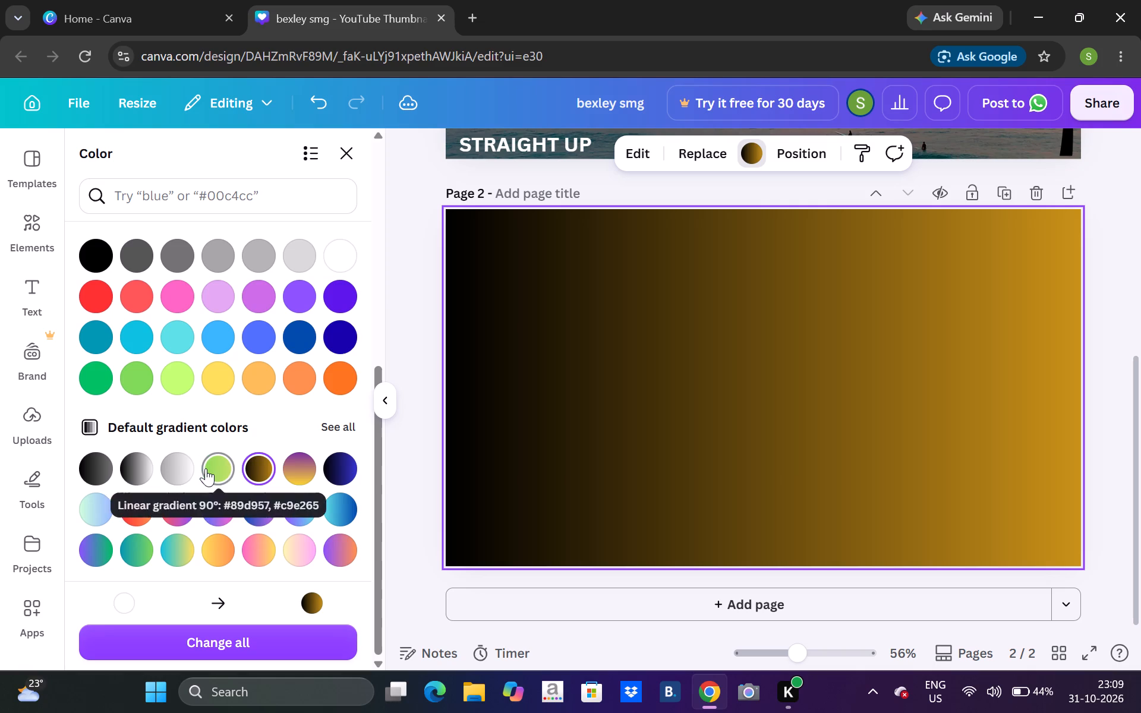
Apply the default green gradient #89d957 to #c9e265 as page 2's background.
click(206, 468)
click(528, 354)
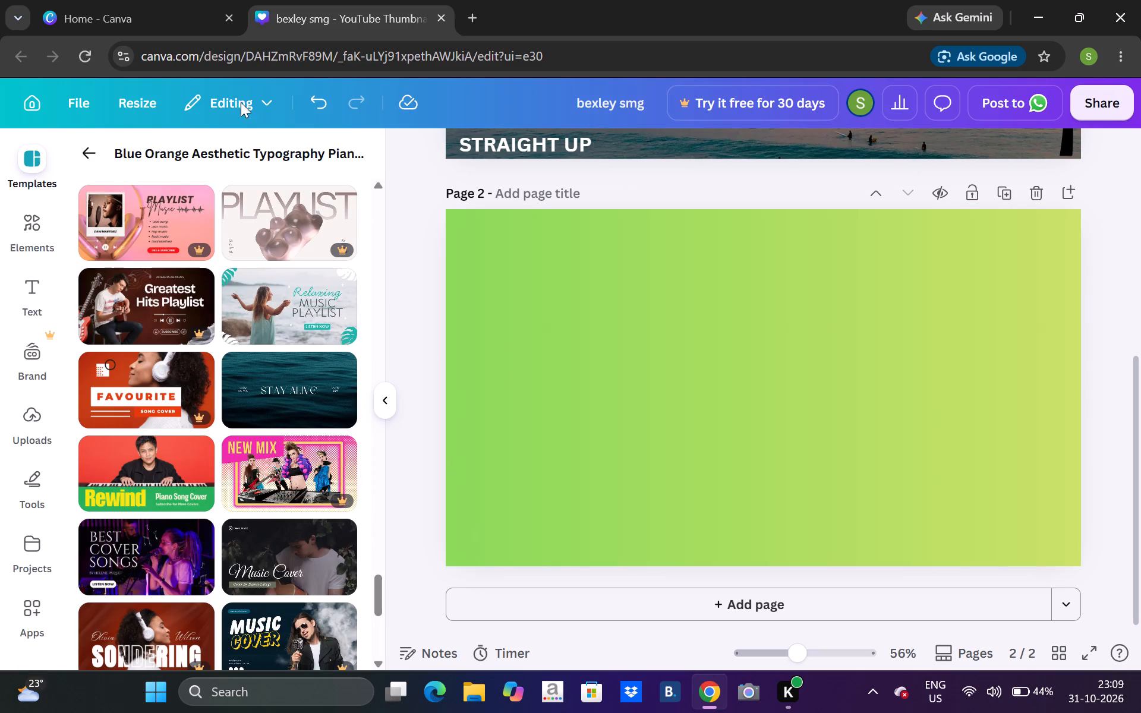
Add the looping dashed arrow from the recommended elements to page 2 and place it slightly right of the page's centre.
click(40, 233)
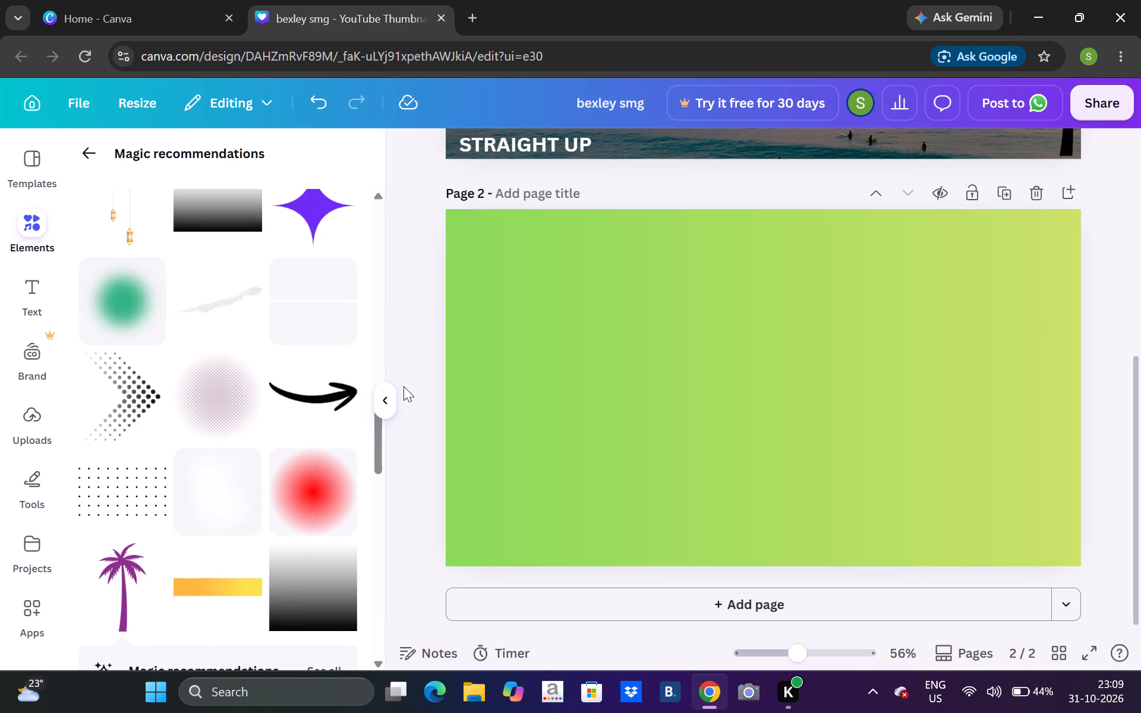
triple_click(376, 200)
click(376, 200)
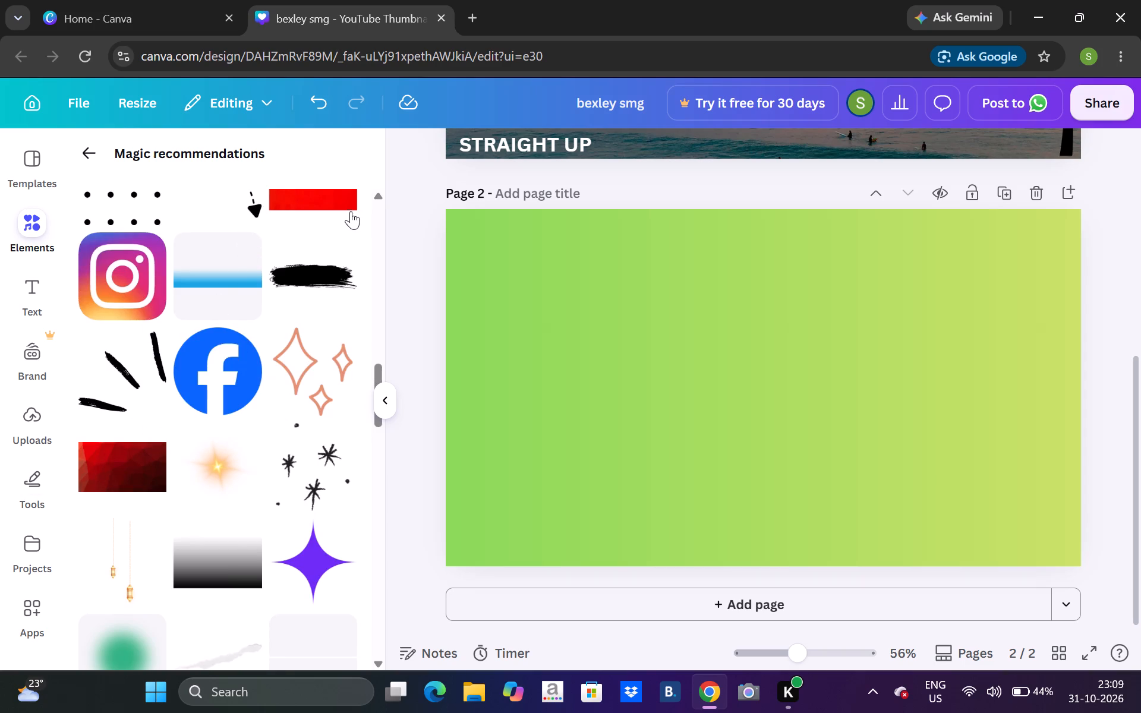
double_click(373, 200)
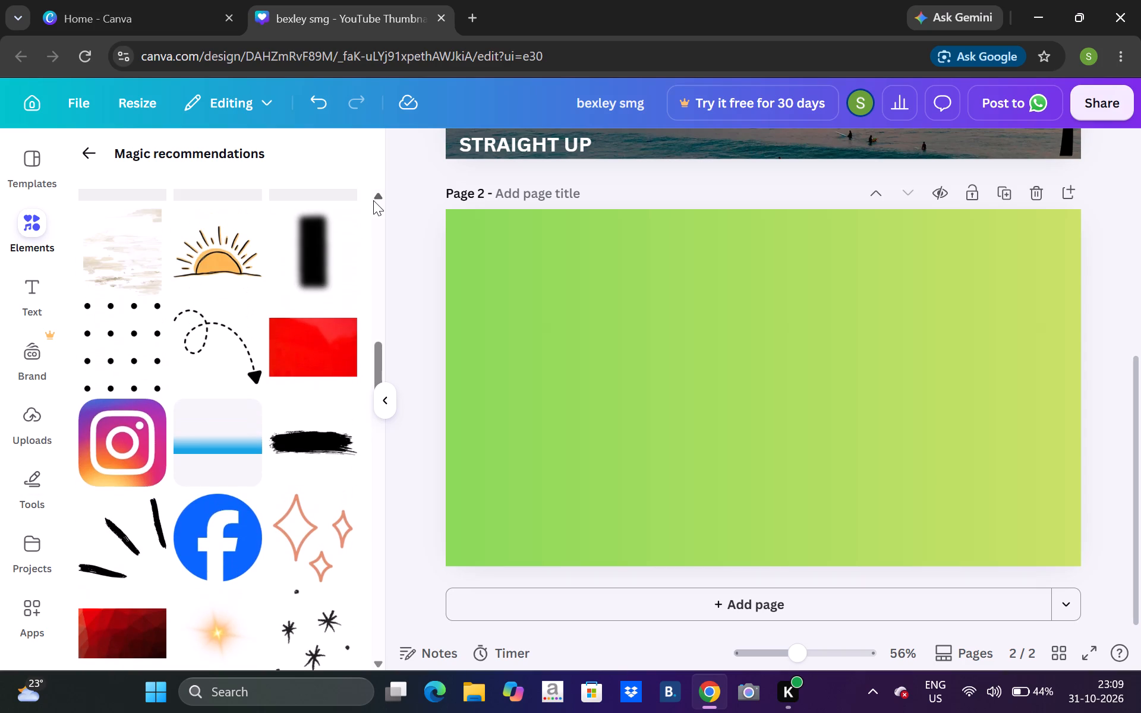
double_click(373, 200)
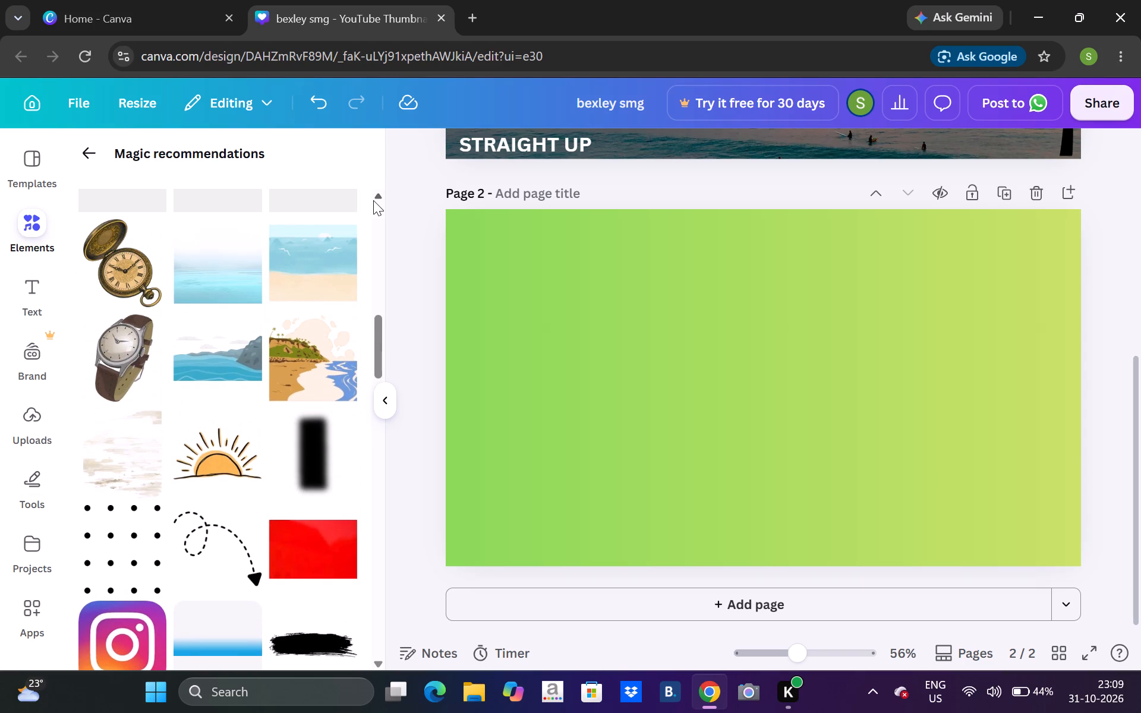
triple_click(373, 200)
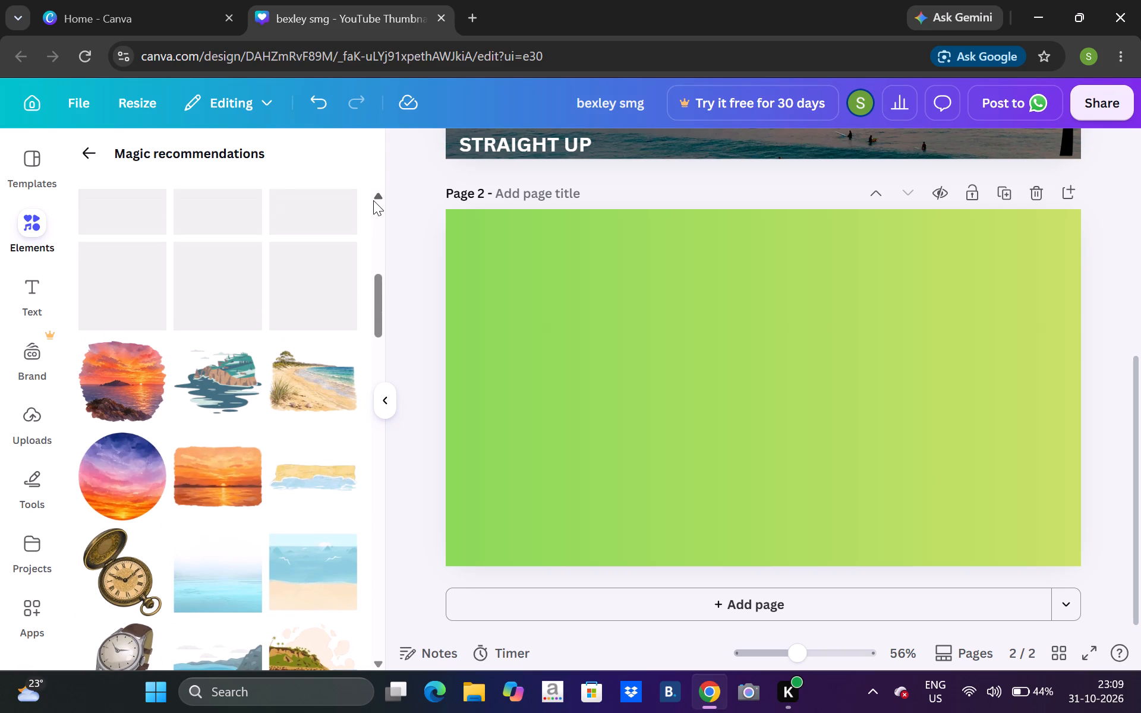
triple_click(373, 200)
double_click(373, 200)
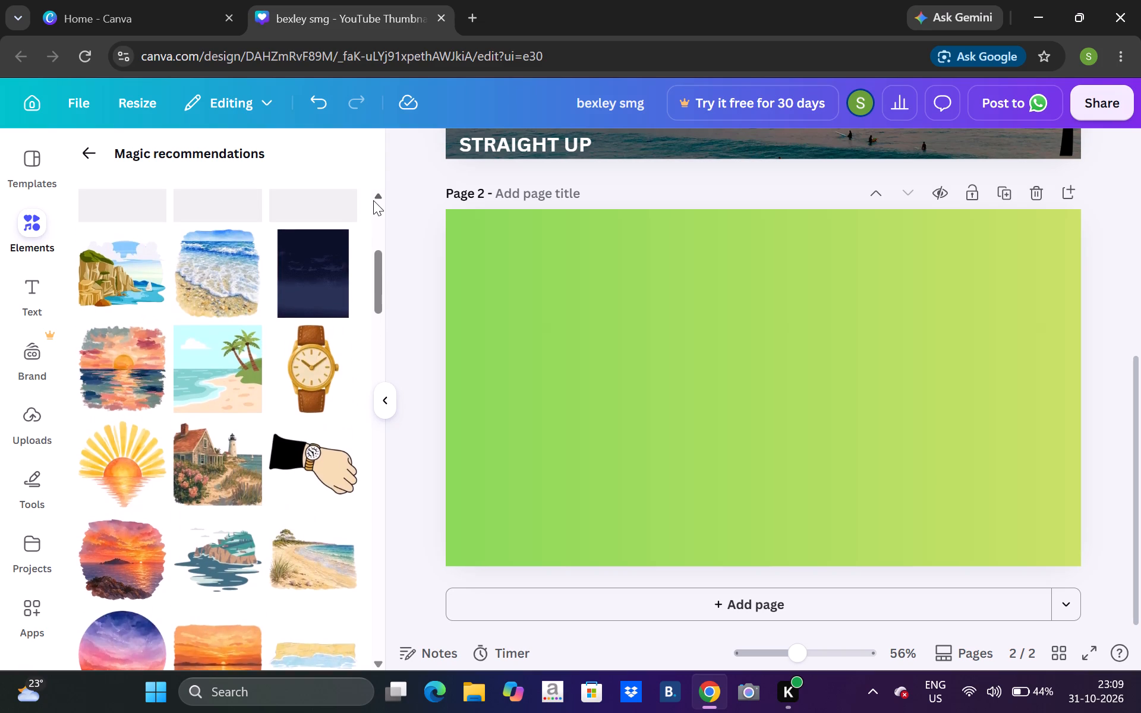
click(373, 200)
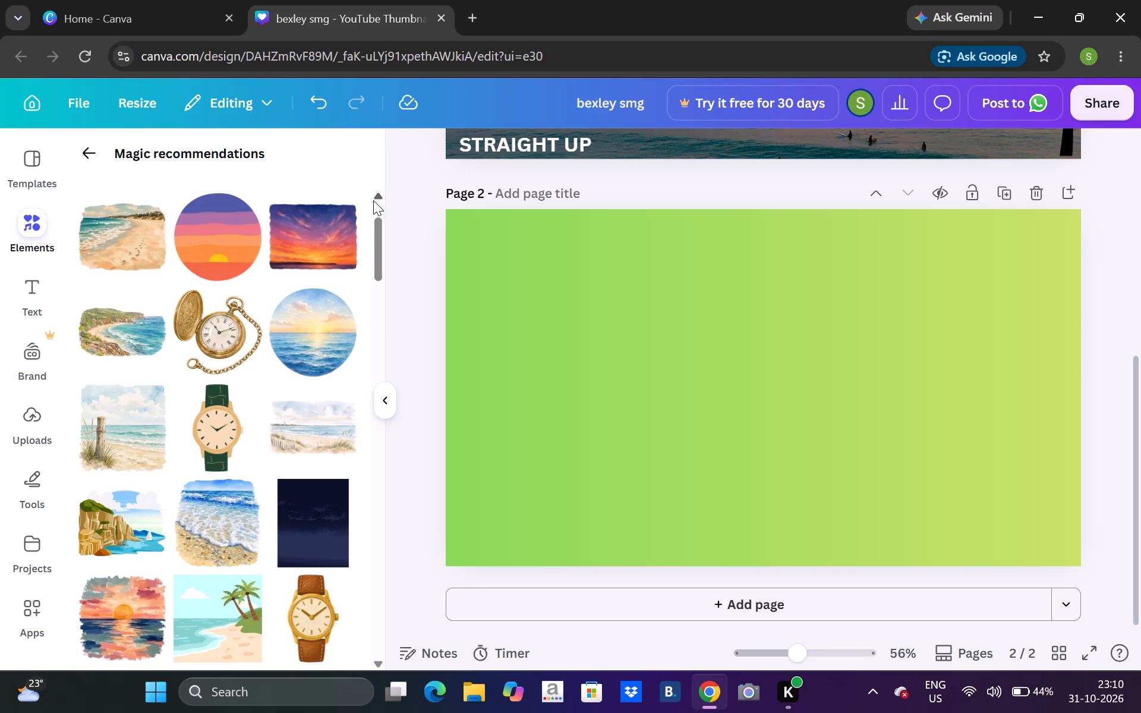
click(373, 200)
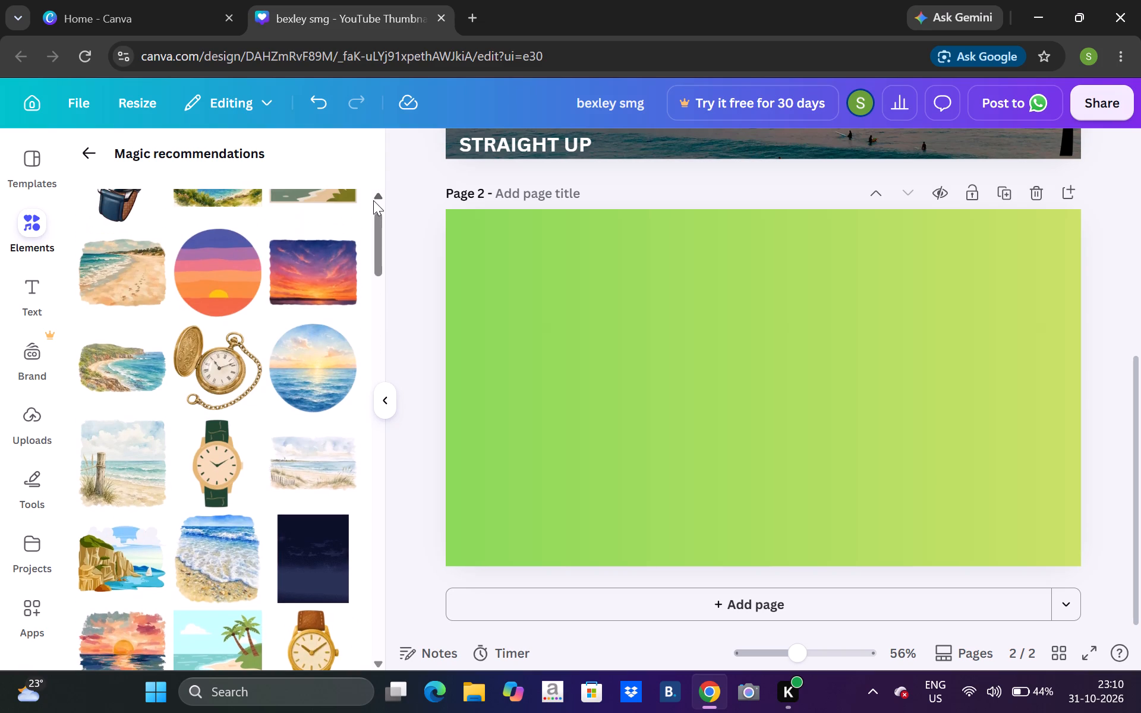
triple_click(377, 195)
double_click(377, 195)
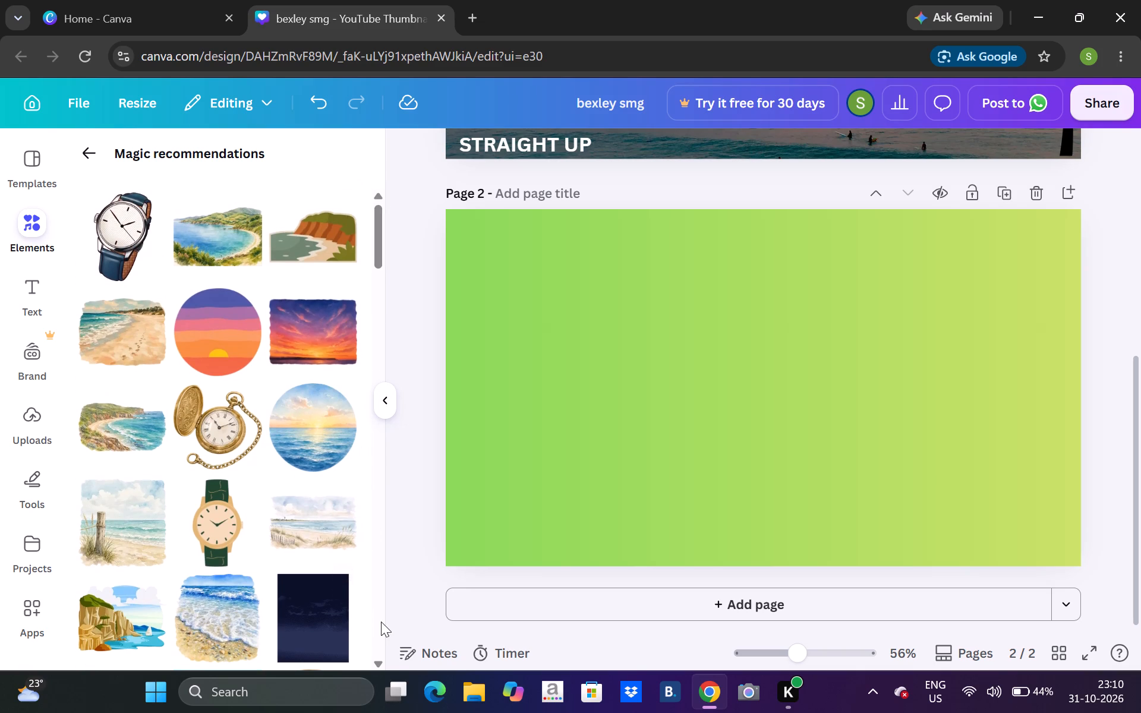
double_click(378, 645)
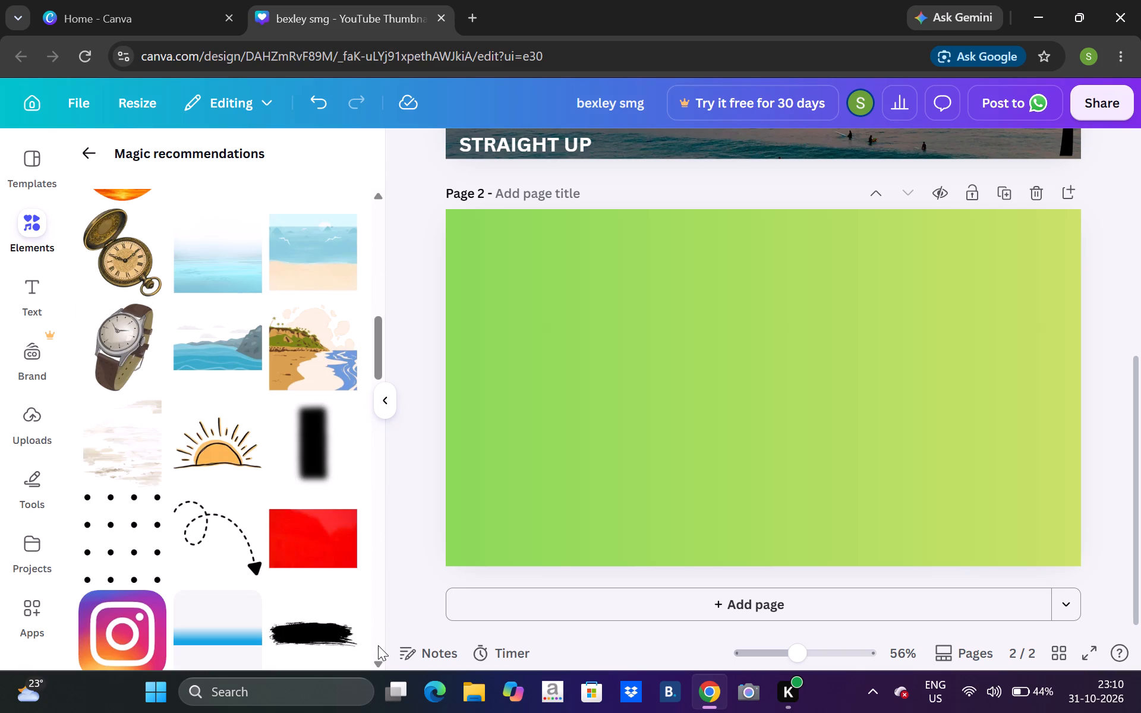
click(378, 645)
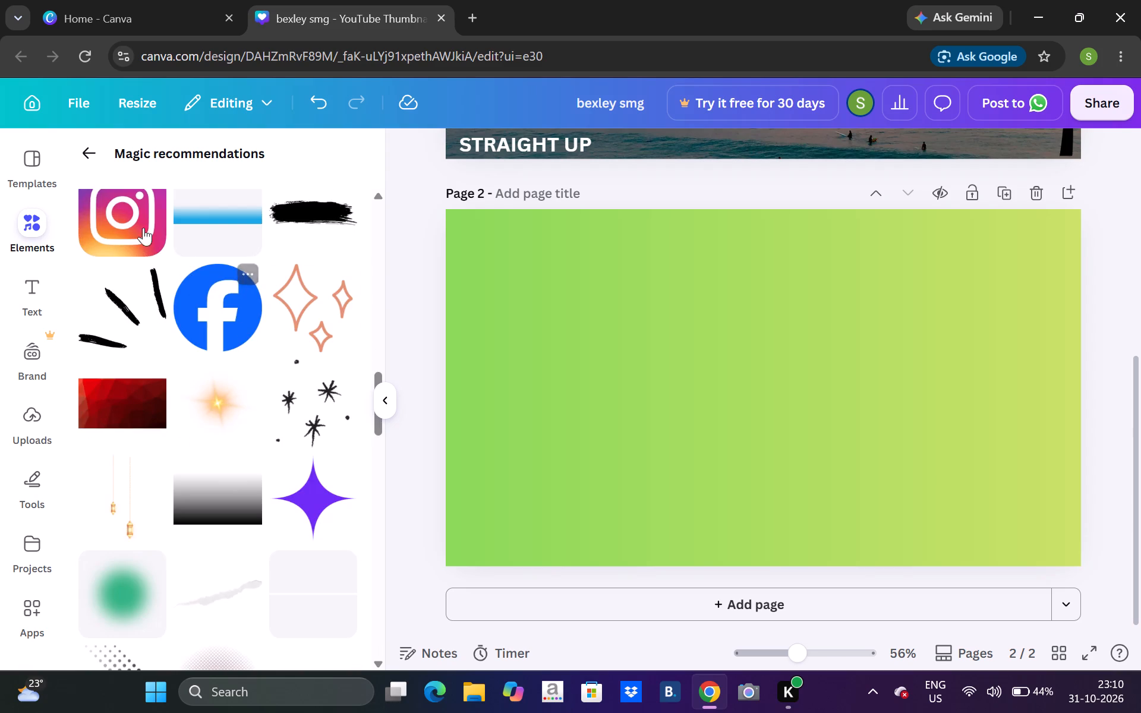
click(379, 212)
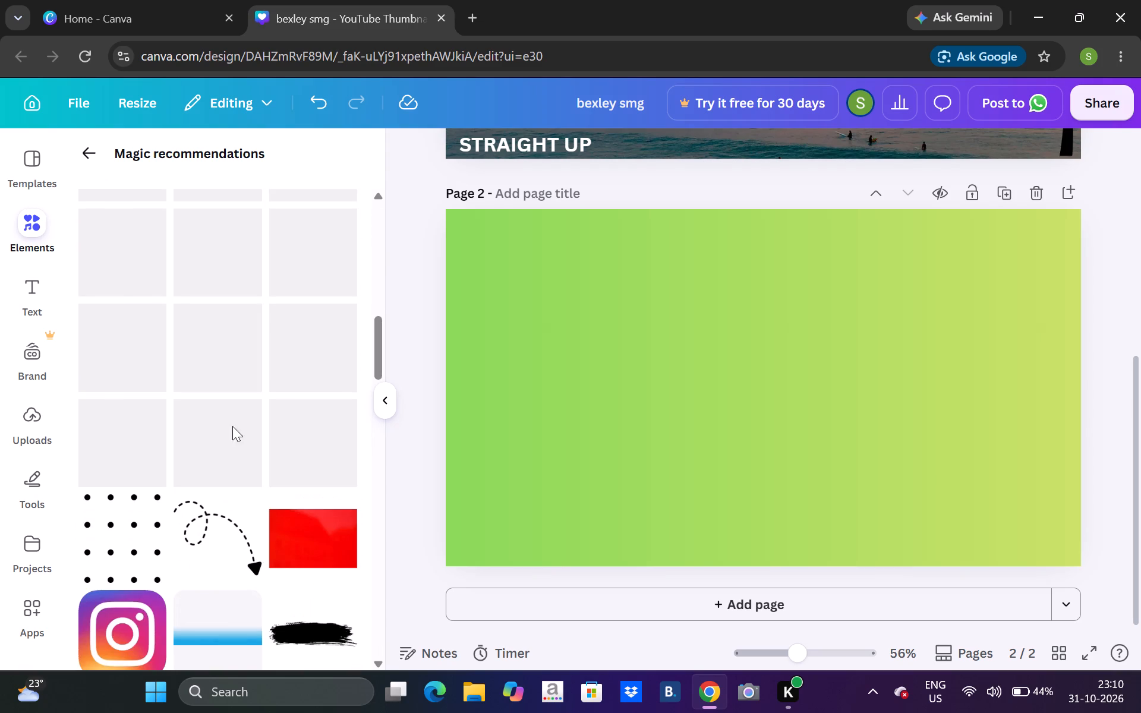
click(191, 541)
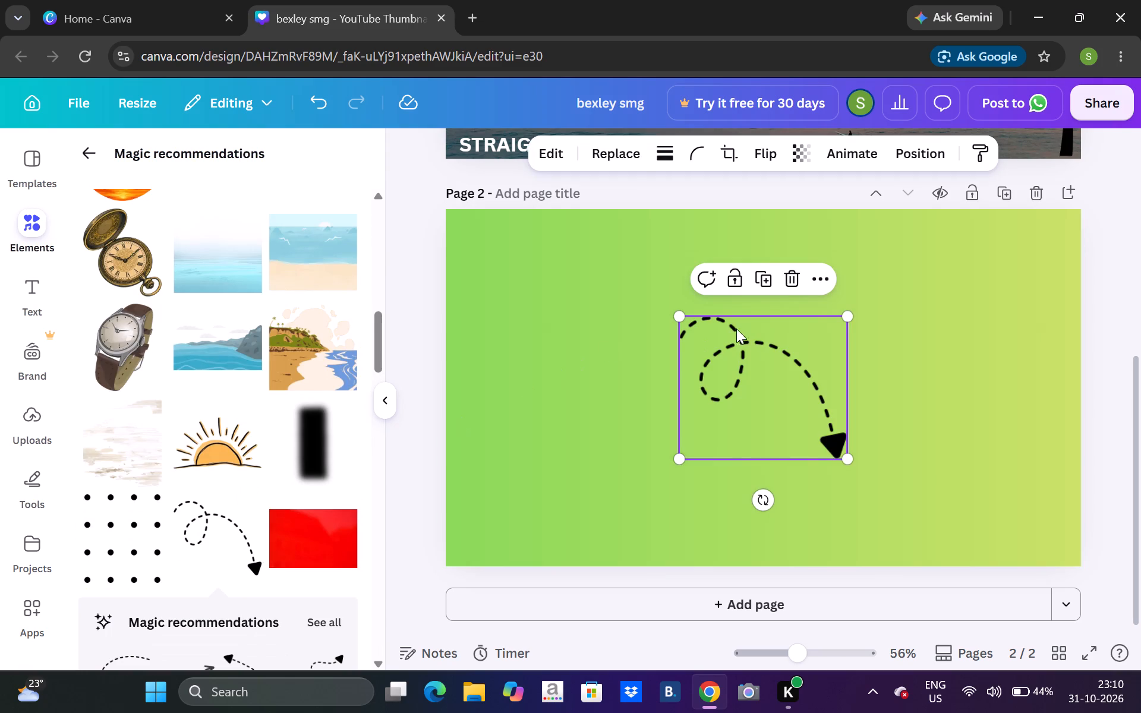
drag(741, 363, 758, 365)
drag(826, 369, 858, 362)
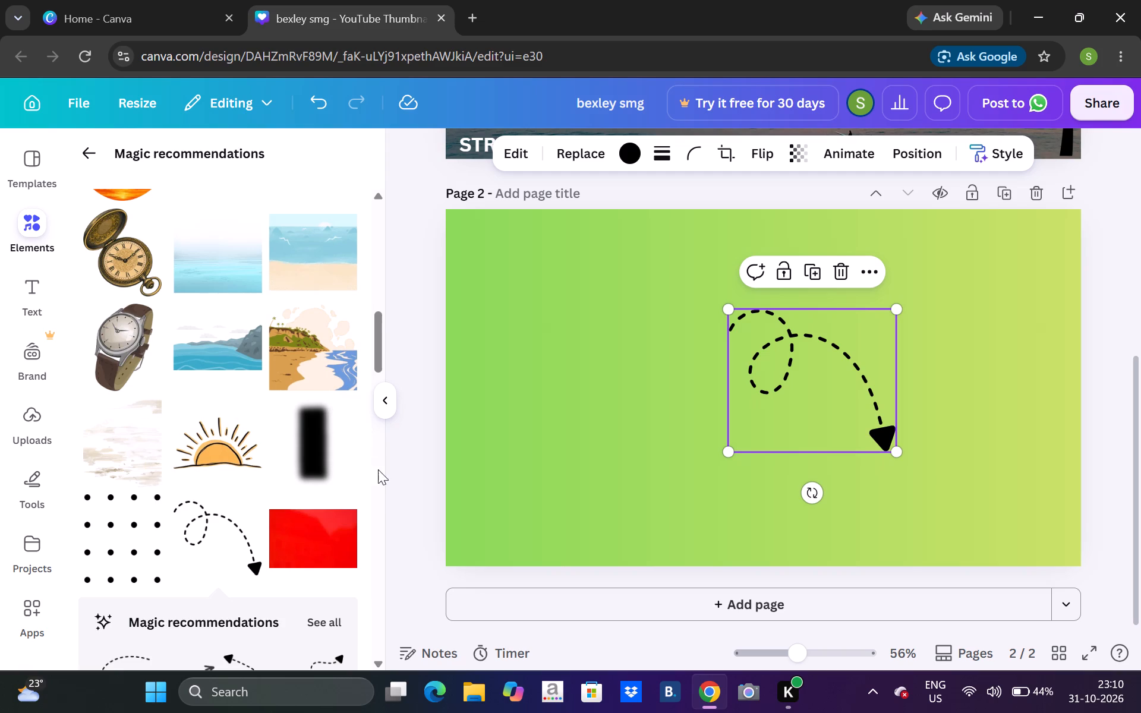
Look through more of the recommended elements for another graphic to use on page 2.
click(371, 639)
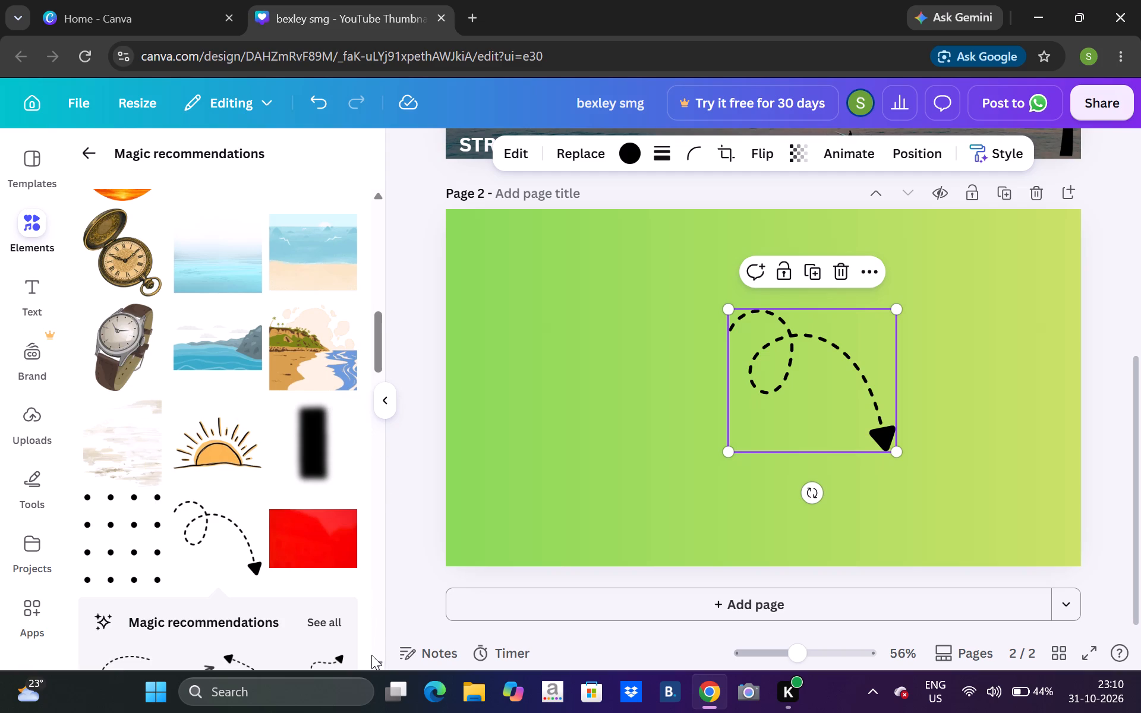
click(374, 655)
double_click(374, 655)
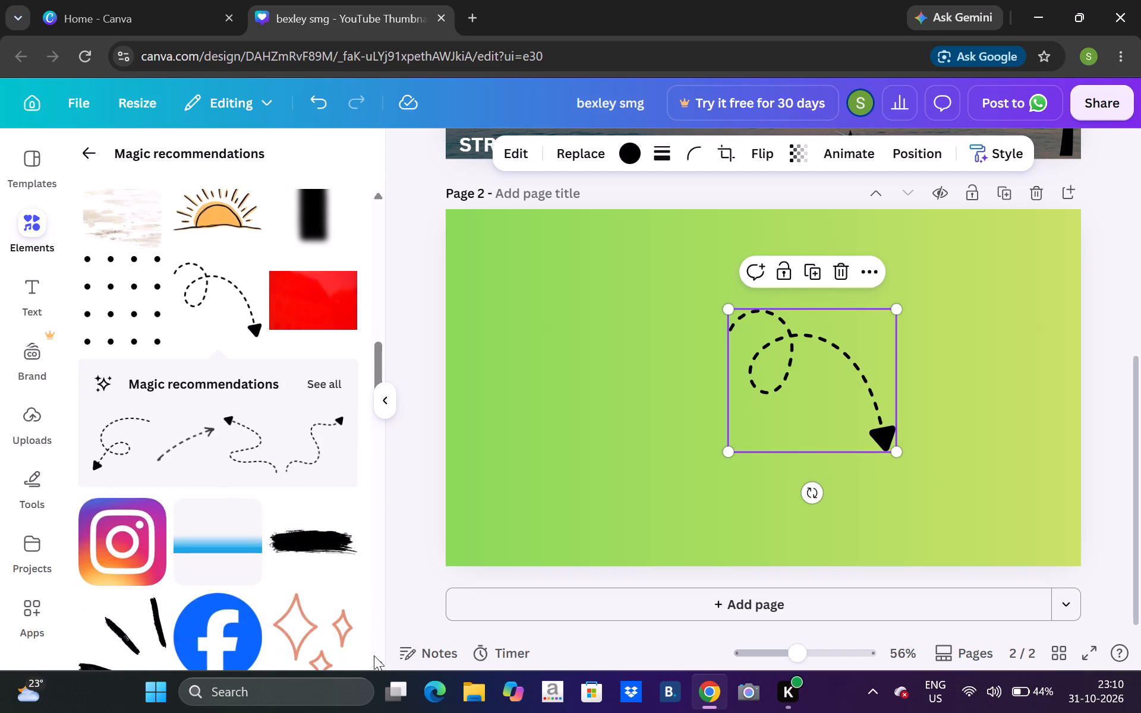
triple_click(374, 655)
triple_click(374, 655)
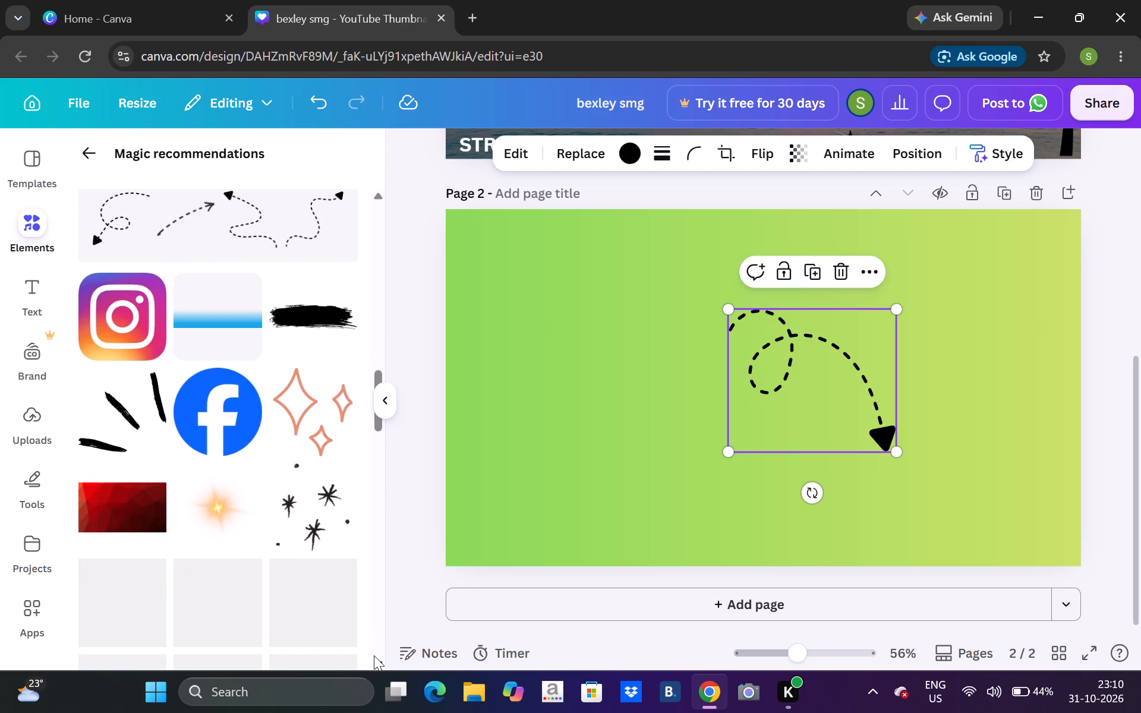
click(374, 655)
triple_click(374, 655)
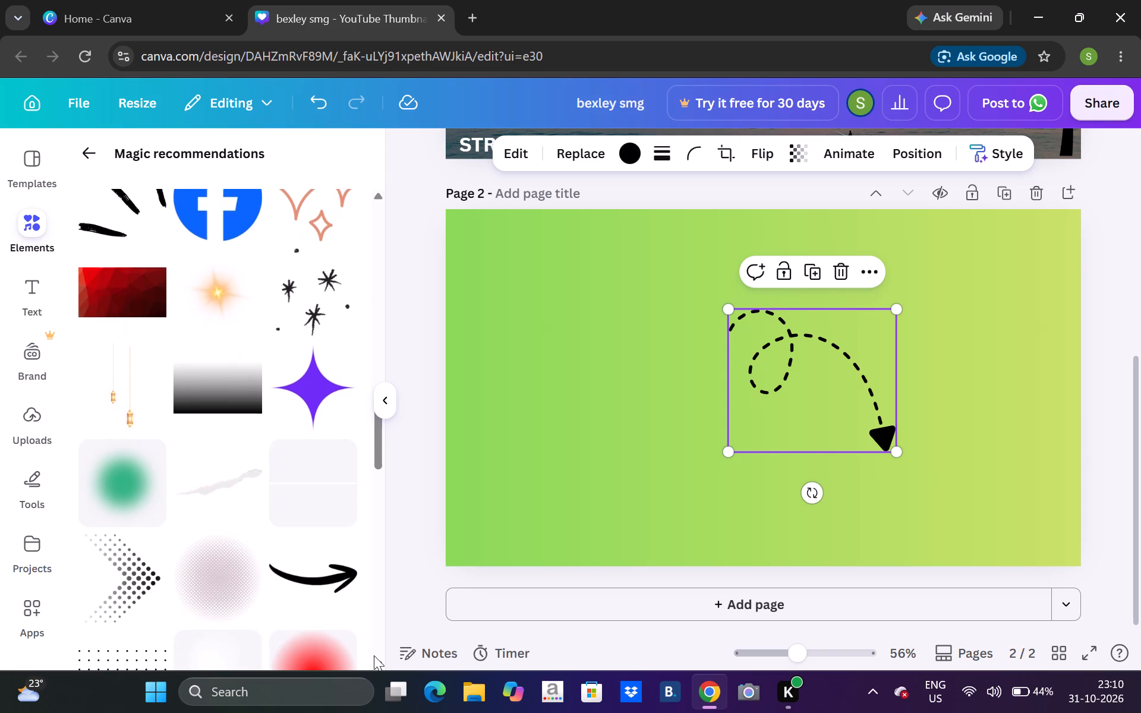
drag(374, 655, 141, 267)
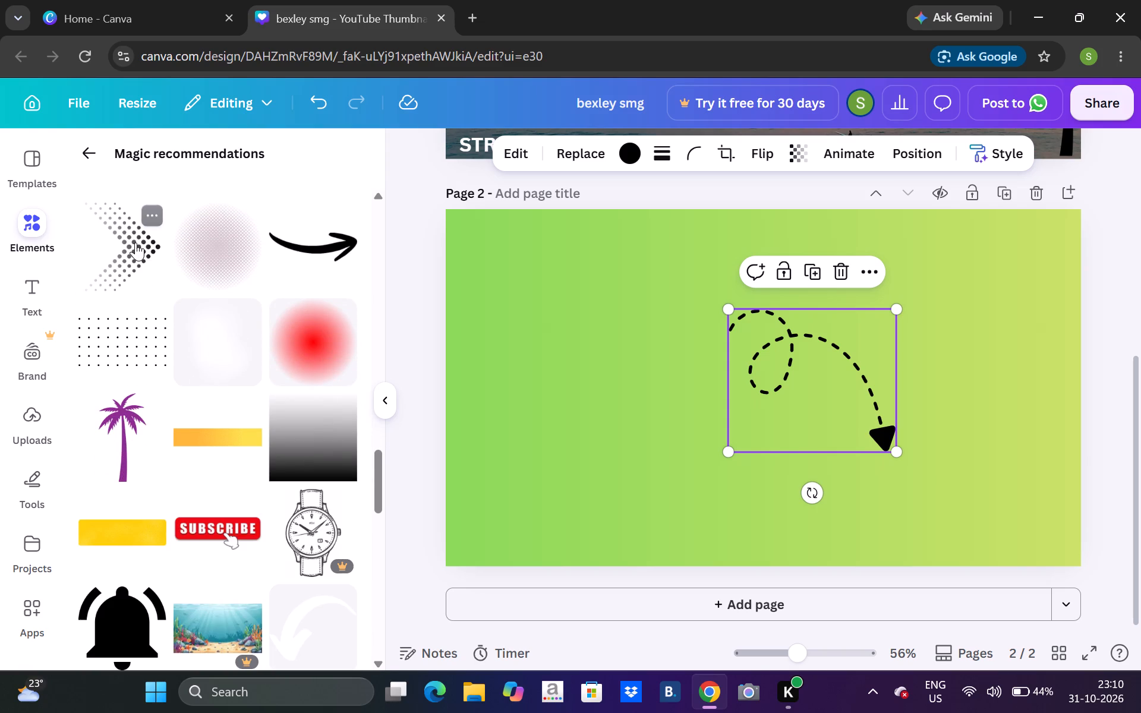
click(78, 142)
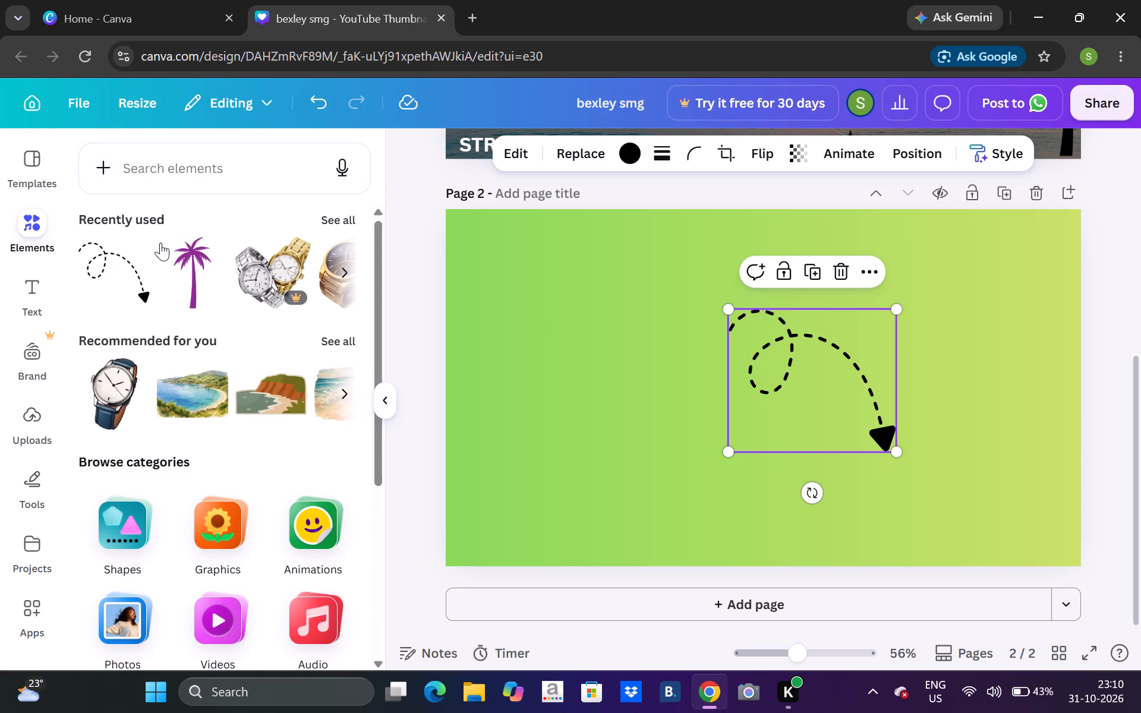
Add the scattered coffee beans image from the recently used elements and place it over page 2's upper-left corner.
click(339, 216)
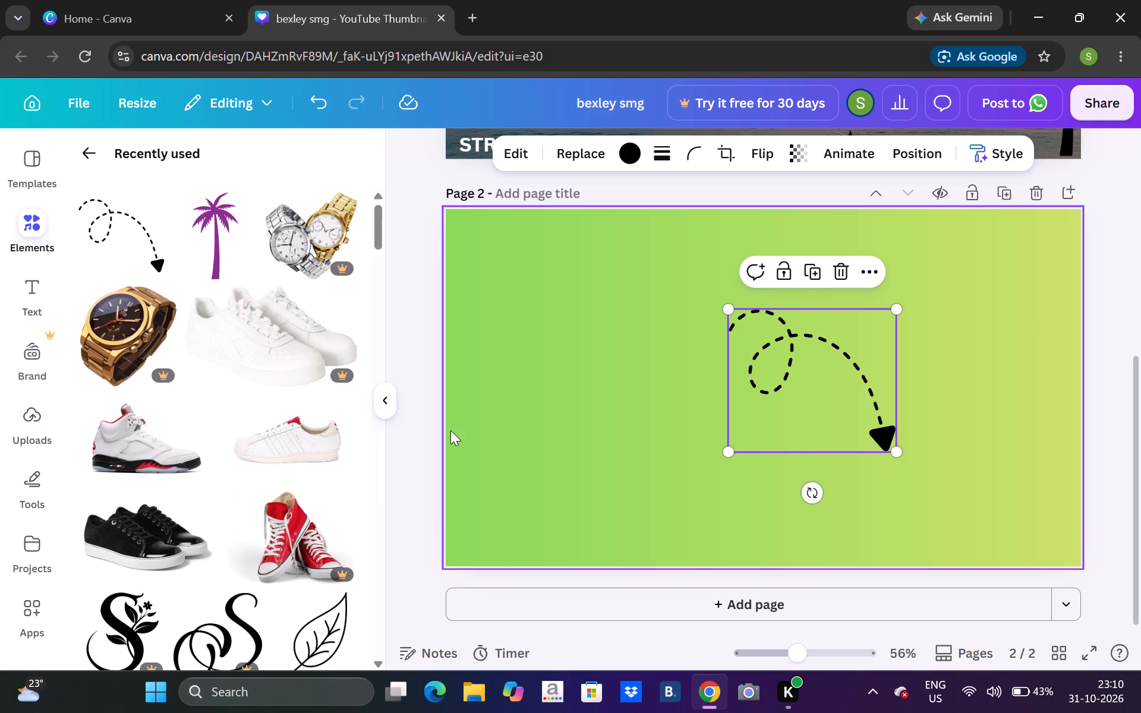
click(379, 648)
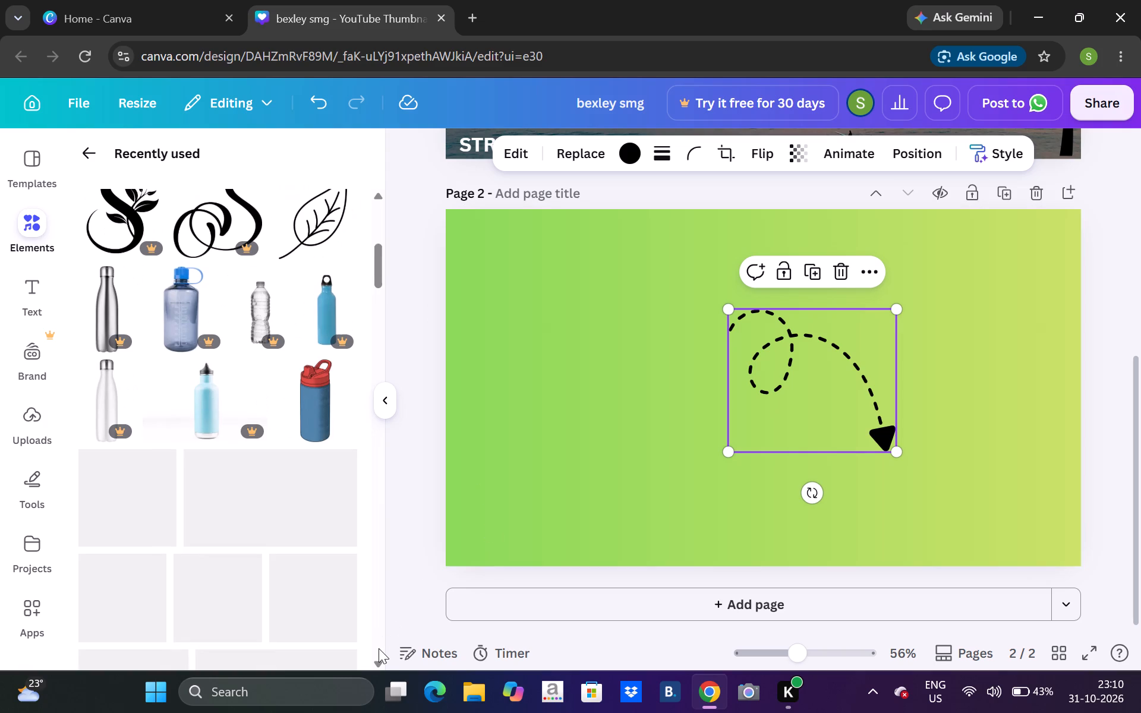
click(379, 648)
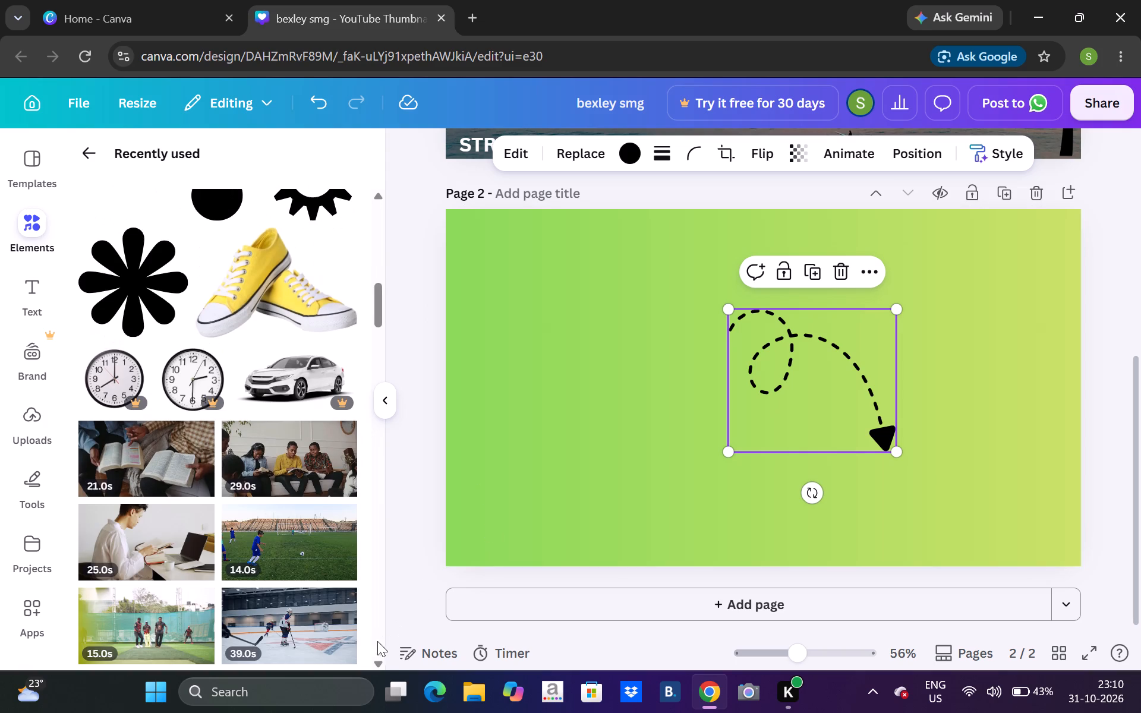
click(378, 635)
click(378, 635)
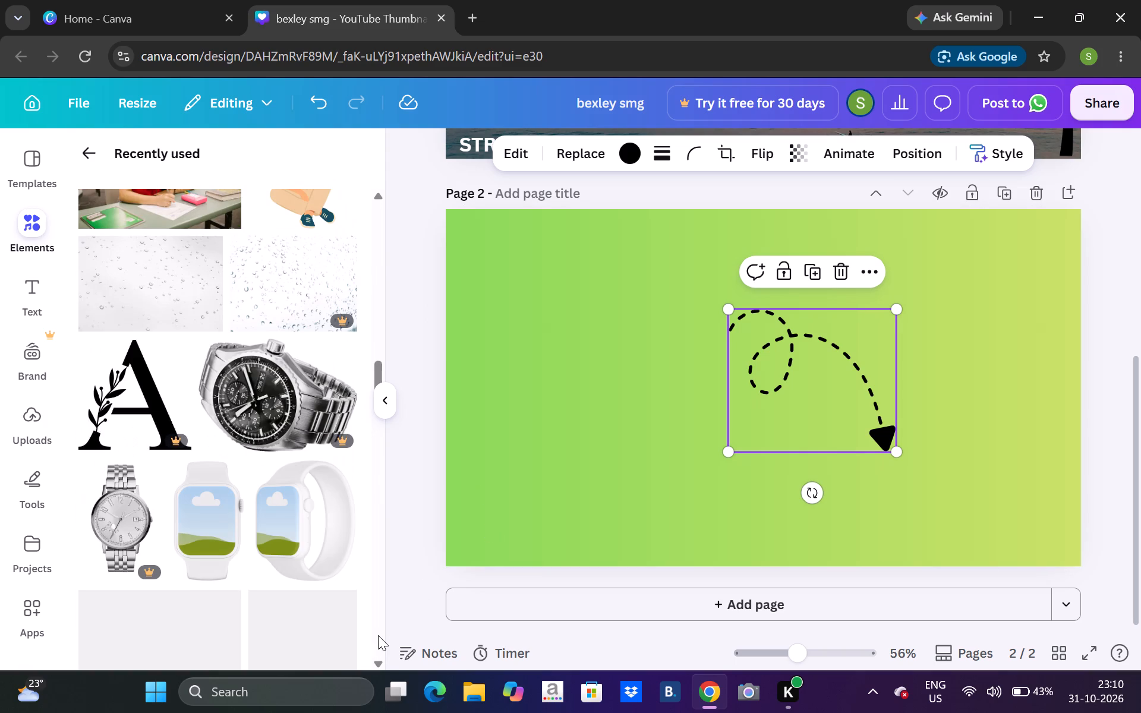
click(378, 635)
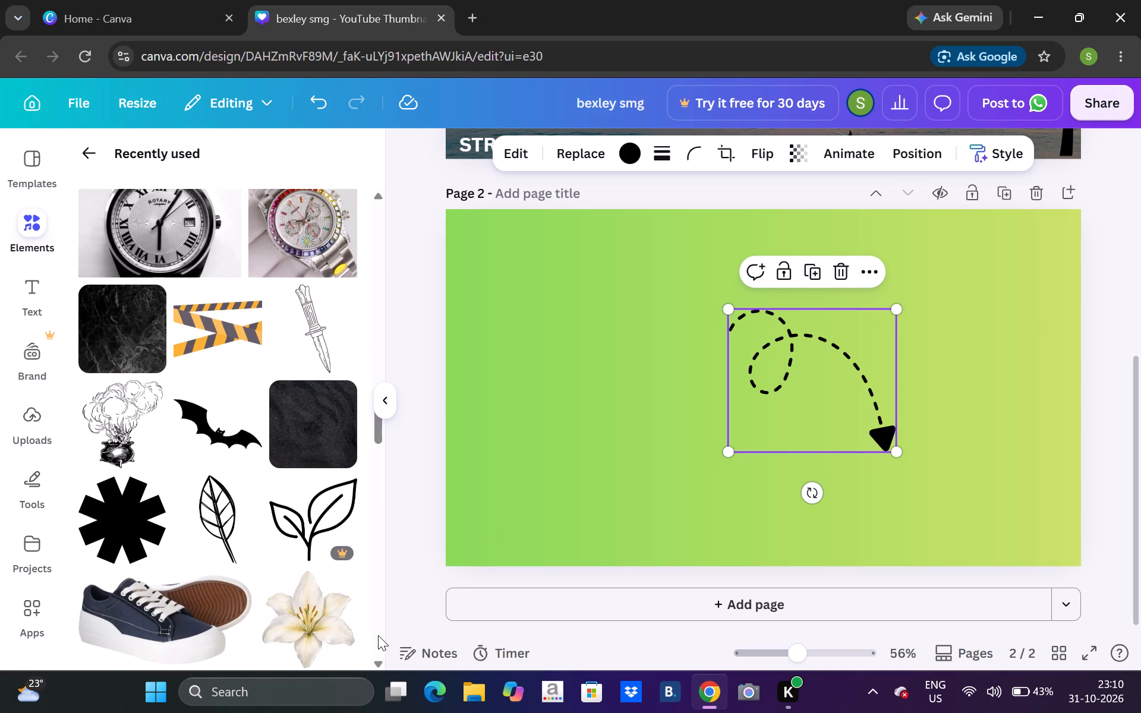
click(378, 635)
click(378, 635)
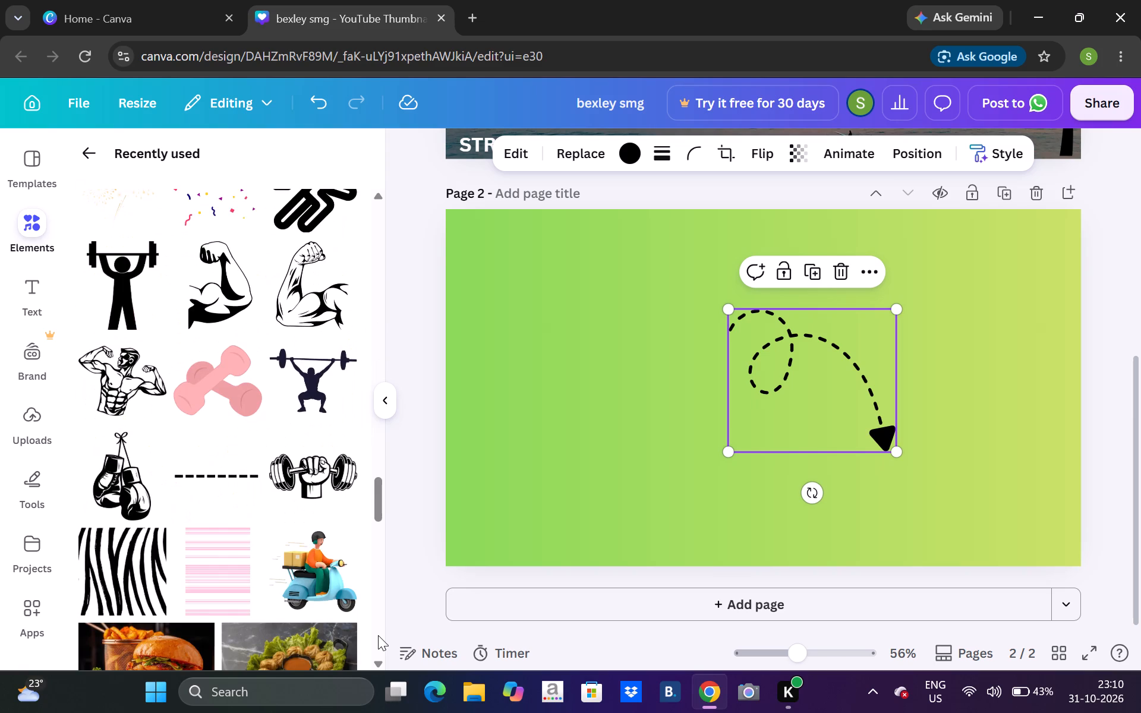
click(378, 635)
click(378, 635)
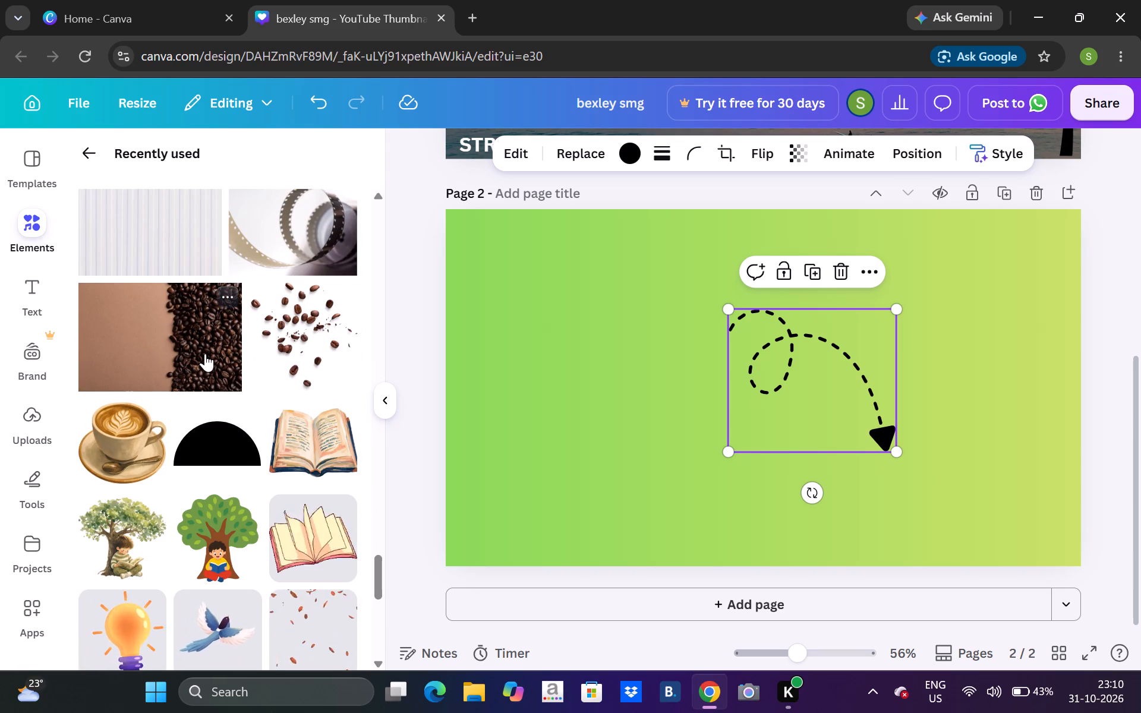
click(308, 328)
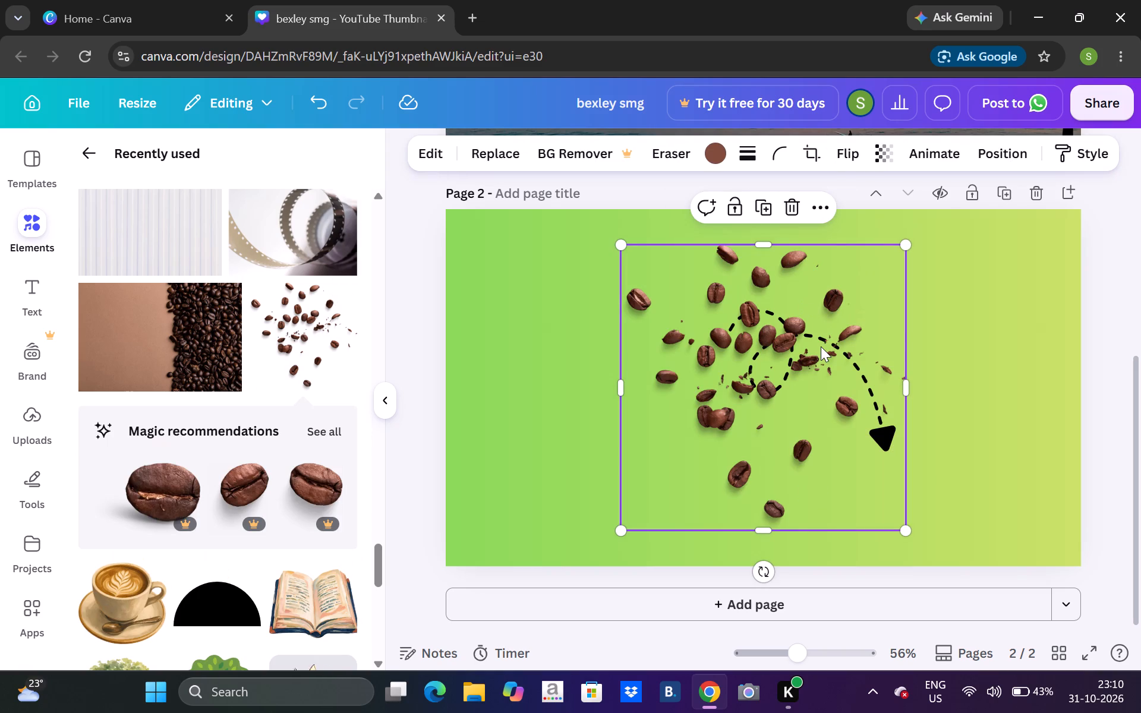
drag(814, 356, 615, 283)
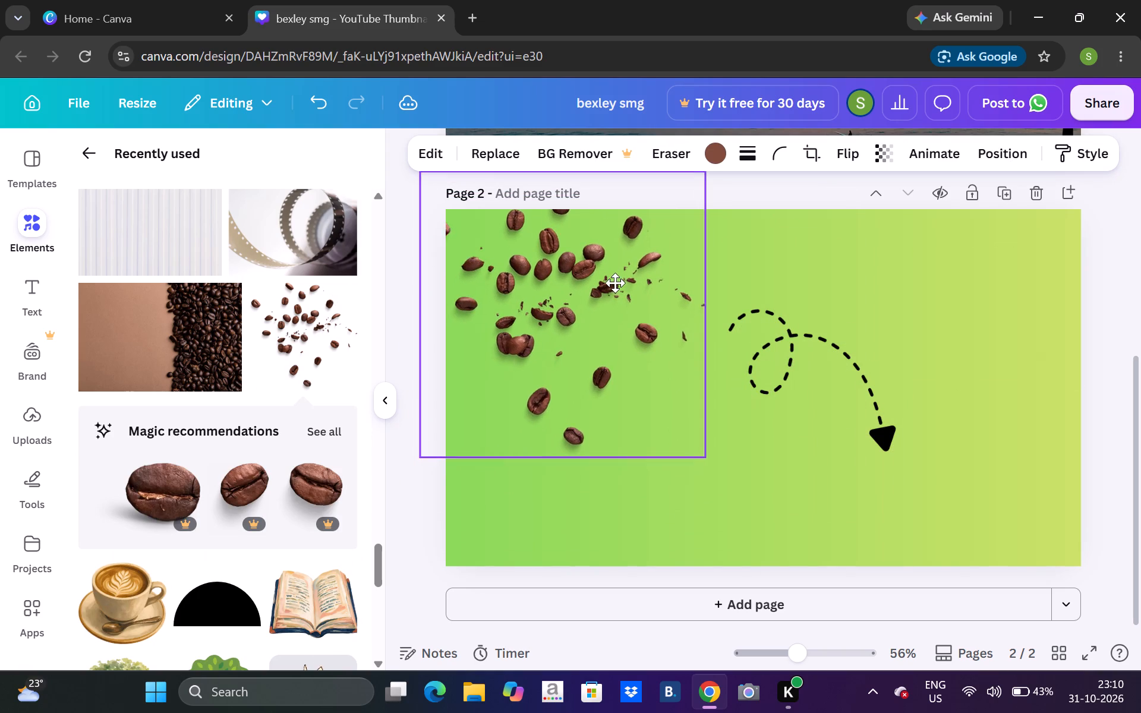
drag(615, 283, 622, 279)
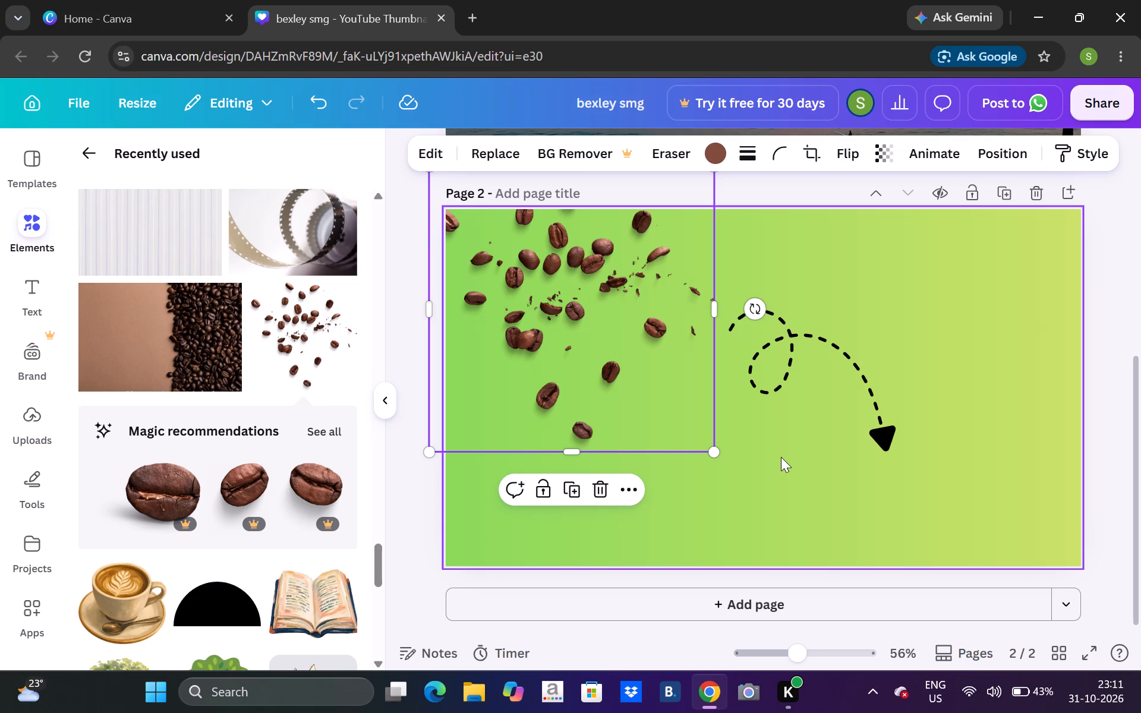
Add the black semicircle to page 2, place it over the lower coffee beans and enlarge it slightly to about 225 by 115.
click(232, 613)
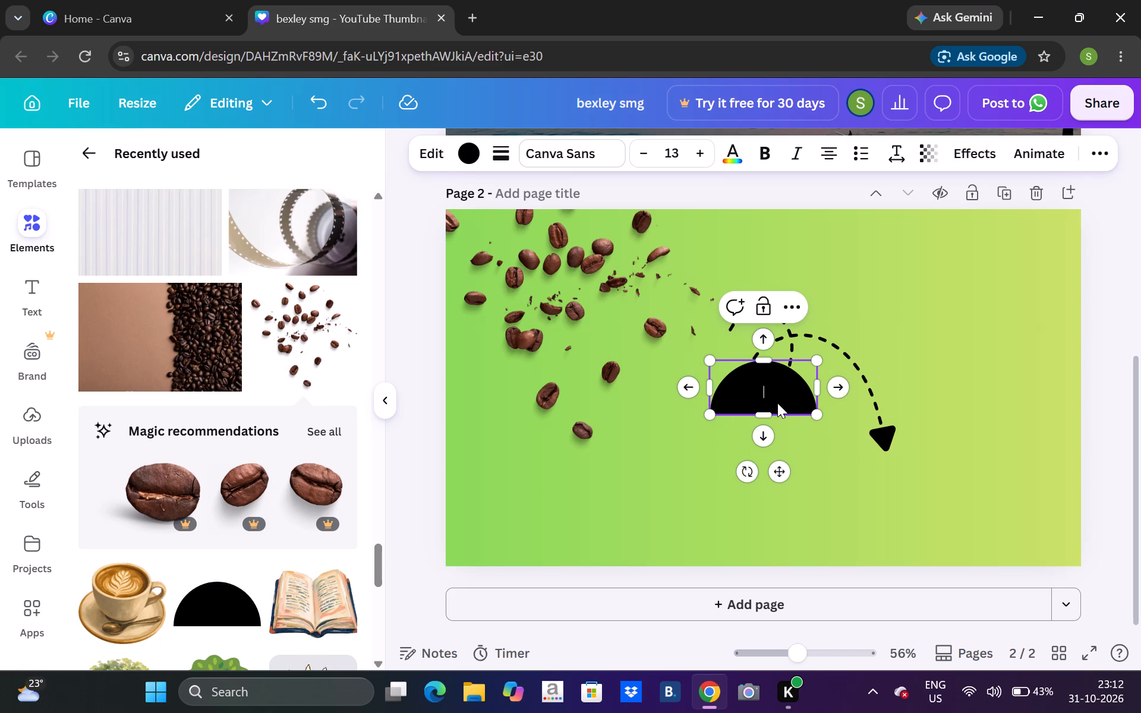
drag(777, 405, 618, 362)
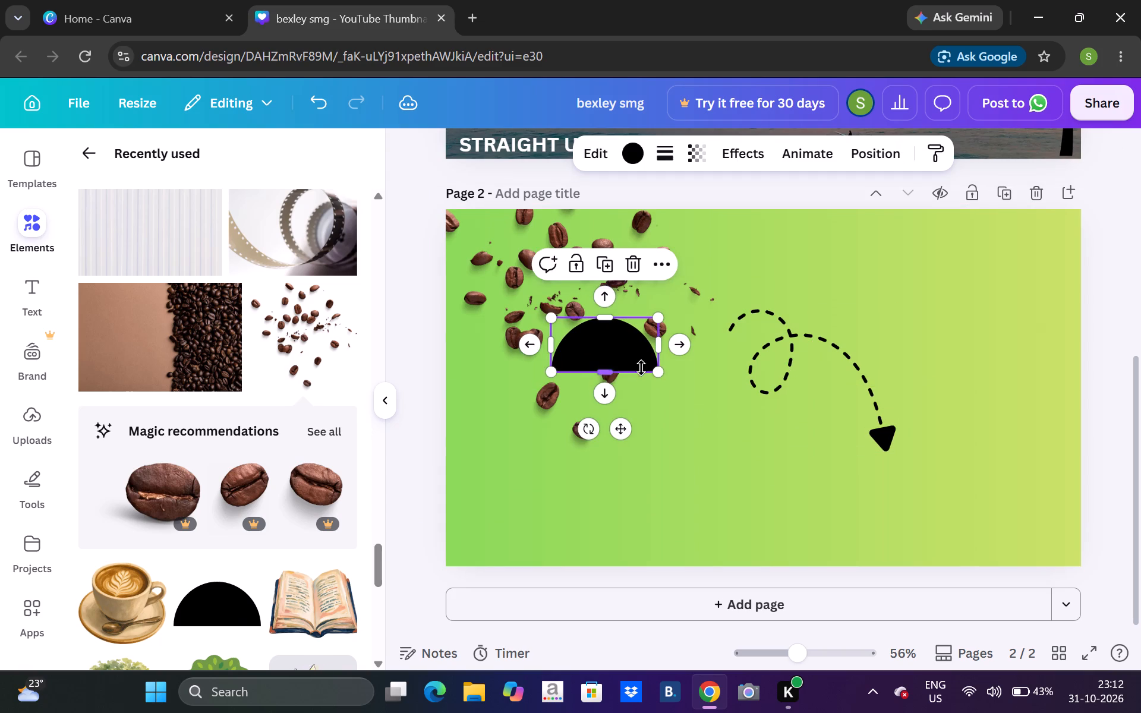
drag(659, 371, 657, 401)
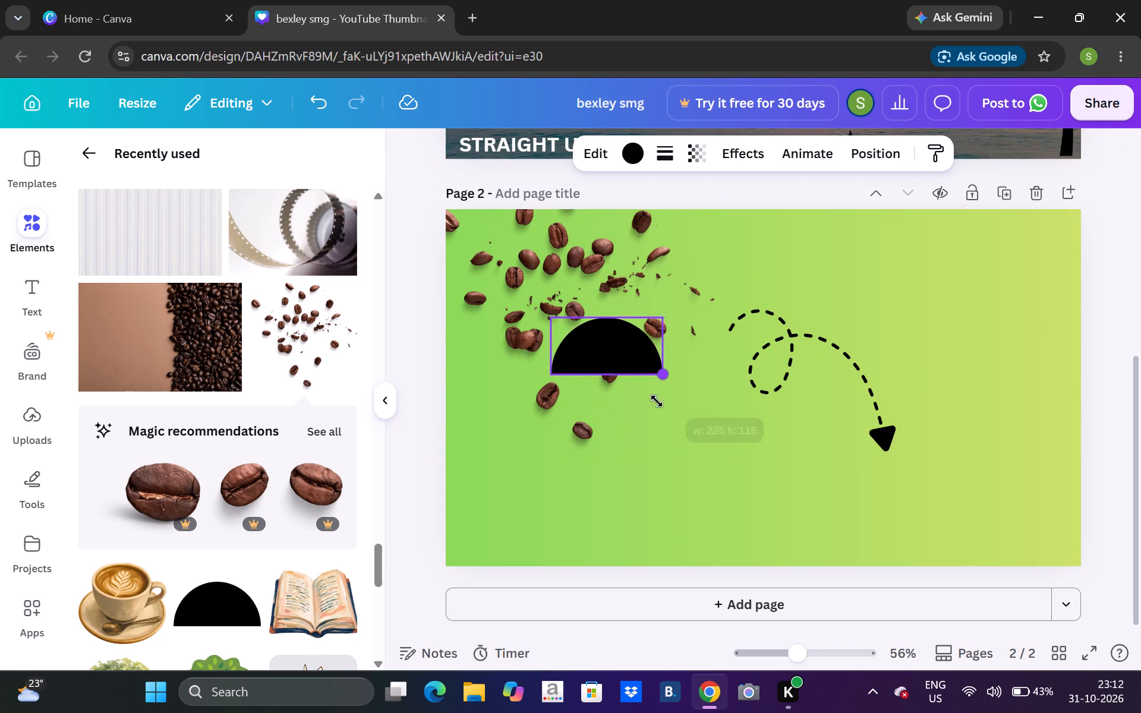
drag(657, 401, 629, 437)
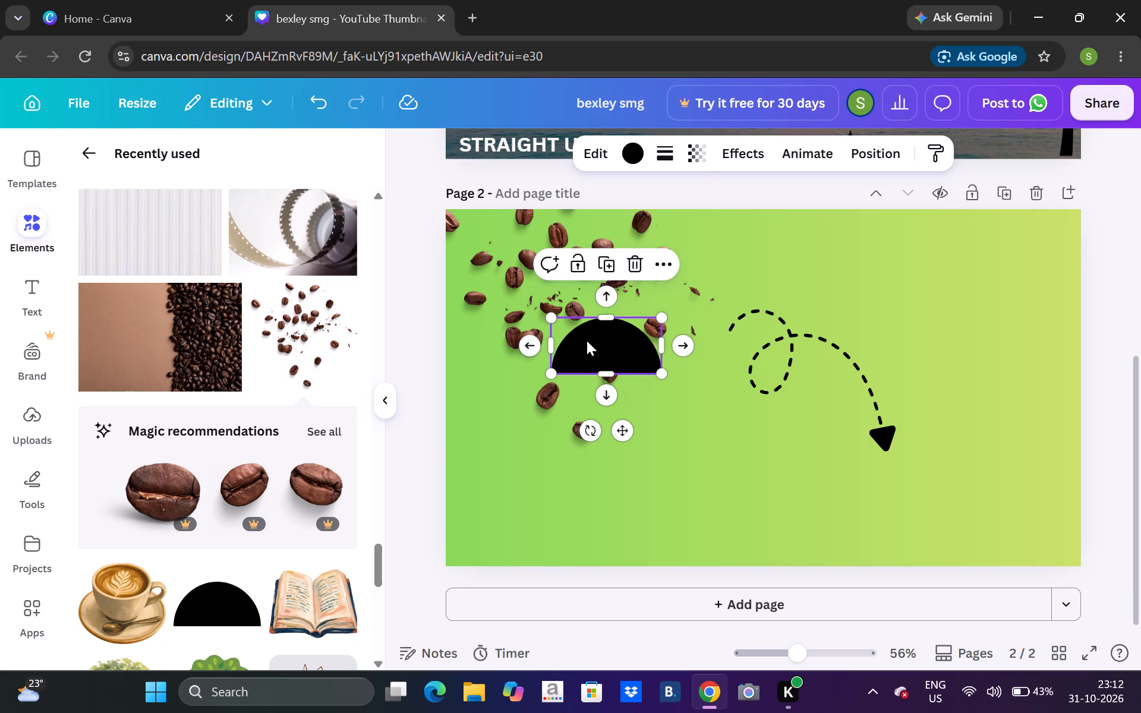
Rotate the black semicircle on page 2 to -180° so its flat side faces up, keeping it among the lower coffee beans.
click(605, 367)
drag(625, 434, 587, 456)
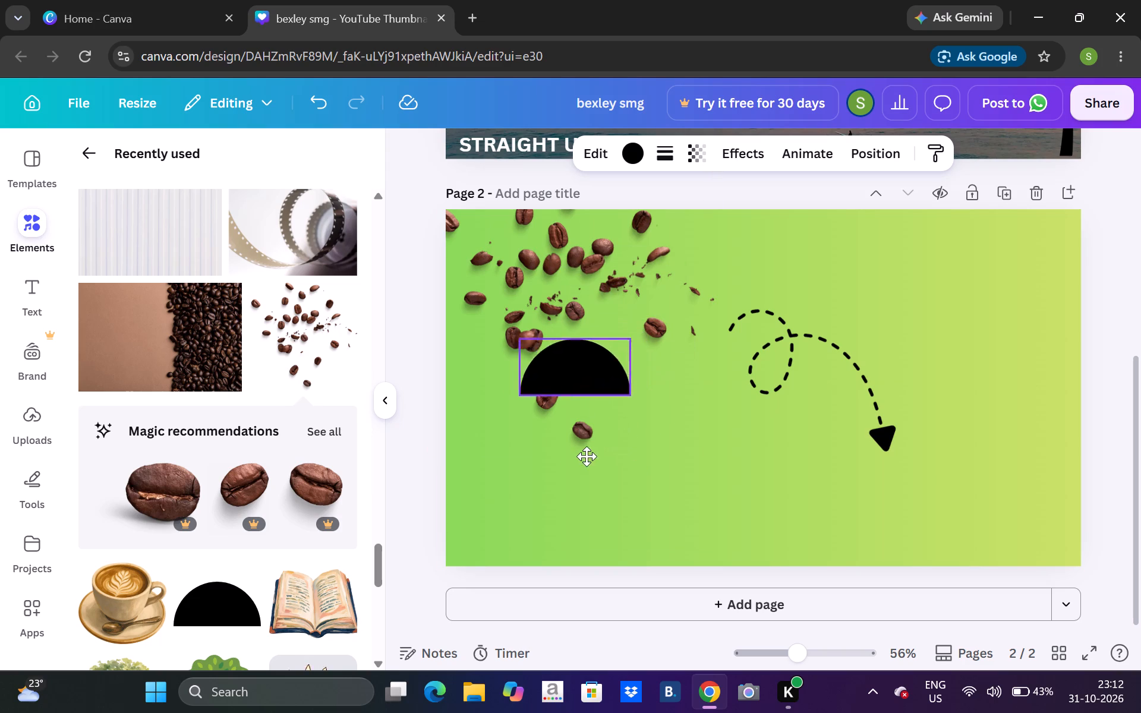
drag(587, 456, 723, 504)
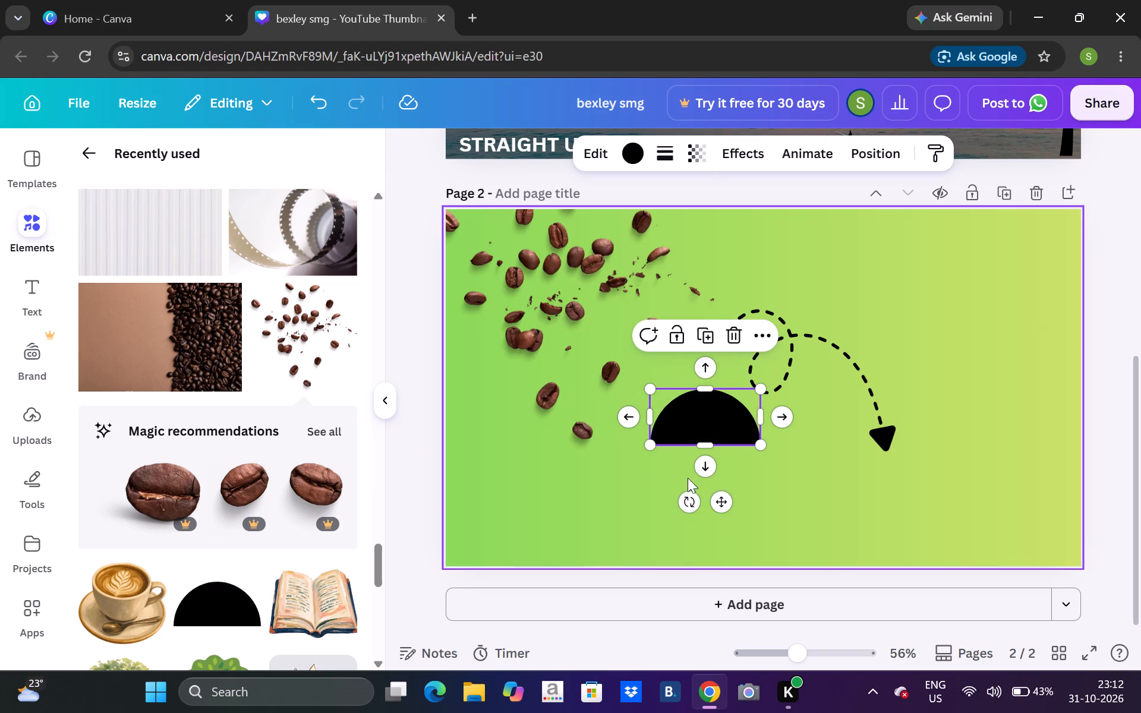
right_drag(690, 509, 683, 498)
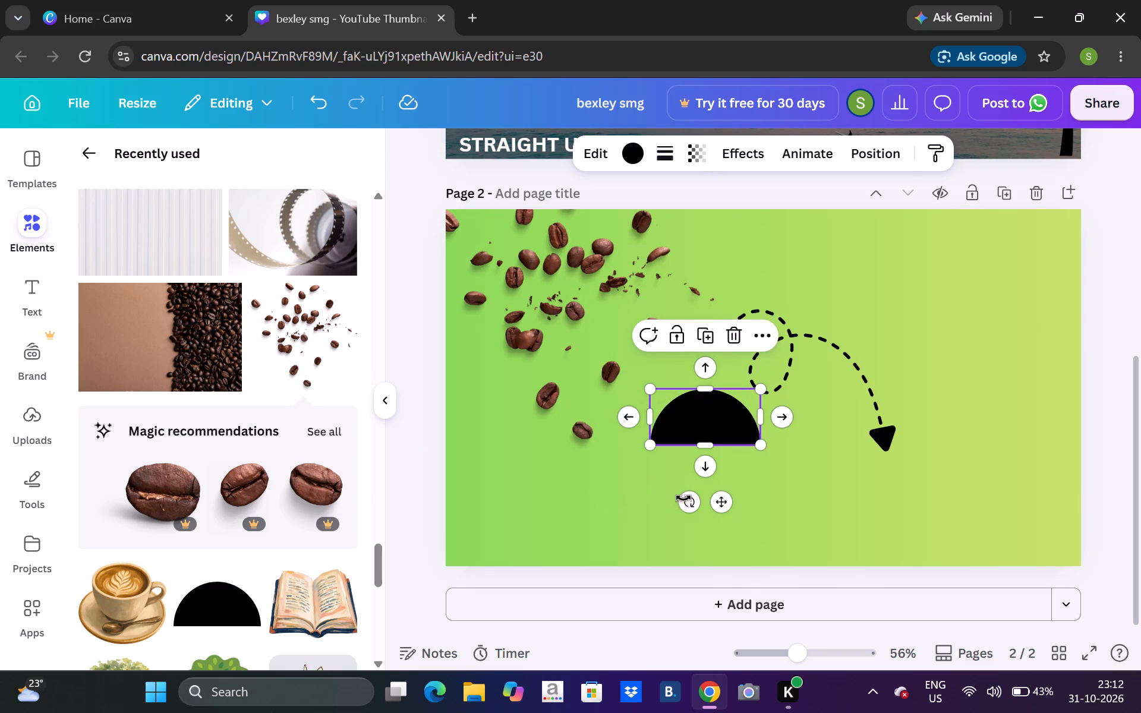
right_drag(683, 498, 696, 508)
click(683, 506)
right_drag(682, 506, 678, 494)
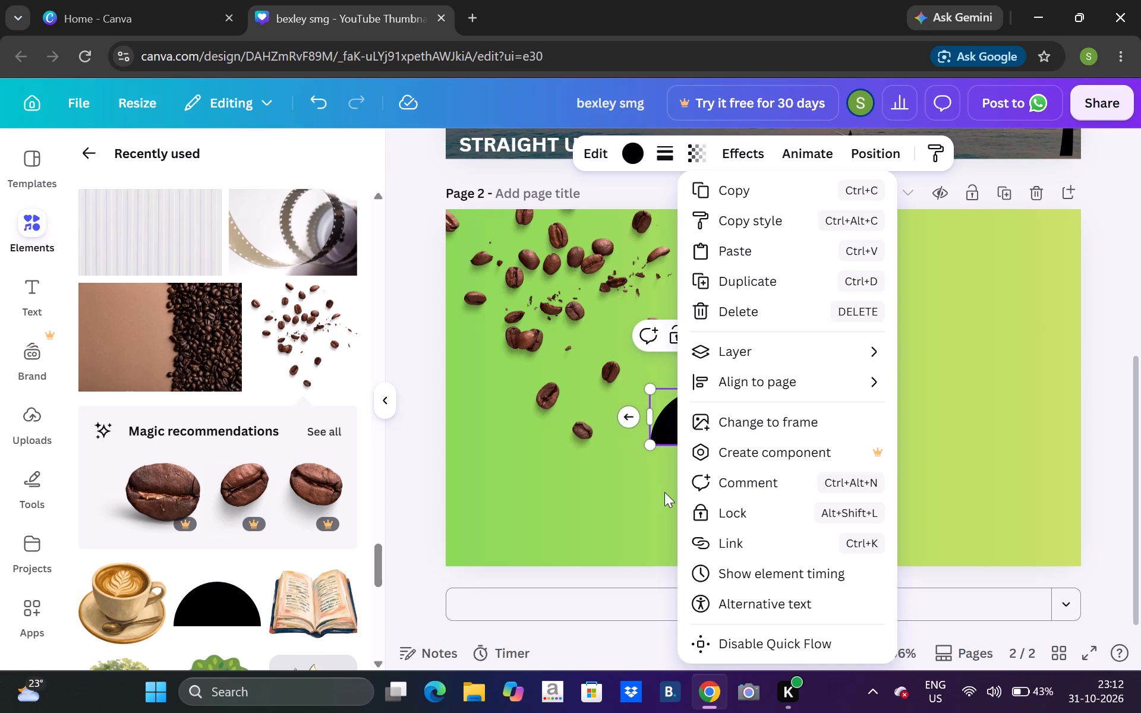
drag(664, 492, 692, 497)
drag(692, 497, 599, 494)
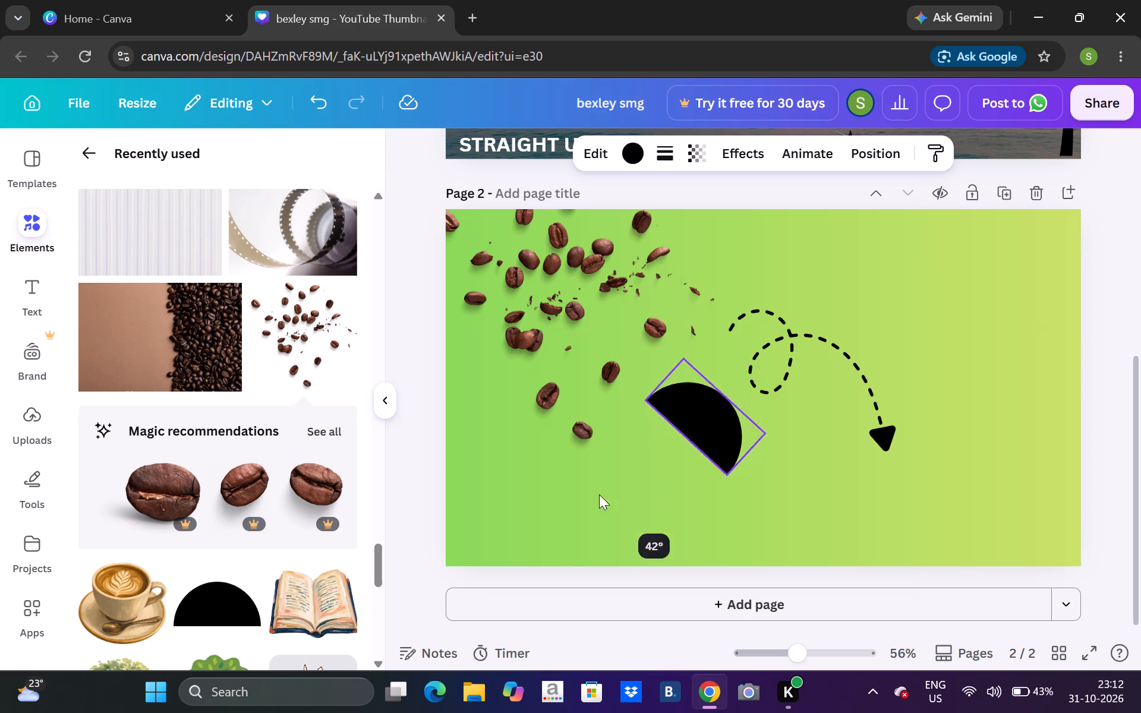
drag(599, 494, 496, 428)
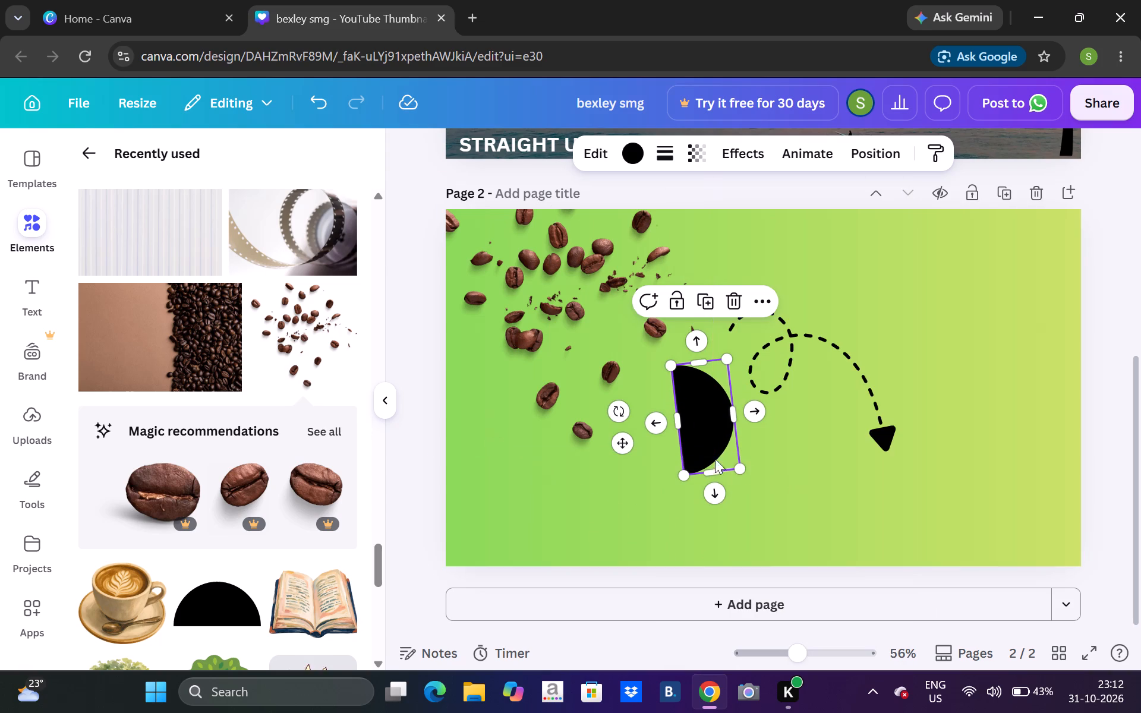
drag(713, 433, 547, 412)
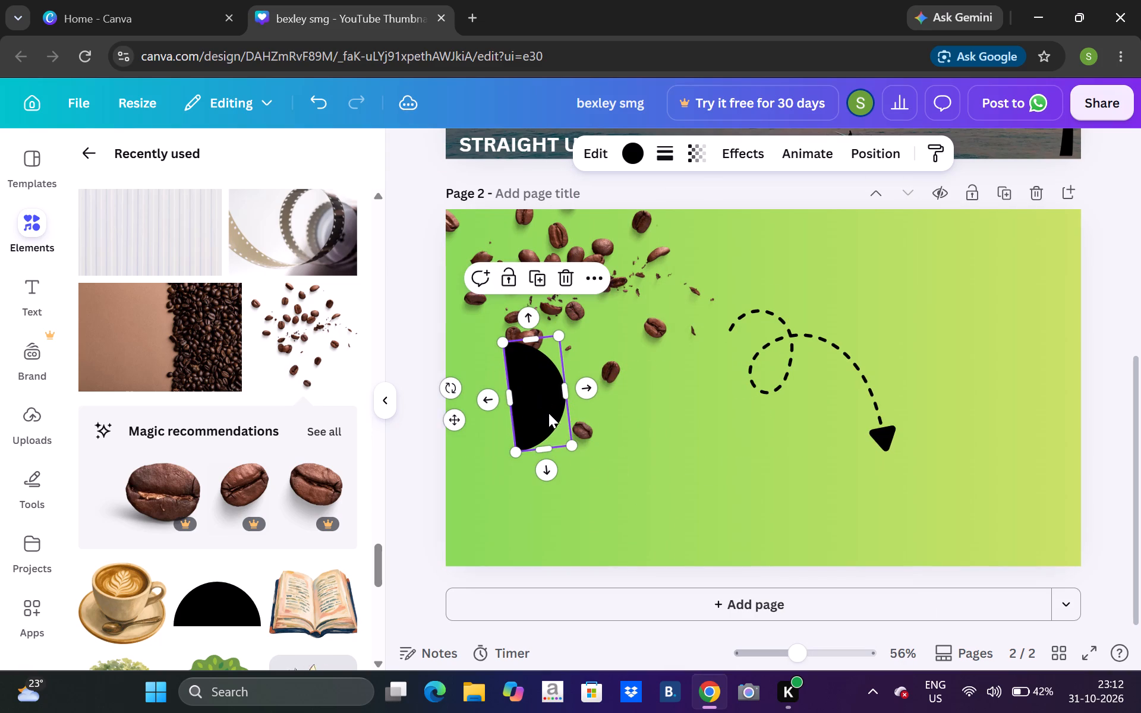
click(568, 434)
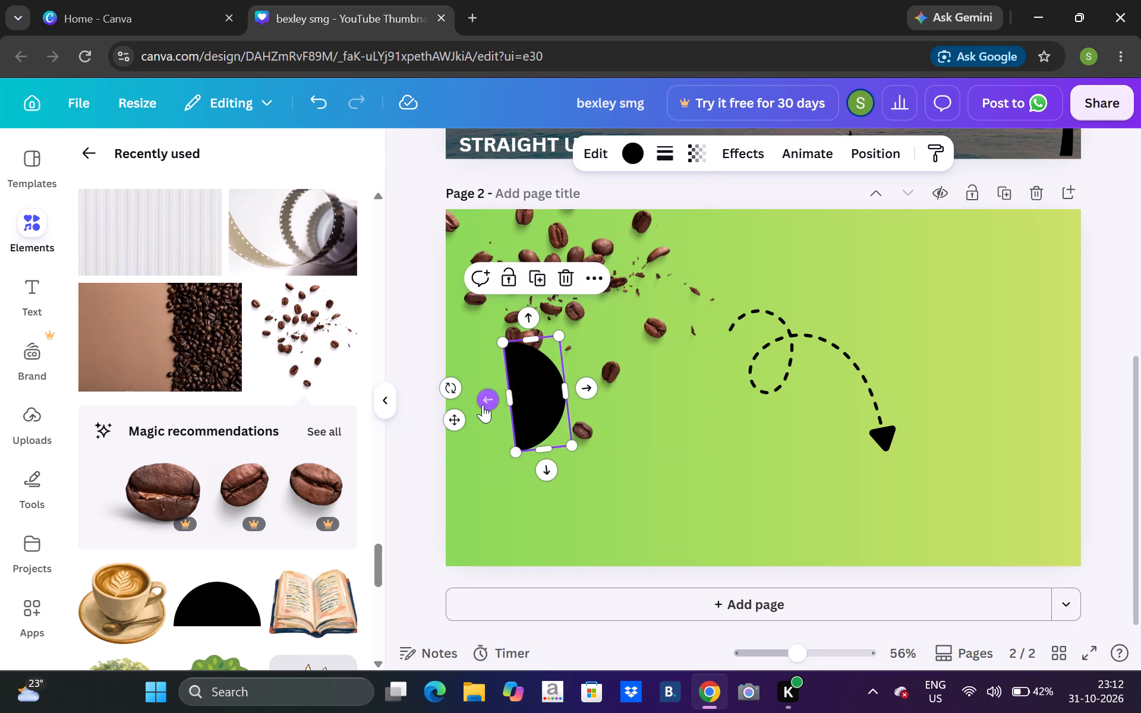
drag(453, 385, 483, 324)
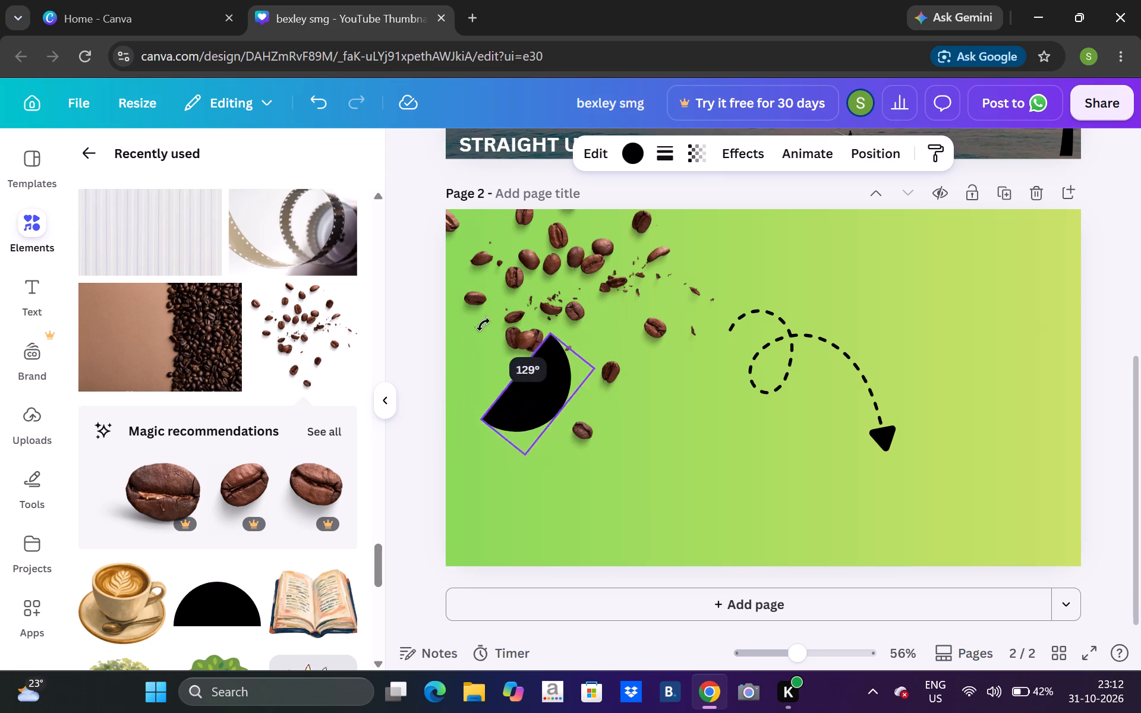
drag(483, 324, 537, 358)
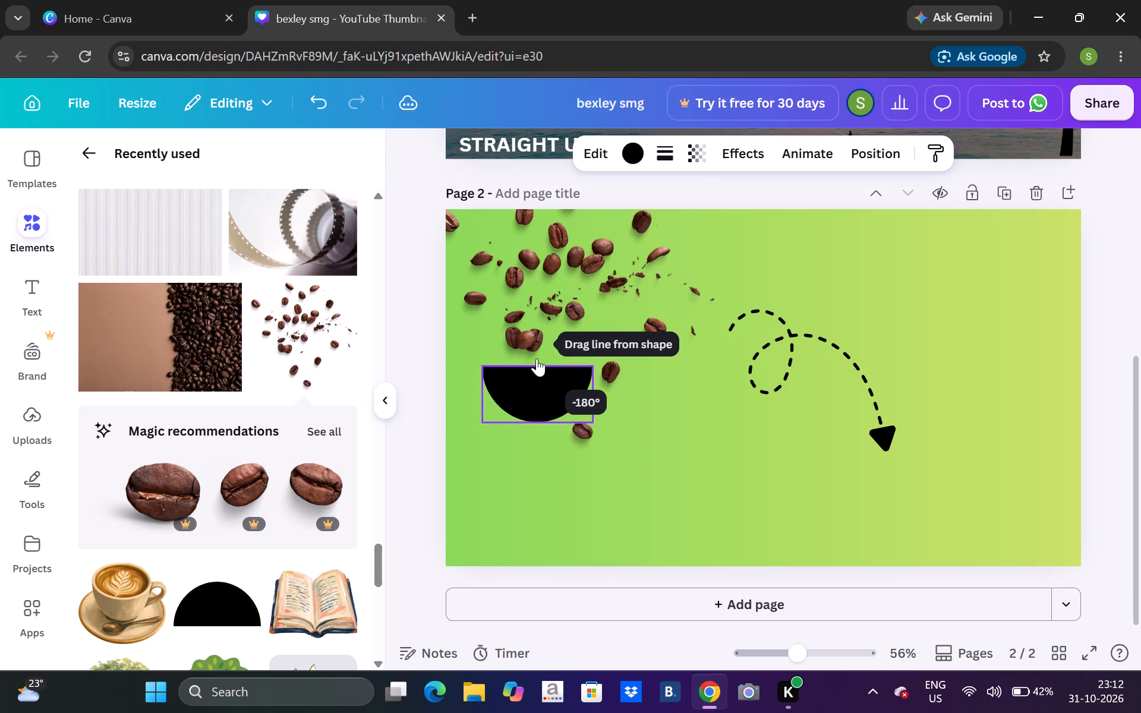
drag(537, 358, 537, 359)
Place the inverted semicircle at page 2's top-left corner, enlarge it to about 560 by 285, and shift it slightly past the left edge.
drag(539, 386, 523, 348)
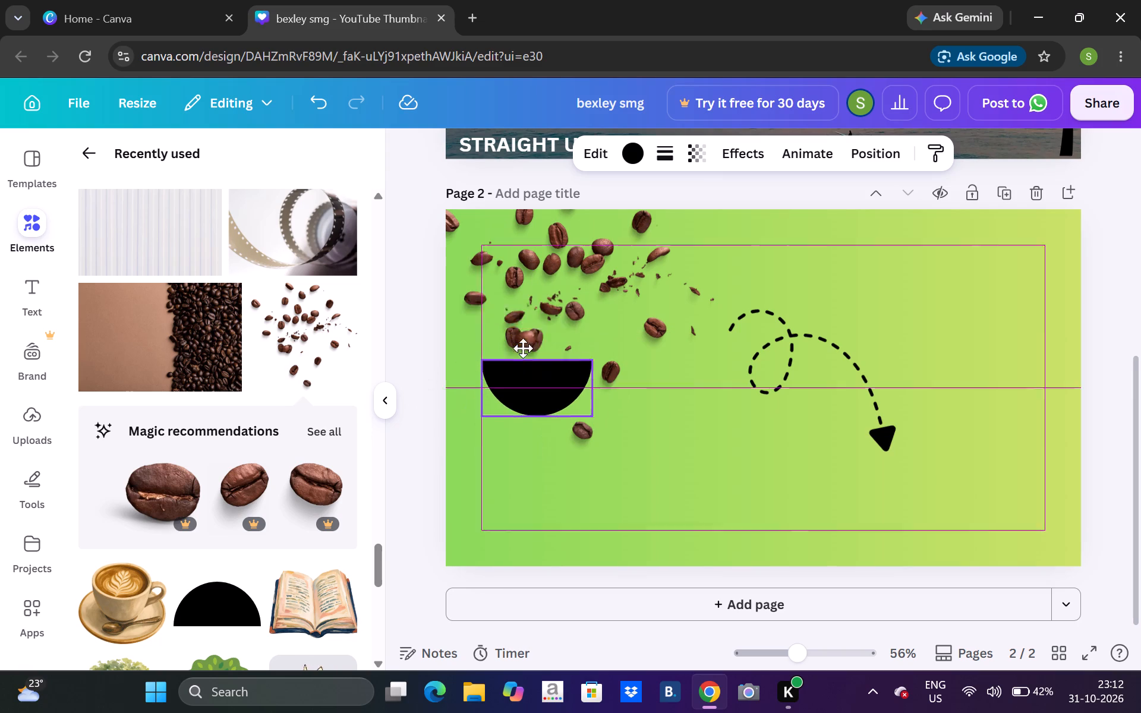
drag(523, 348, 503, 231)
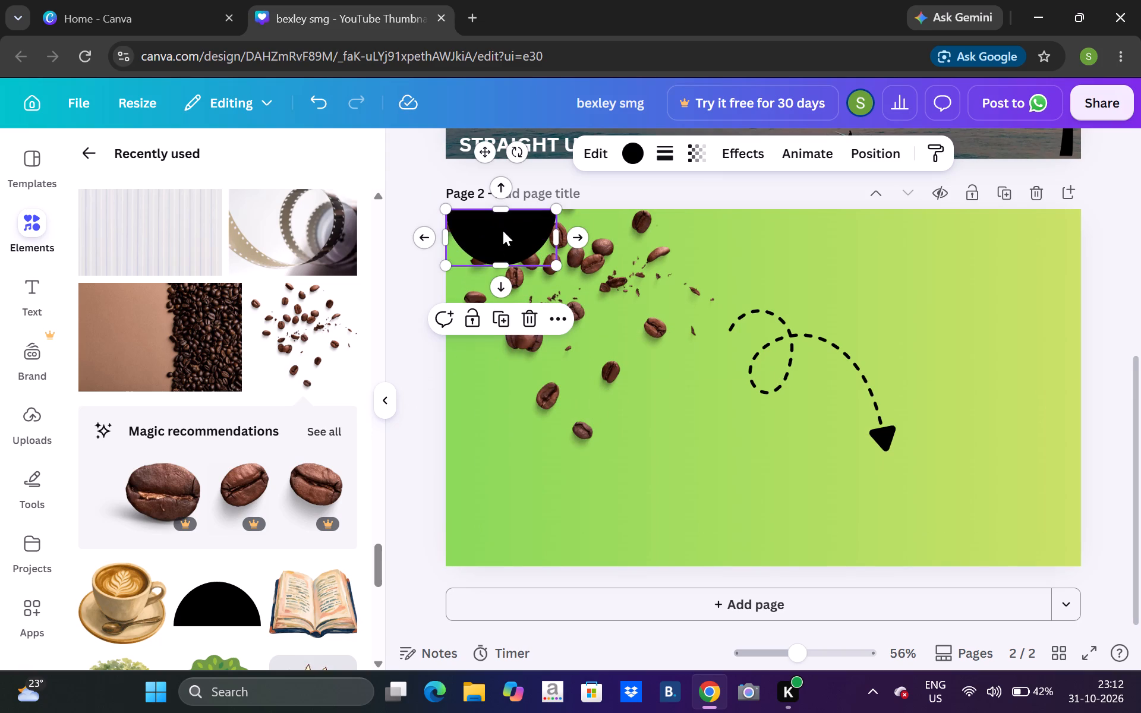
drag(554, 264, 728, 351)
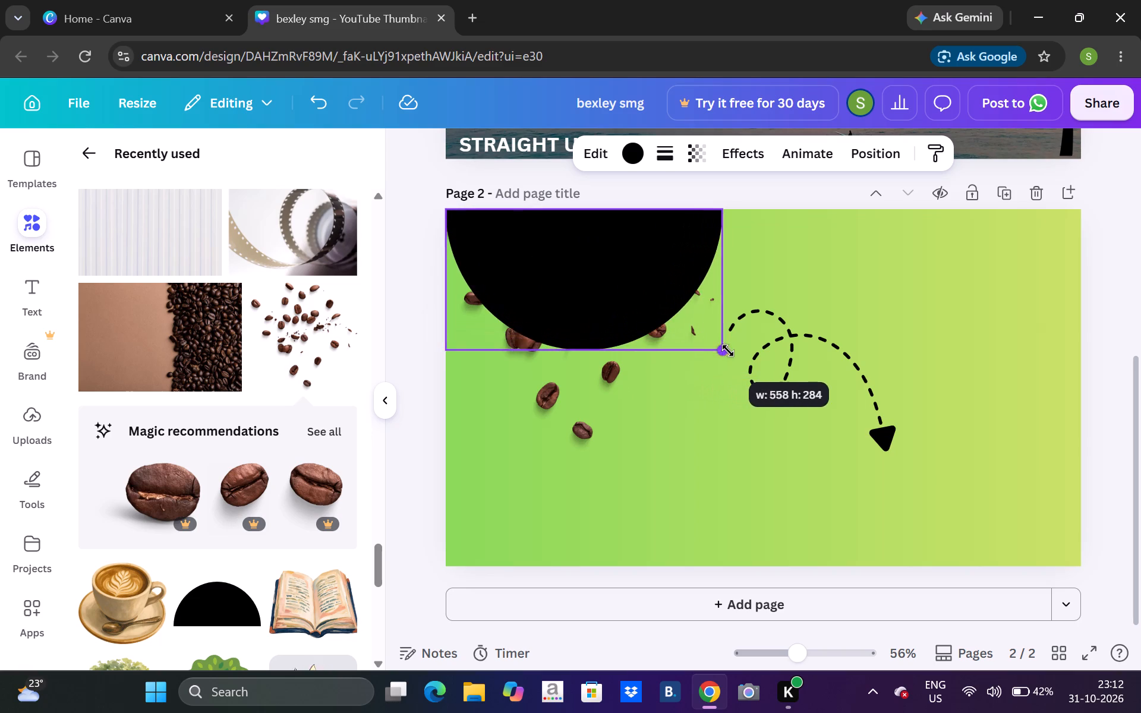
drag(728, 351, 729, 351)
drag(624, 324, 614, 324)
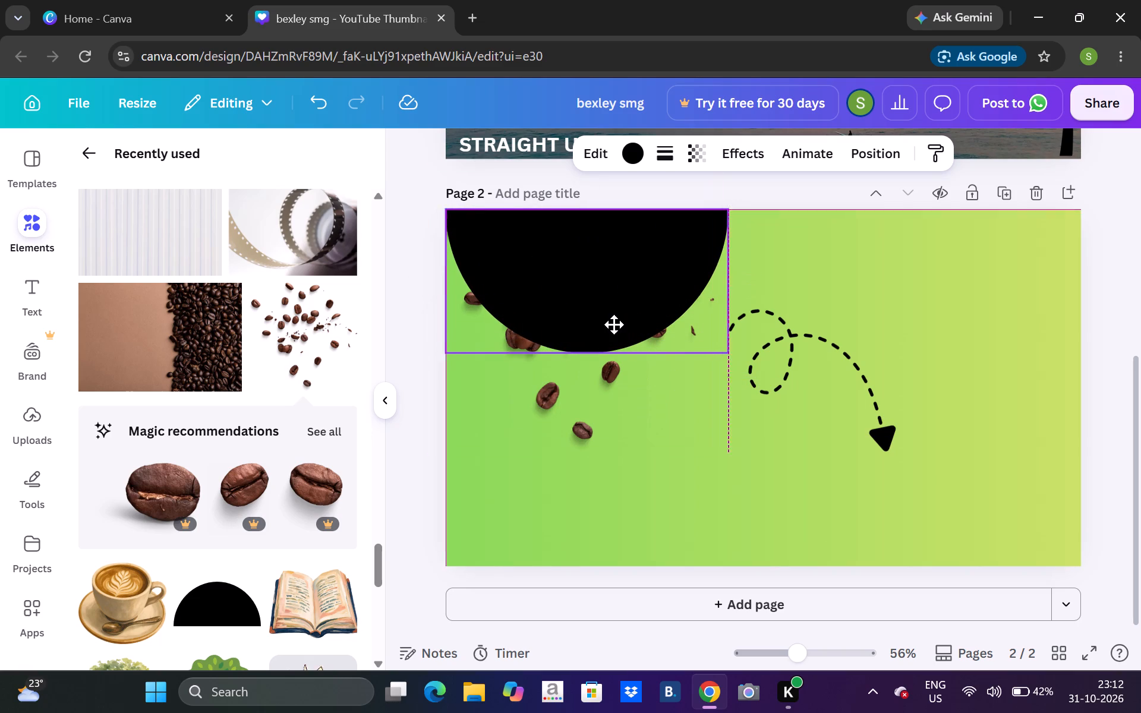
drag(614, 324, 607, 323)
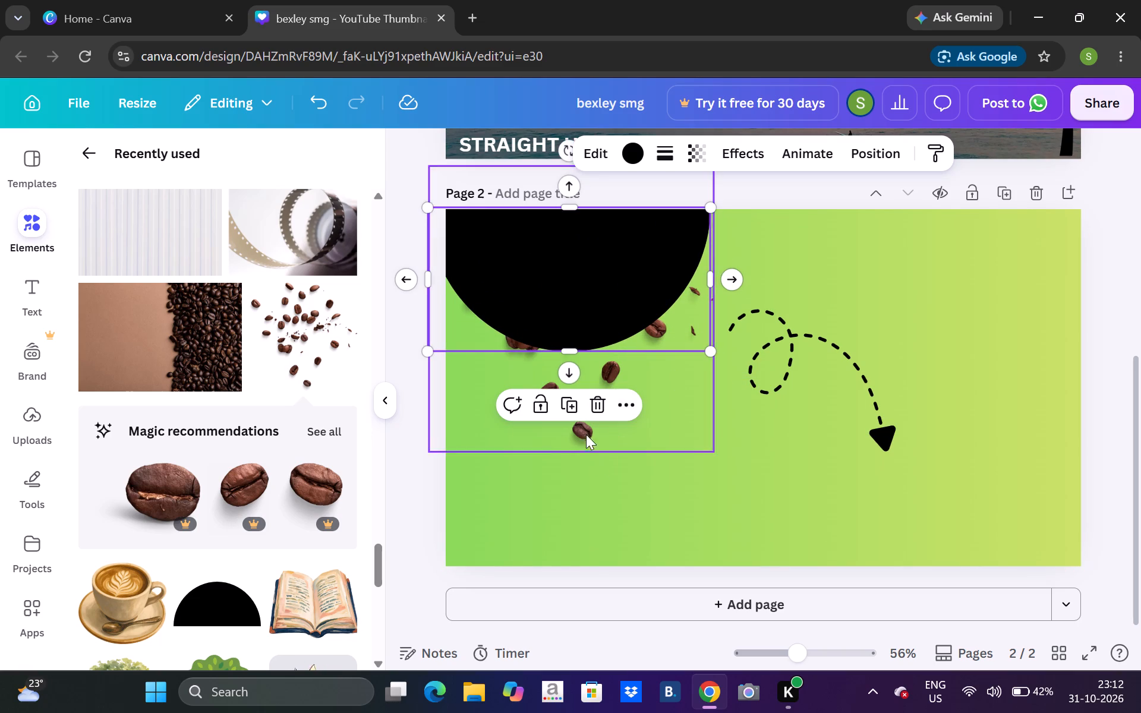
Move the coffee beans image out from behind the semicircle towards the page's centre and rotate it about a quarter turn counterclockwise.
drag(584, 427, 568, 471)
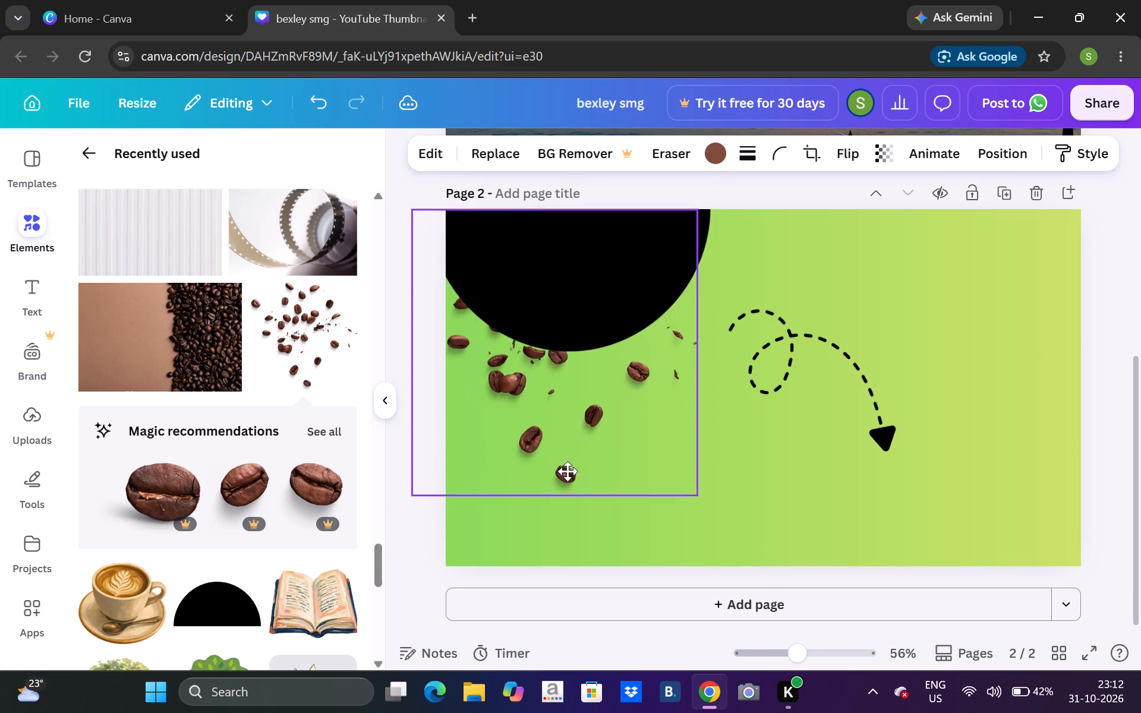
drag(568, 471, 750, 509)
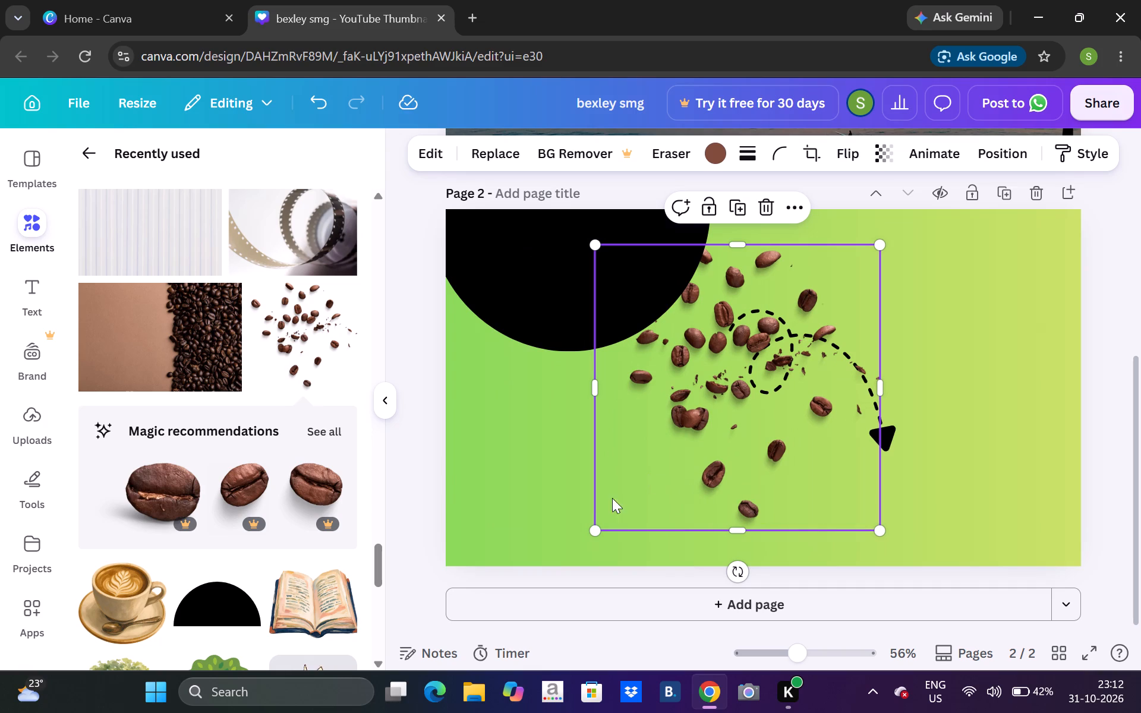
drag(737, 560, 819, 516)
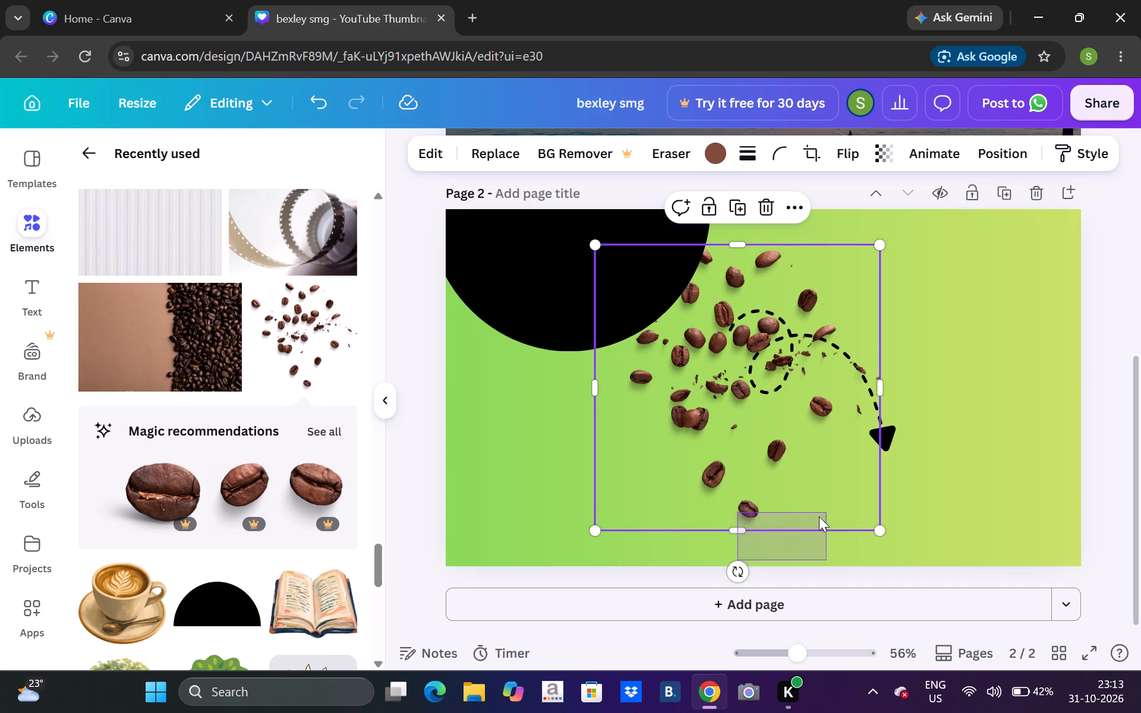
drag(819, 516, 724, 552)
drag(731, 415, 743, 548)
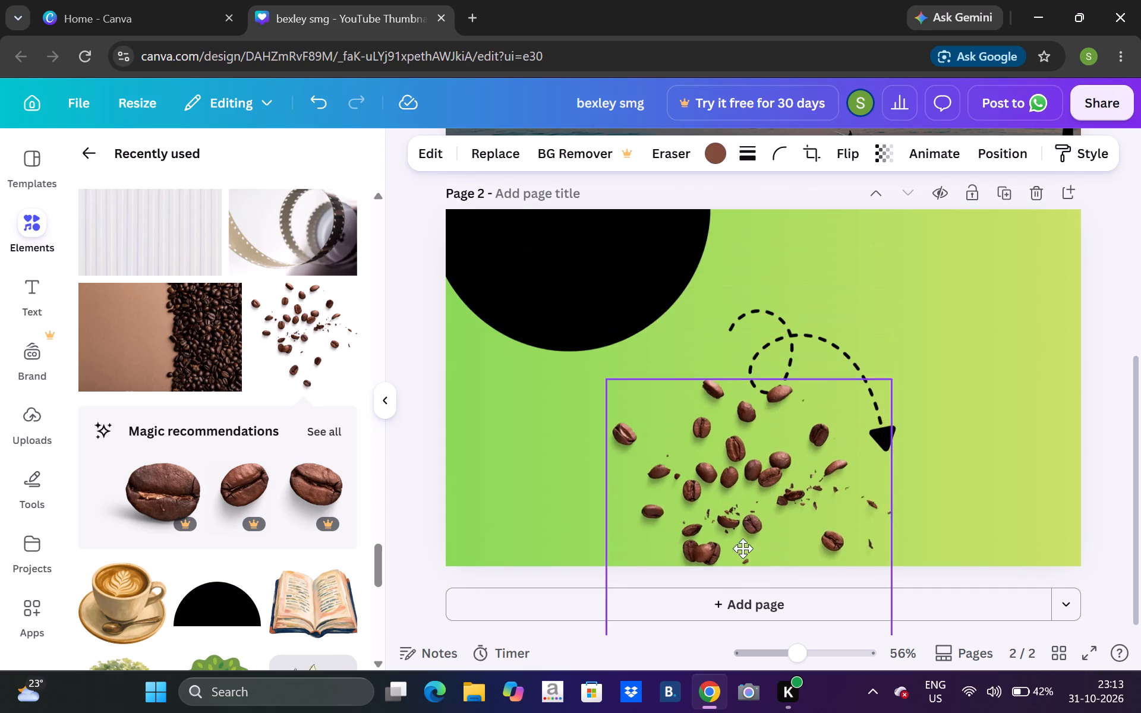
drag(743, 548, 699, 438)
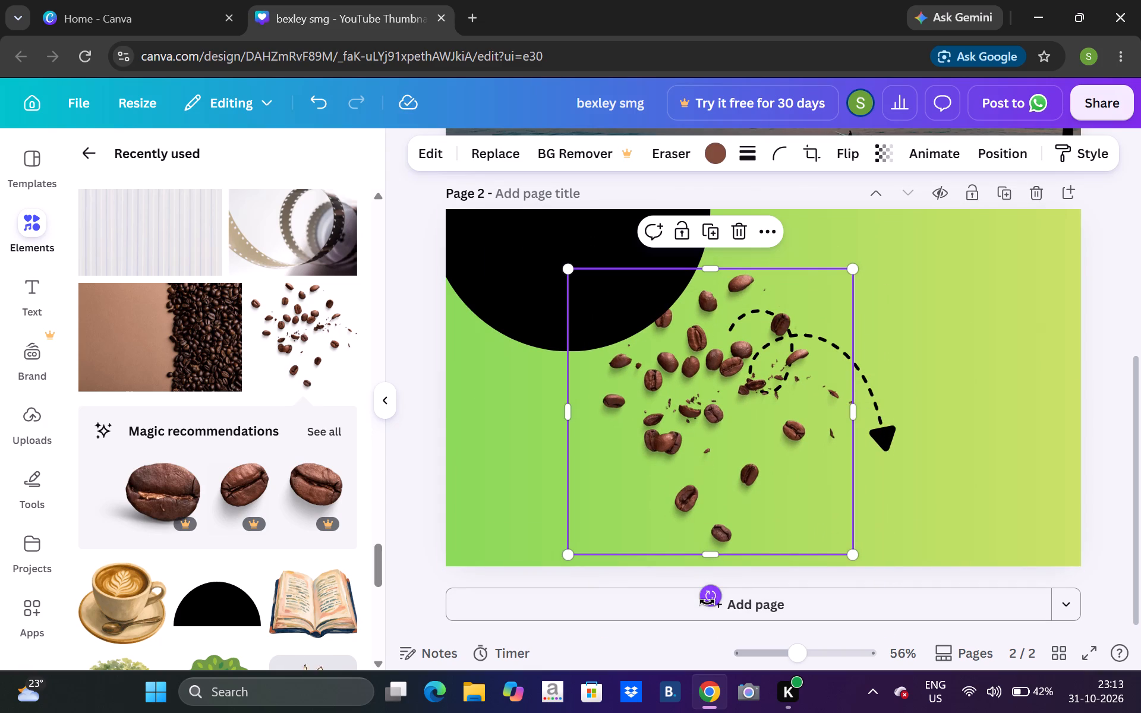
right_drag(707, 602, 787, 582)
drag(708, 539, 706, 551)
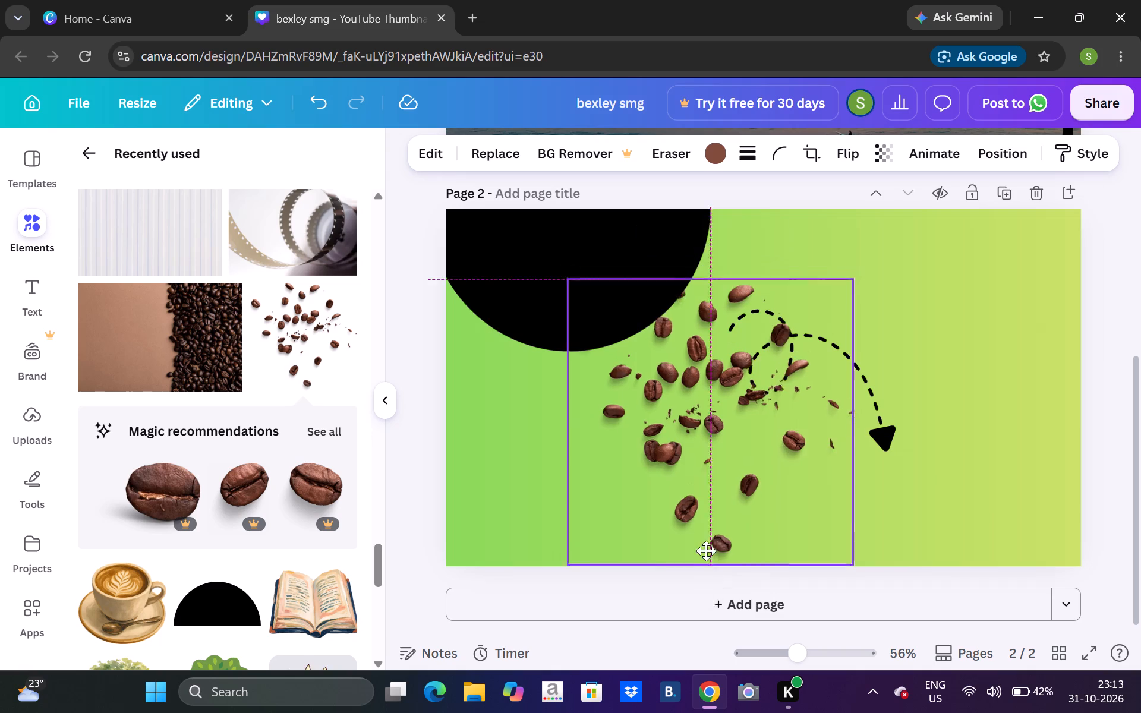
drag(706, 551, 705, 516)
drag(710, 568, 679, 568)
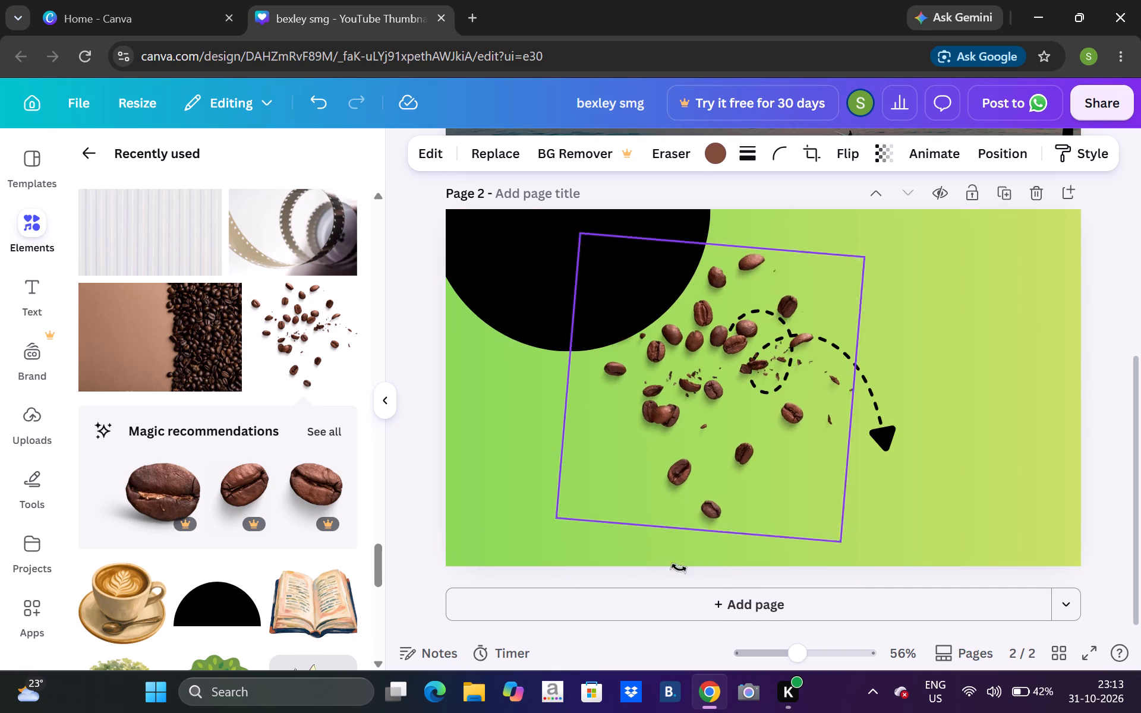
drag(679, 568, 967, 362)
click(967, 362)
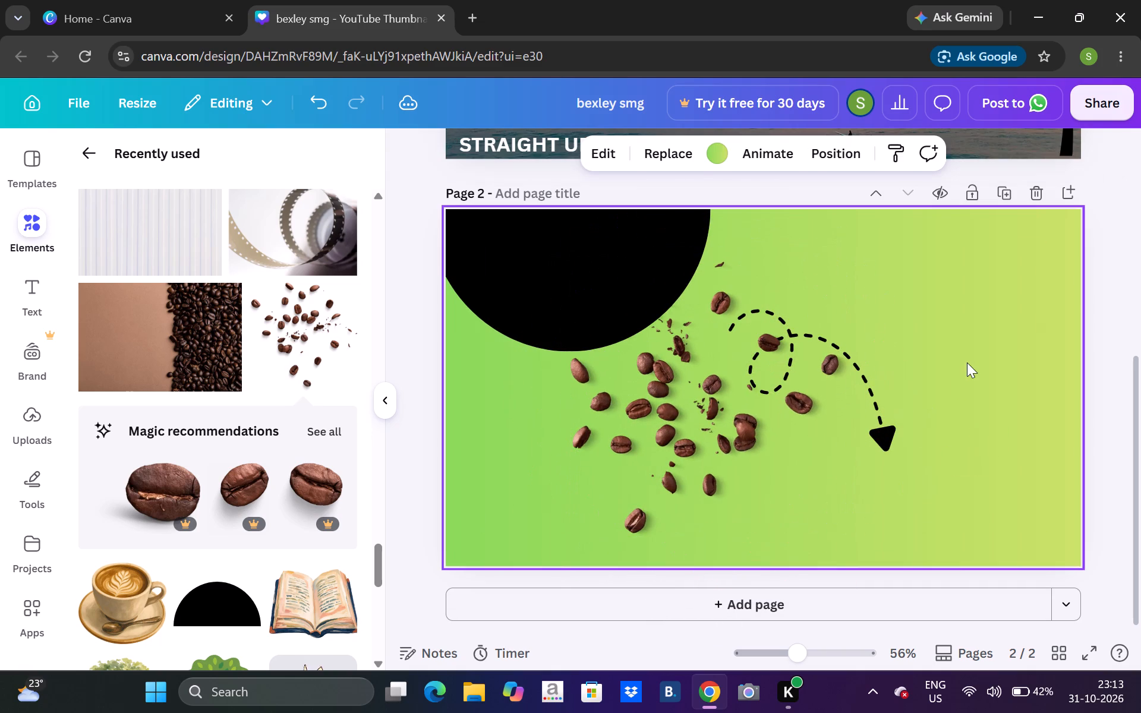
Move the coffee beans back behind the semicircle and enlarge them so they scatter around its curved edge.
drag(672, 415, 554, 339)
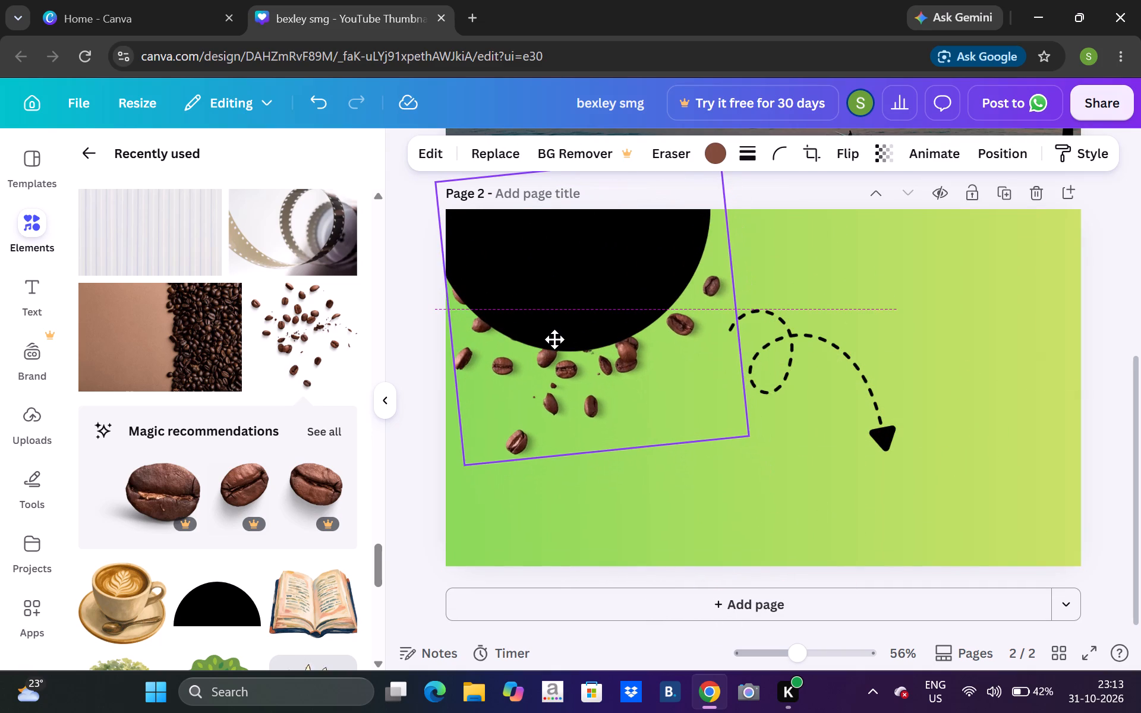
drag(554, 339, 559, 333)
drag(758, 437, 792, 507)
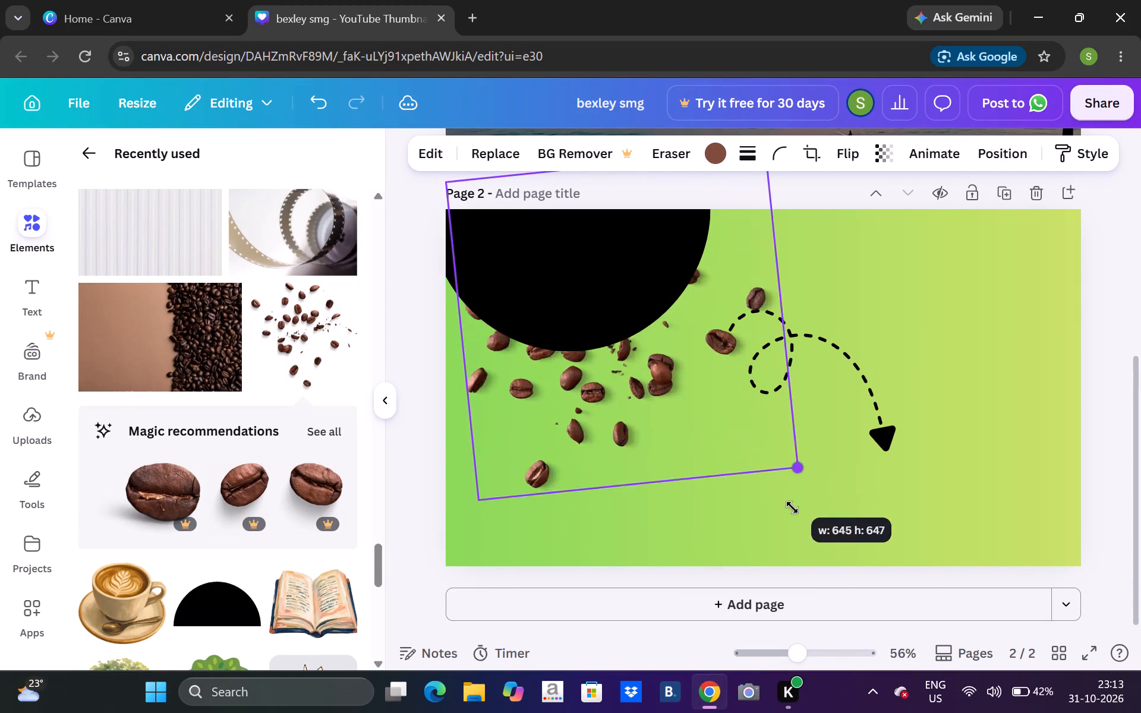
drag(792, 507, 833, 523)
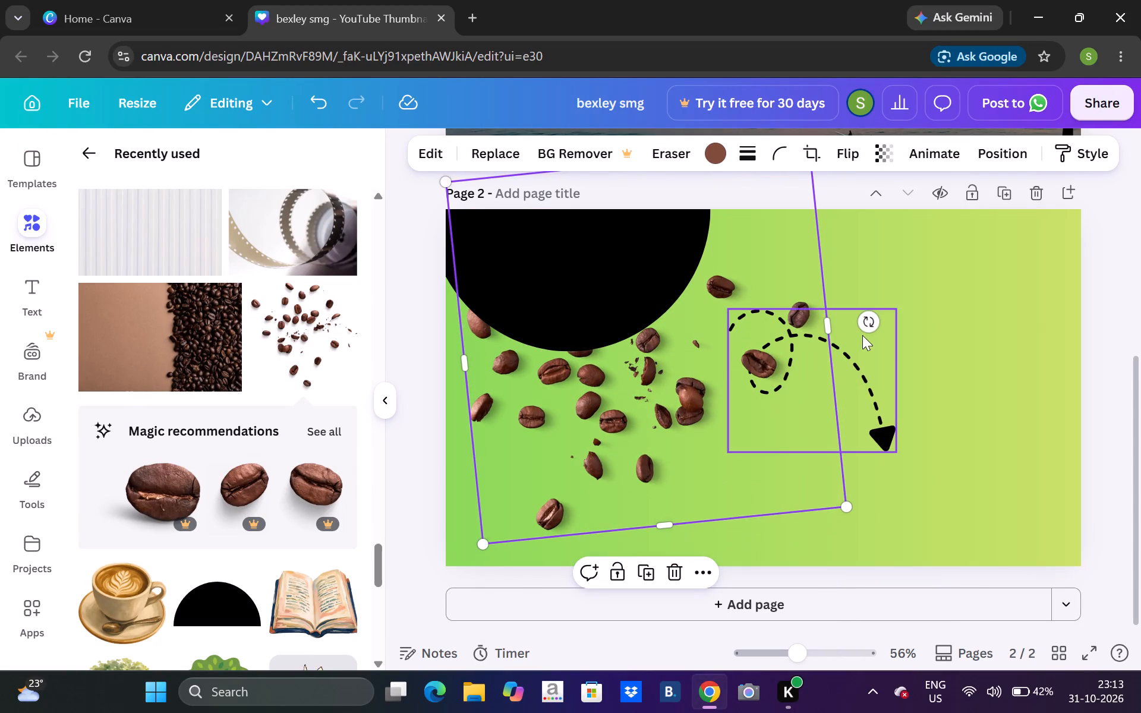
Rotate the coffee beans image to about -105° and adjust its position around the semicircle's lower edge.
drag(862, 325, 862, 290)
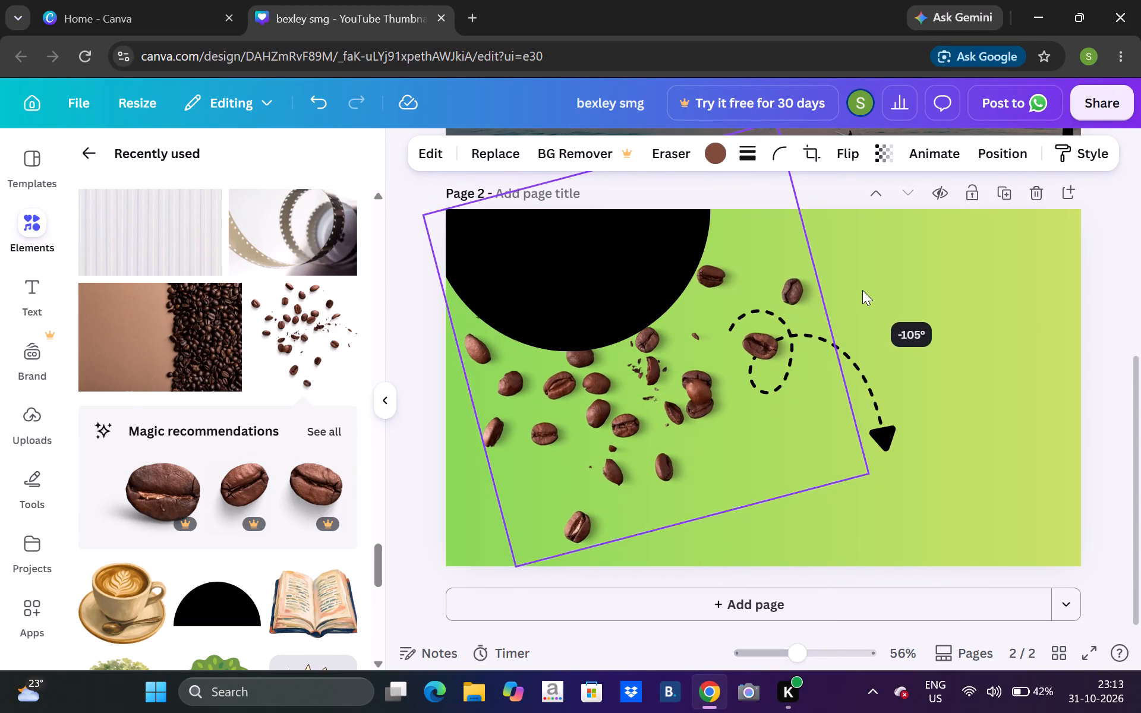
drag(862, 290, 858, 288)
drag(731, 376, 720, 349)
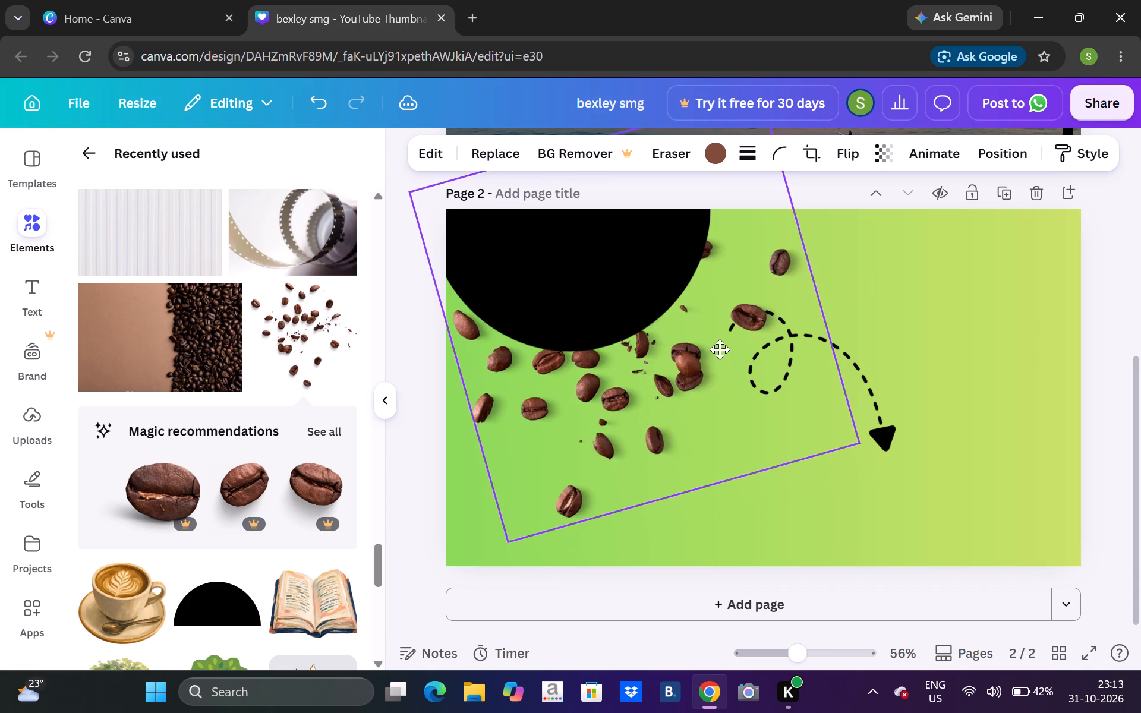
drag(720, 349, 735, 333)
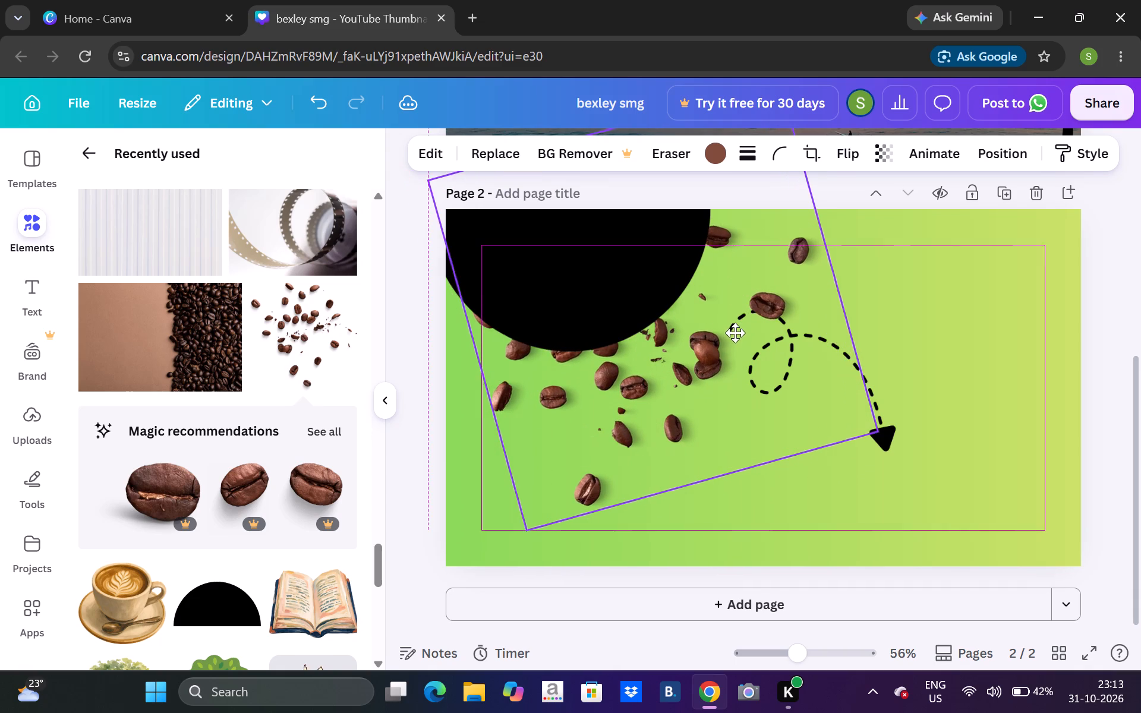
drag(735, 333, 716, 337)
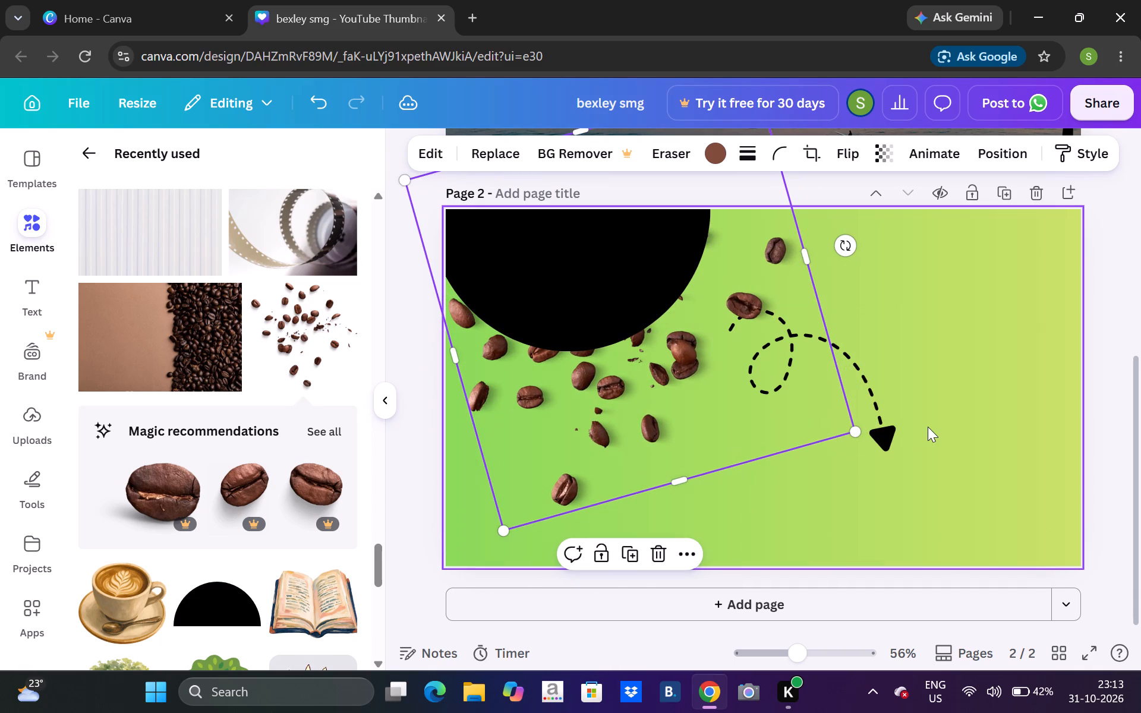
click(928, 427)
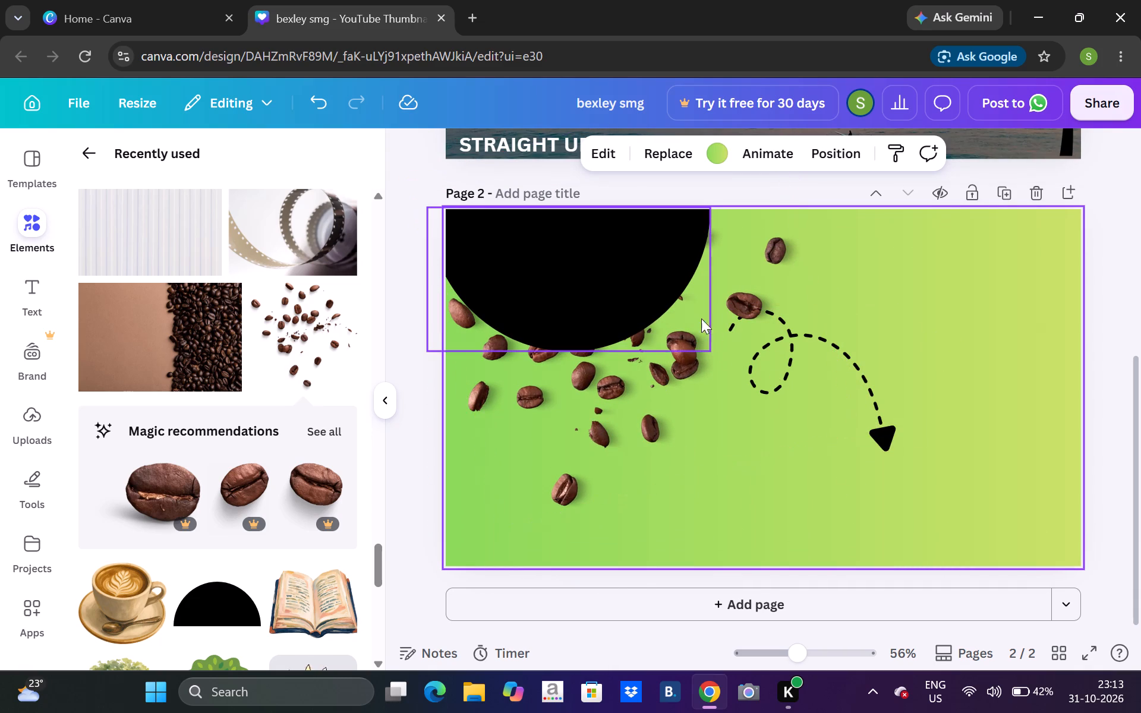
Recolour the black semicircle with the dark brown from the coffee beans' photo colours.
click(618, 328)
click(626, 156)
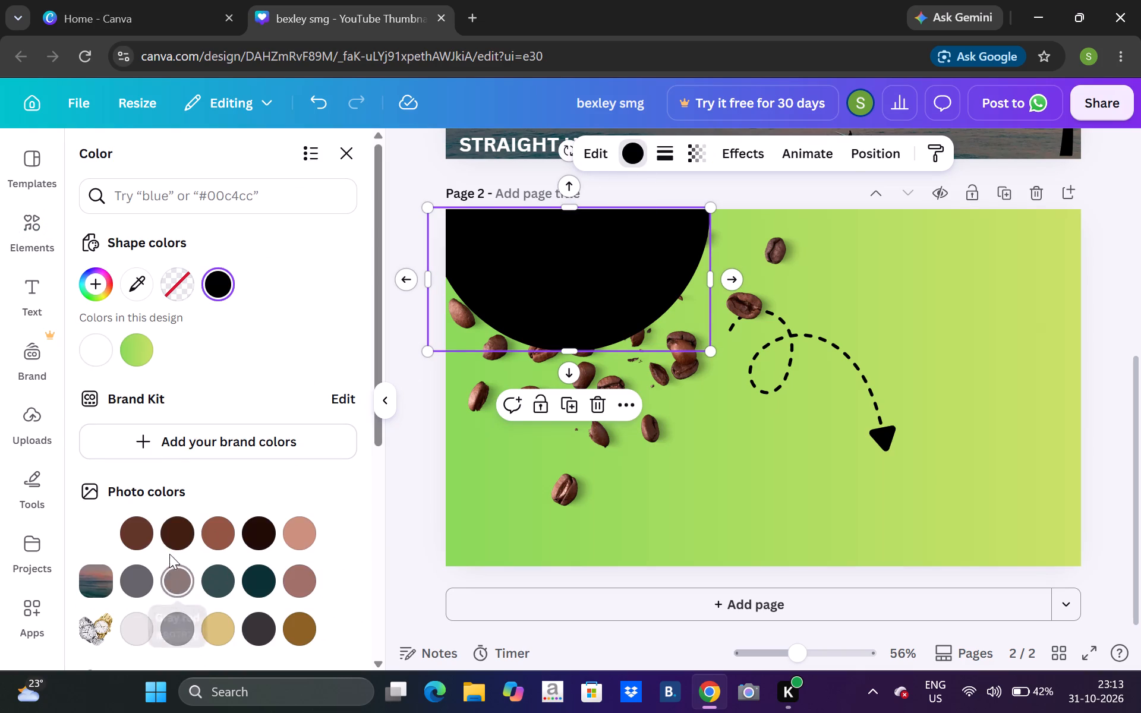
click(171, 526)
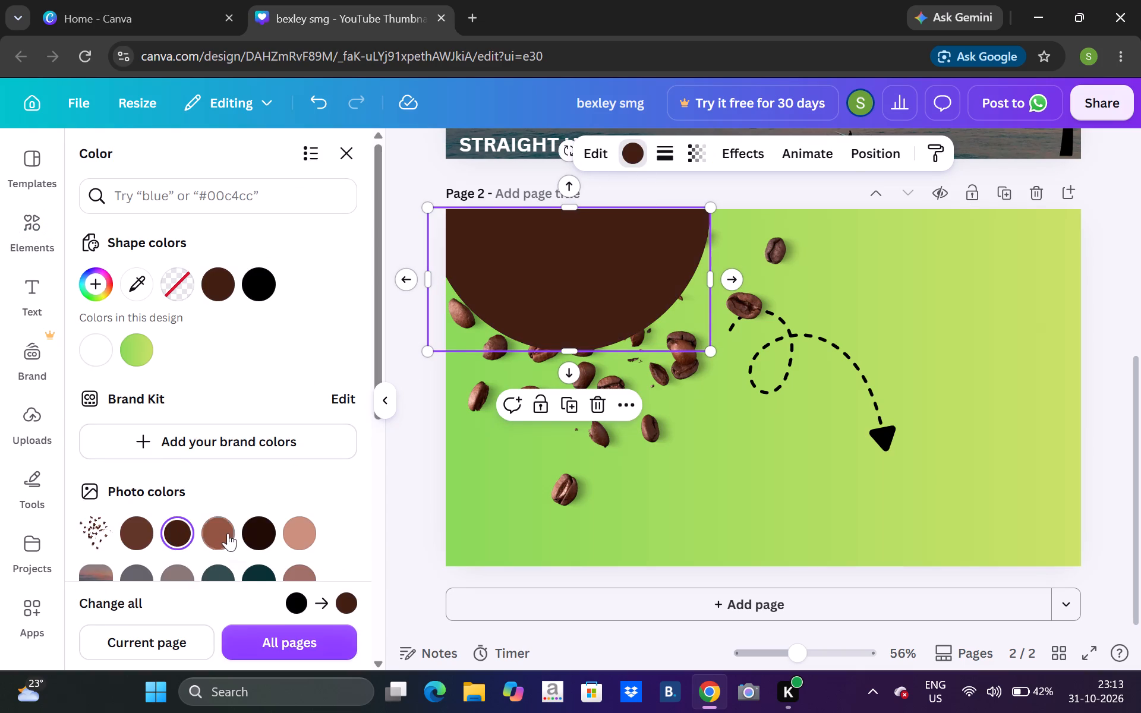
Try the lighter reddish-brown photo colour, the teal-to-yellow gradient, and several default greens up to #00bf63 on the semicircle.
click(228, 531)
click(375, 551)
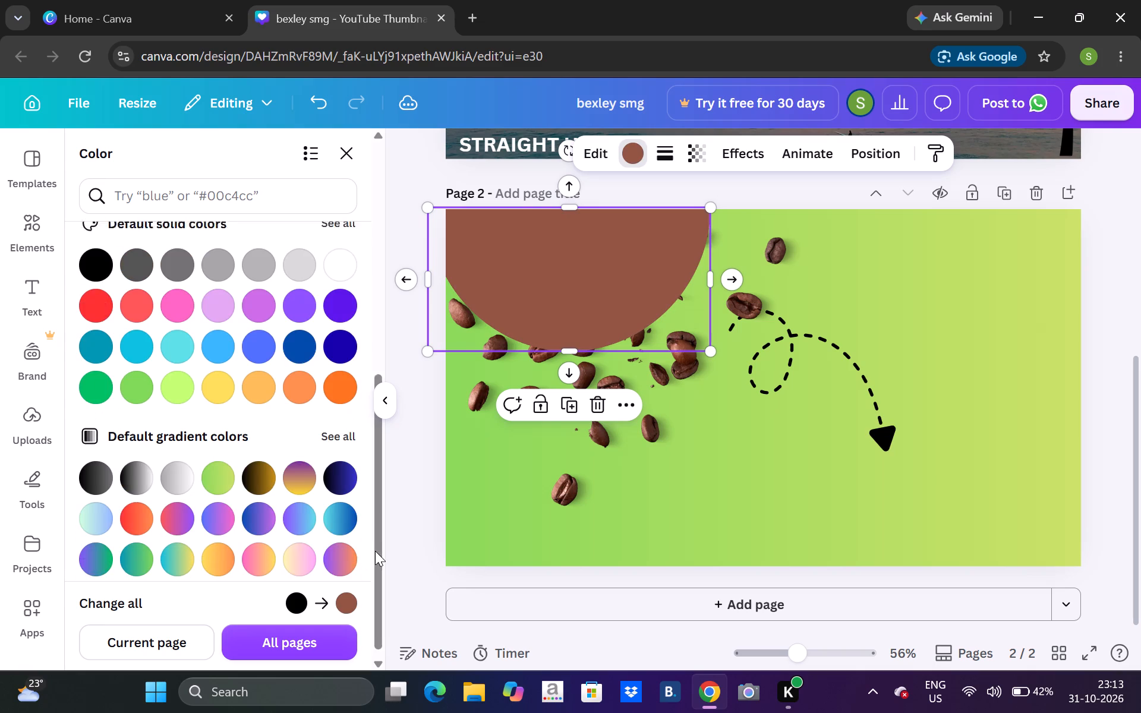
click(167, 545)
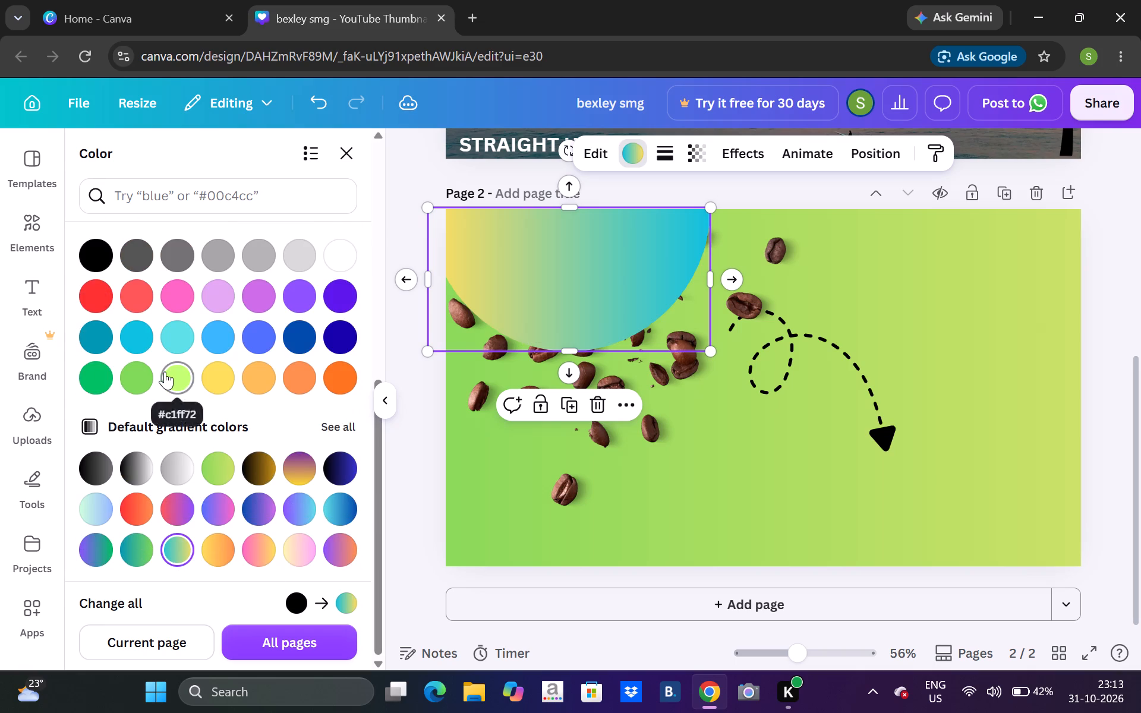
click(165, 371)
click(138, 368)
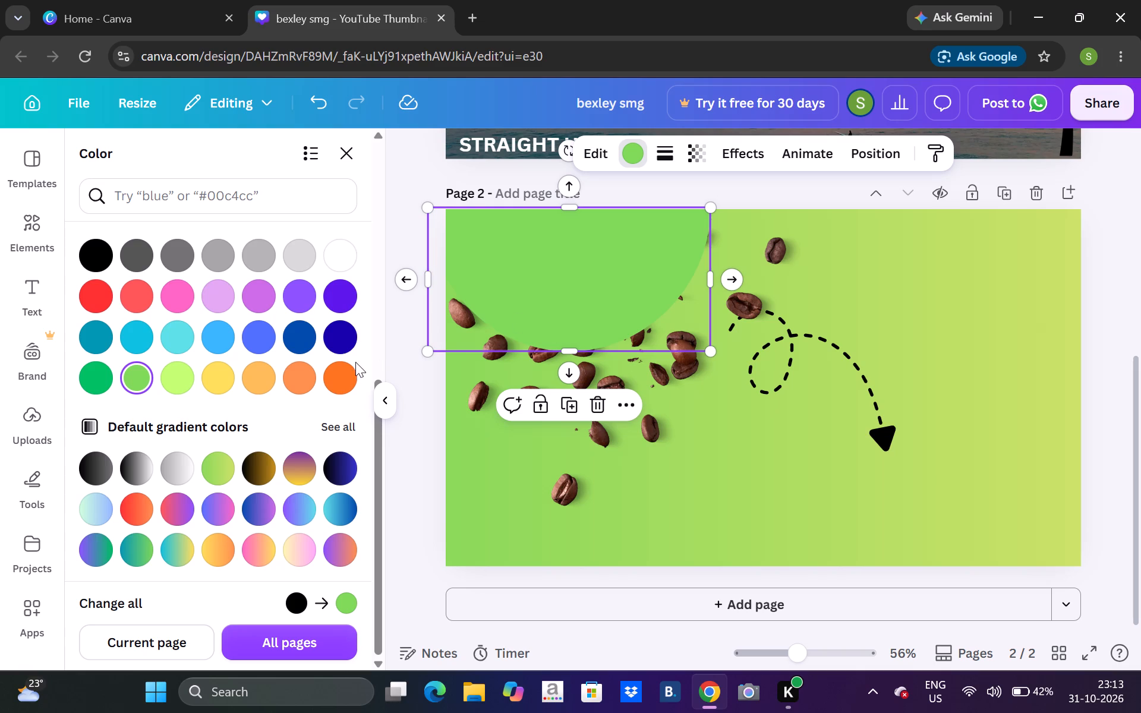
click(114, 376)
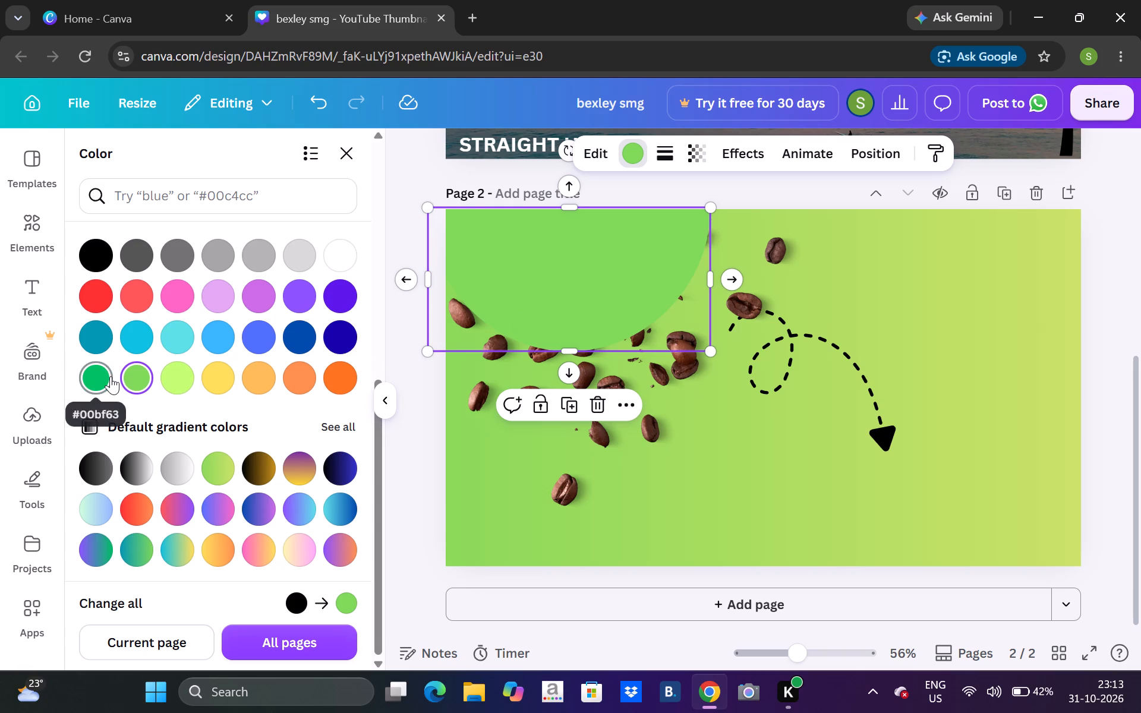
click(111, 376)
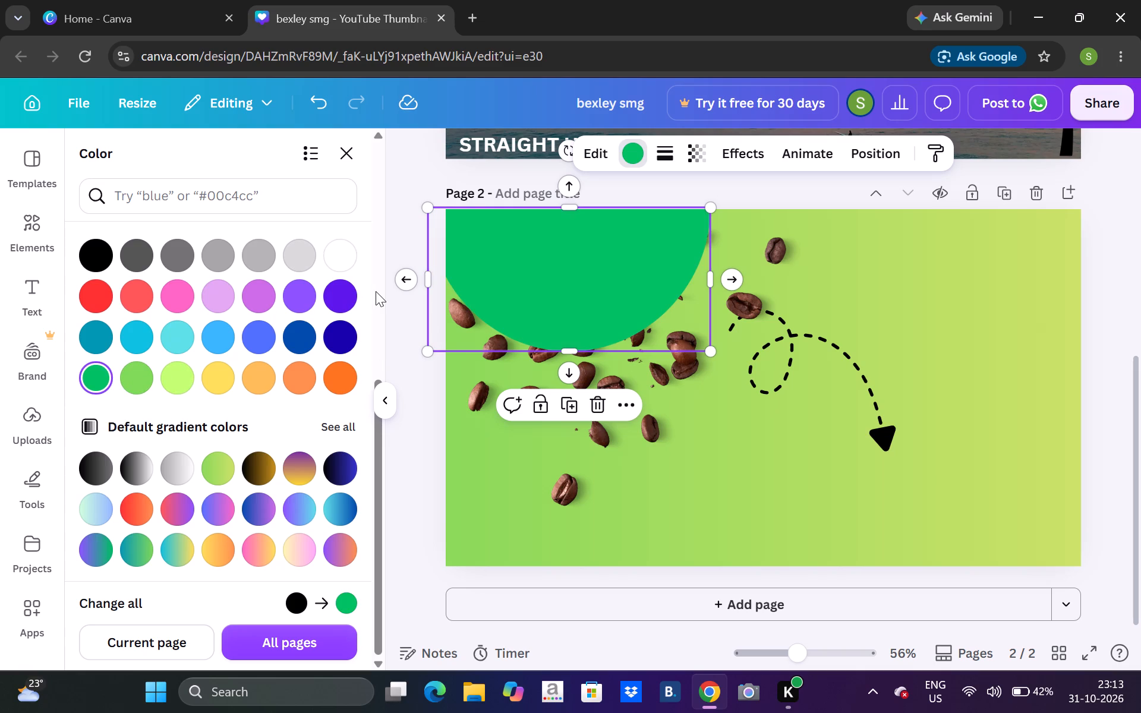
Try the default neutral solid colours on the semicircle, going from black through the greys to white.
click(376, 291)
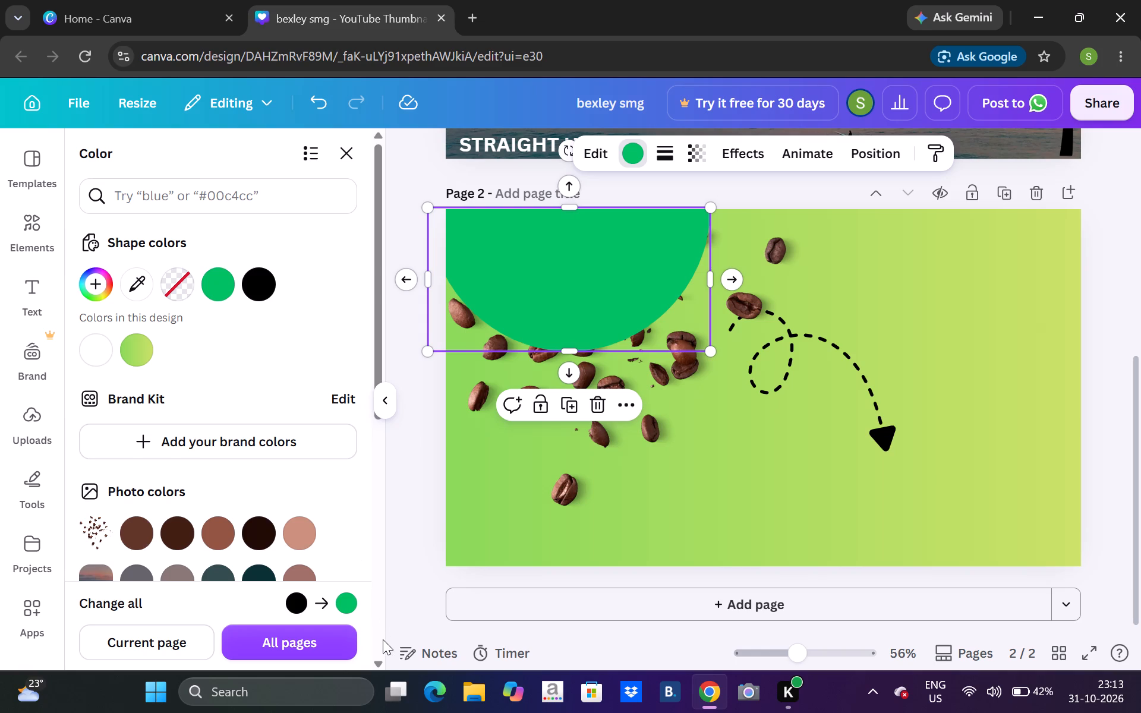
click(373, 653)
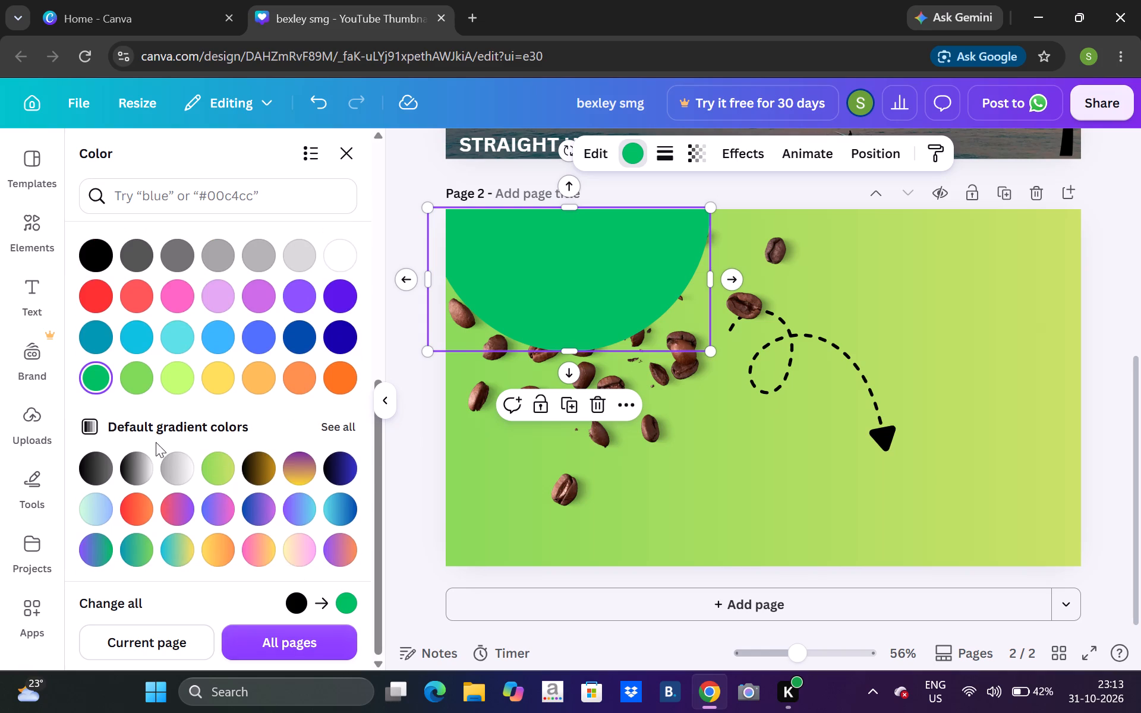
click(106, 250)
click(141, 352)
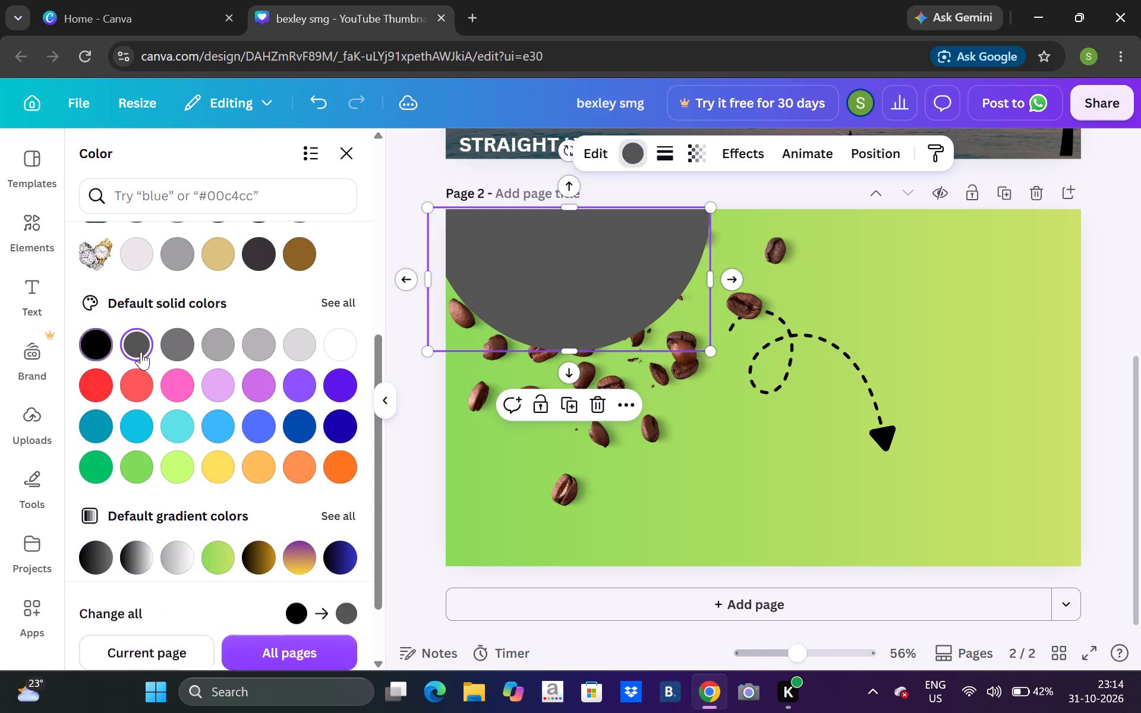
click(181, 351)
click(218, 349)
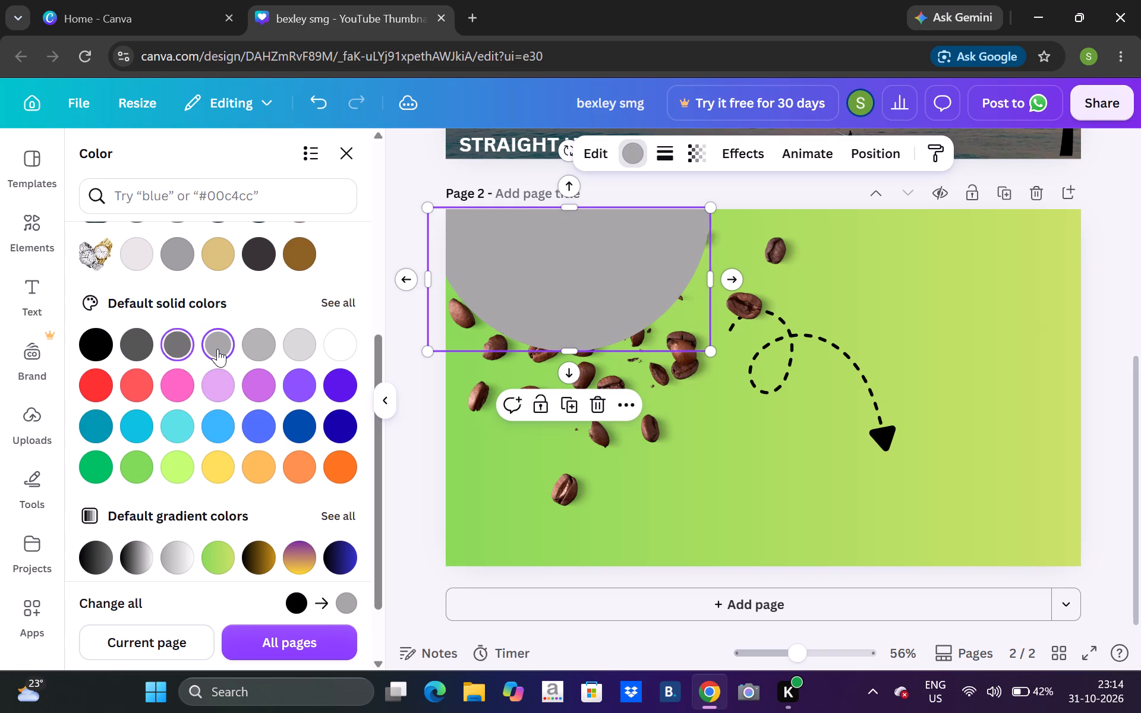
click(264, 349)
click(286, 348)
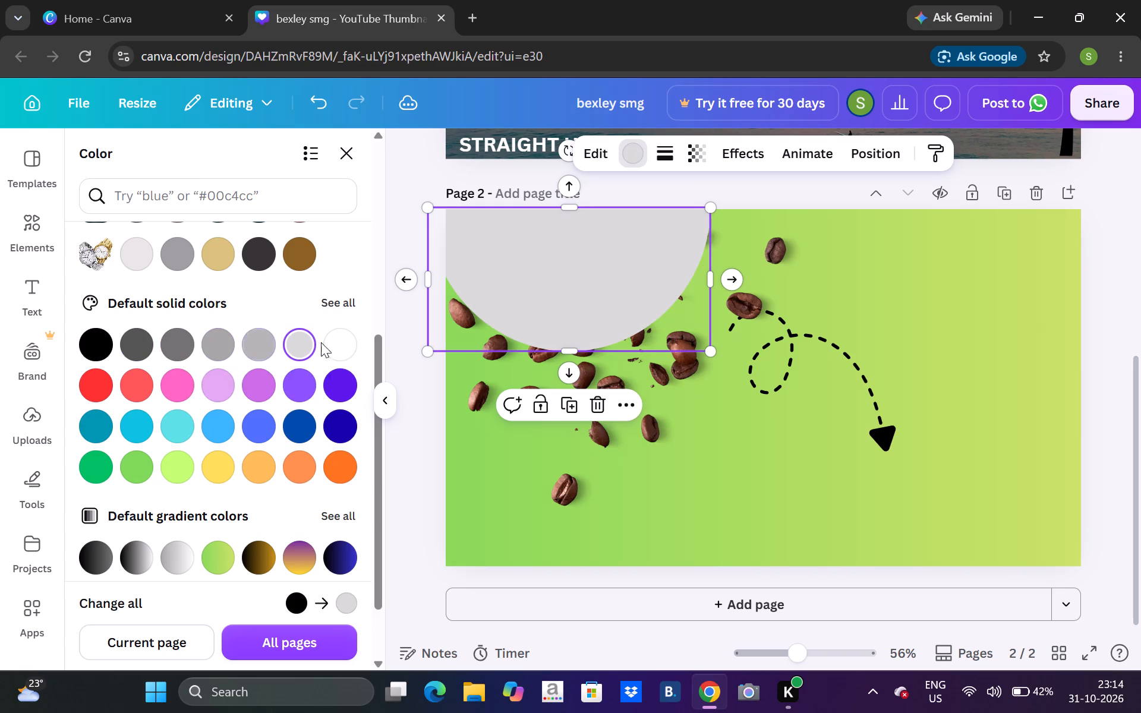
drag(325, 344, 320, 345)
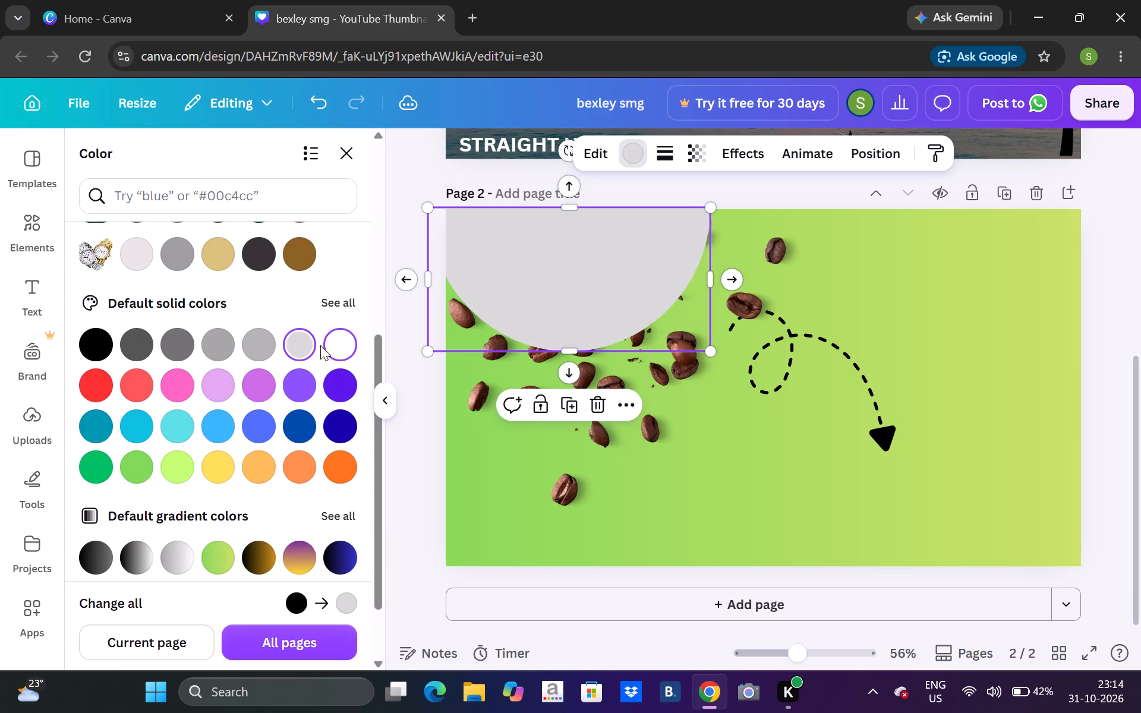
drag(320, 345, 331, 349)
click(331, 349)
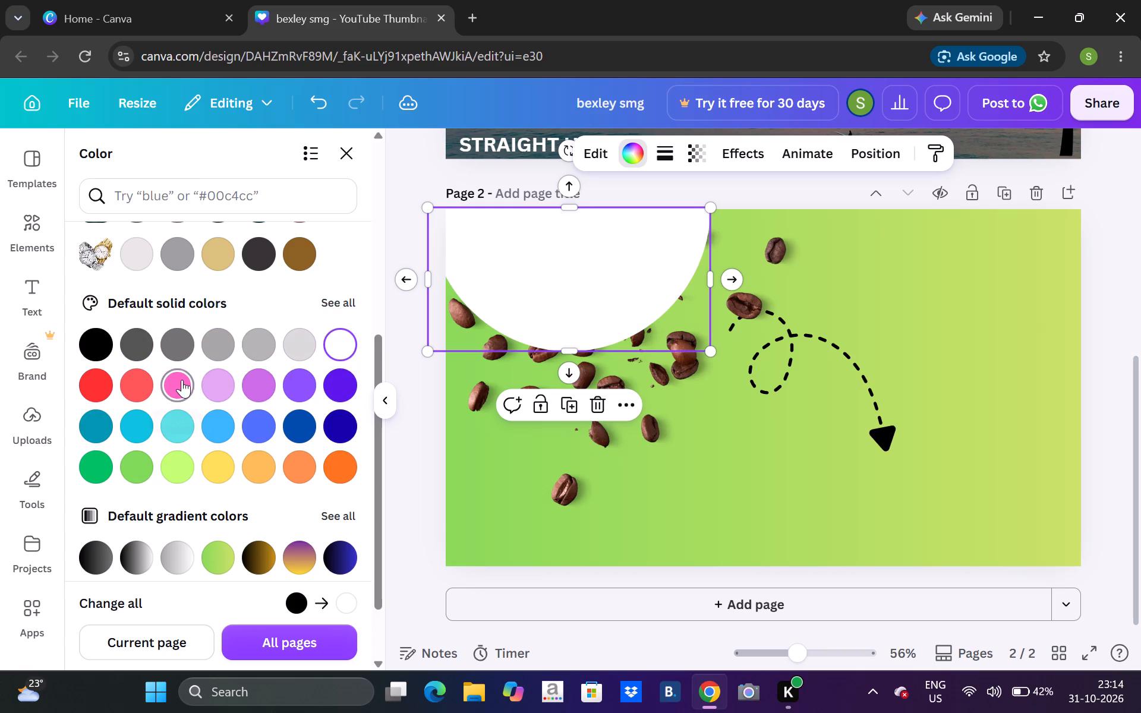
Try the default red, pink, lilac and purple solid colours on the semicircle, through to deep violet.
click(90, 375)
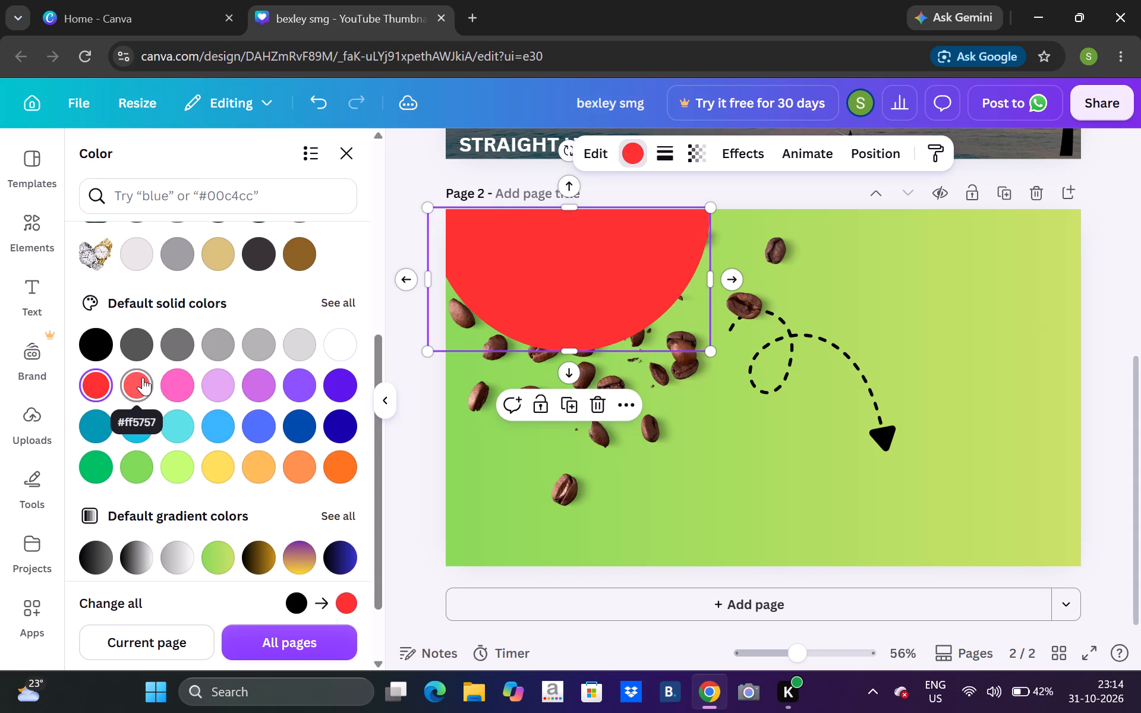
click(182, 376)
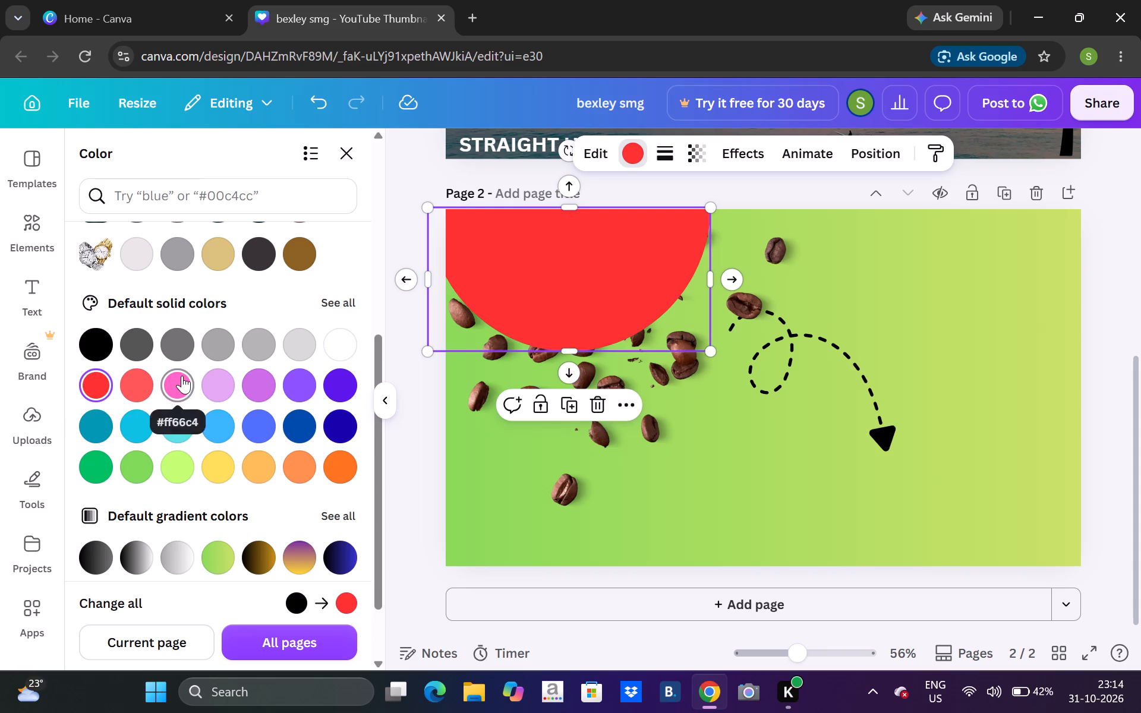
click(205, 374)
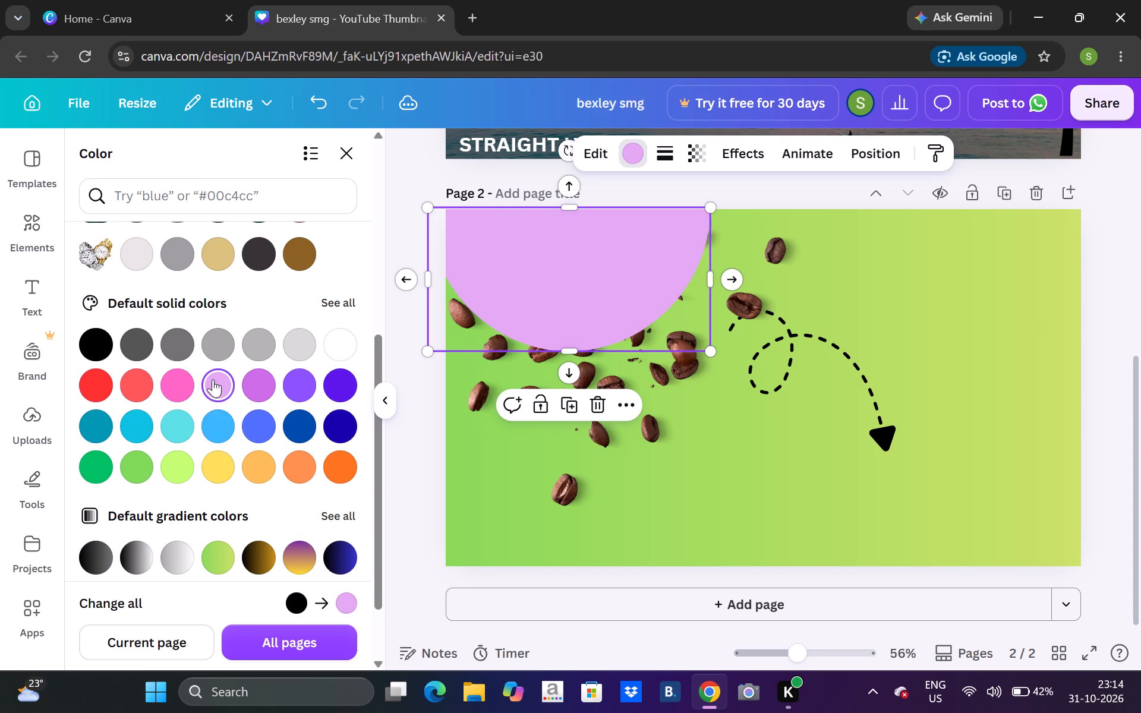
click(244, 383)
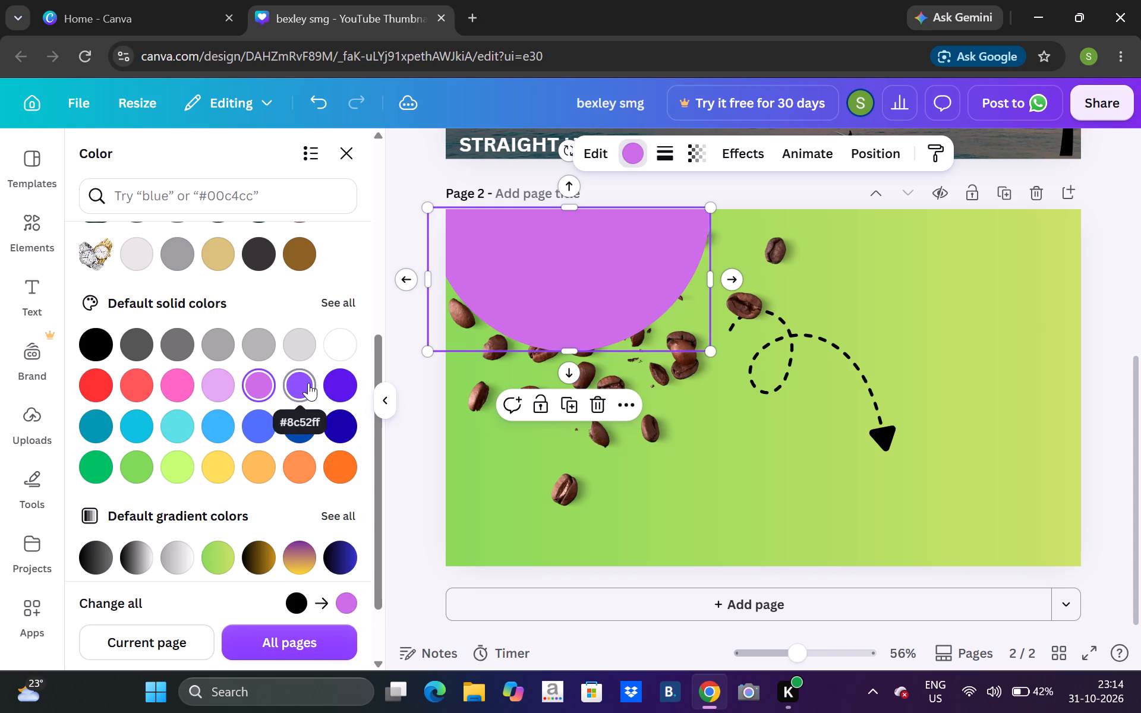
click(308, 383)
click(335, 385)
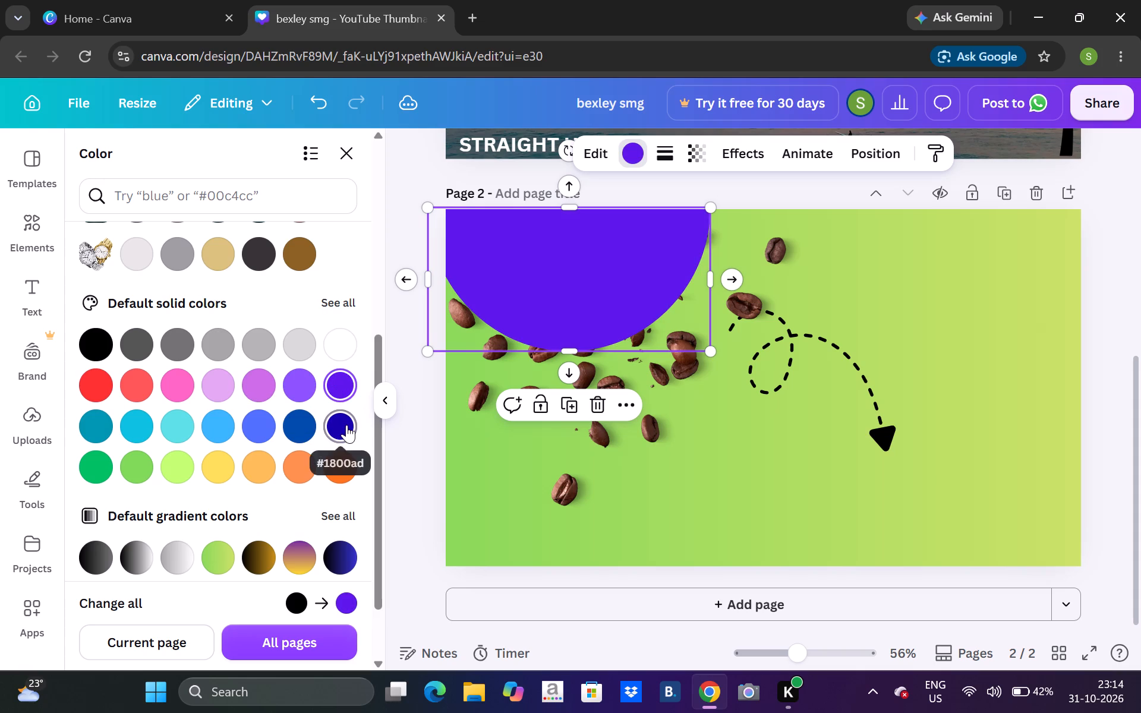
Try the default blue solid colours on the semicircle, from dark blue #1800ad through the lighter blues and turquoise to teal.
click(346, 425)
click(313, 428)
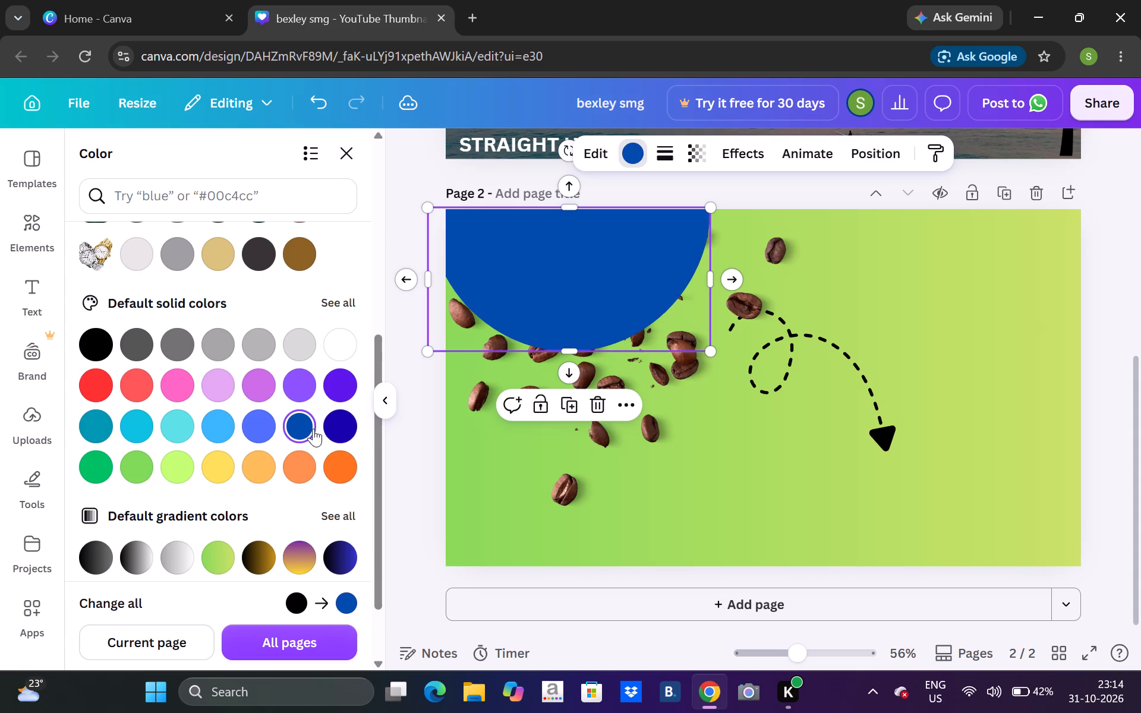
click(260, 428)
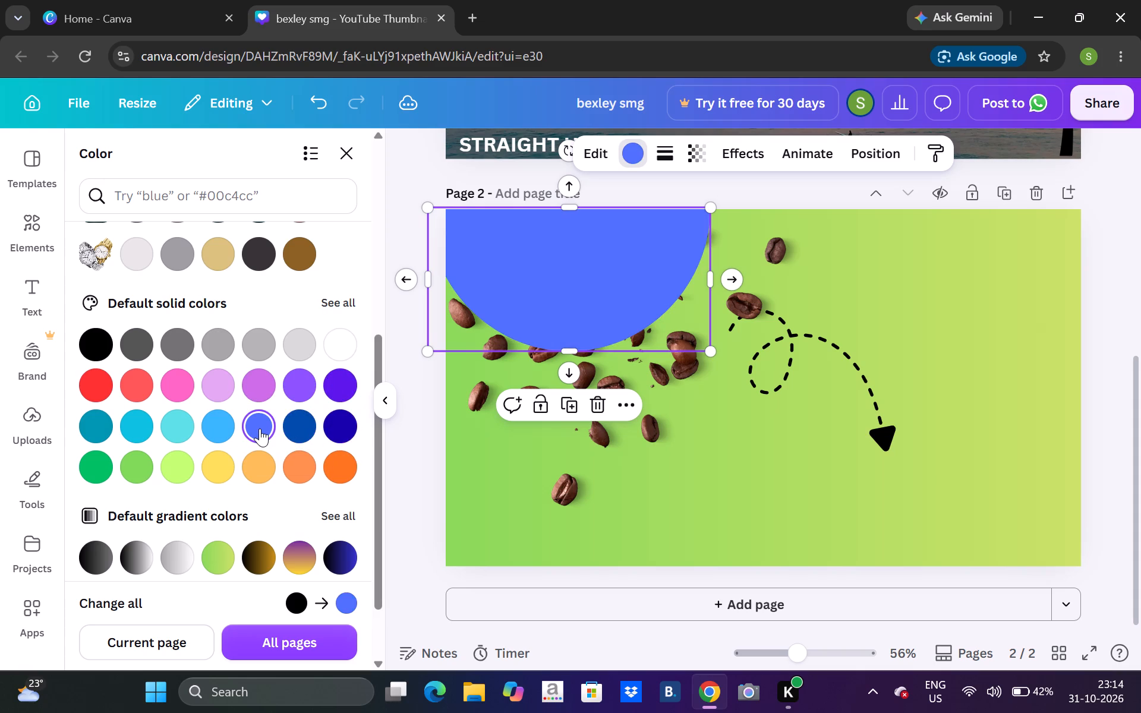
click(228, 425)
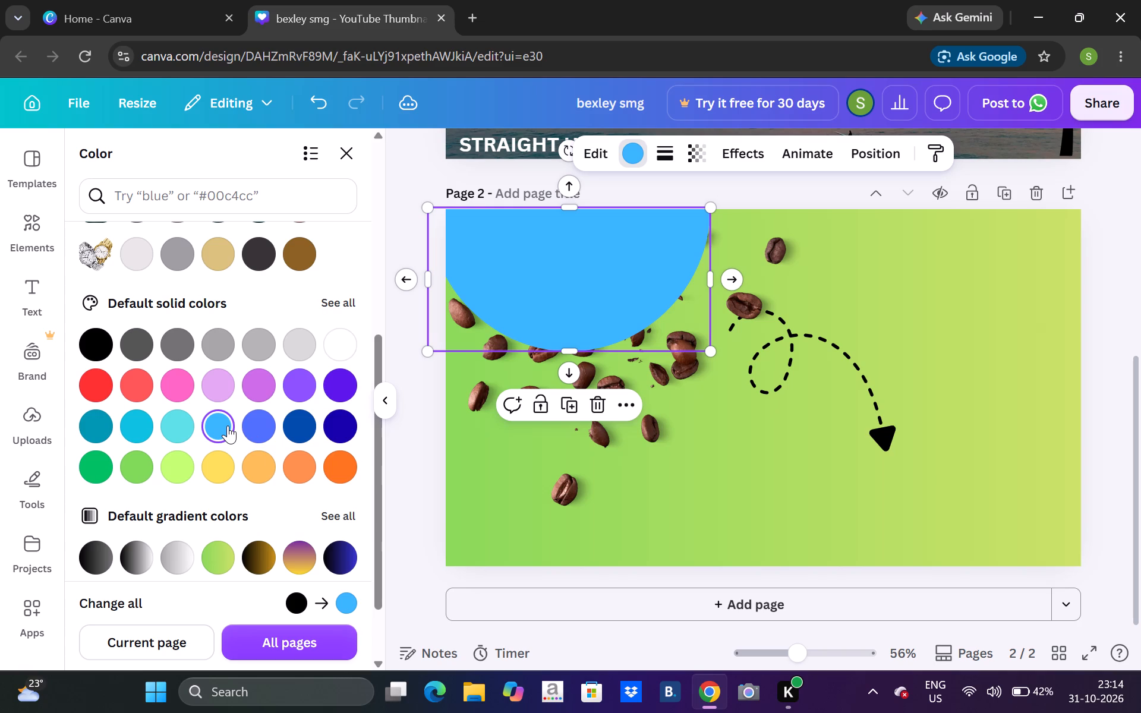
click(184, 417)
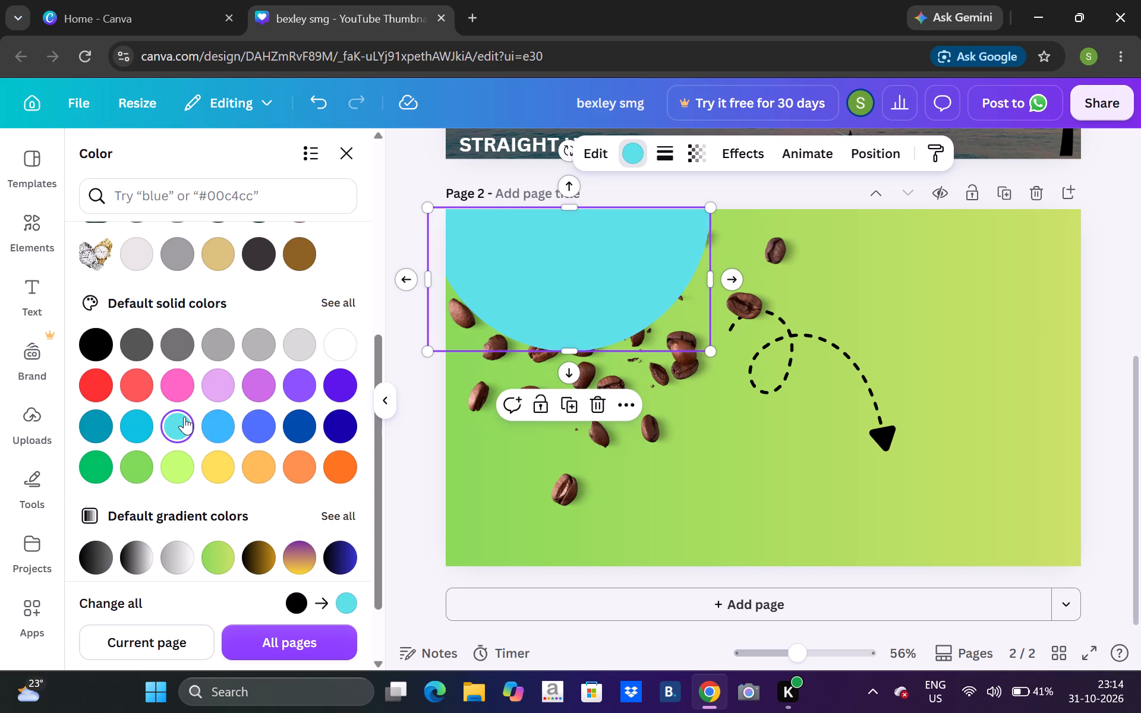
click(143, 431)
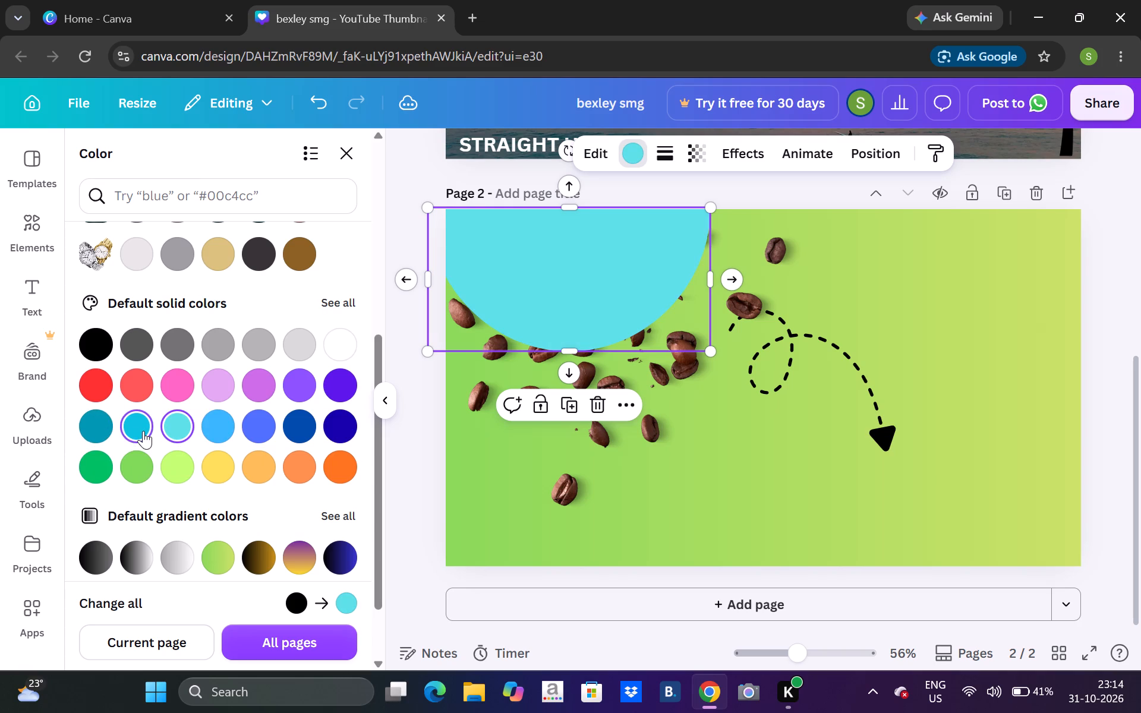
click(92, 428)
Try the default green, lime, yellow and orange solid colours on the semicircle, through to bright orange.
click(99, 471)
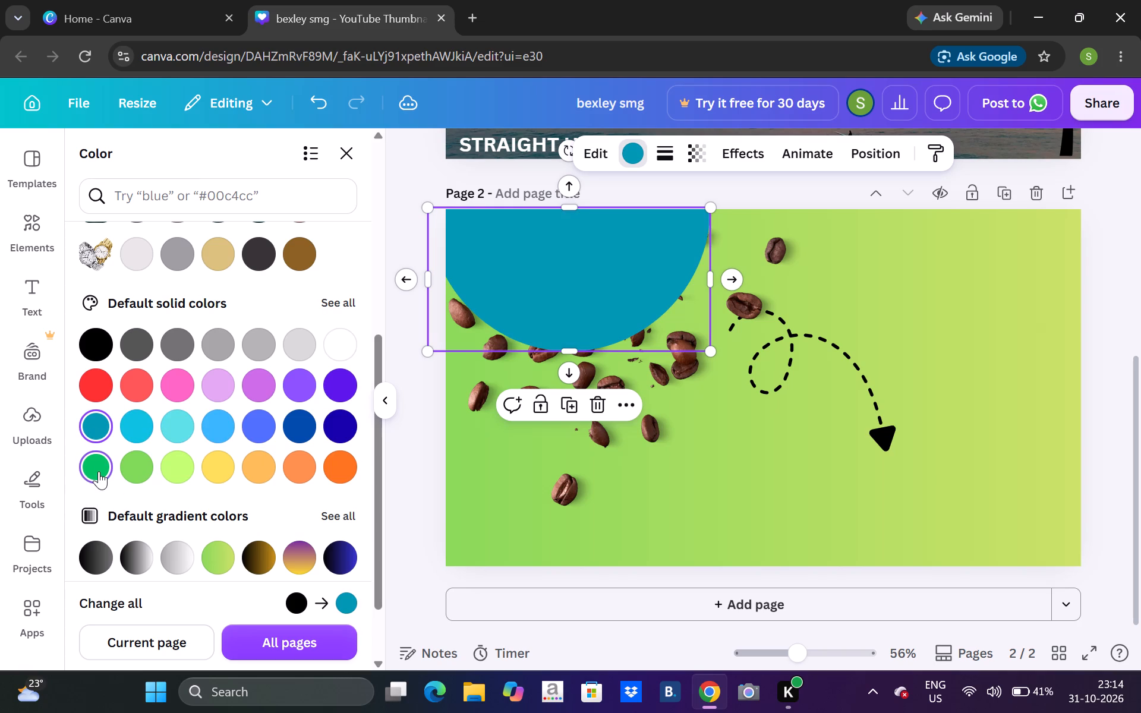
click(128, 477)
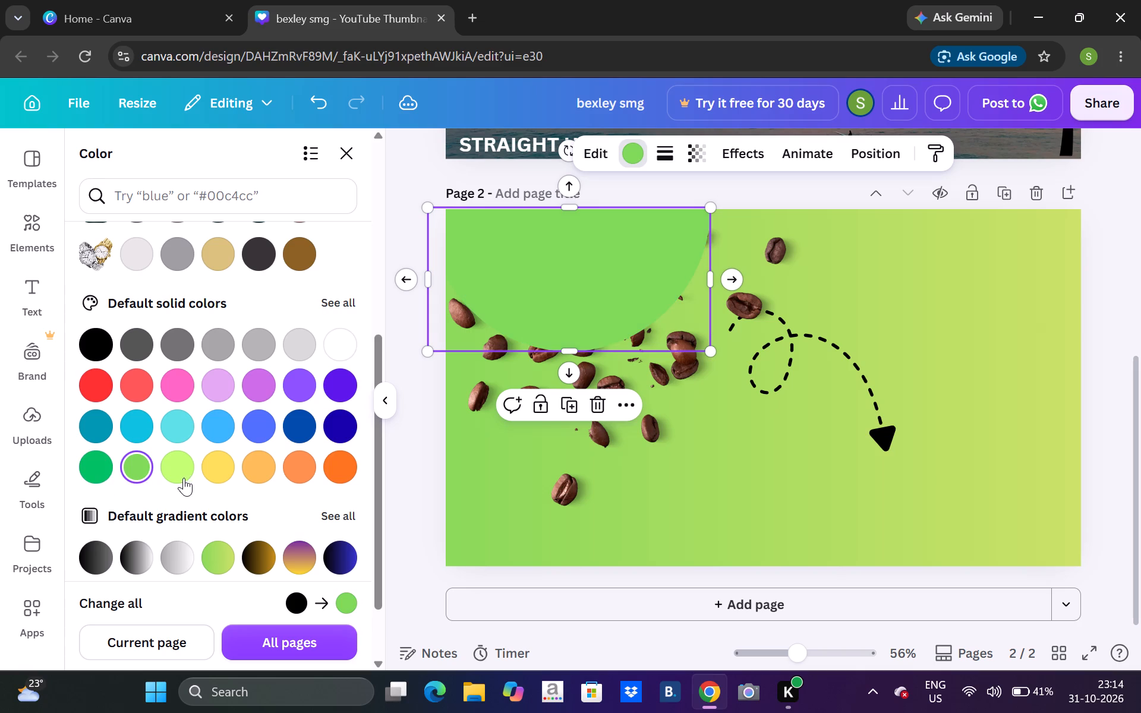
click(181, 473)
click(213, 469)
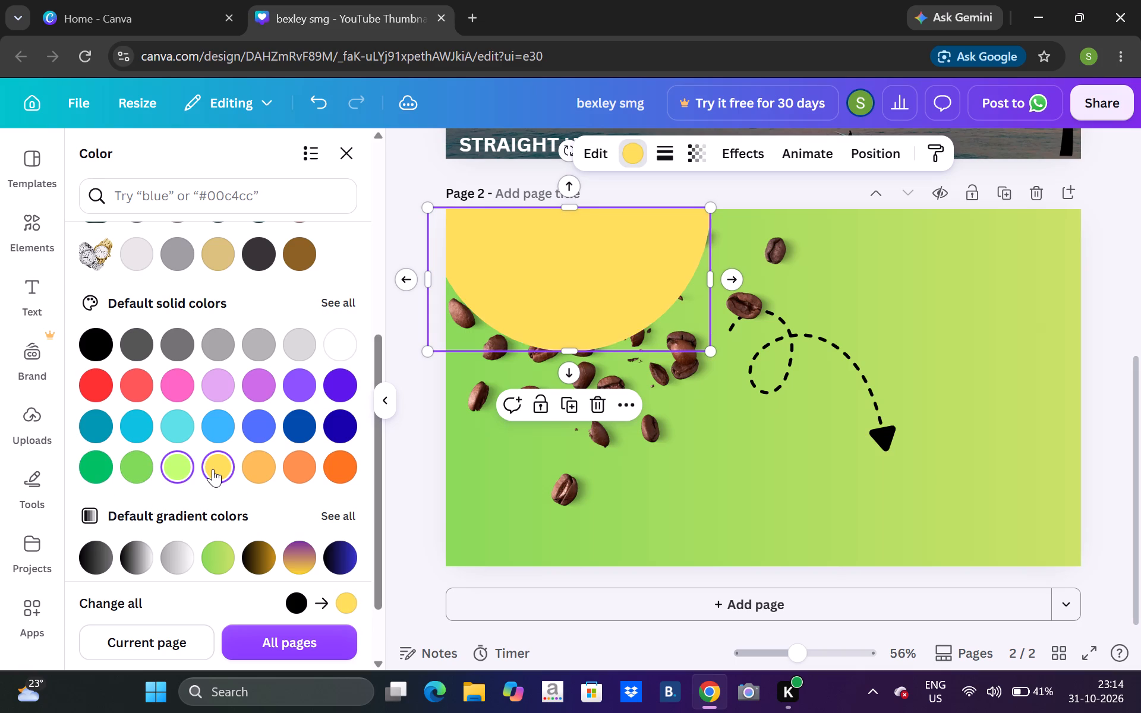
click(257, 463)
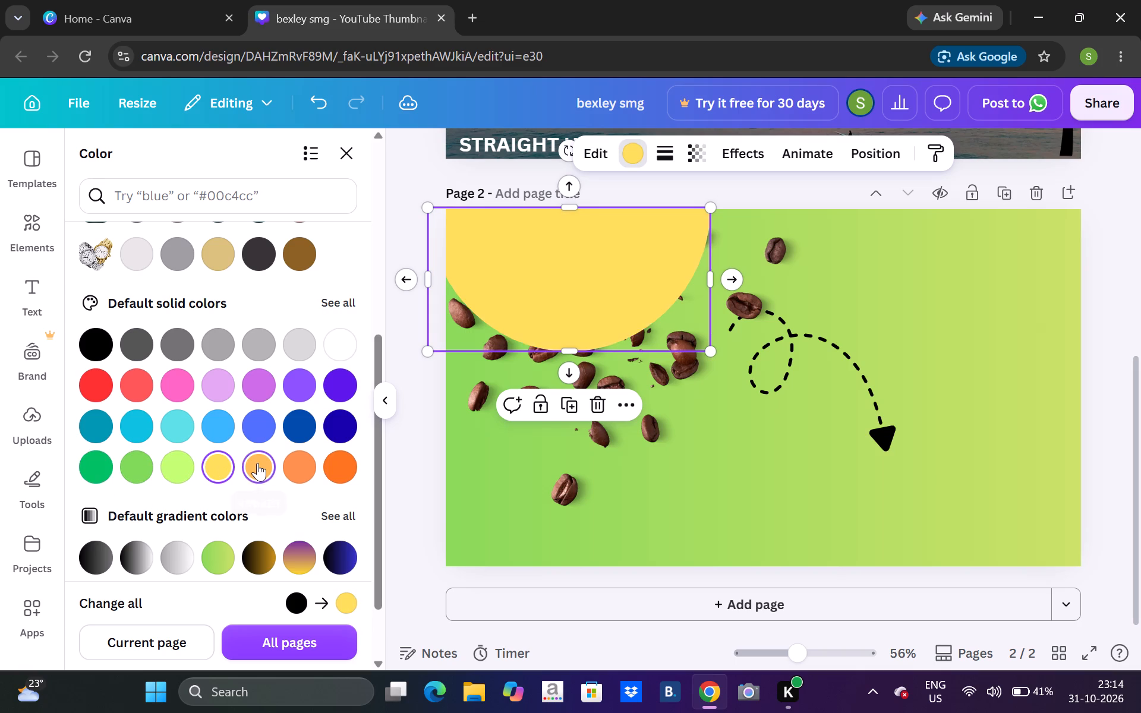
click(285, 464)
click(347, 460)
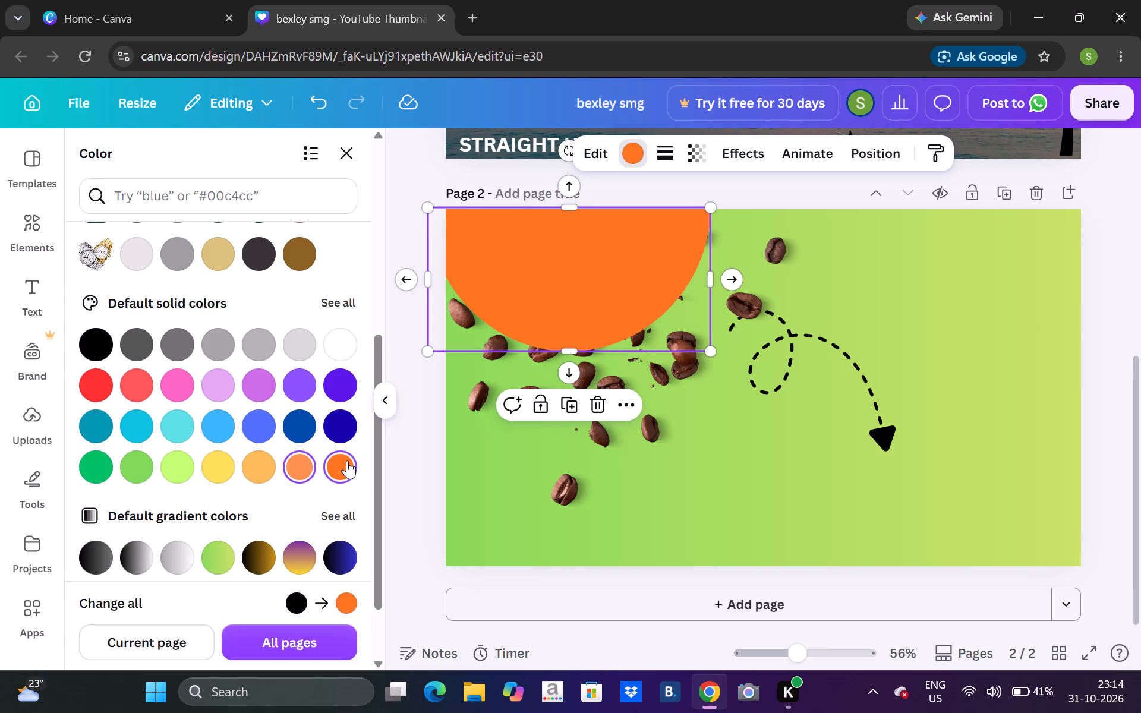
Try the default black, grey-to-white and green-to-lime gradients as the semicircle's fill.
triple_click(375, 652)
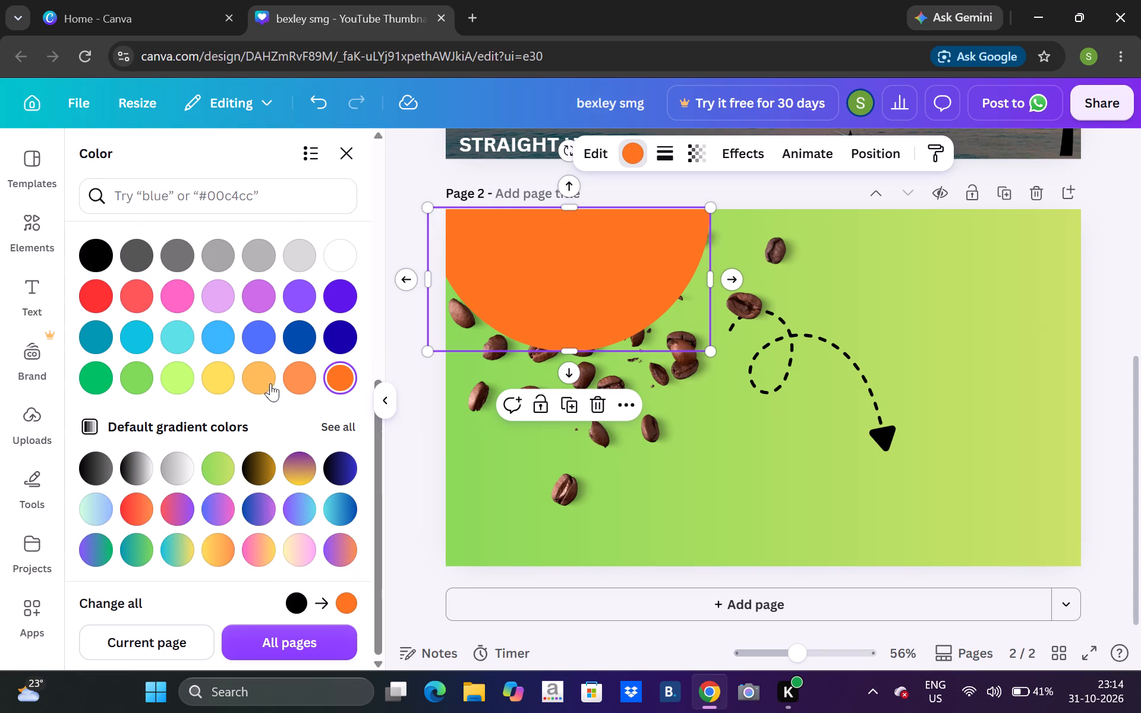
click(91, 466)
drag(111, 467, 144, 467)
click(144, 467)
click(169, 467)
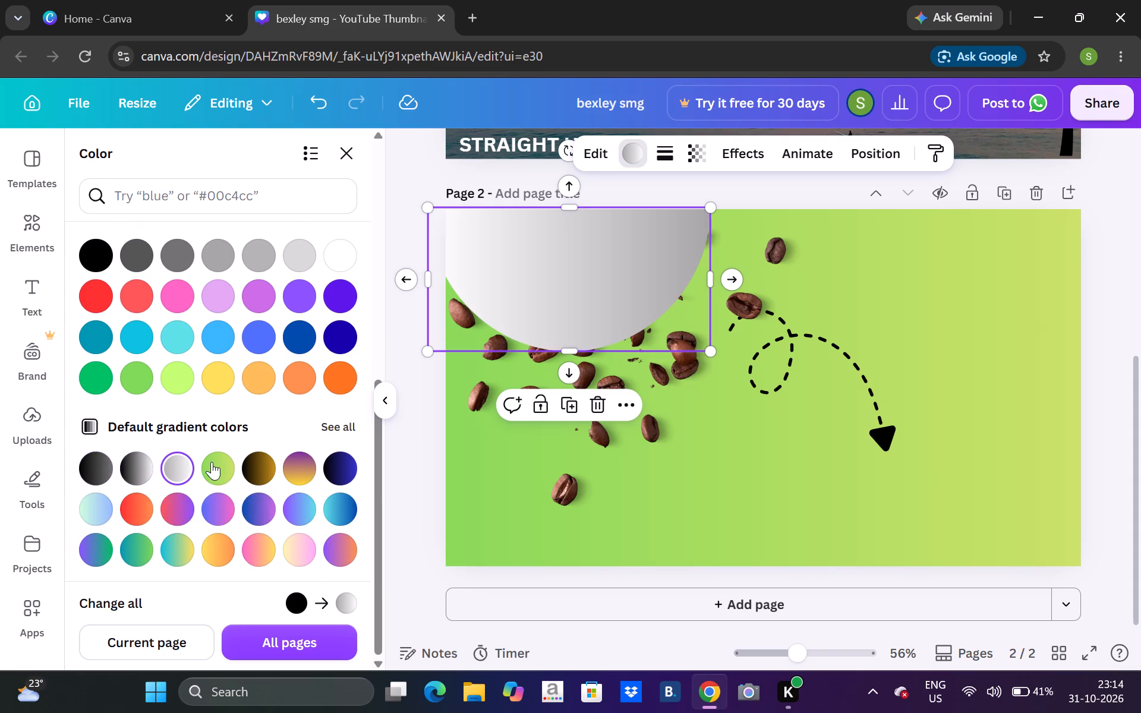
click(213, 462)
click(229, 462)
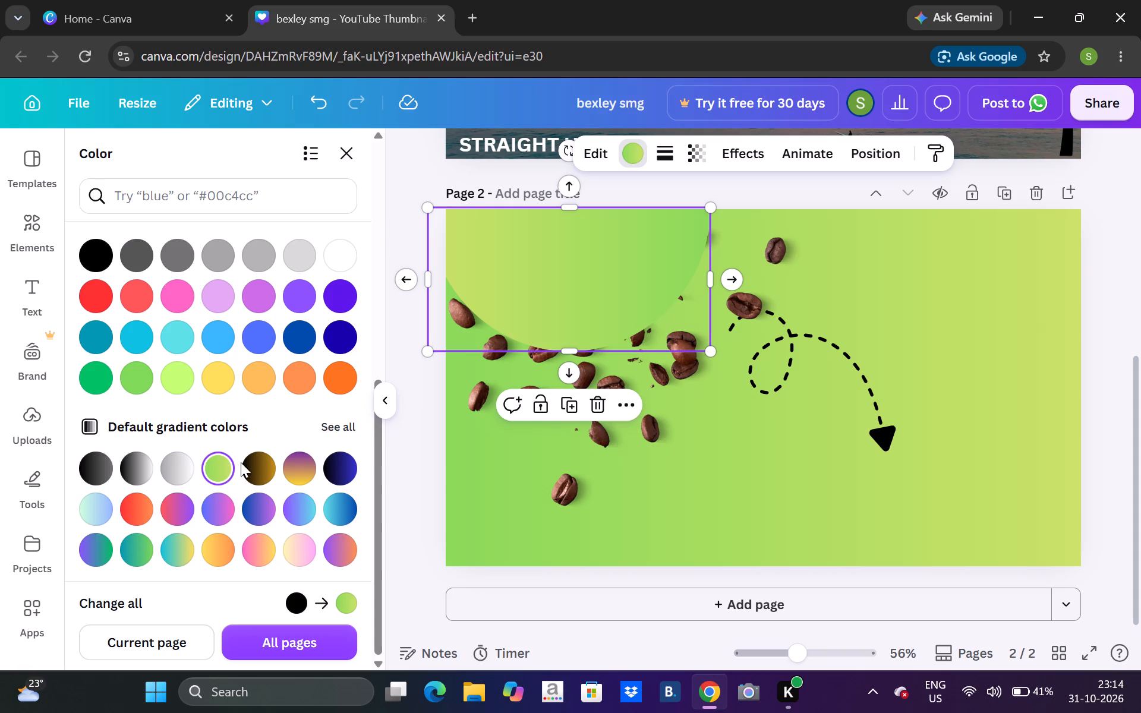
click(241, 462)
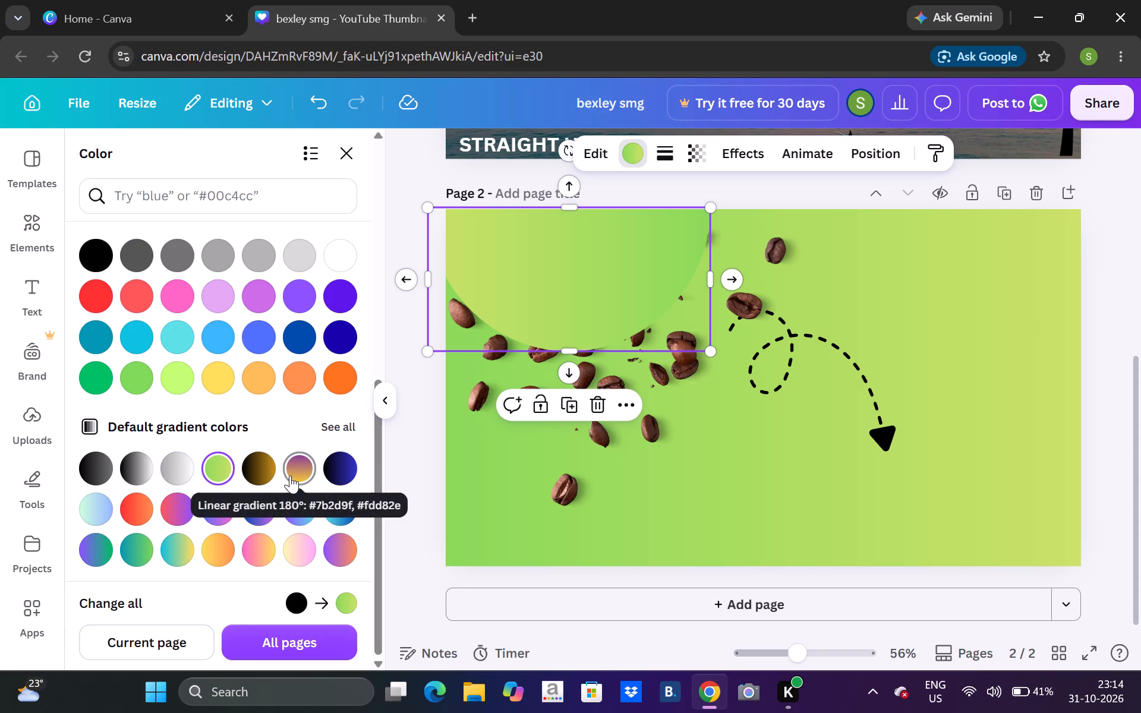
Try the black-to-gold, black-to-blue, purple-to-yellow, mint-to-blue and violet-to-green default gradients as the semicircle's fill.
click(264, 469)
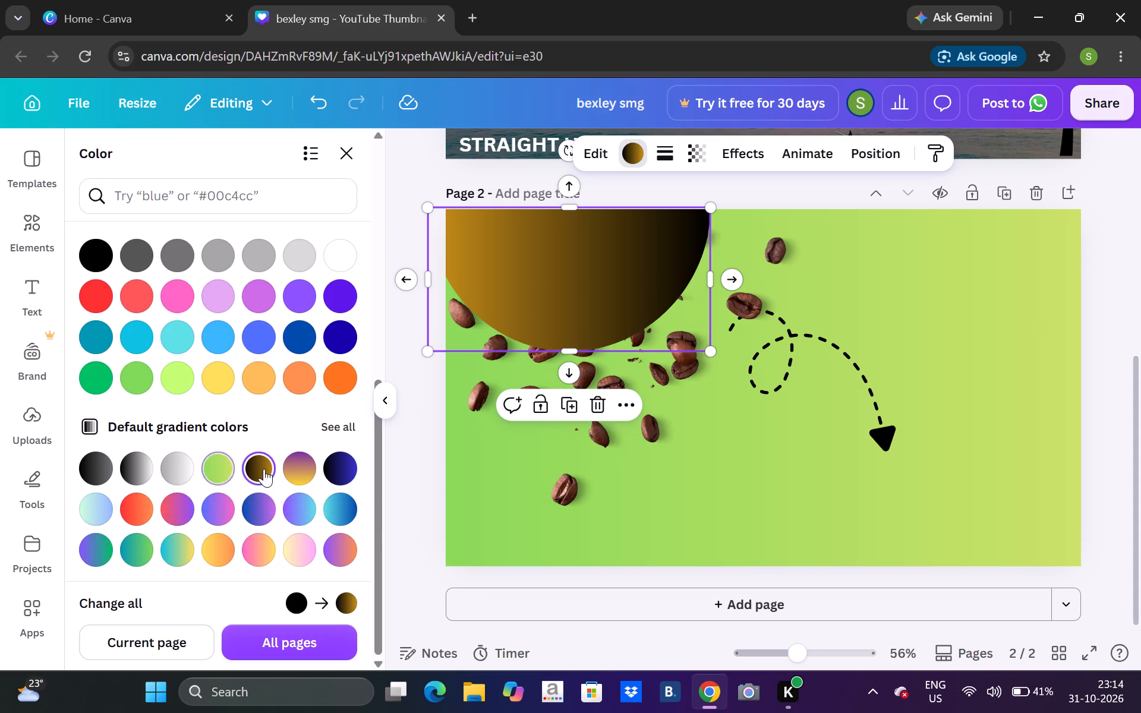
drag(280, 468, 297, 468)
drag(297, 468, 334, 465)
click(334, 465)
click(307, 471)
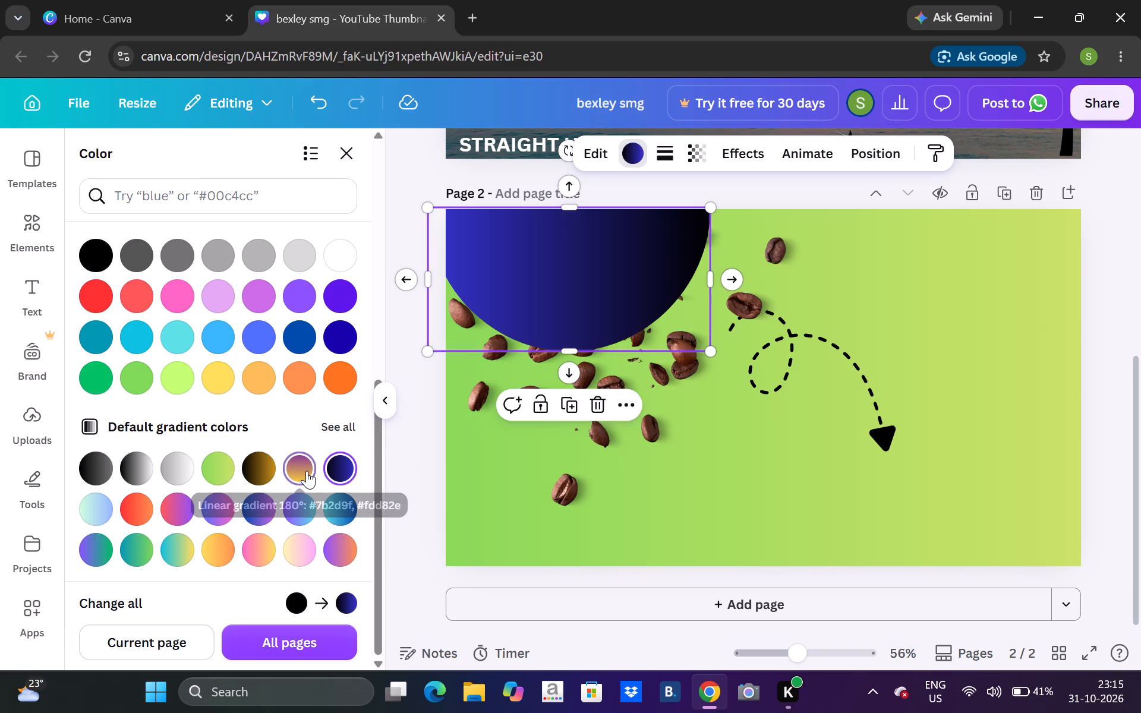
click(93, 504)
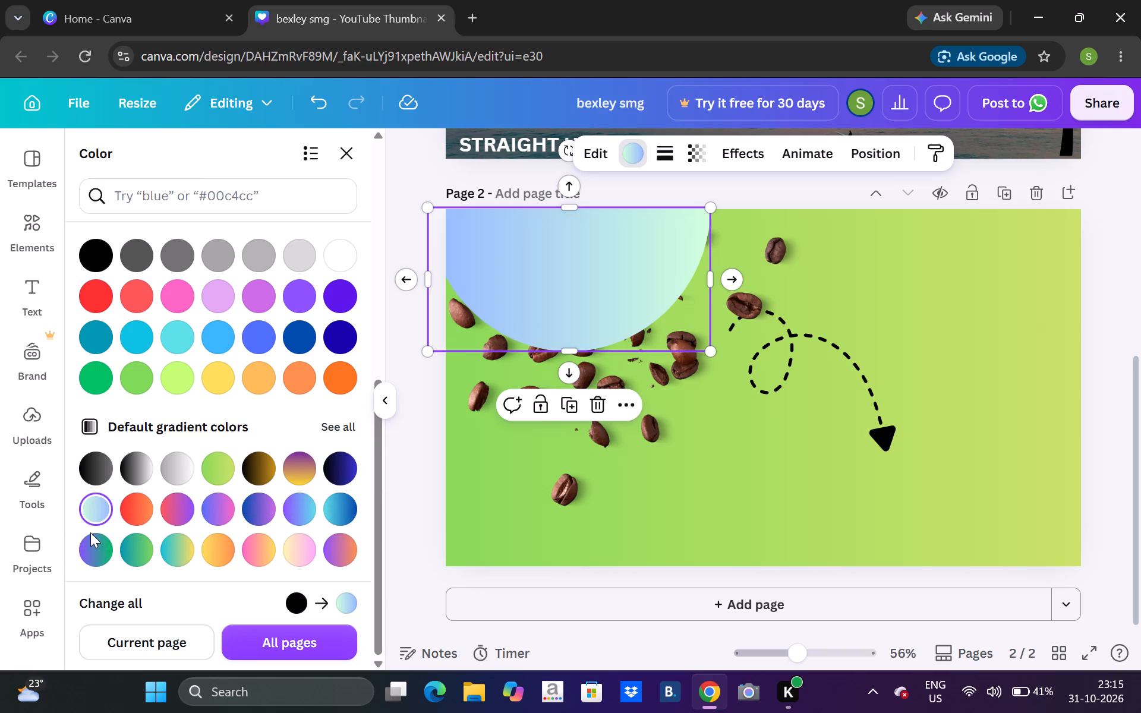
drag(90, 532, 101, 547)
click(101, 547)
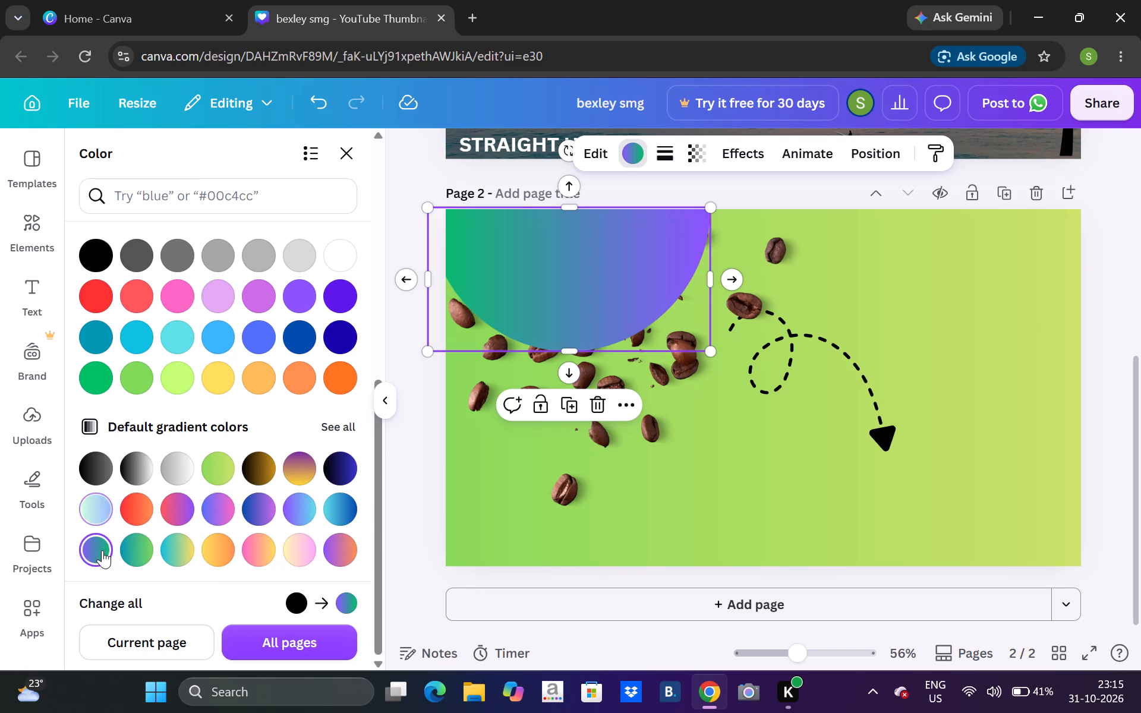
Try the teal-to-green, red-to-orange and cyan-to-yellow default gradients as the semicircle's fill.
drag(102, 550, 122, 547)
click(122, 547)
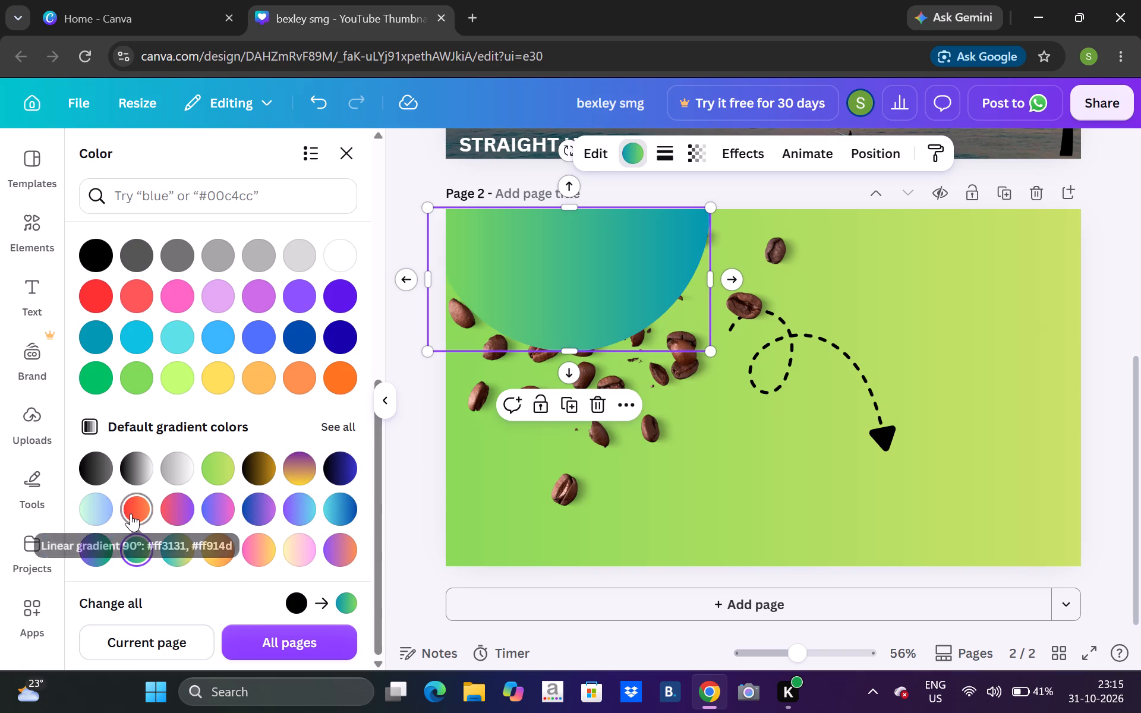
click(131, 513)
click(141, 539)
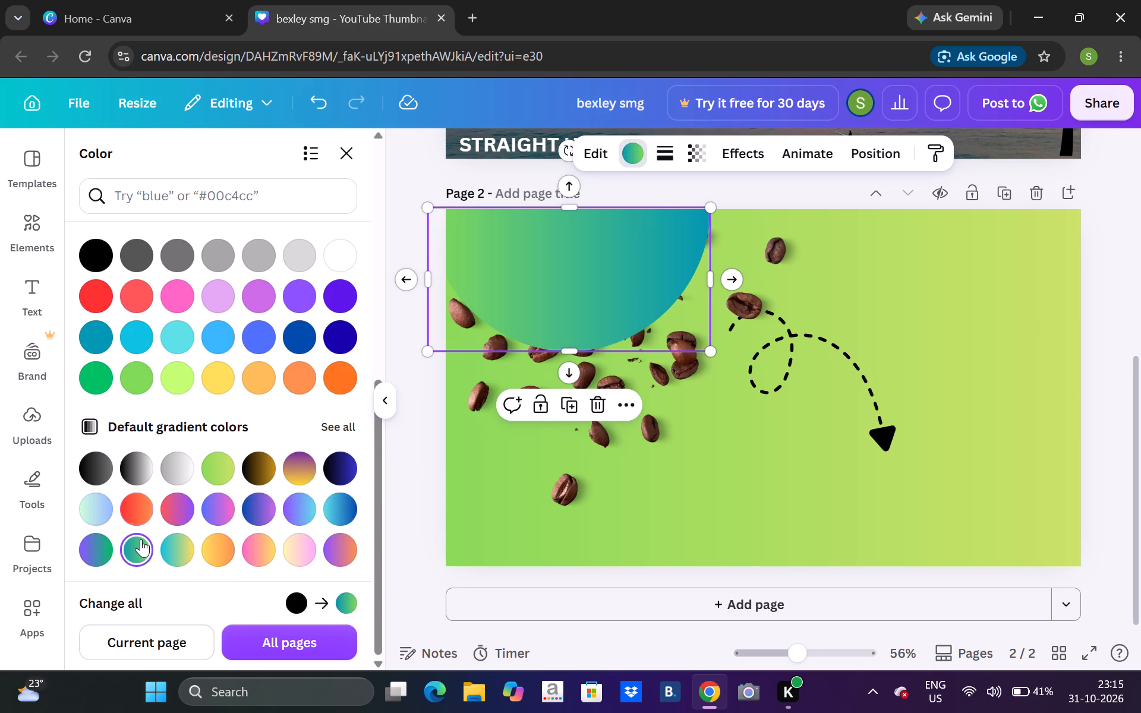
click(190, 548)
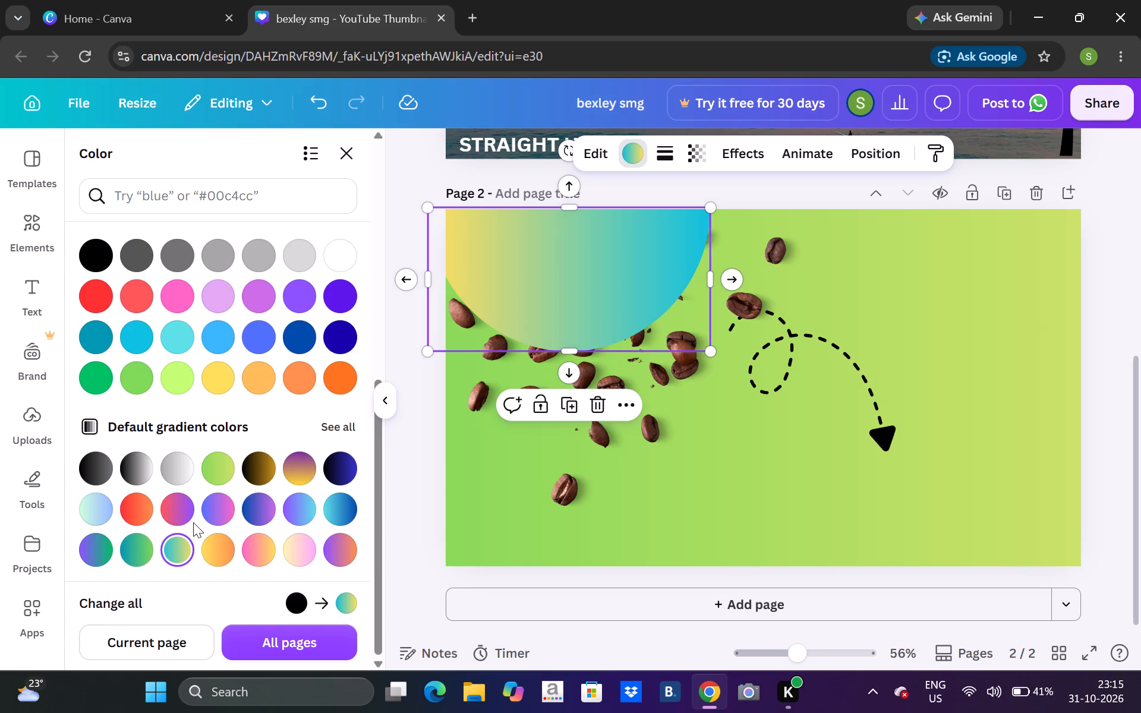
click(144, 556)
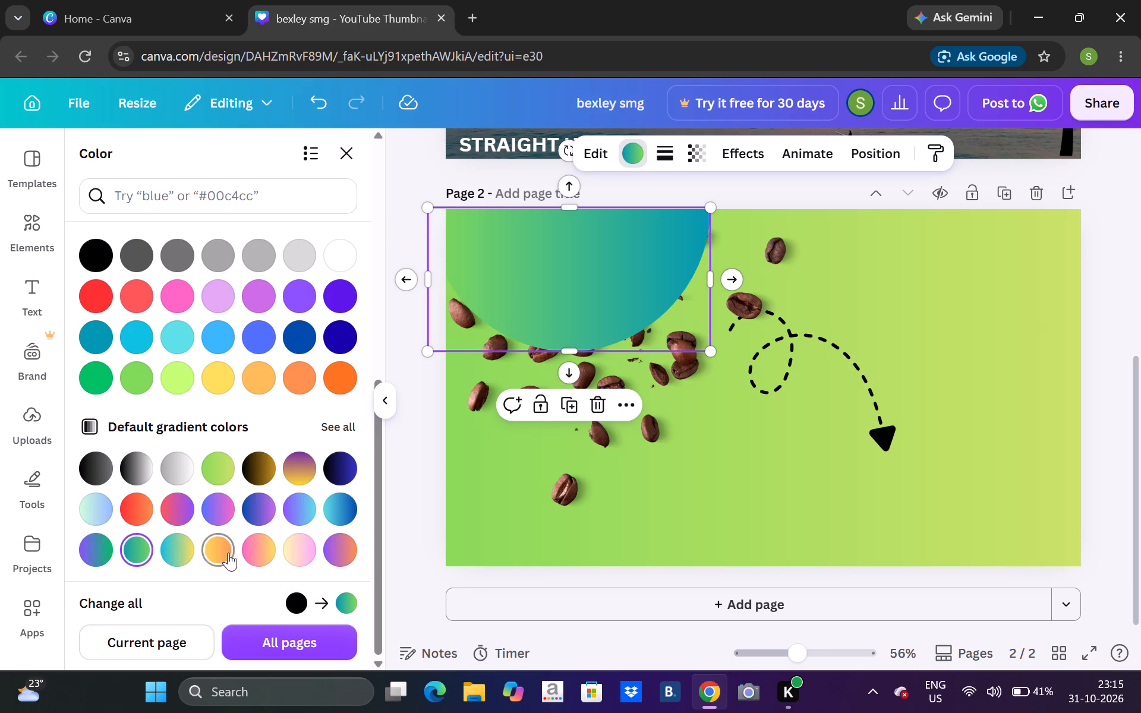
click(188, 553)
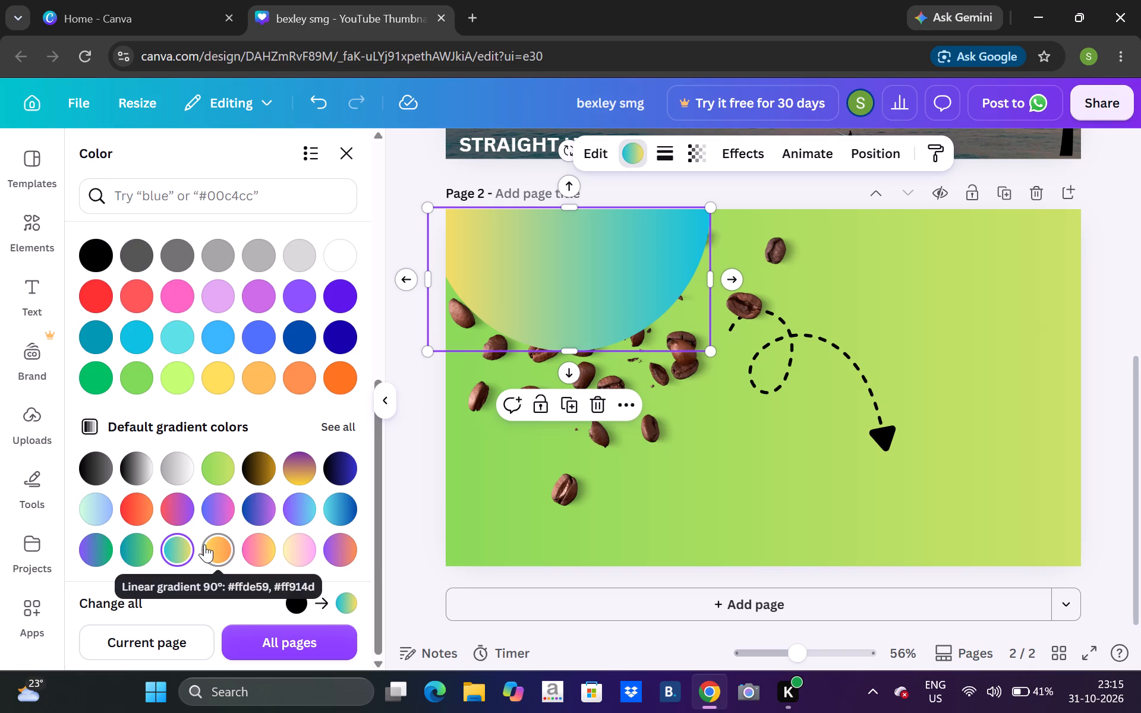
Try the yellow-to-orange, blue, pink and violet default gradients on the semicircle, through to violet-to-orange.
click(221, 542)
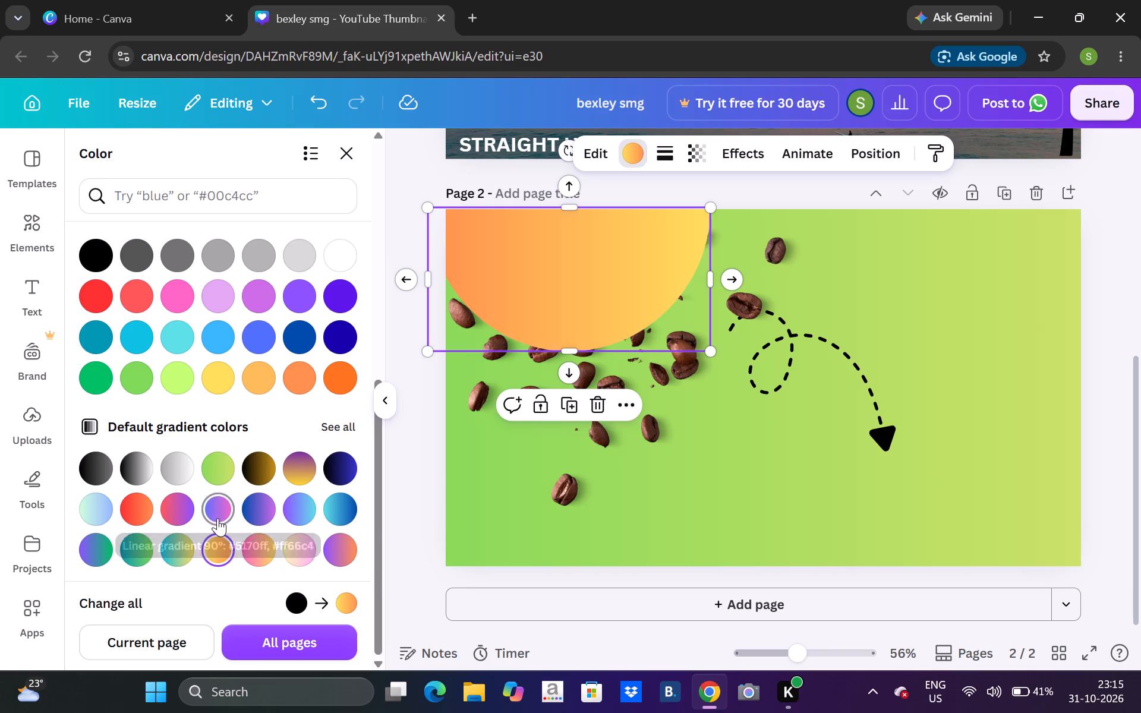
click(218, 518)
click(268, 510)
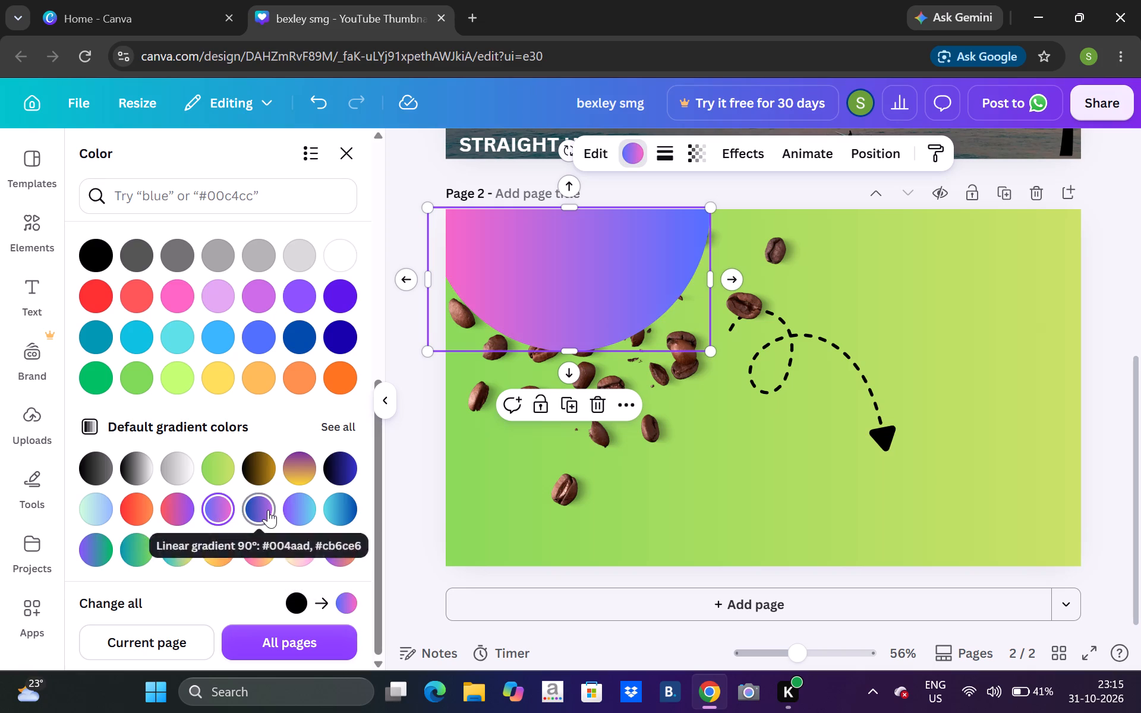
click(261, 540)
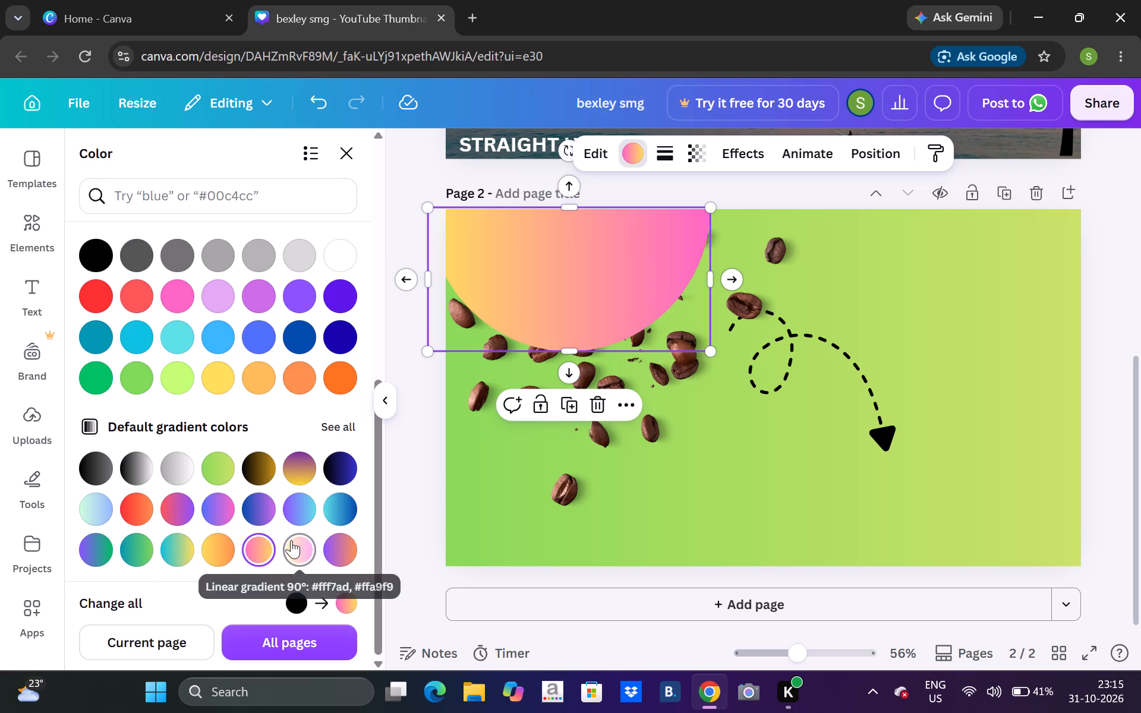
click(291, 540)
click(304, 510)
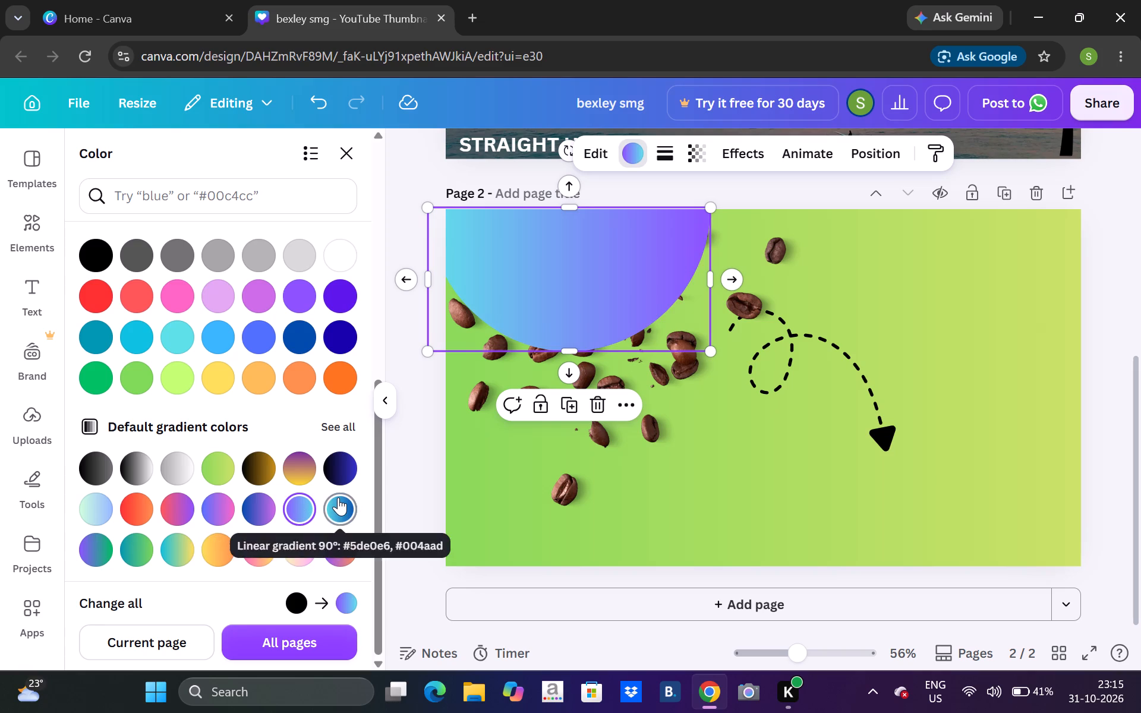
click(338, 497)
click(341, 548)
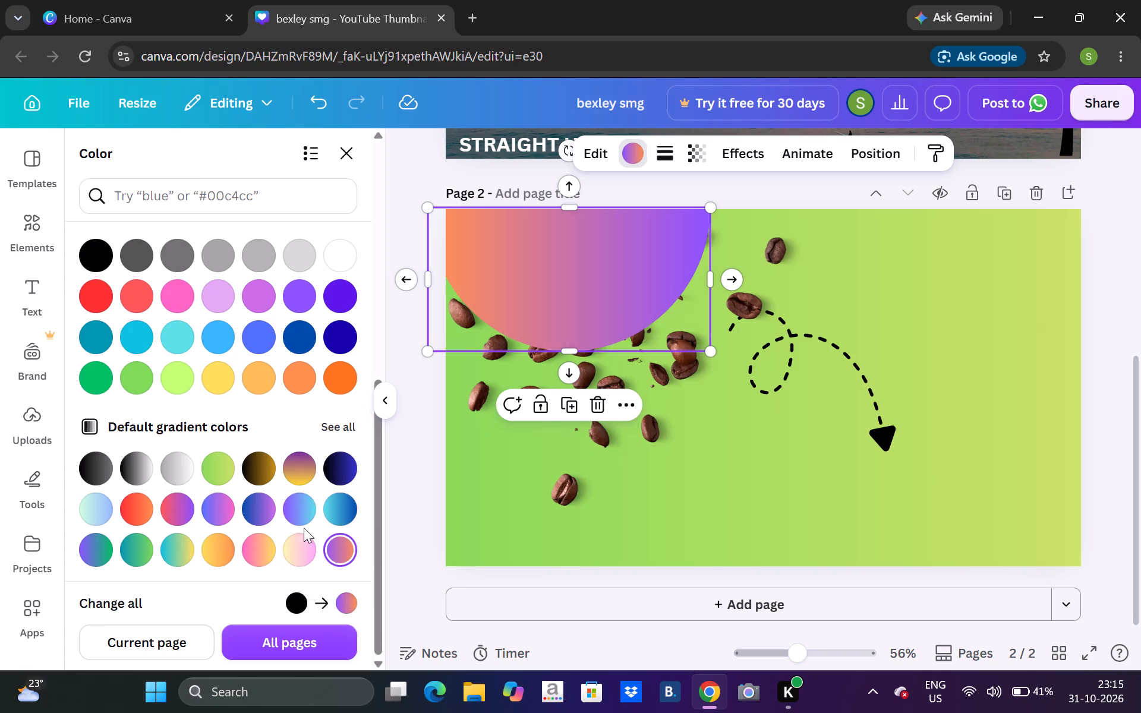
Fill the semicircle with the default green-to-lime gradient that matches the page background.
click(223, 470)
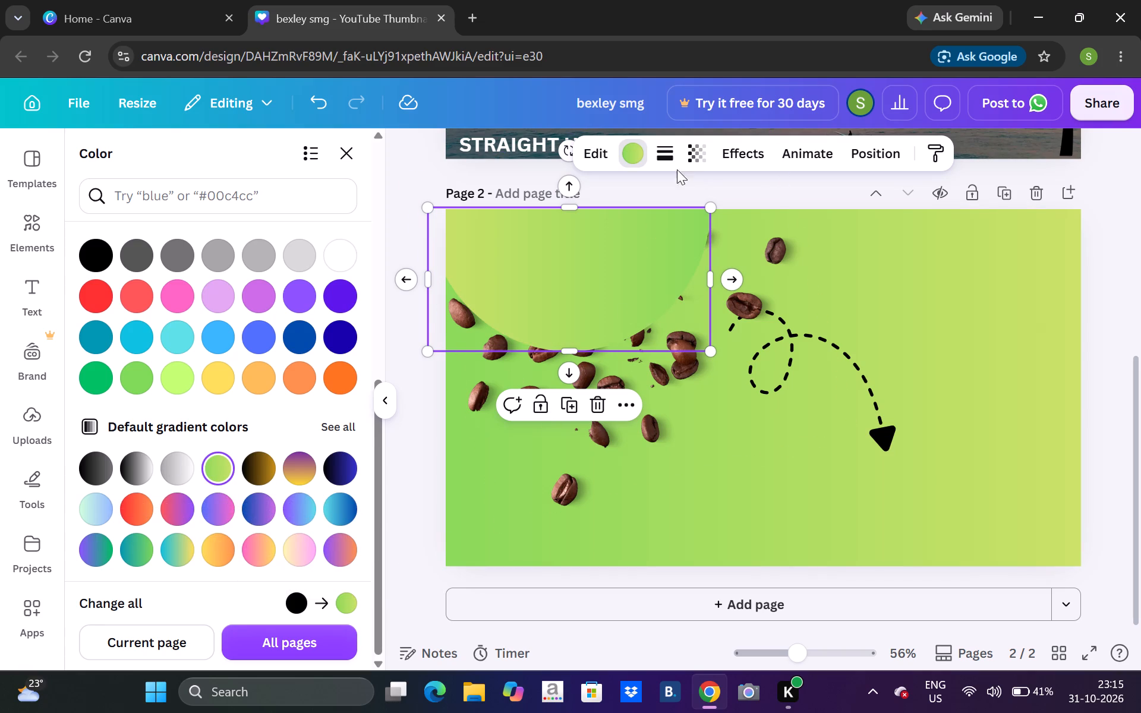
Give the semicircle a solid black outline with a stroke weight of 1.
click(667, 150)
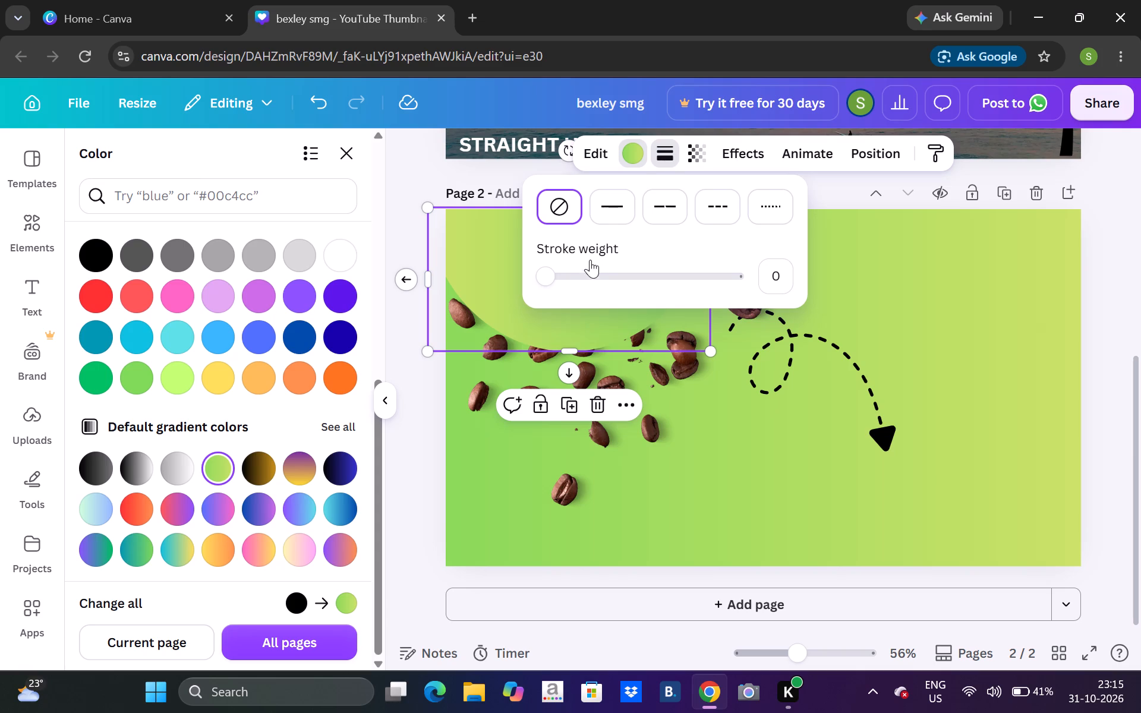
drag(549, 279, 563, 283)
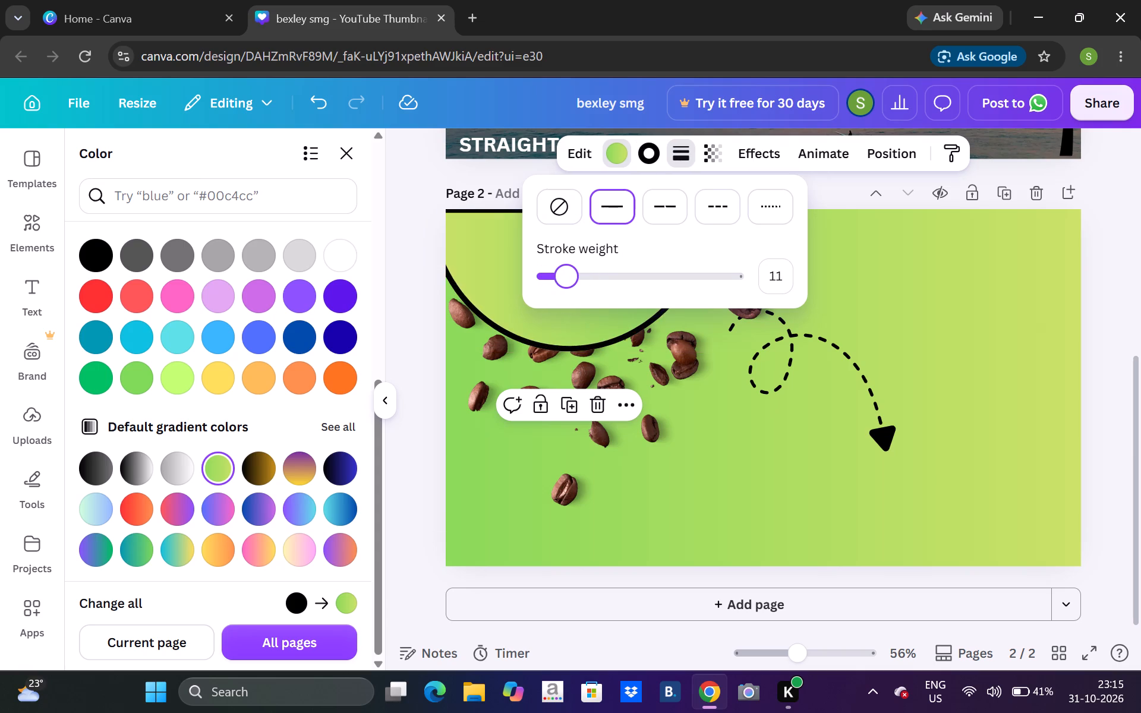
drag(563, 283, 547, 288)
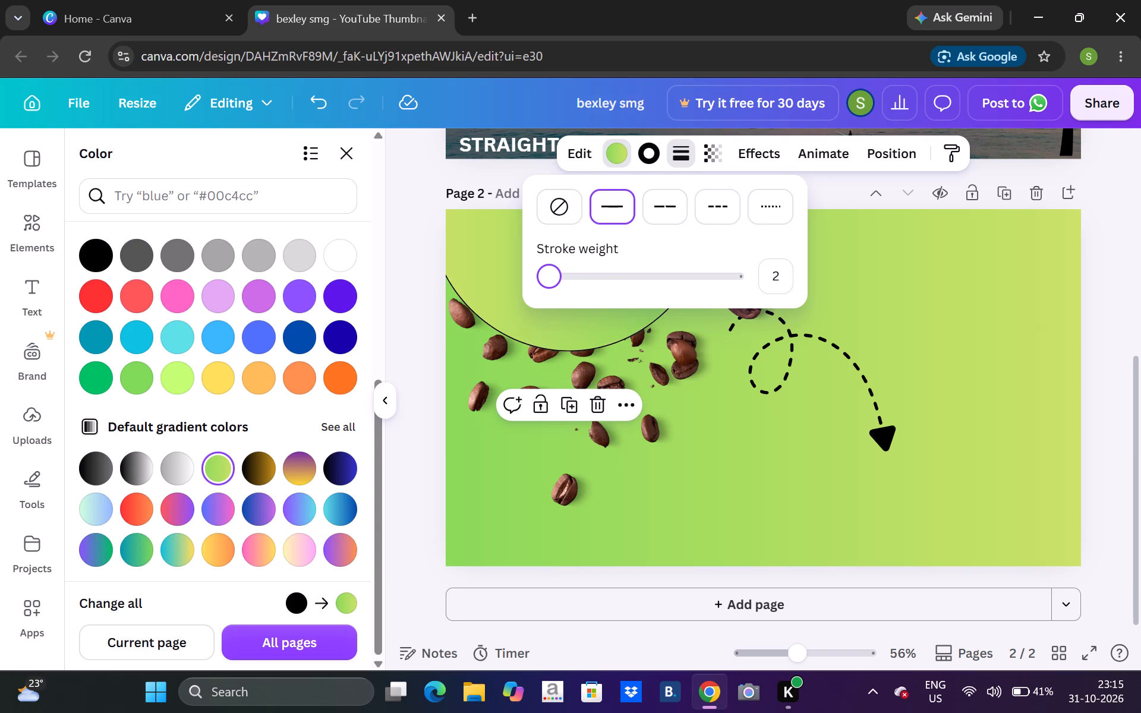
drag(547, 288, 546, 289)
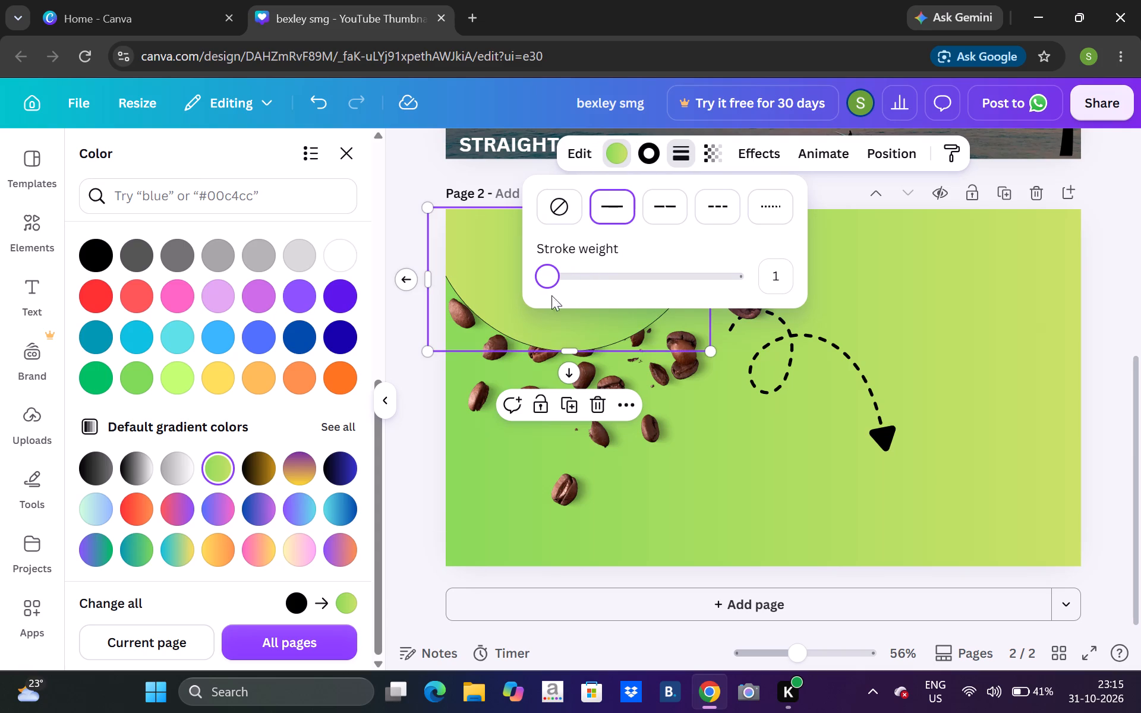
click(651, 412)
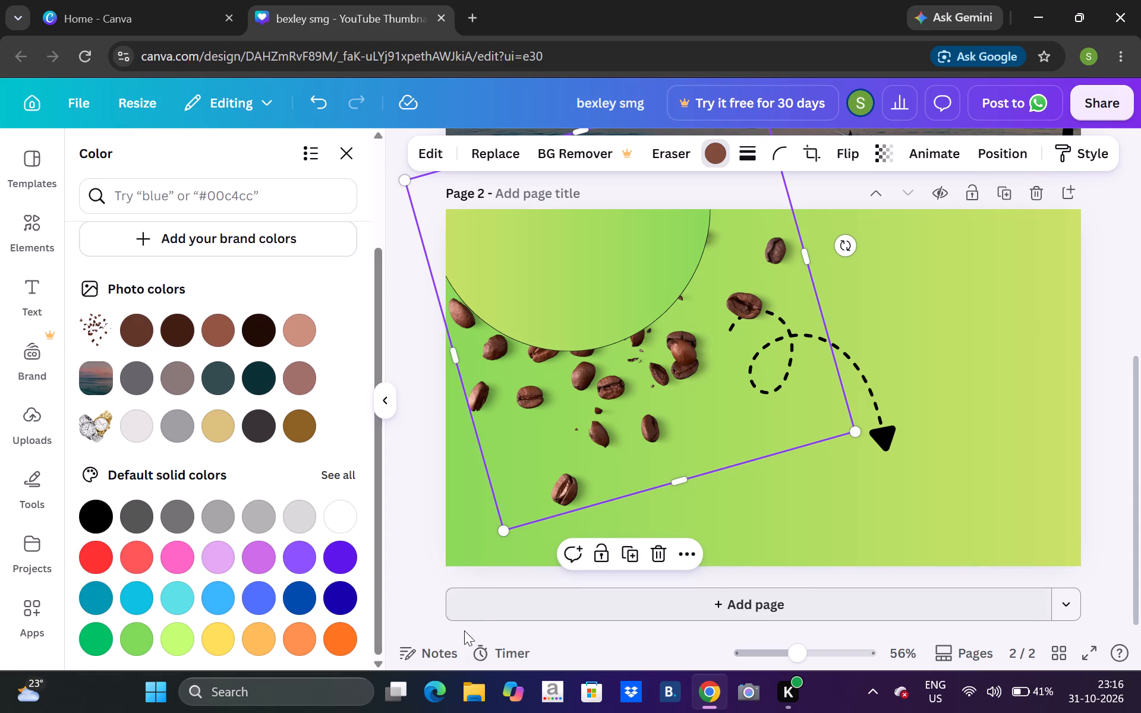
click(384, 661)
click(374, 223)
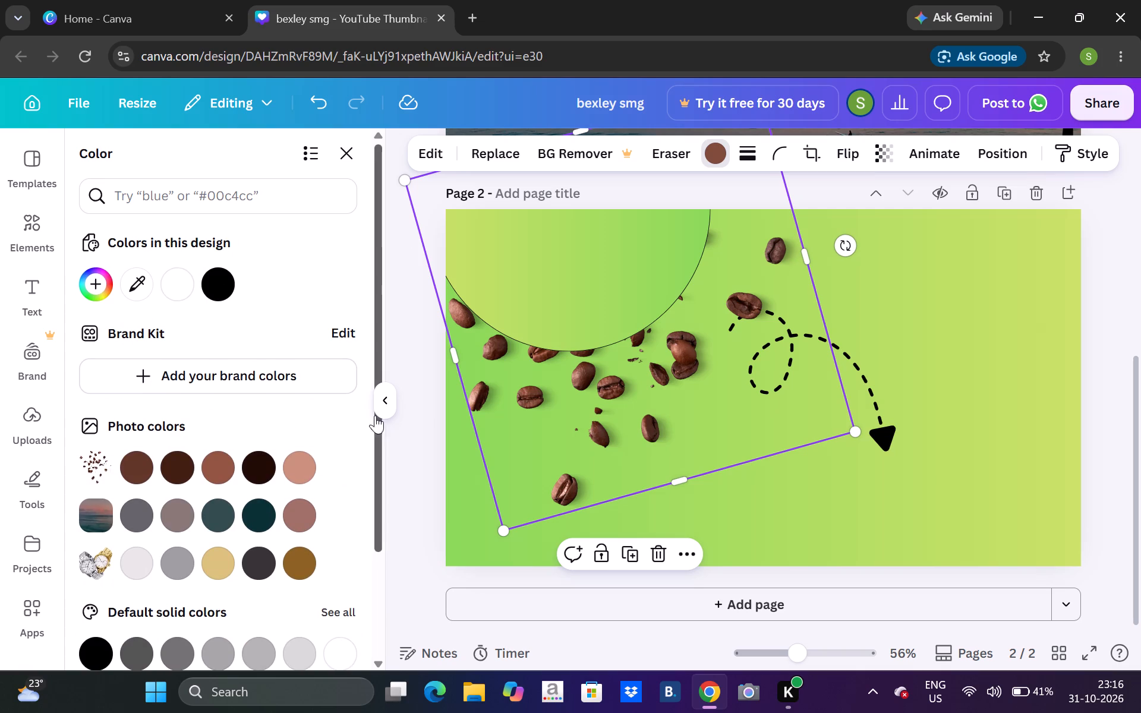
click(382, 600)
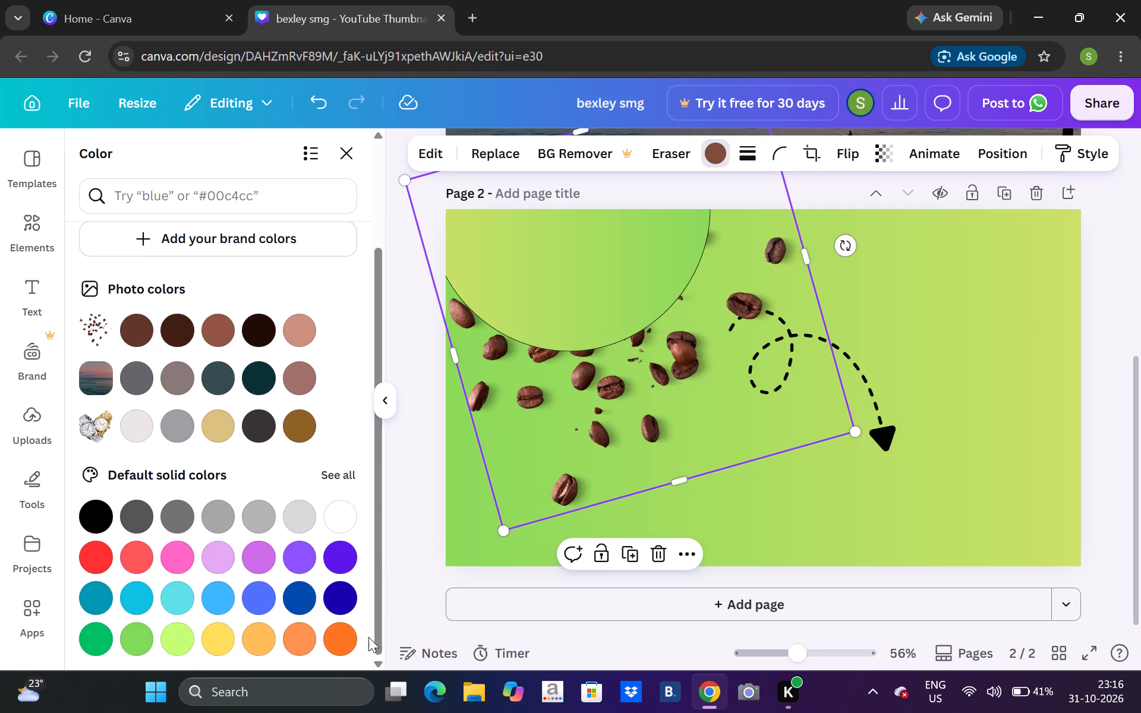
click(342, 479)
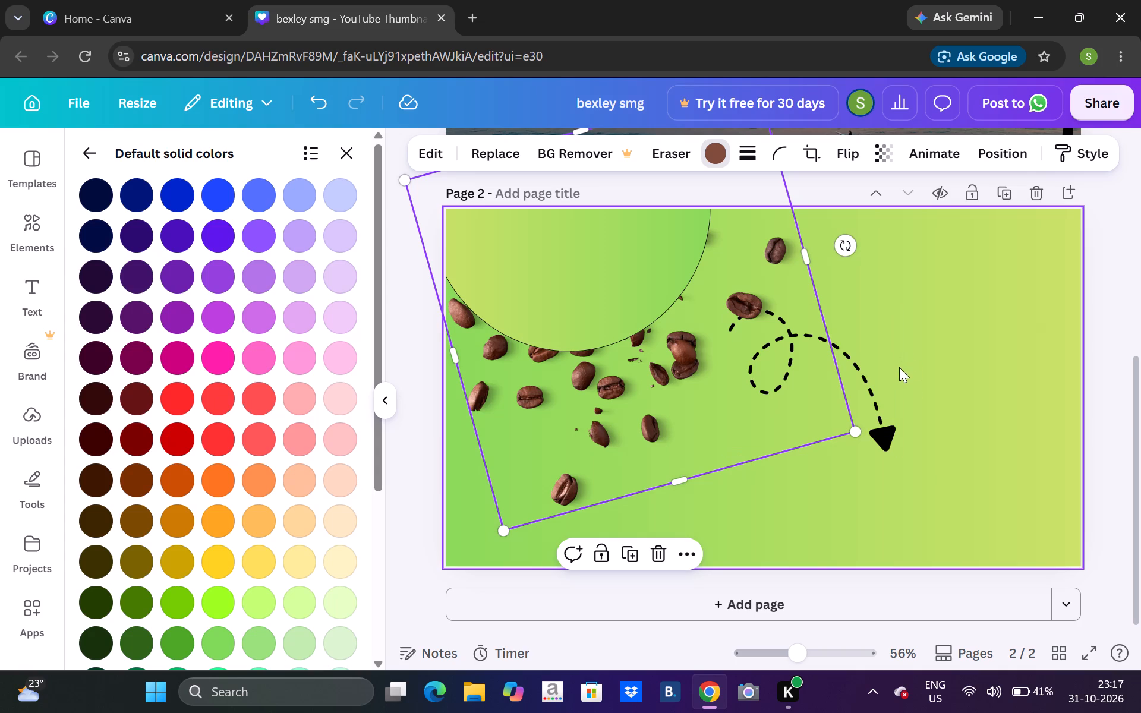
Rotate the dashed looping arrow on page 2 clockwise so that its head points down and to the left.
click(880, 347)
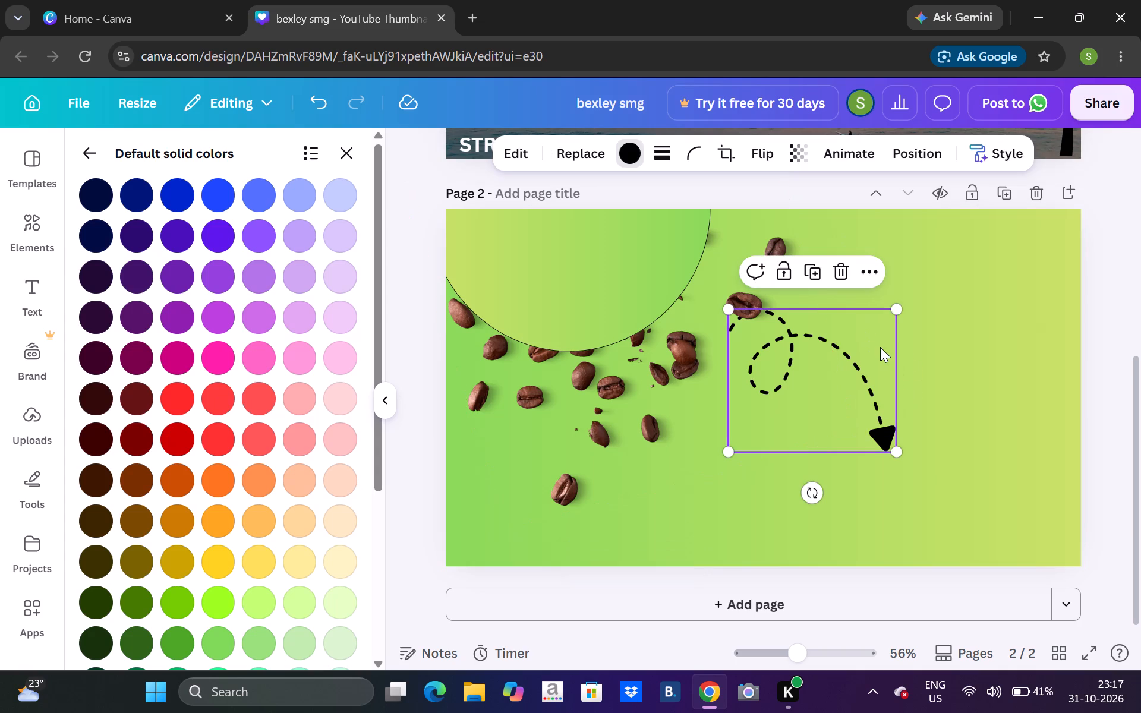
drag(817, 496, 738, 497)
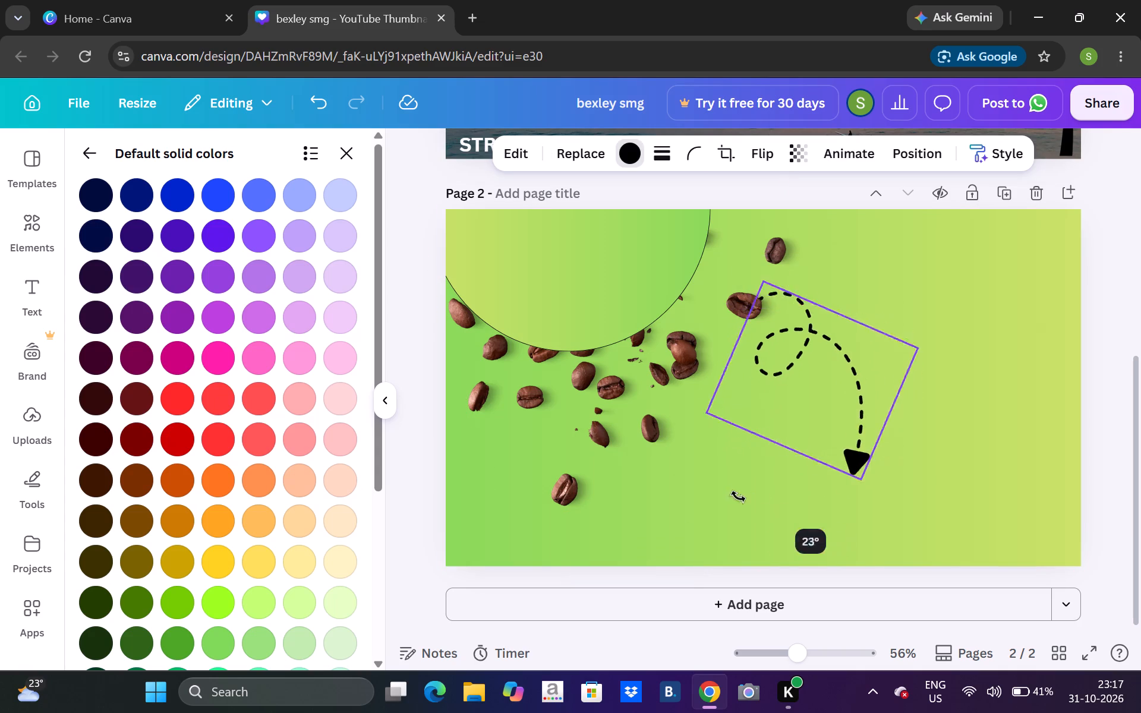
drag(738, 497, 654, 472)
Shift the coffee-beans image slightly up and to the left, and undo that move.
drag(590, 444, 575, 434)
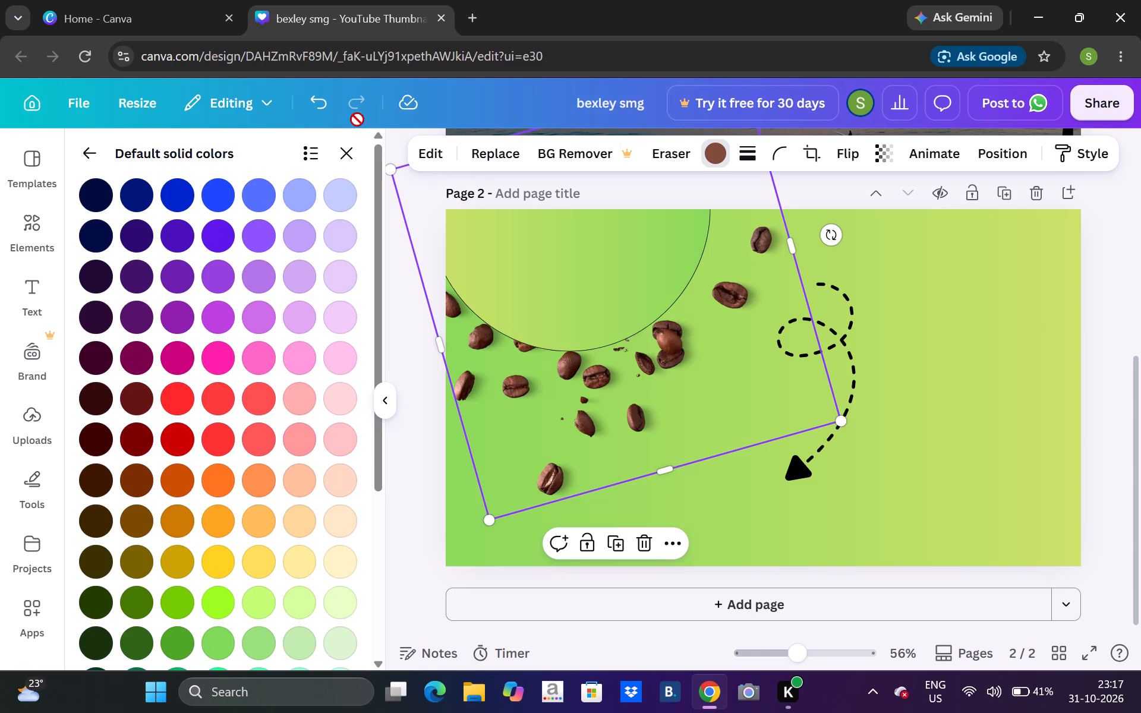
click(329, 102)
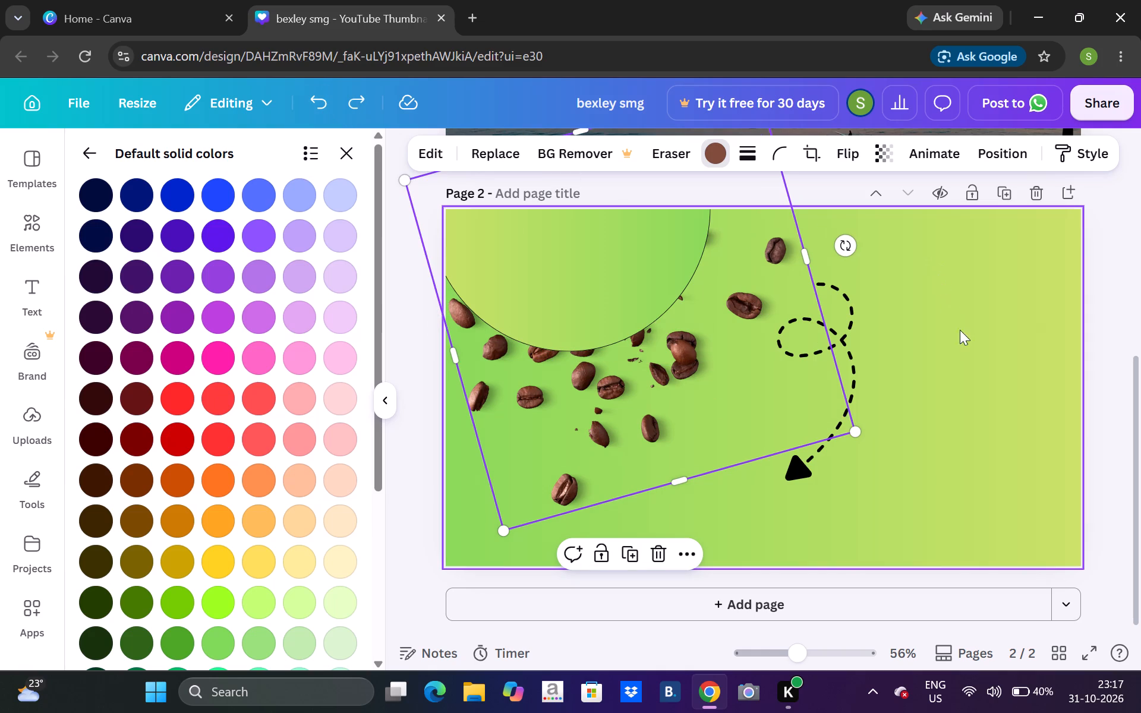
Rotate the dashed arrow further clockwise until it points left, and place it beside the semicircle with its head near the curved edge.
click(970, 342)
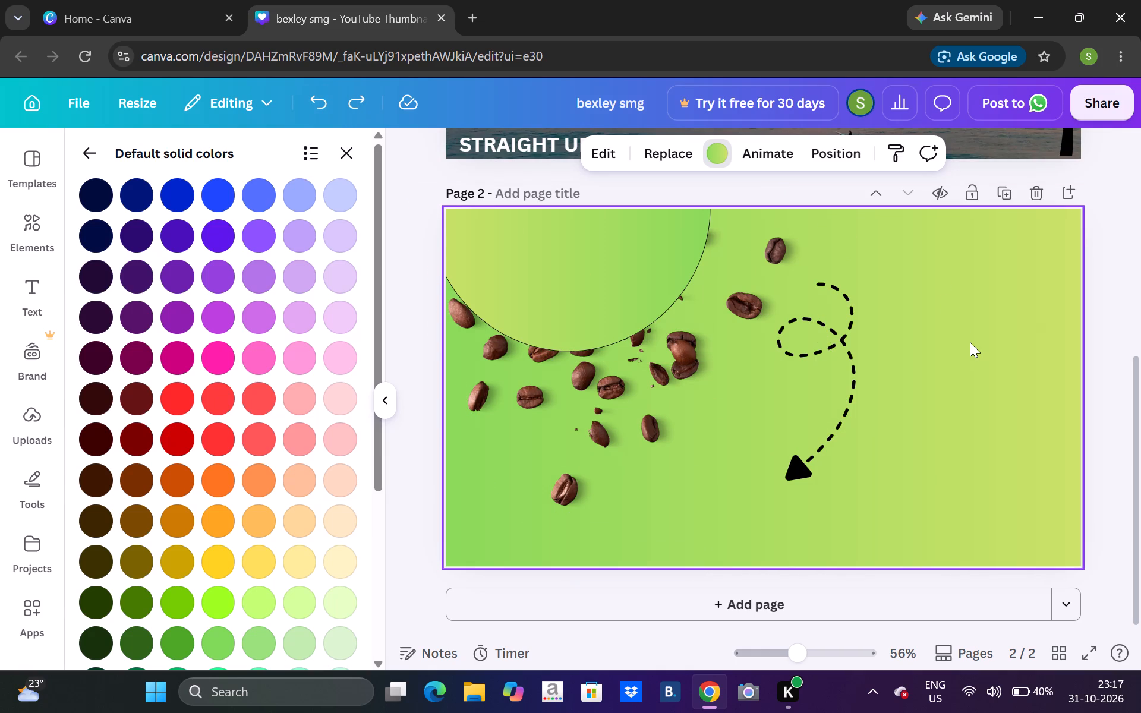
click(894, 291)
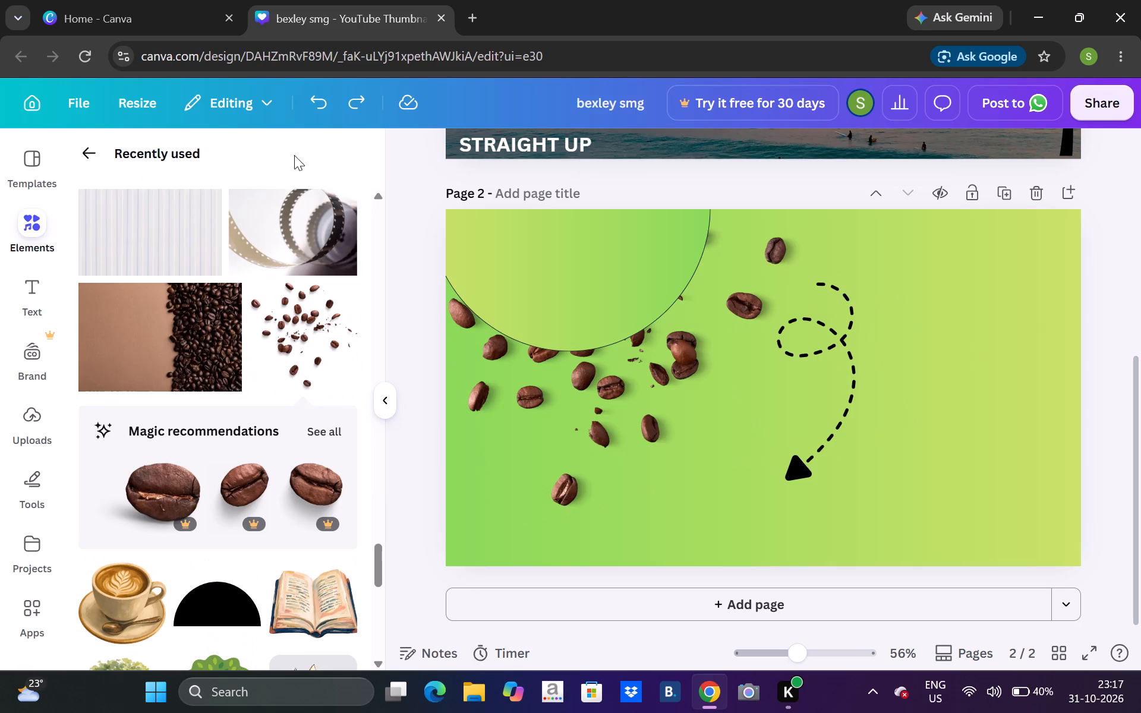
click(865, 408)
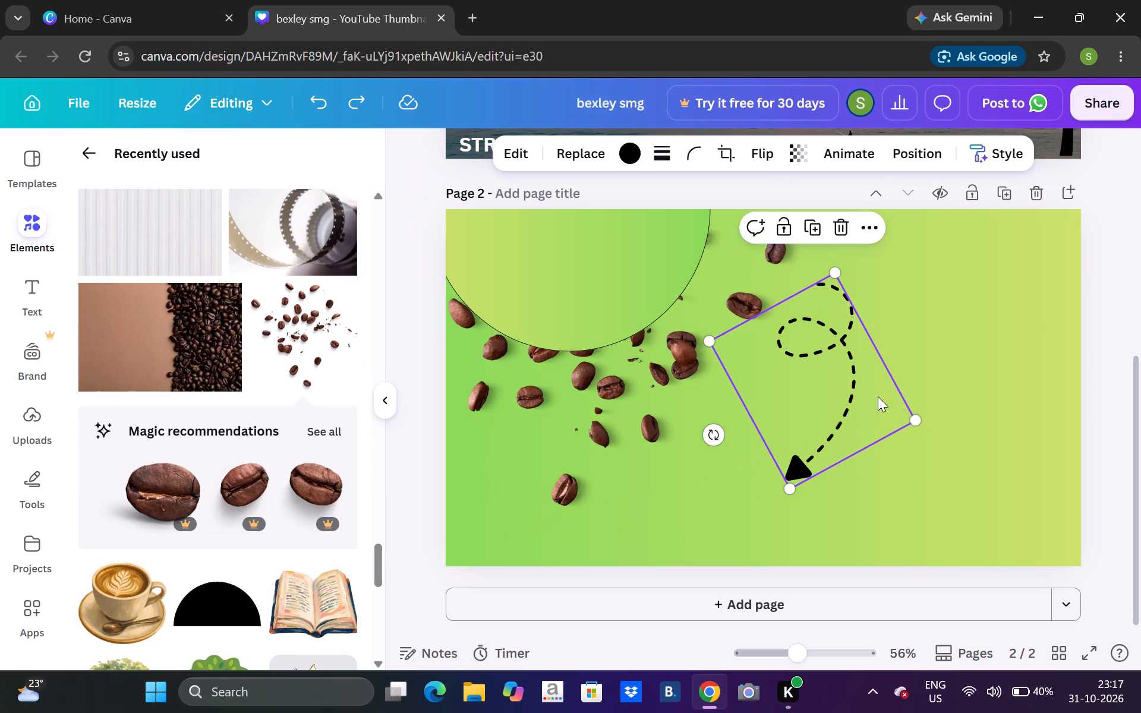
drag(878, 396, 1011, 434)
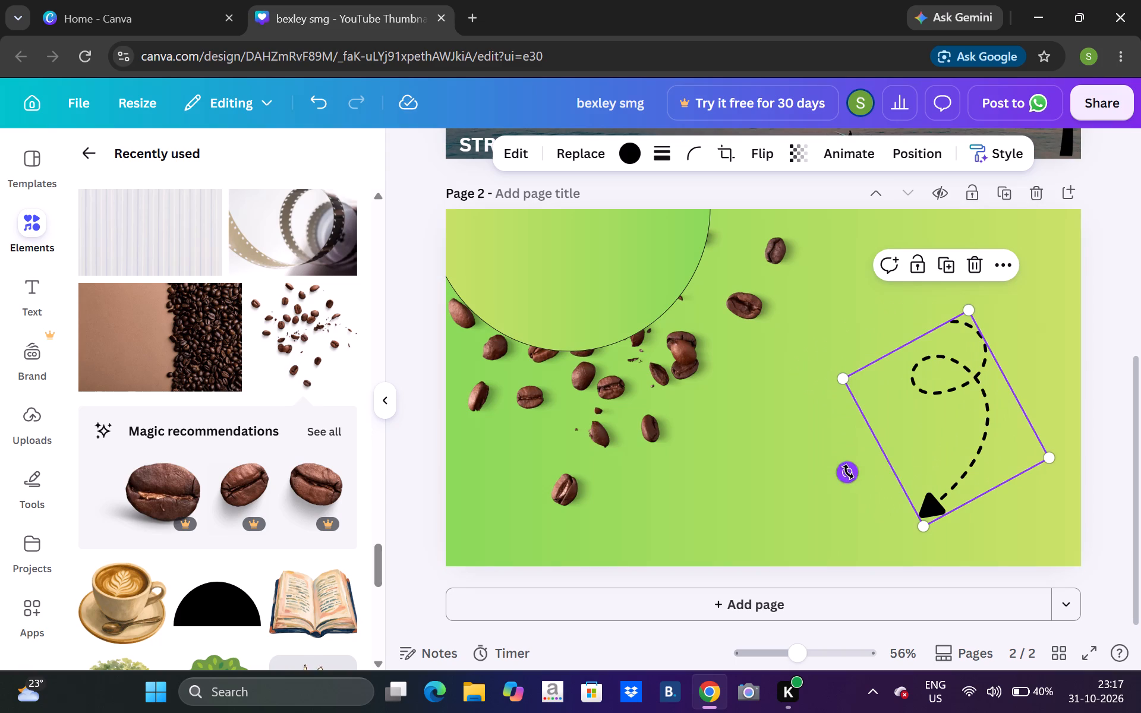
drag(848, 471, 826, 291)
drag(978, 407, 858, 352)
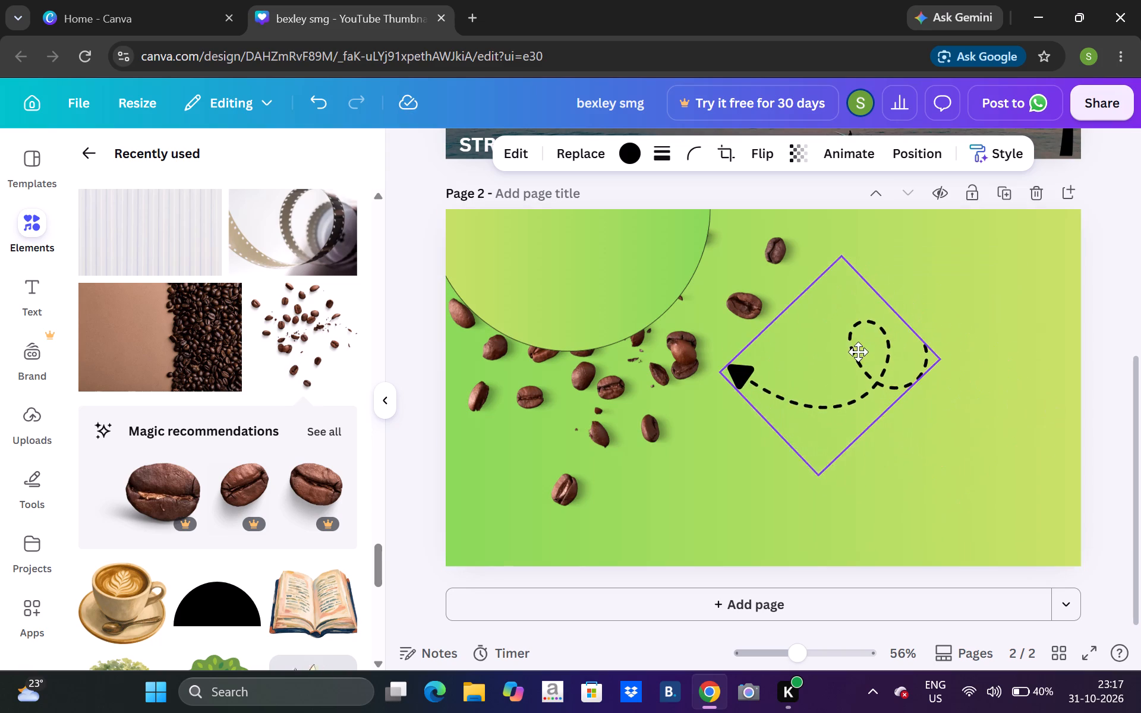
drag(858, 352, 820, 317)
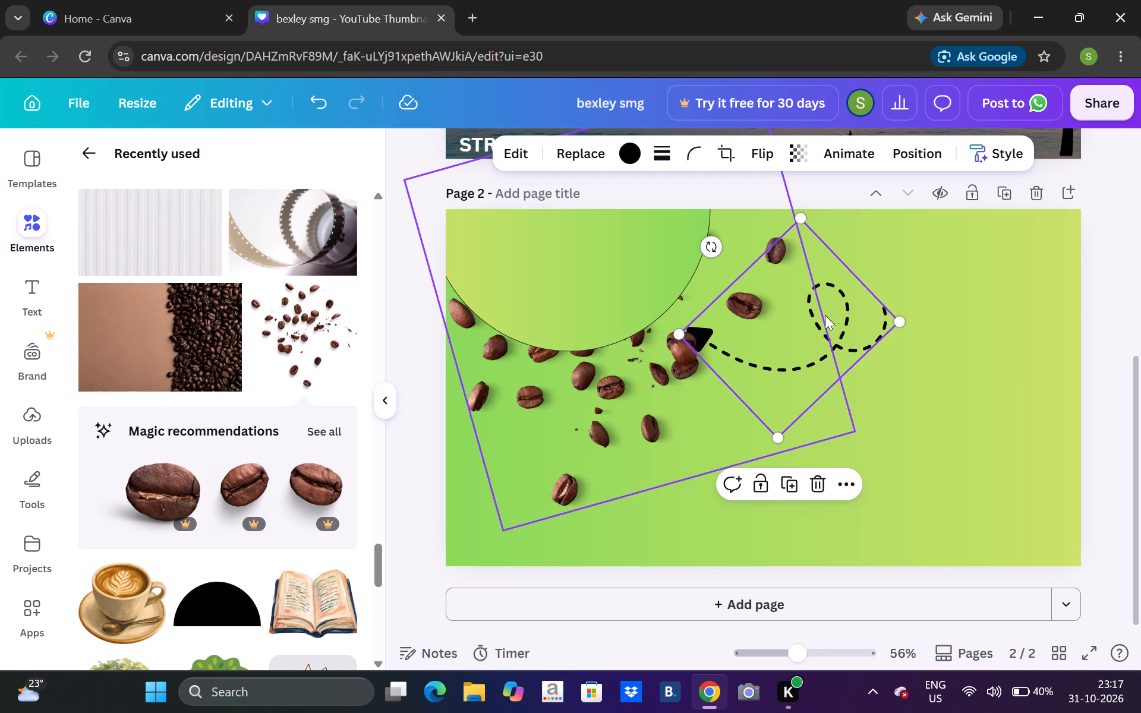
drag(840, 307, 852, 277)
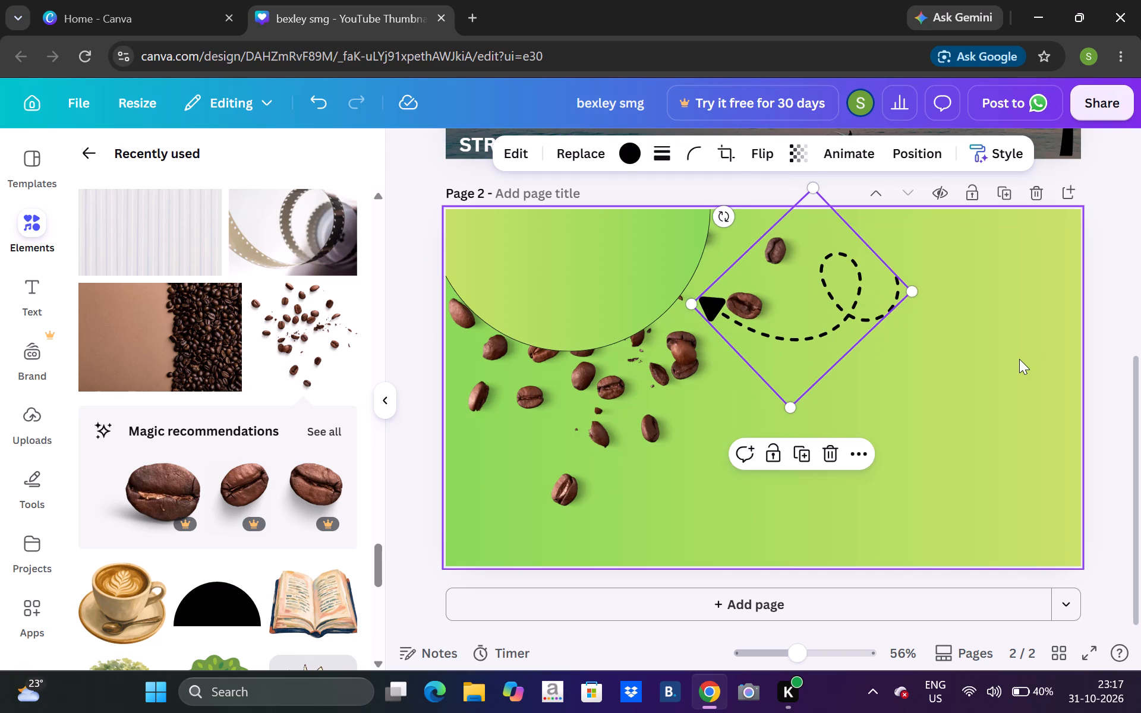
Look through the recently used elements for another graphic that suits the coffee-themed page 2.
click(1019, 359)
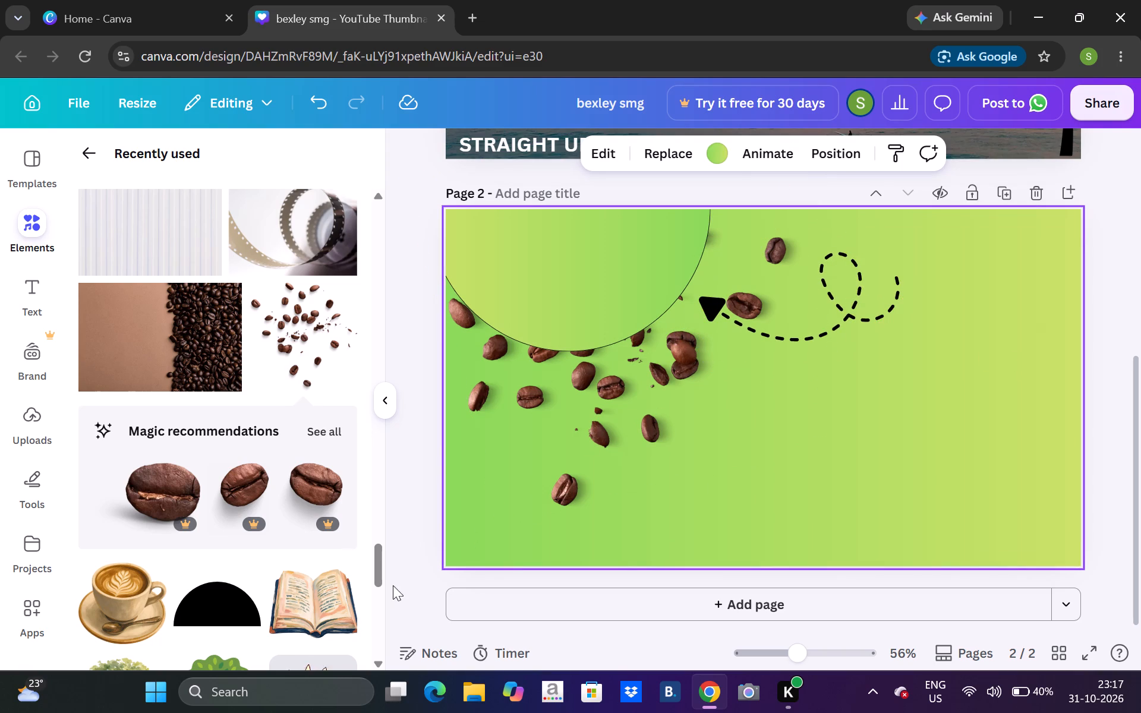
click(374, 647)
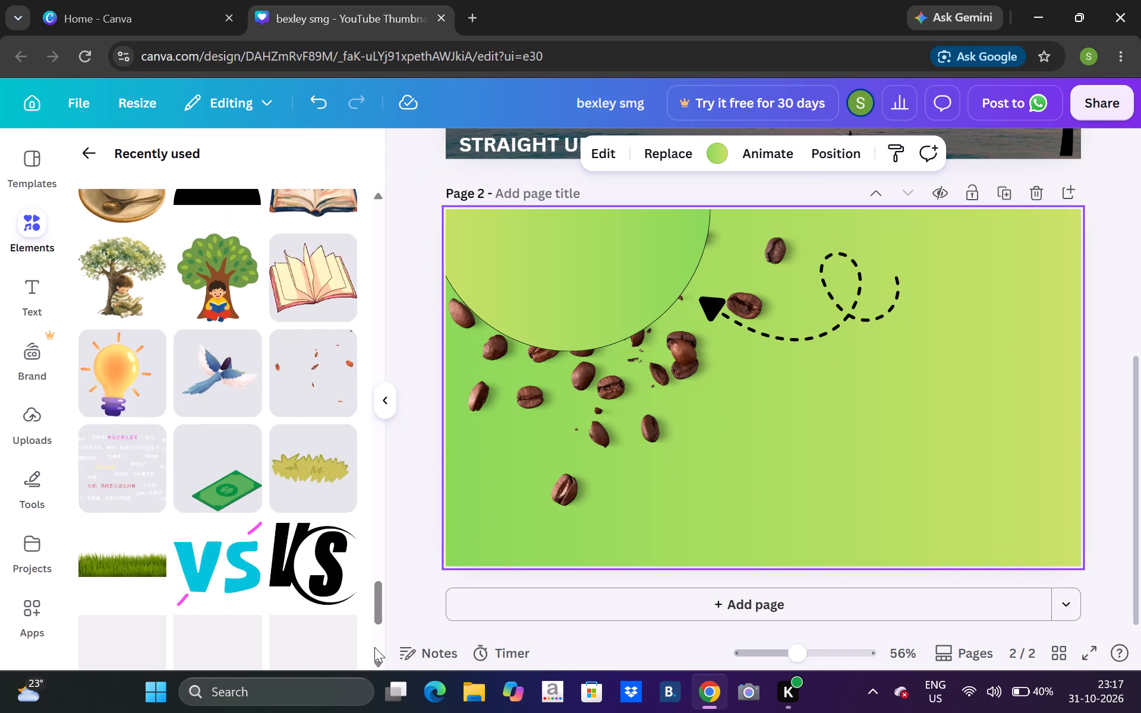
click(374, 647)
click(374, 647)
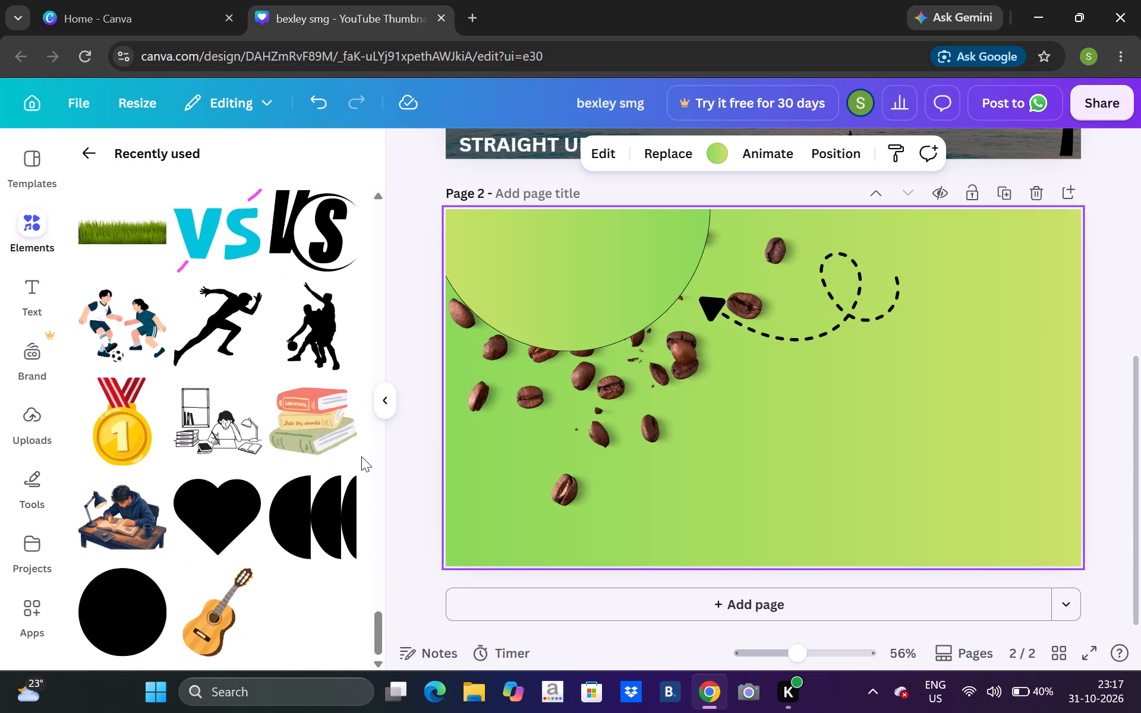
click(374, 197)
triple_click(374, 197)
triple_click(374, 197)
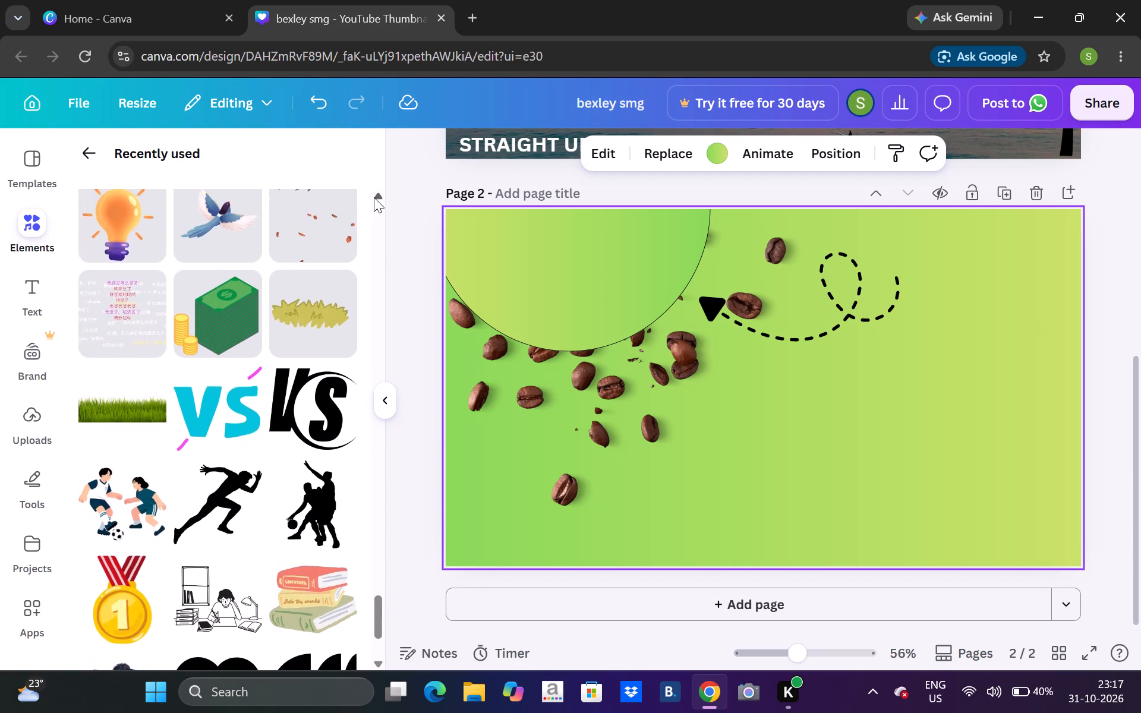
triple_click(374, 197)
triple_click(374, 197)
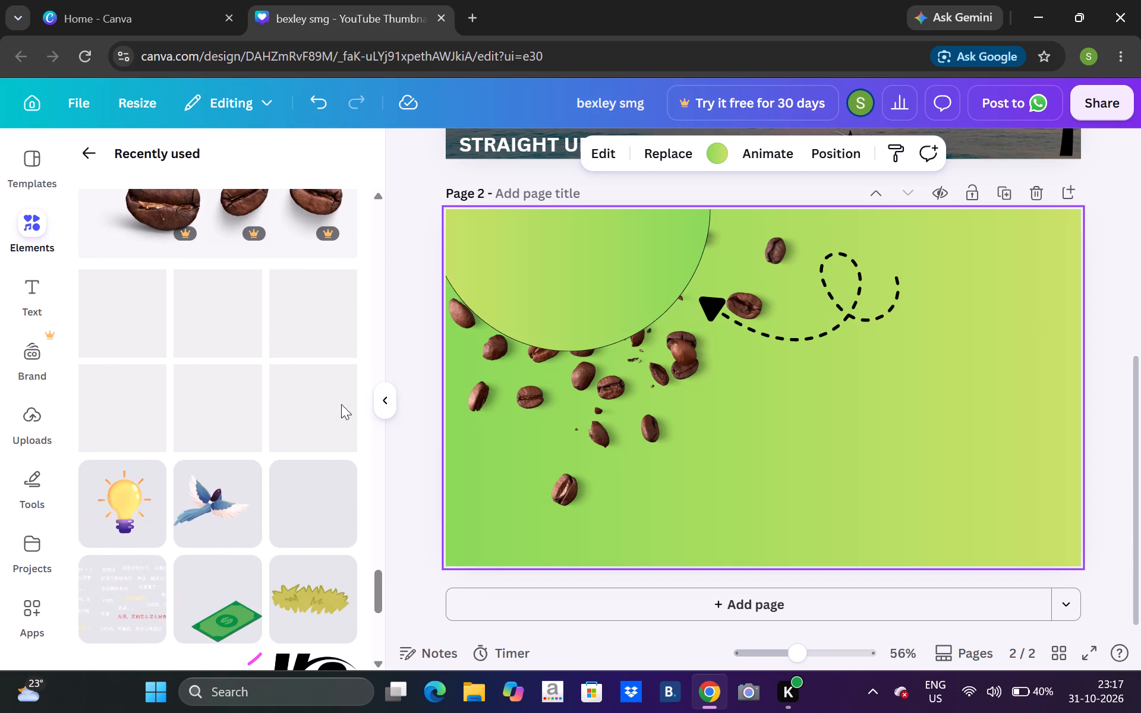
triple_click(382, 198)
triple_click(382, 198)
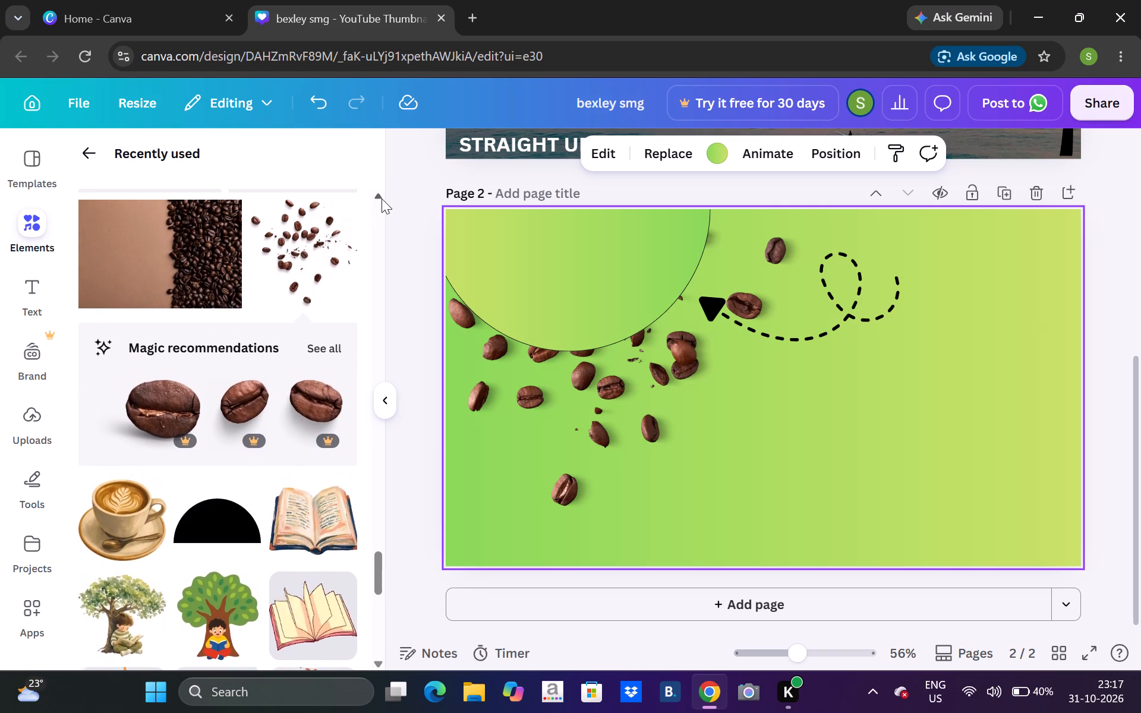
triple_click(382, 198)
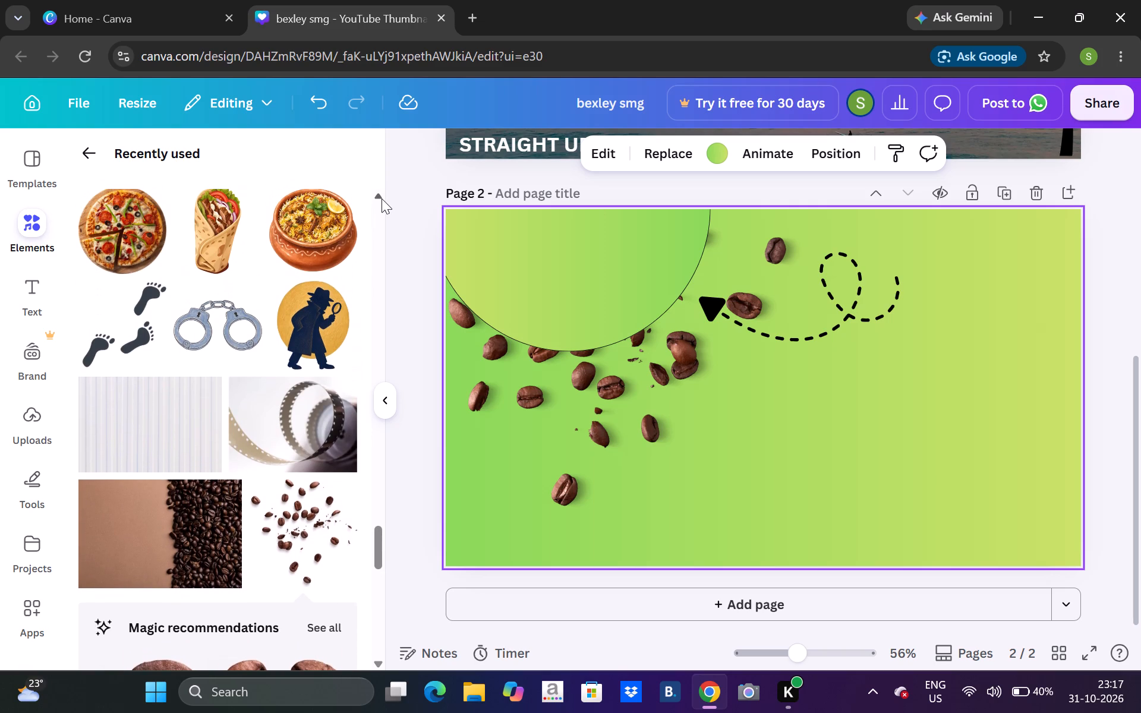
triple_click(382, 198)
click(382, 198)
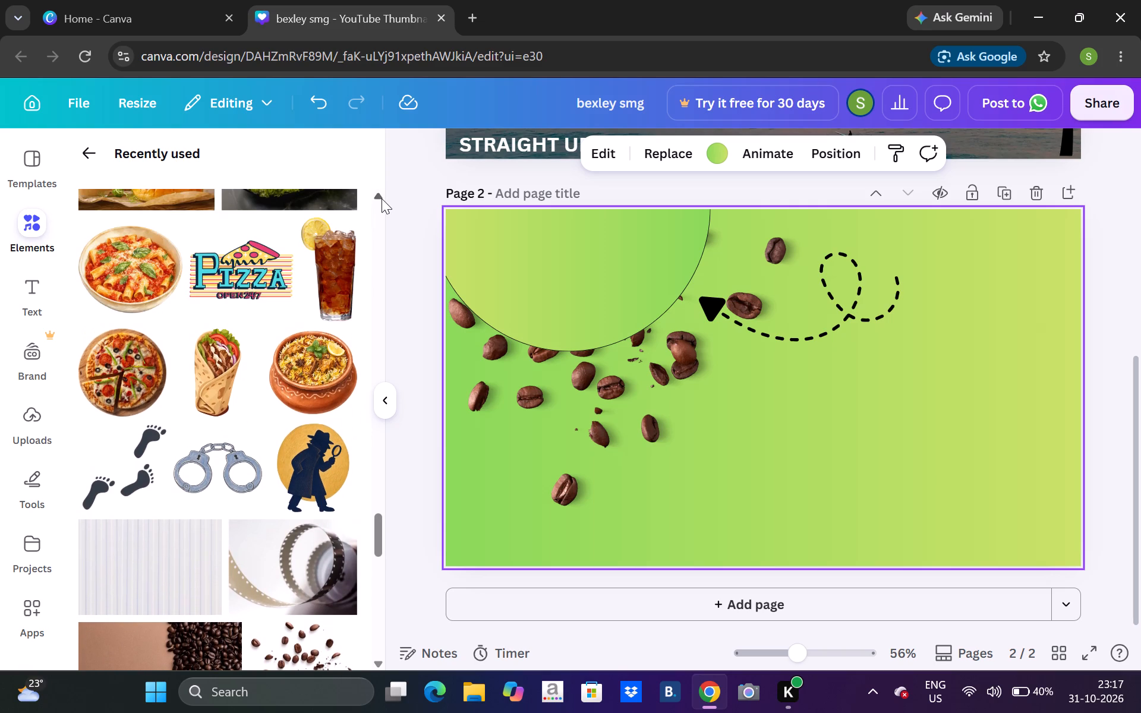
click(382, 198)
click(382, 198)
click(382, 199)
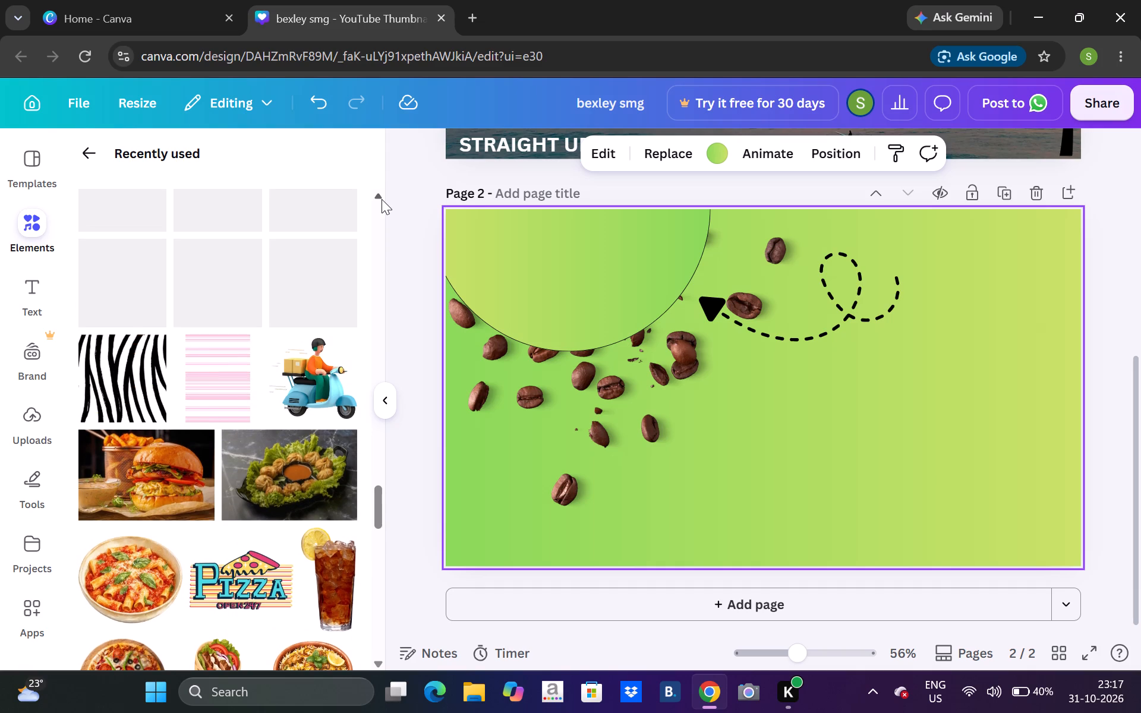
double_click(379, 200)
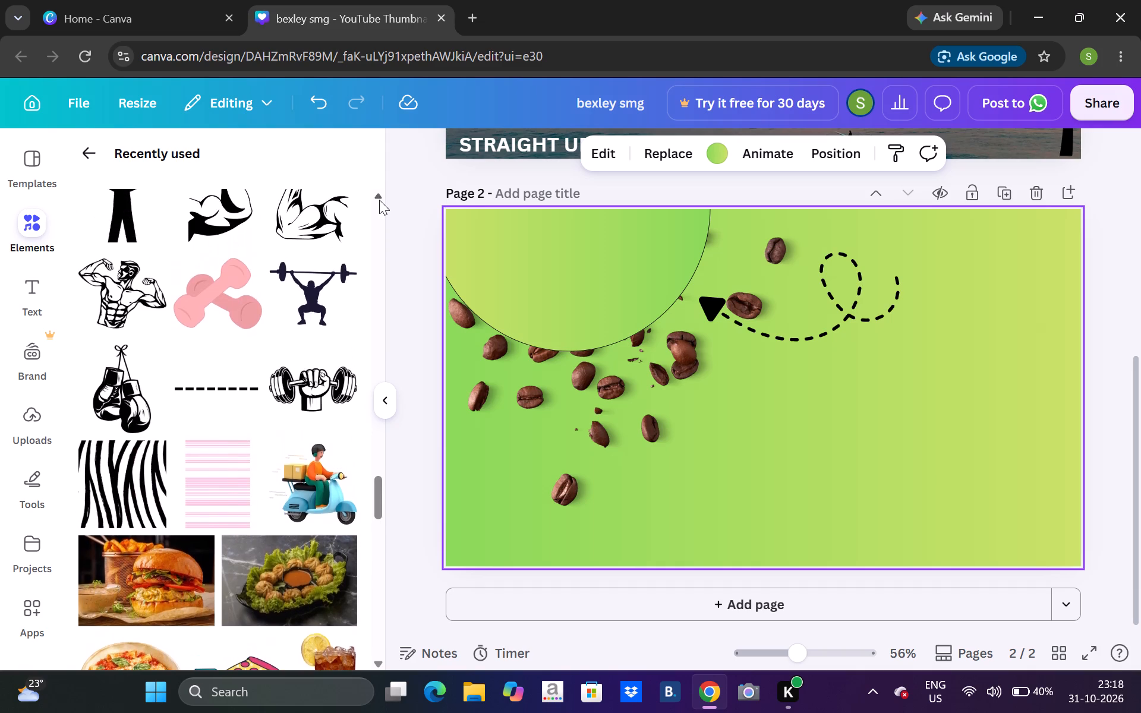
double_click(380, 200)
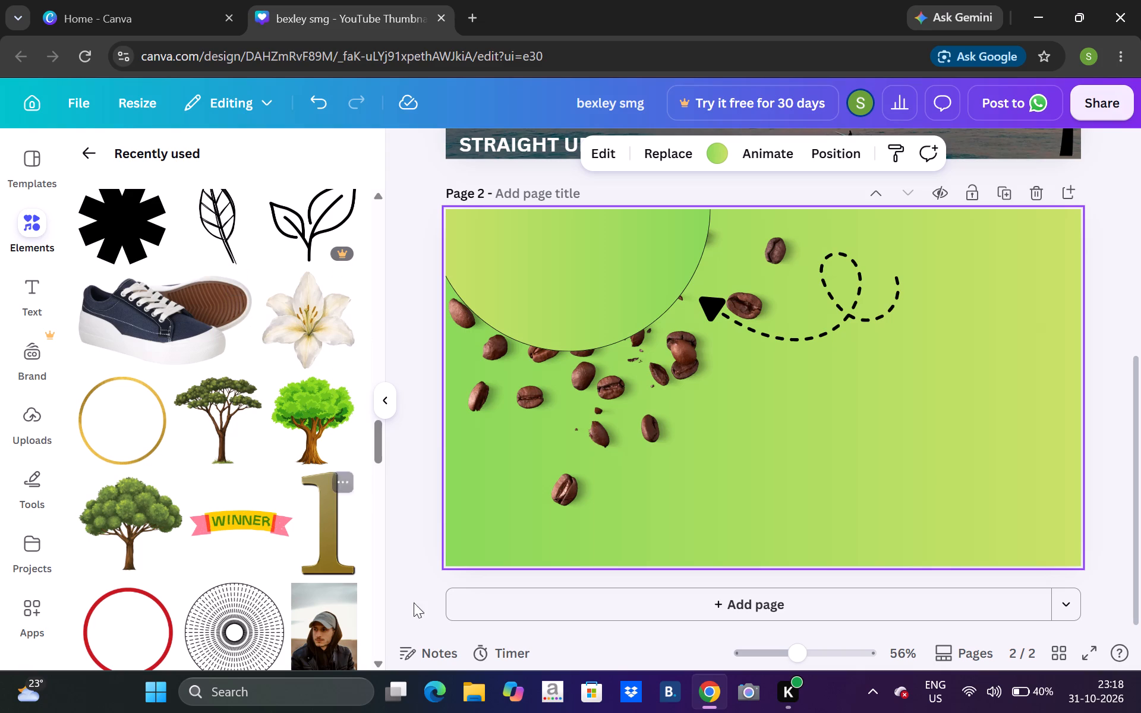
double_click(367, 662)
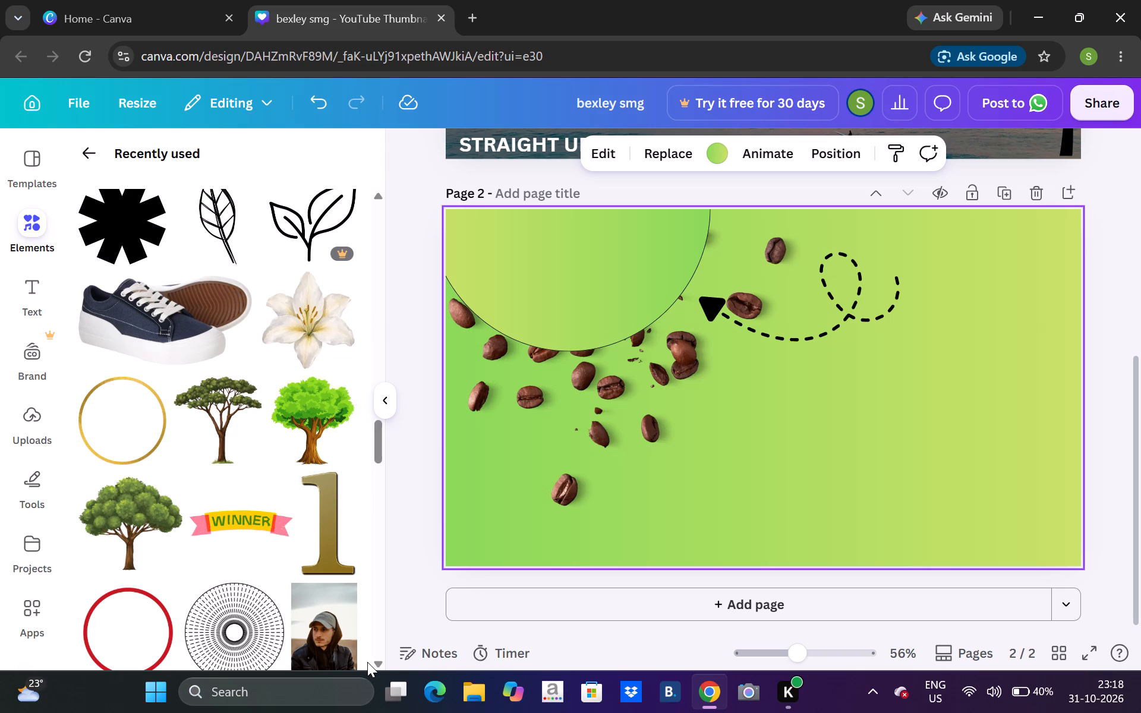
click(370, 662)
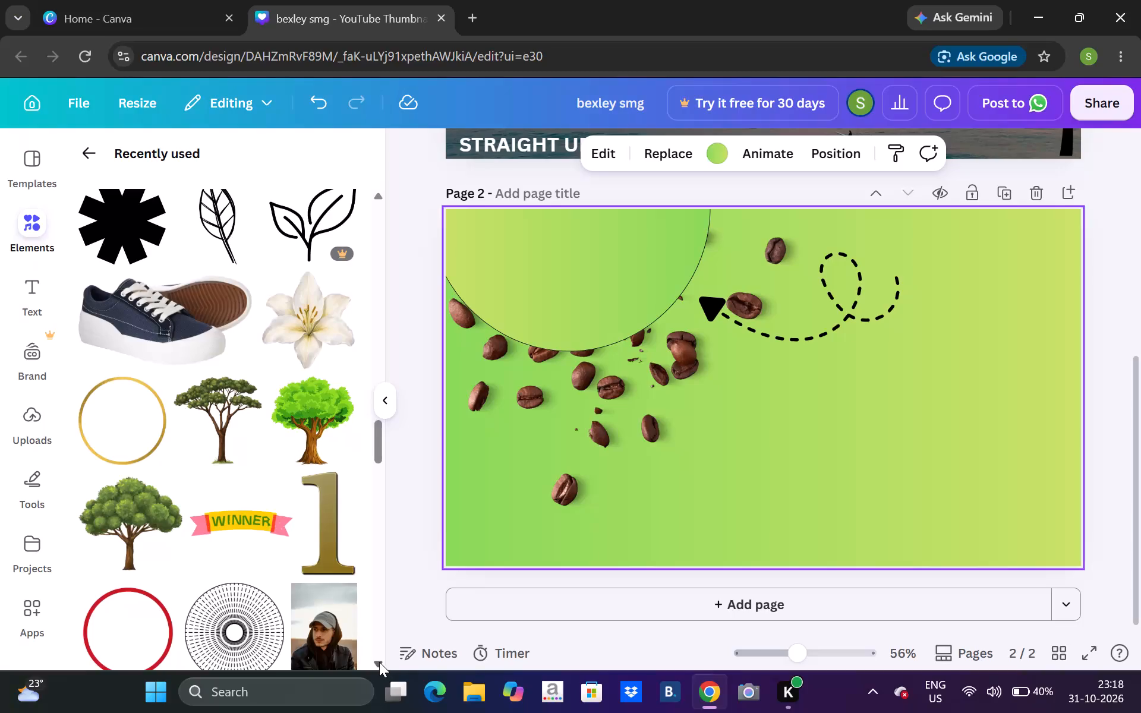
double_click(379, 662)
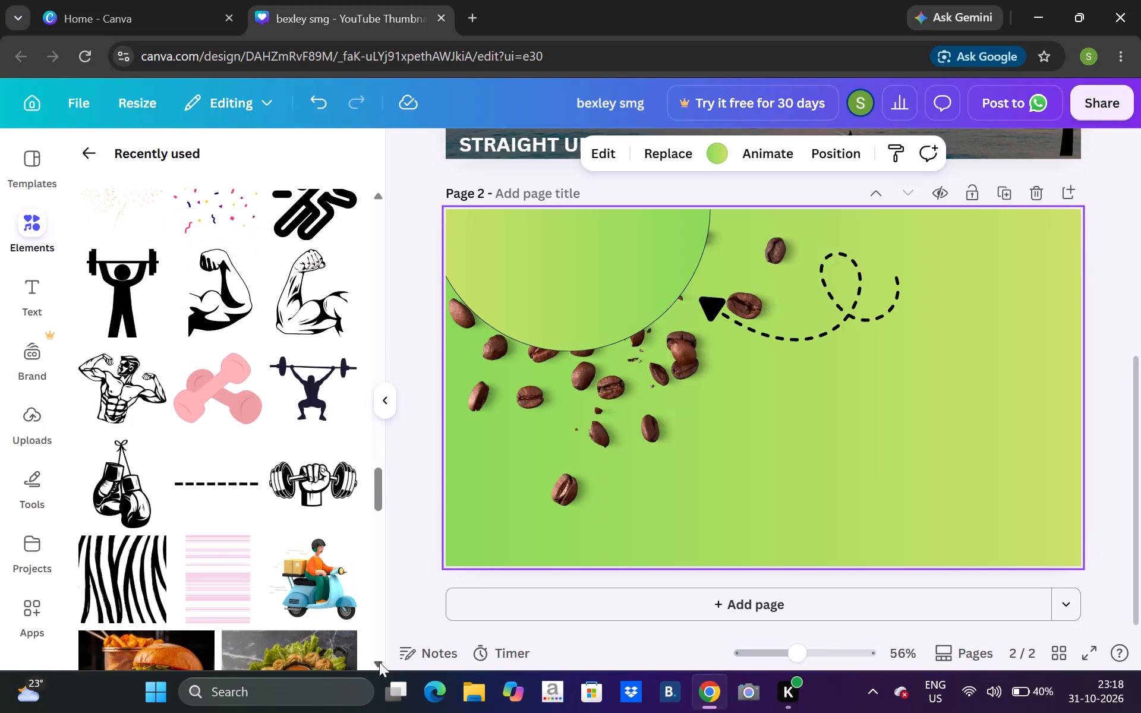
double_click(379, 662)
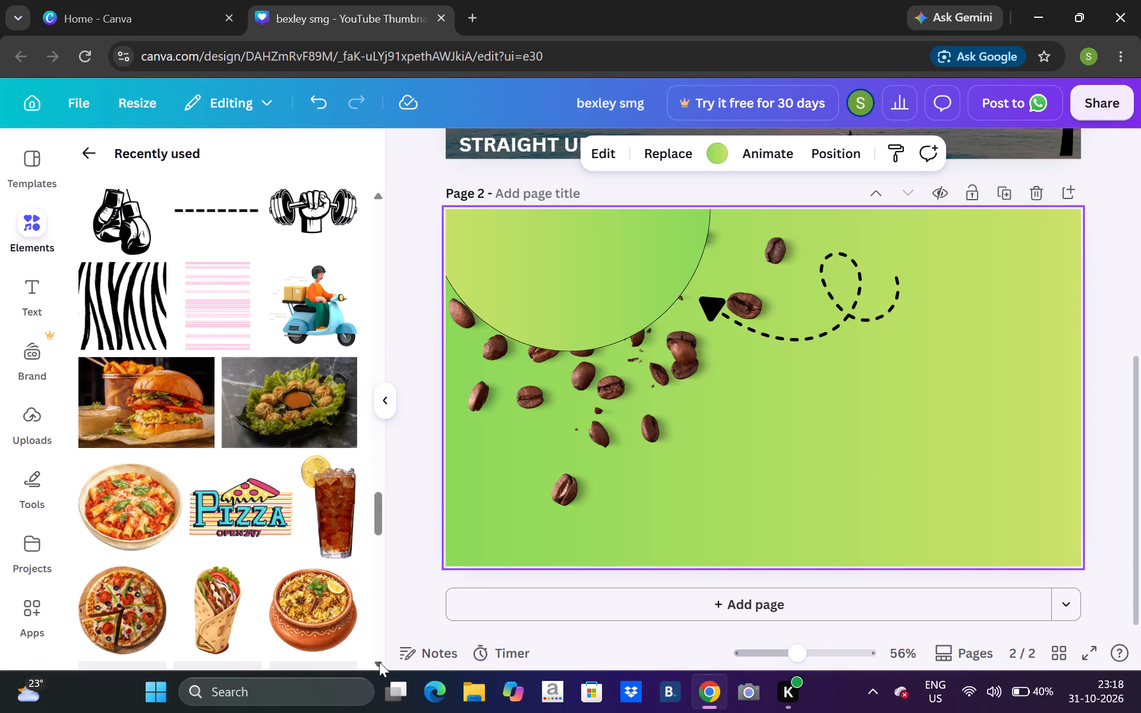
double_click(379, 662)
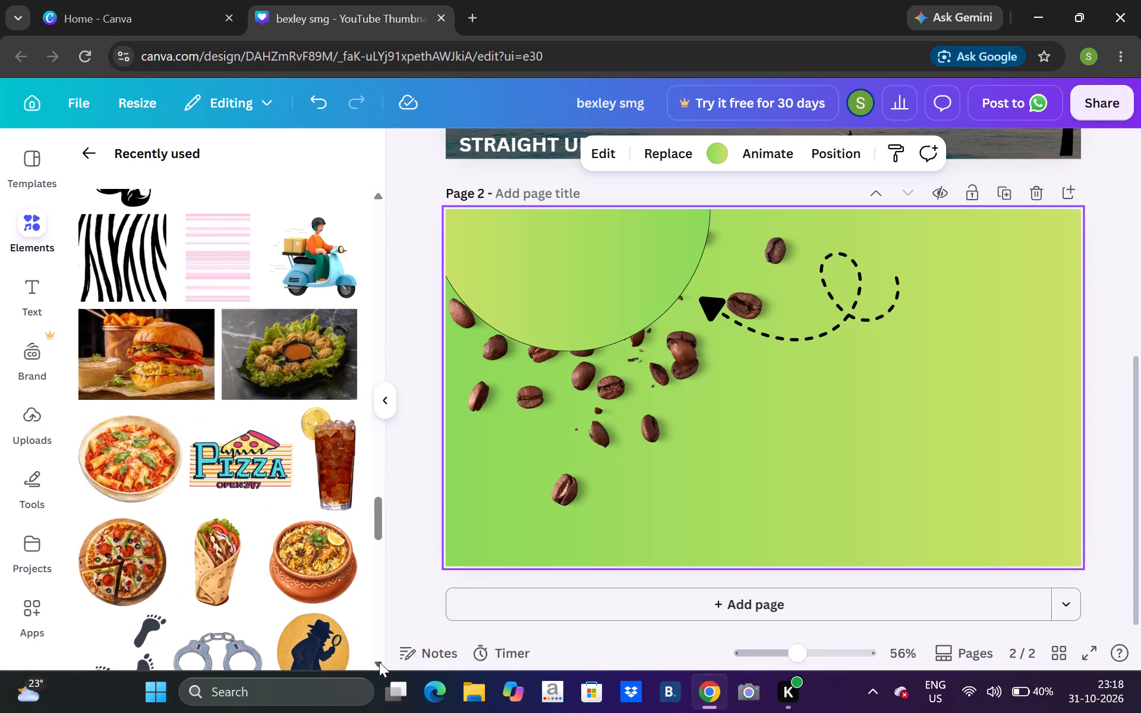
click(379, 662)
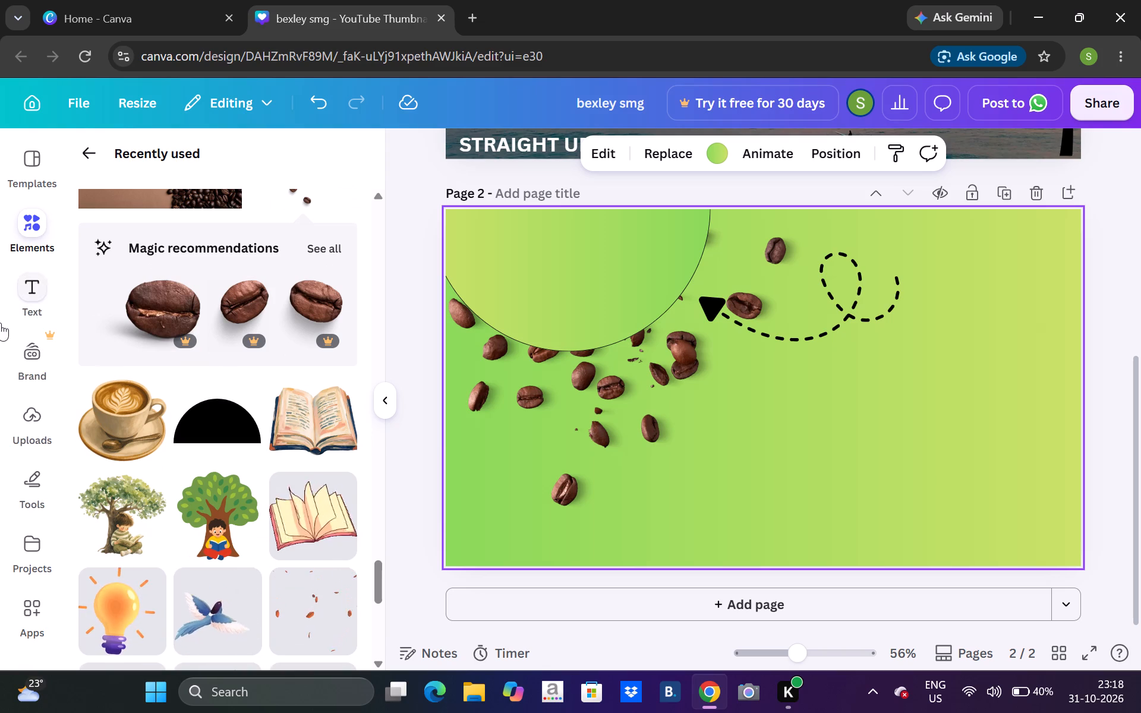
Search the elements for "coffee" and add the brown line-art graphic of a steaming cup on a saucer to page 2.
click(31, 214)
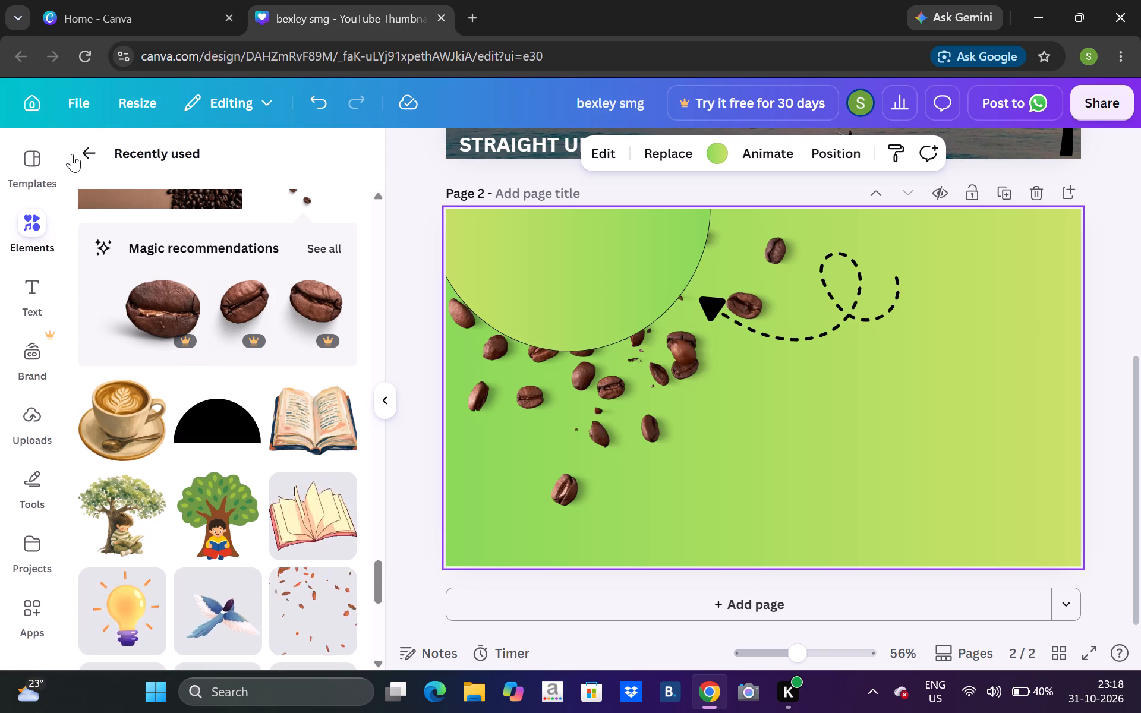
click(74, 150)
click(207, 163)
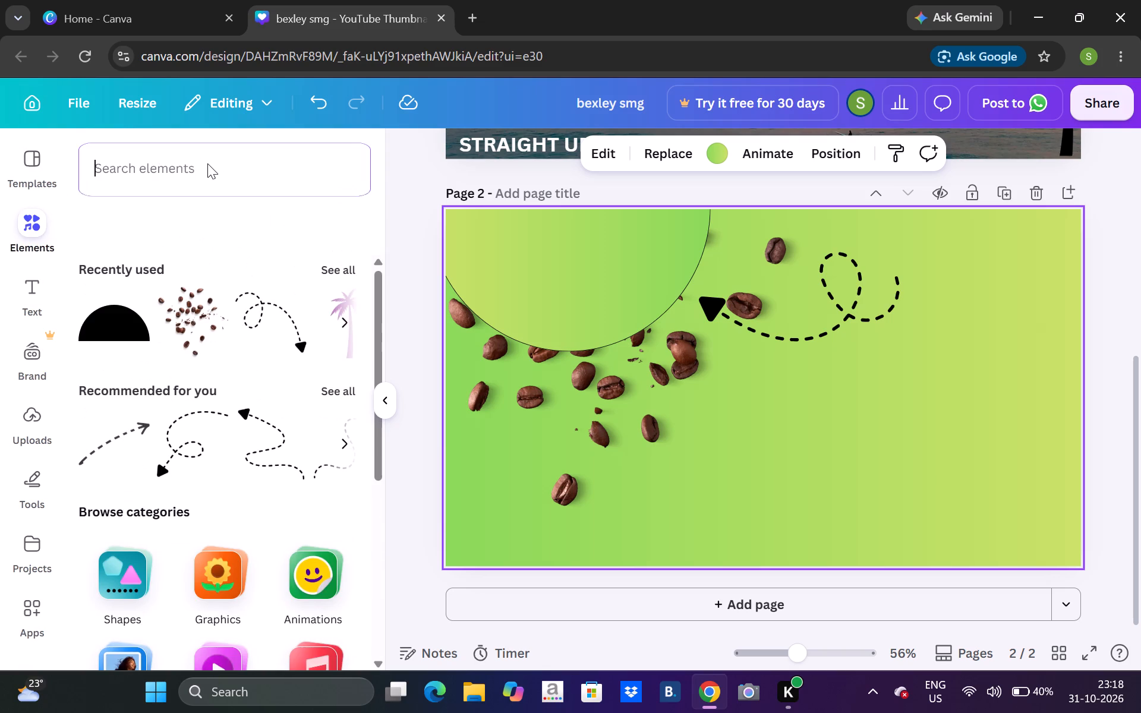
text(co)
text(ffe)
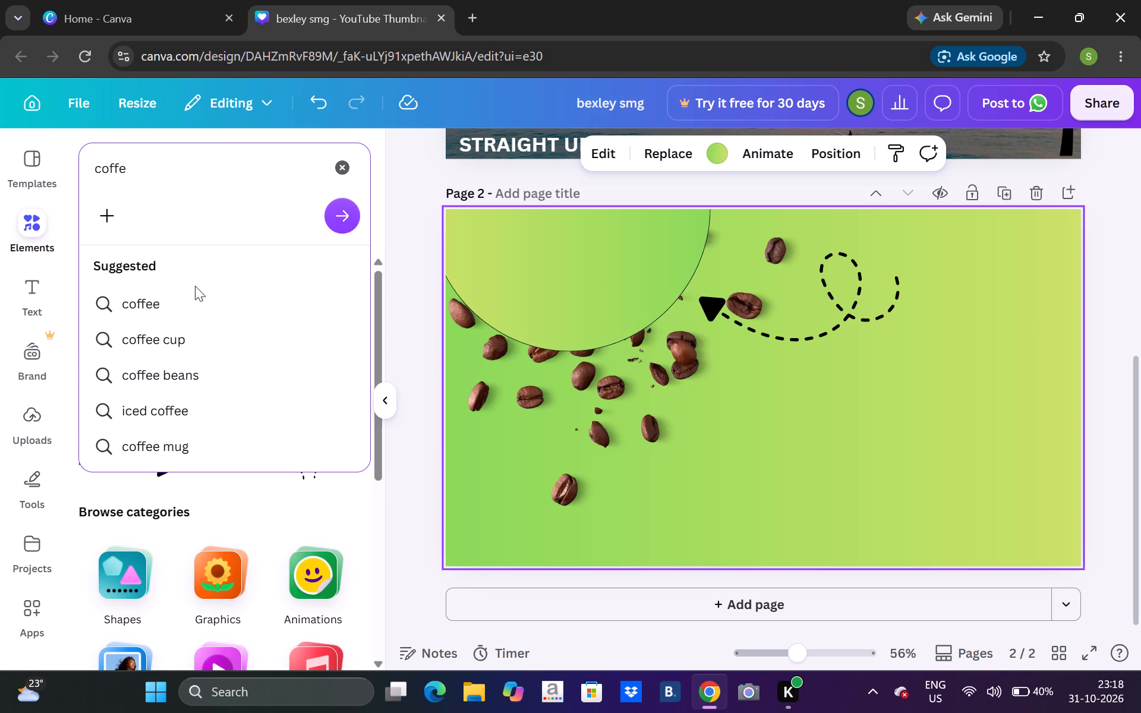
click(194, 300)
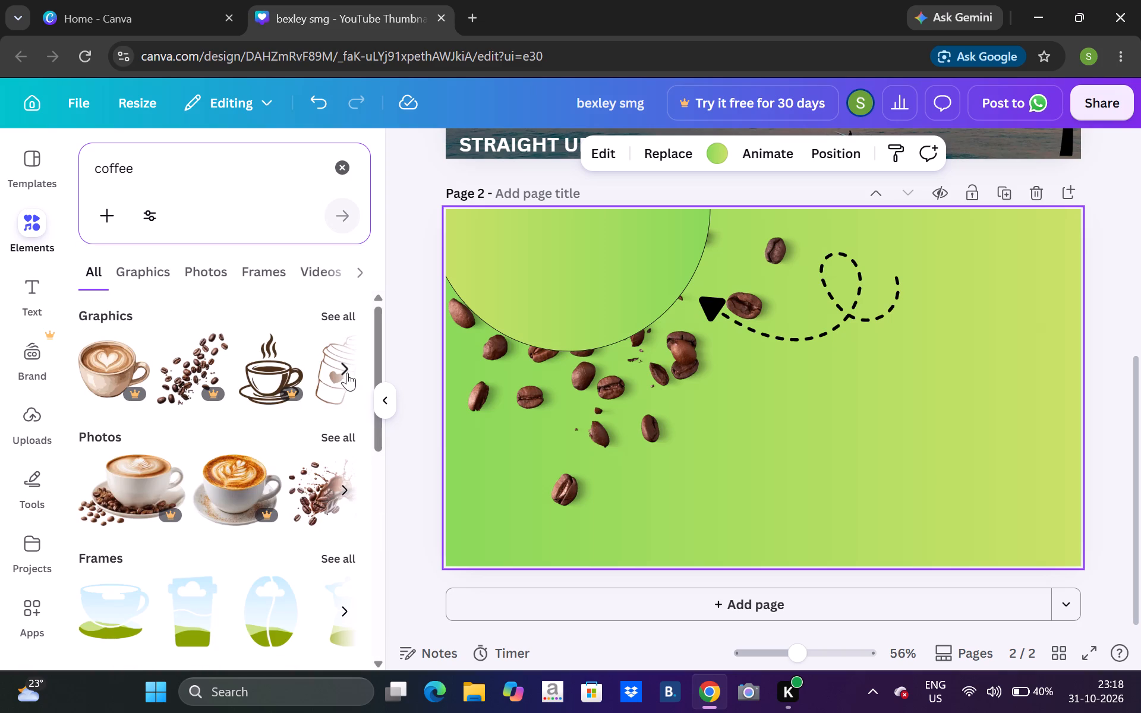
click(270, 380)
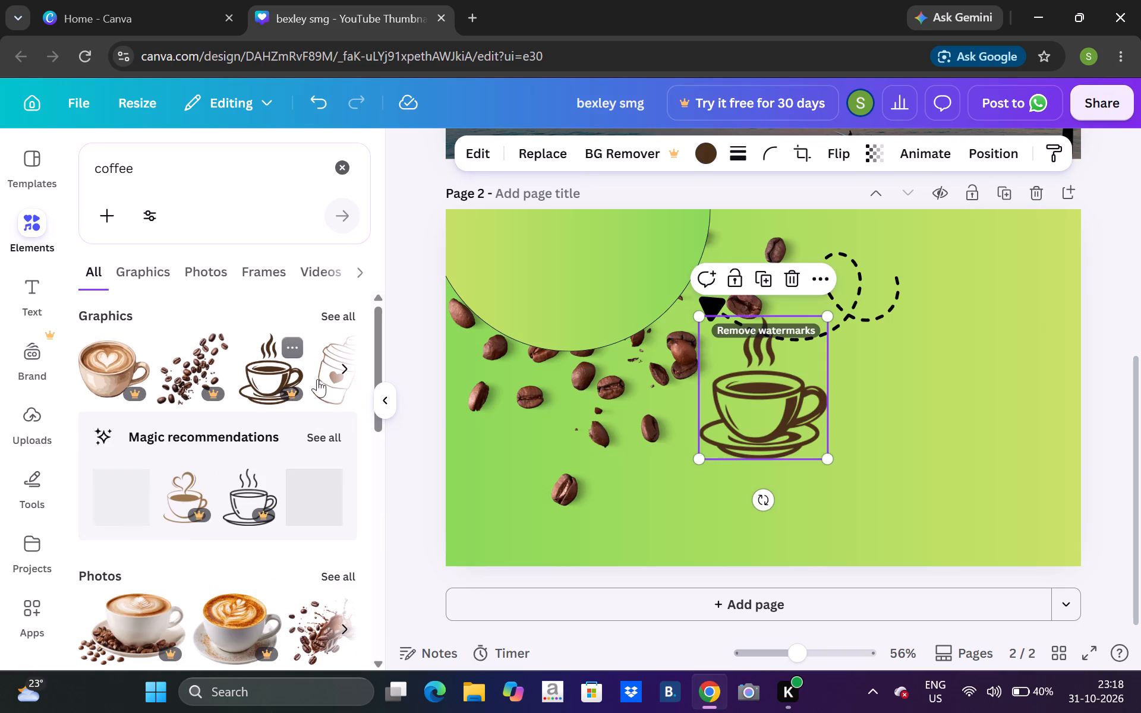
Place the brown coffee-cup graphic near the upper right of page 2, overlapping the dashed arrow's tail, with its steam at the top edge.
drag(777, 393, 926, 267)
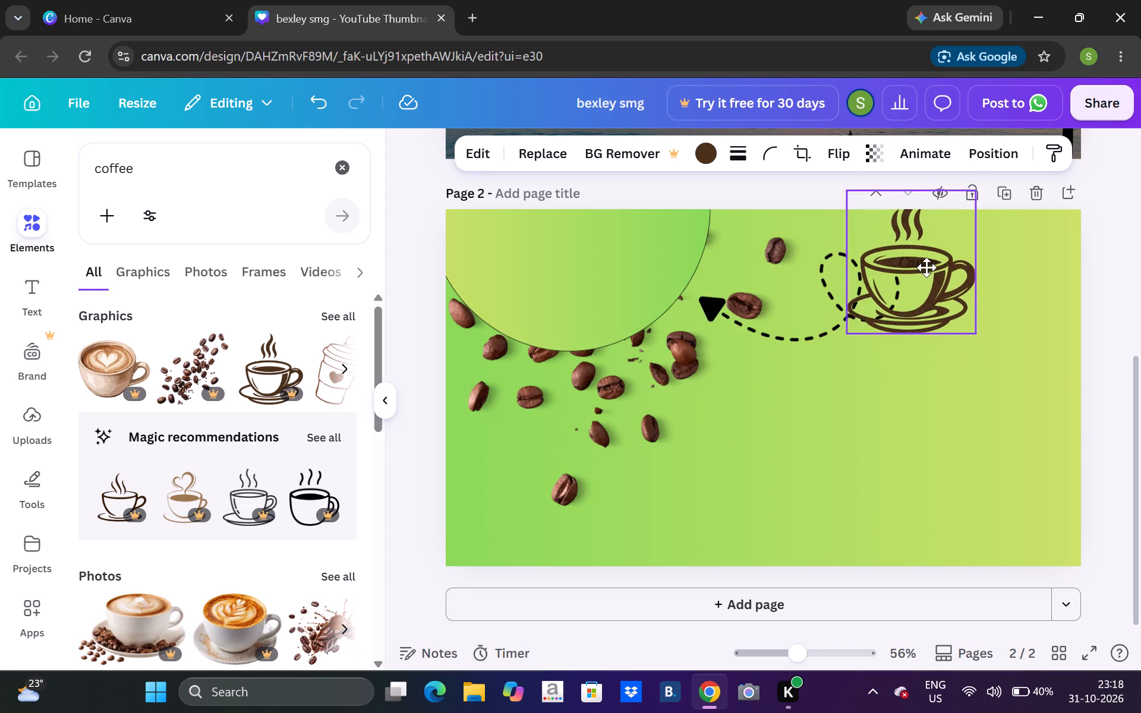
drag(926, 267, 931, 262)
drag(919, 282, 925, 255)
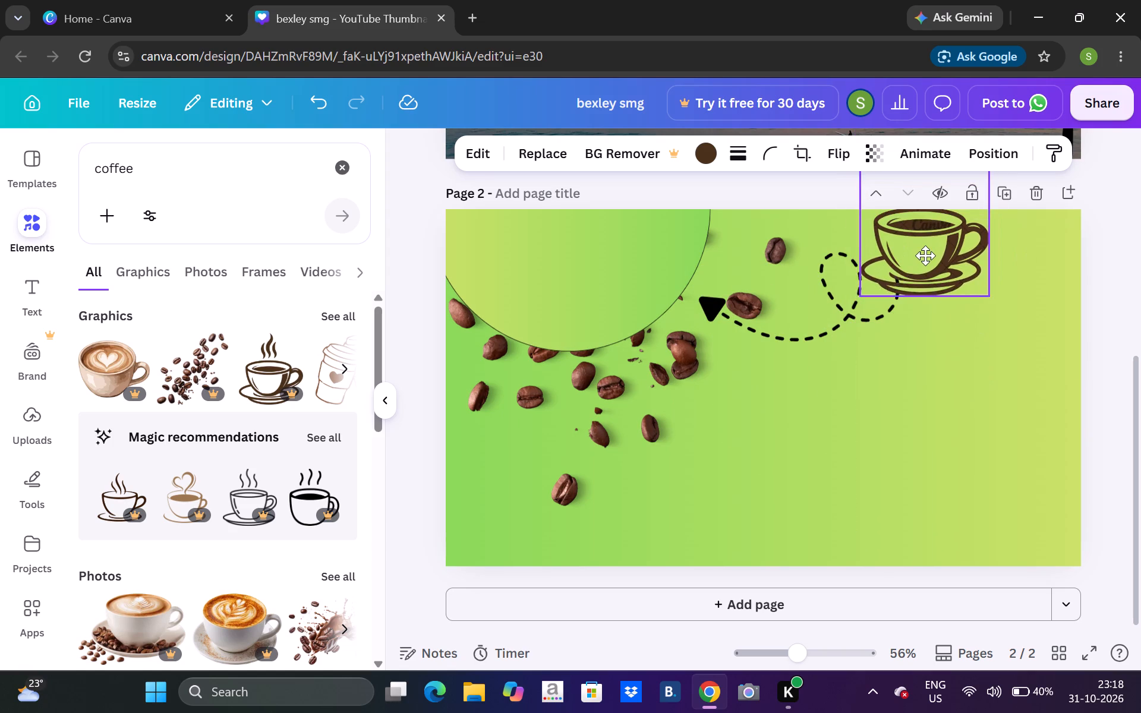
drag(925, 255, 926, 277)
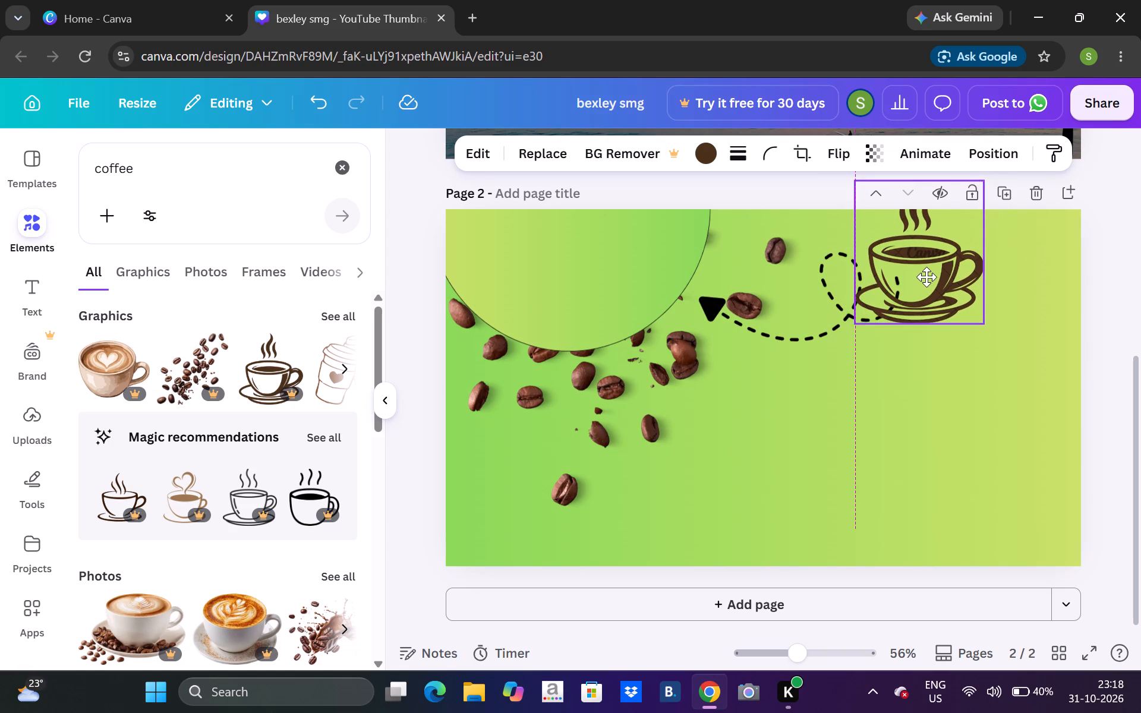
drag(926, 277, 926, 276)
click(969, 437)
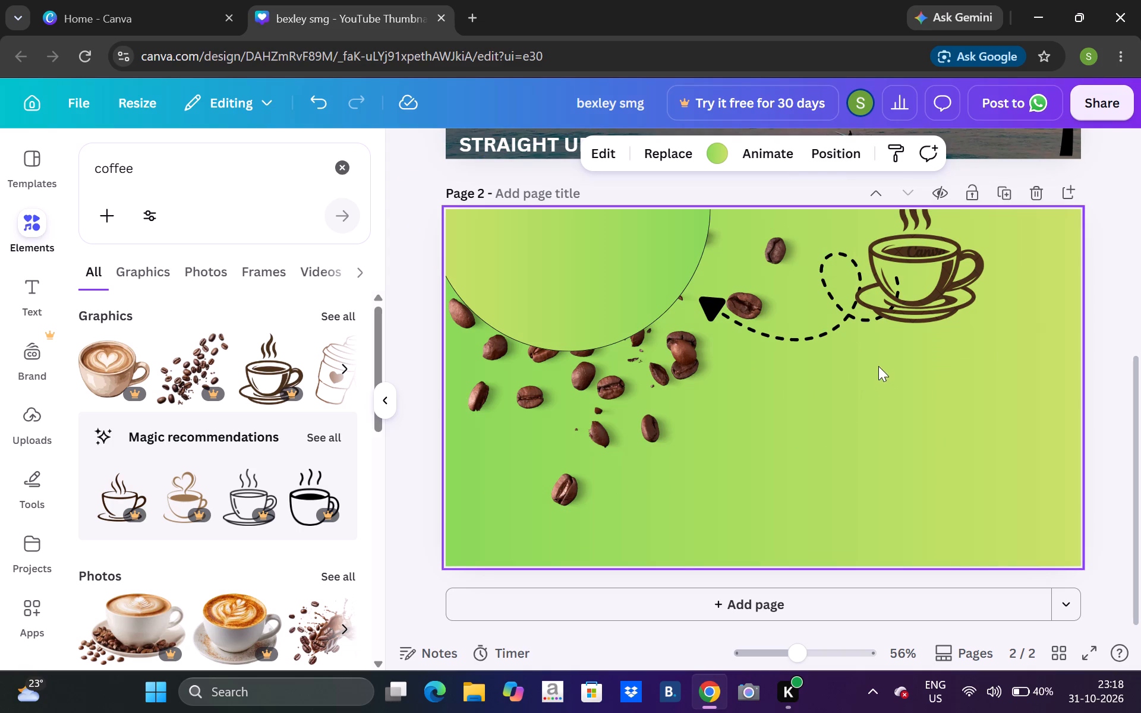
Shrink the dashed arrow, rotate it slightly clockwise, and fit it between the semicircle's curved edge and the coffee cup's saucer.
click(865, 323)
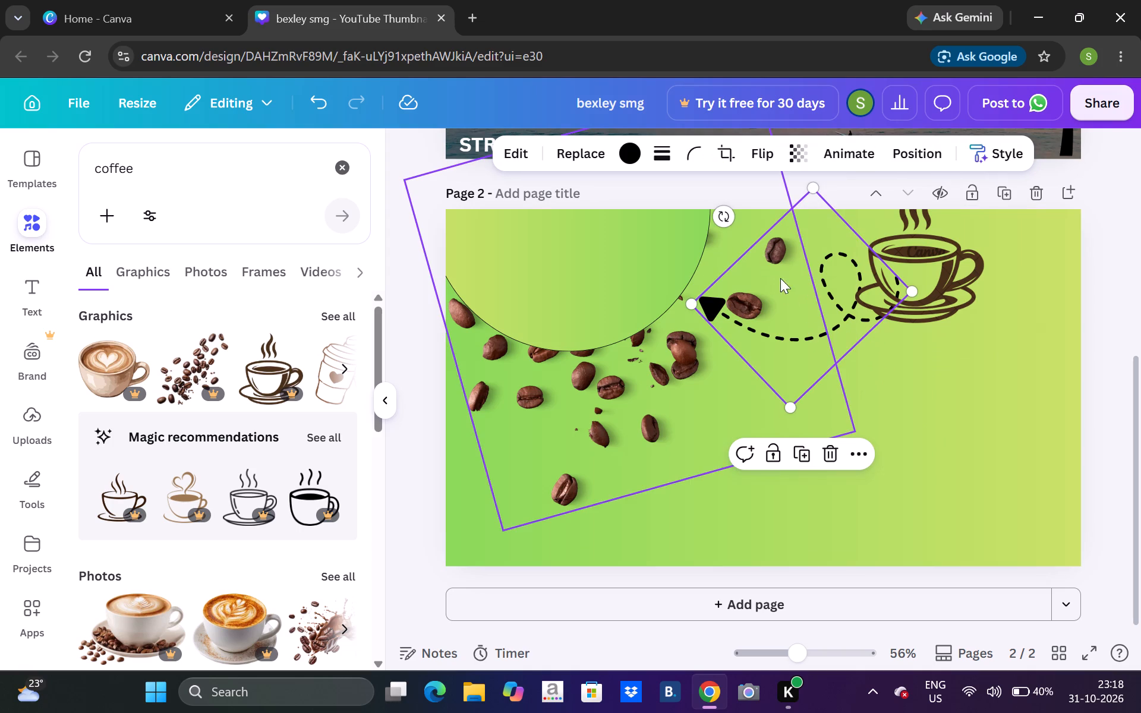
drag(909, 292, 857, 295)
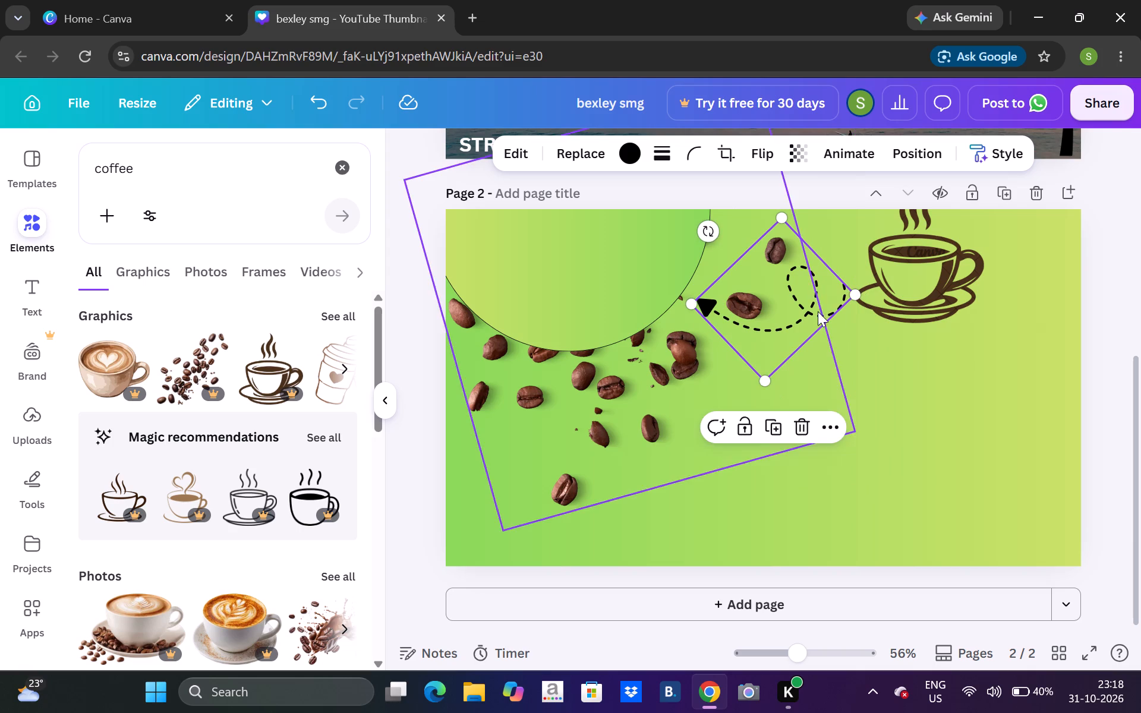
drag(814, 298, 814, 307)
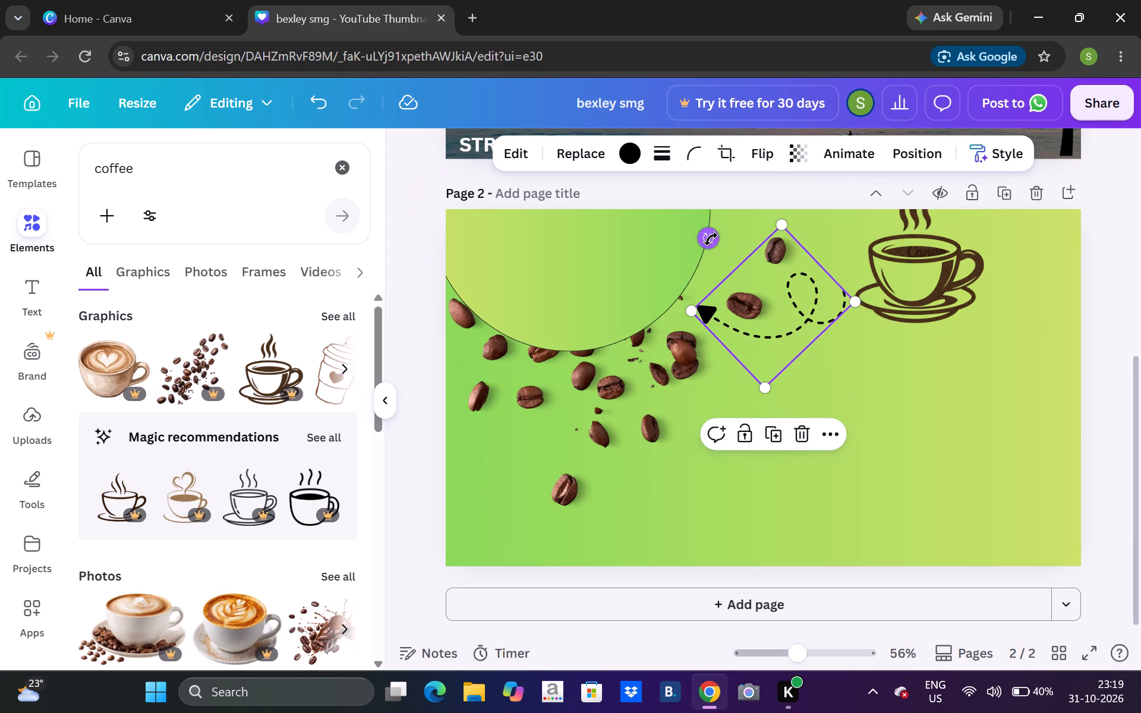
drag(718, 234, 734, 234)
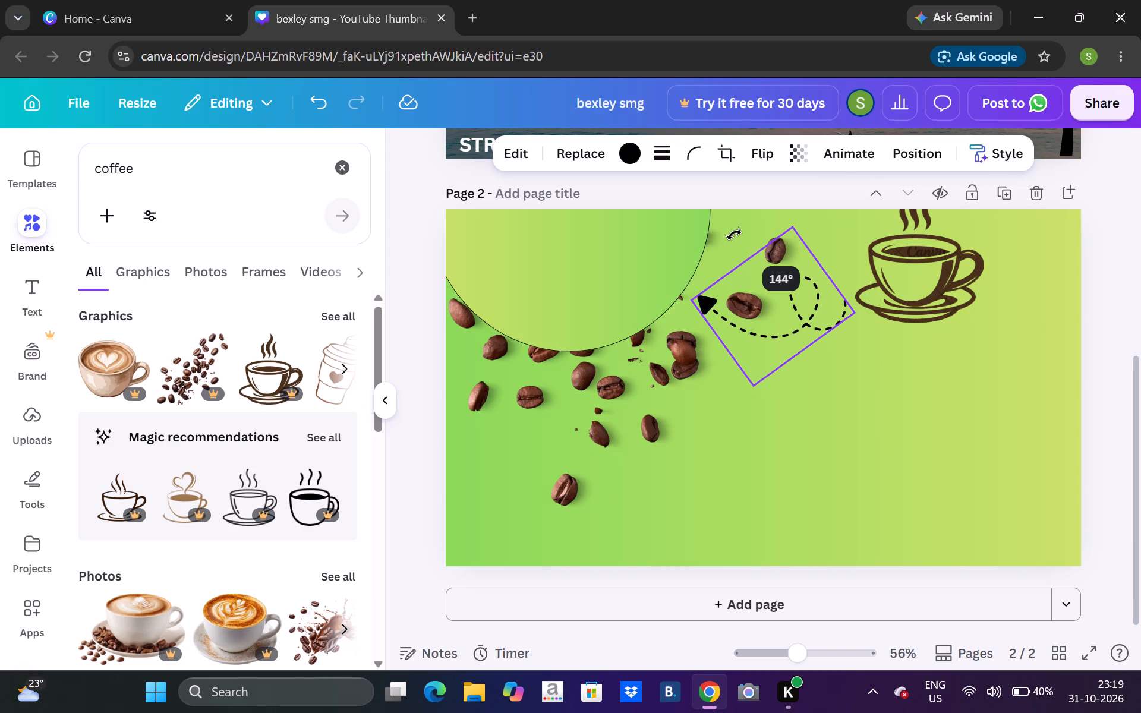
drag(734, 234, 760, 235)
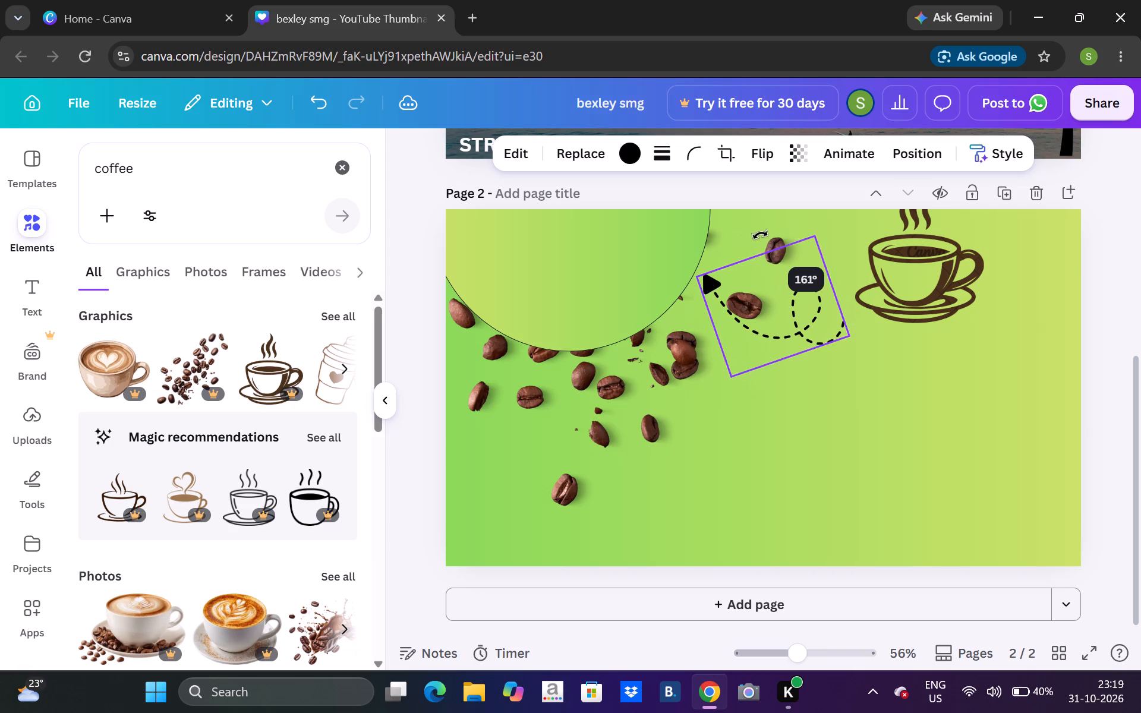
drag(760, 235, 747, 239)
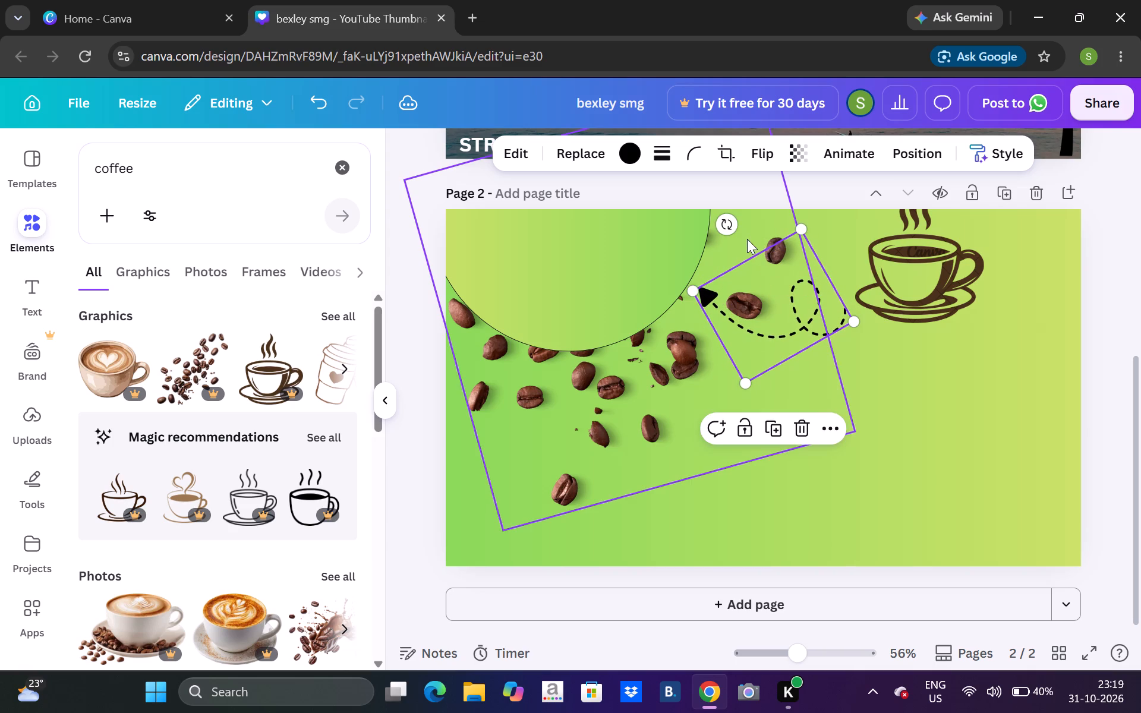
drag(768, 304, 761, 320)
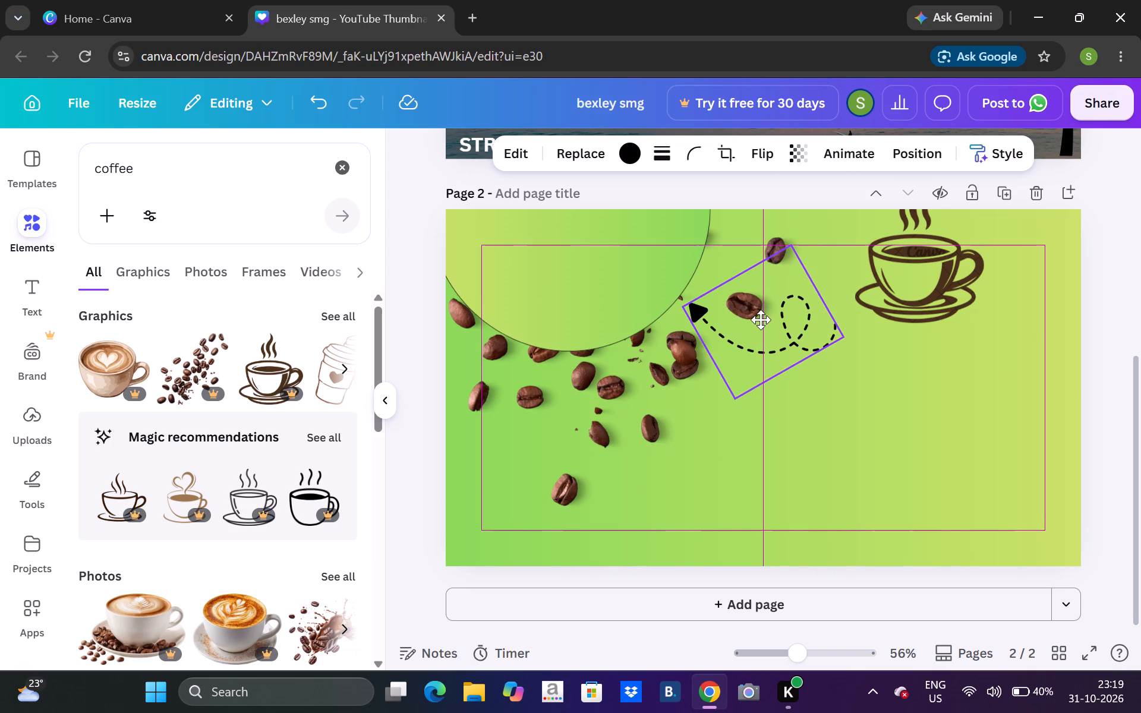
drag(761, 320, 767, 310)
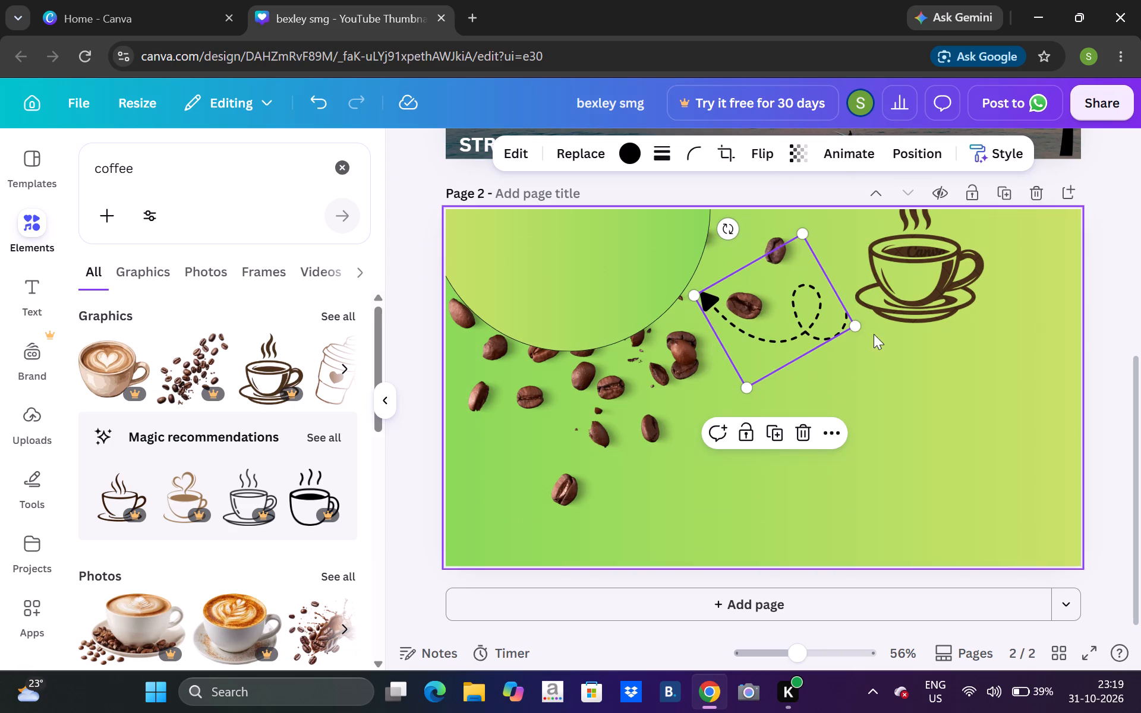
drag(853, 330, 884, 351)
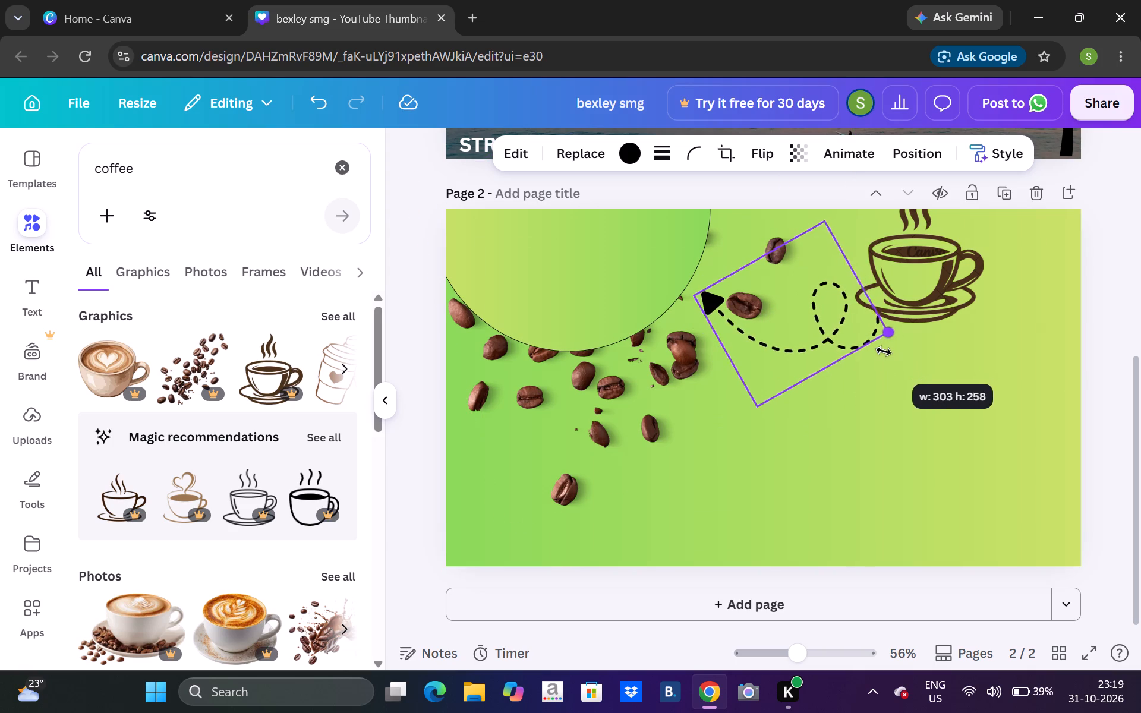
drag(884, 351, 876, 350)
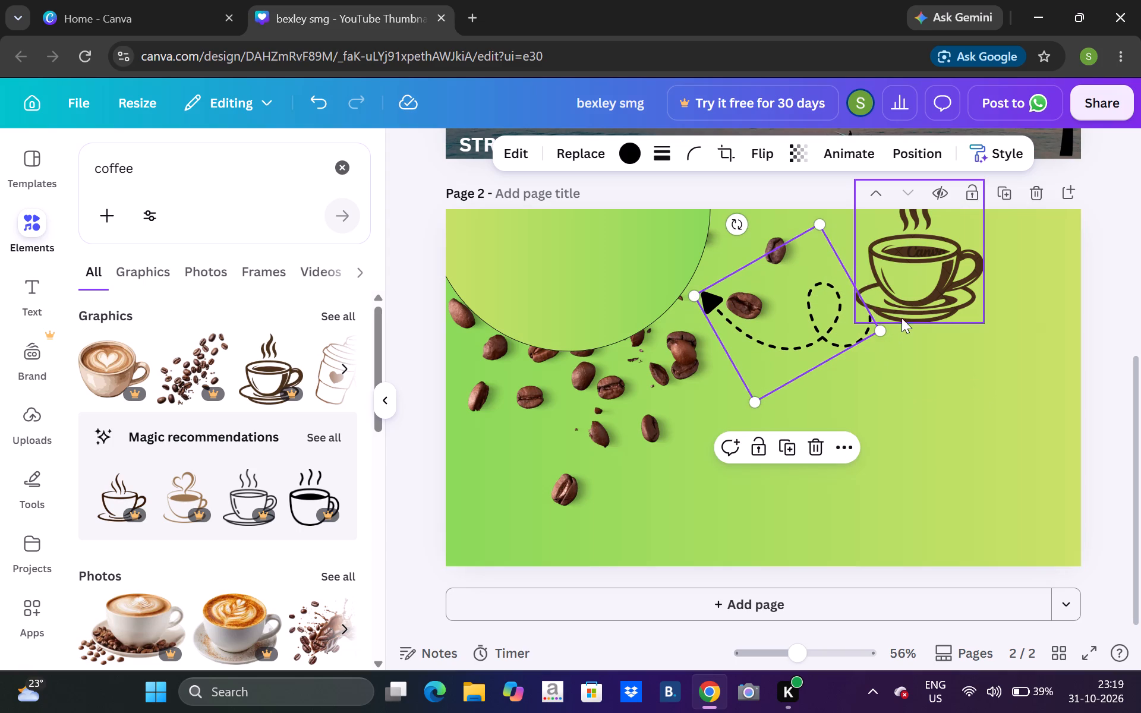
Move the coffee-cup graphic down so its steam sits just inside page 2's top edge and its saucer meets the arrow's tail.
click(912, 288)
key(Left)
key(Left)
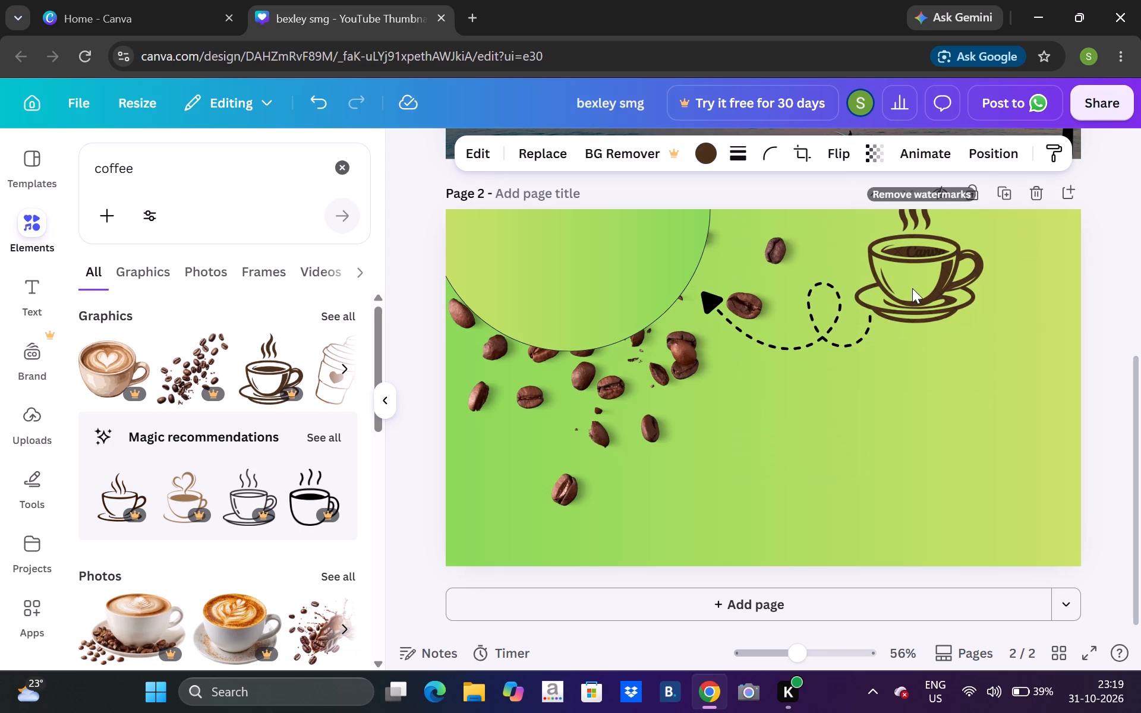
key(Left)
key(Left)
click(1071, 381)
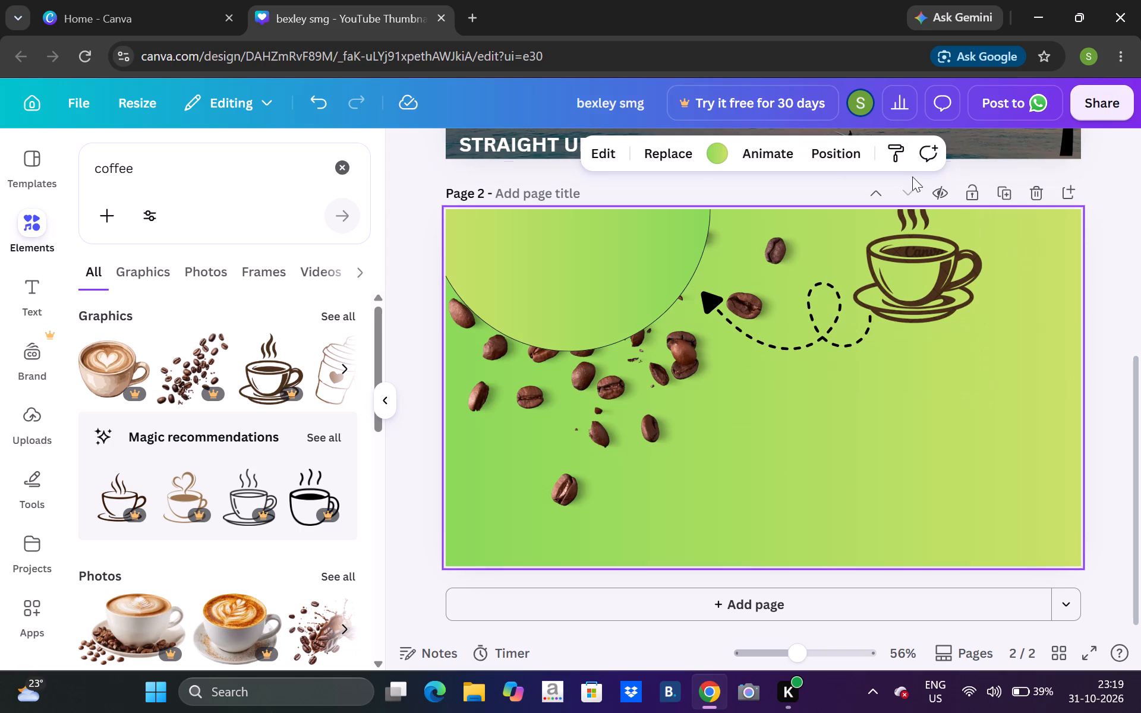
drag(927, 269, 928, 289)
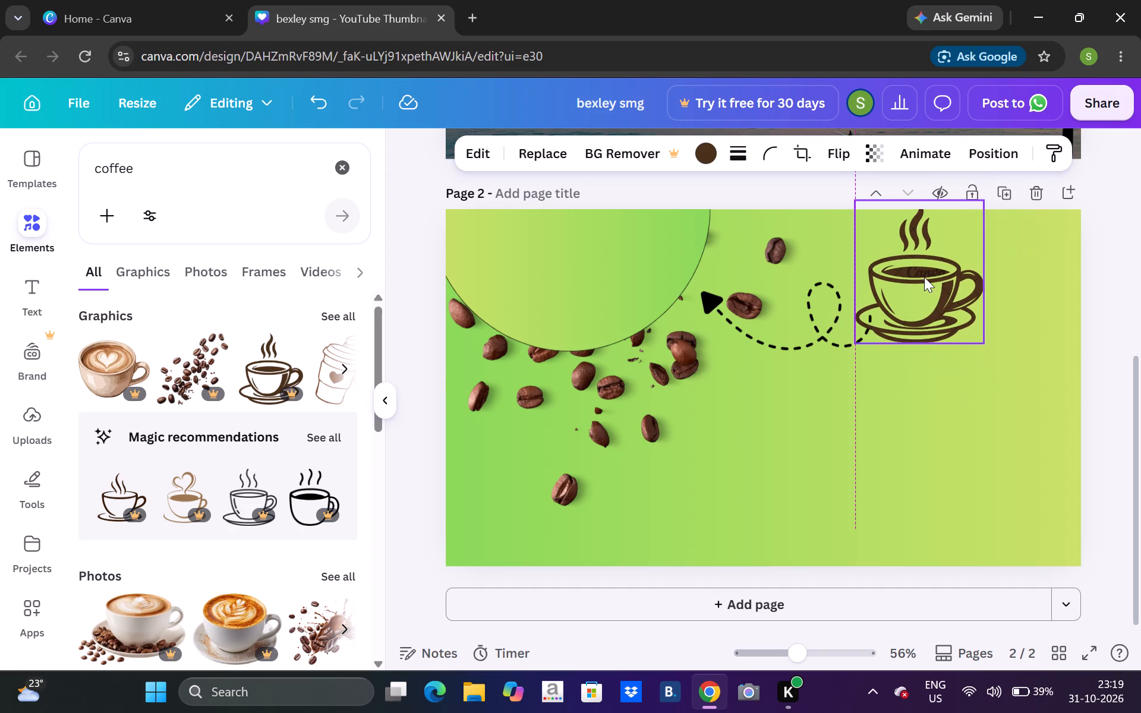
click(973, 452)
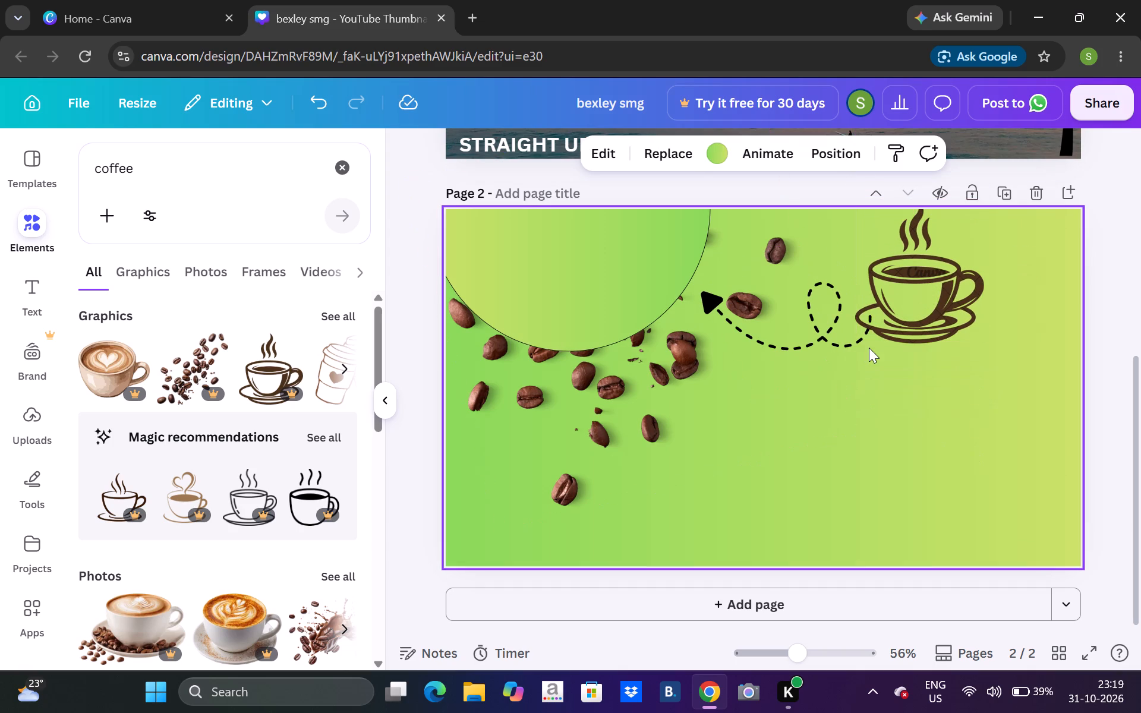
Scale the dashed arrow down to about 270 wide so its tail ends at the saucer's edge.
click(863, 336)
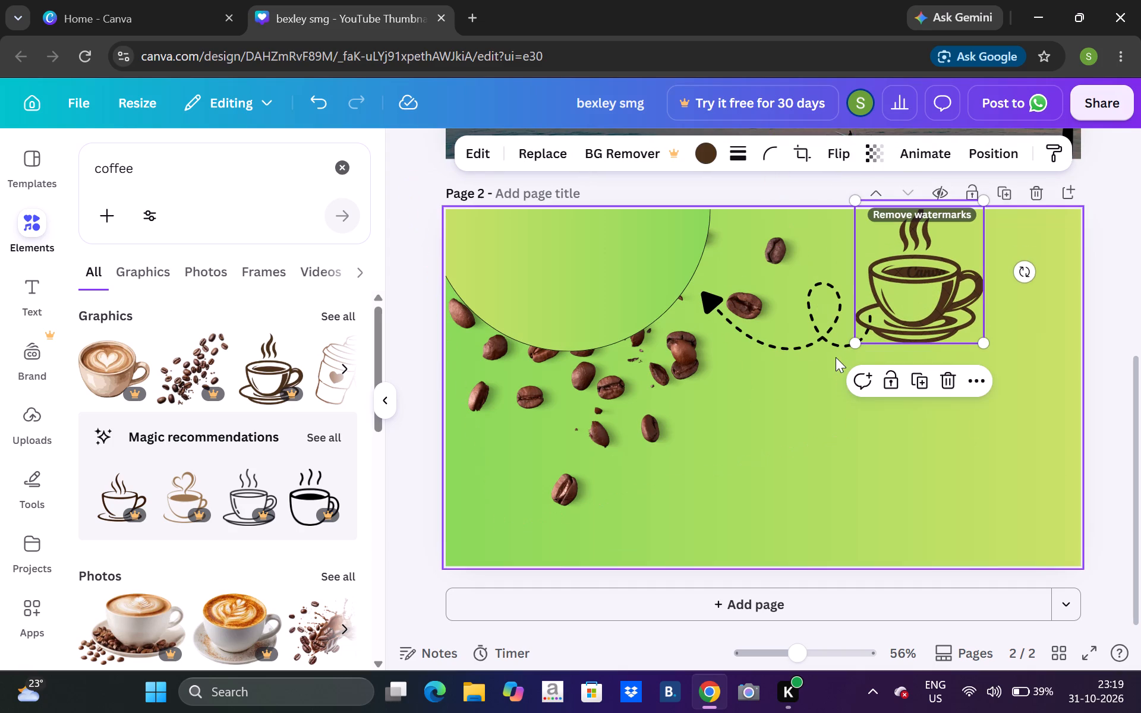
click(836, 352)
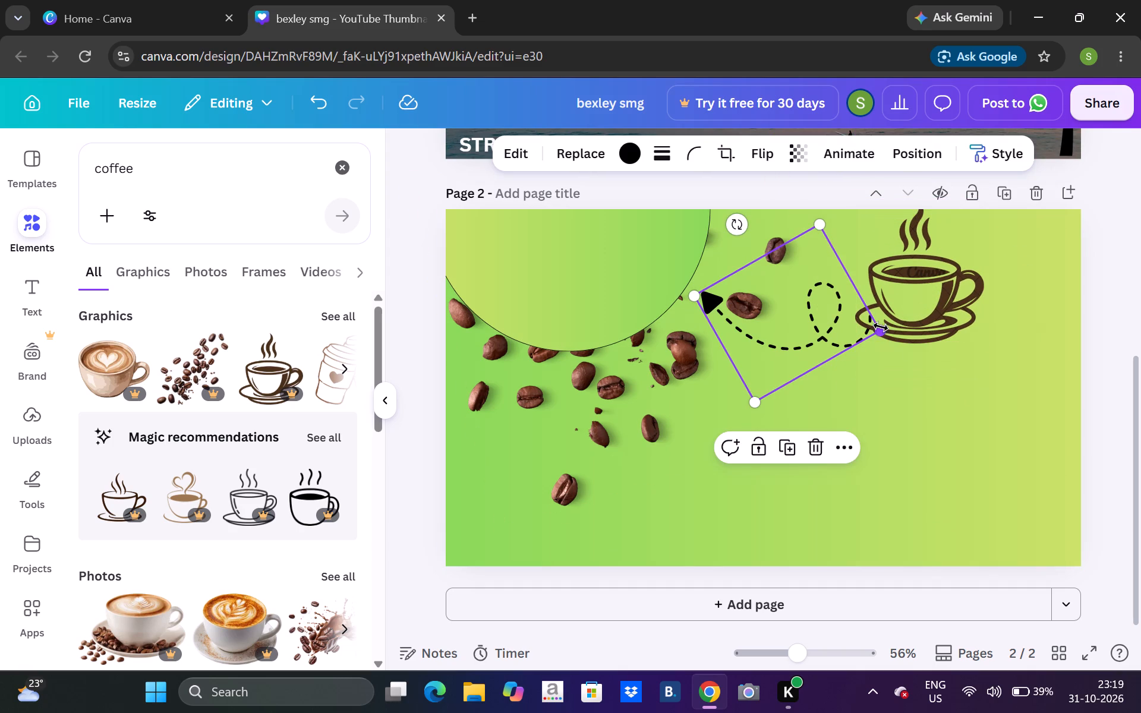
drag(880, 333, 864, 340)
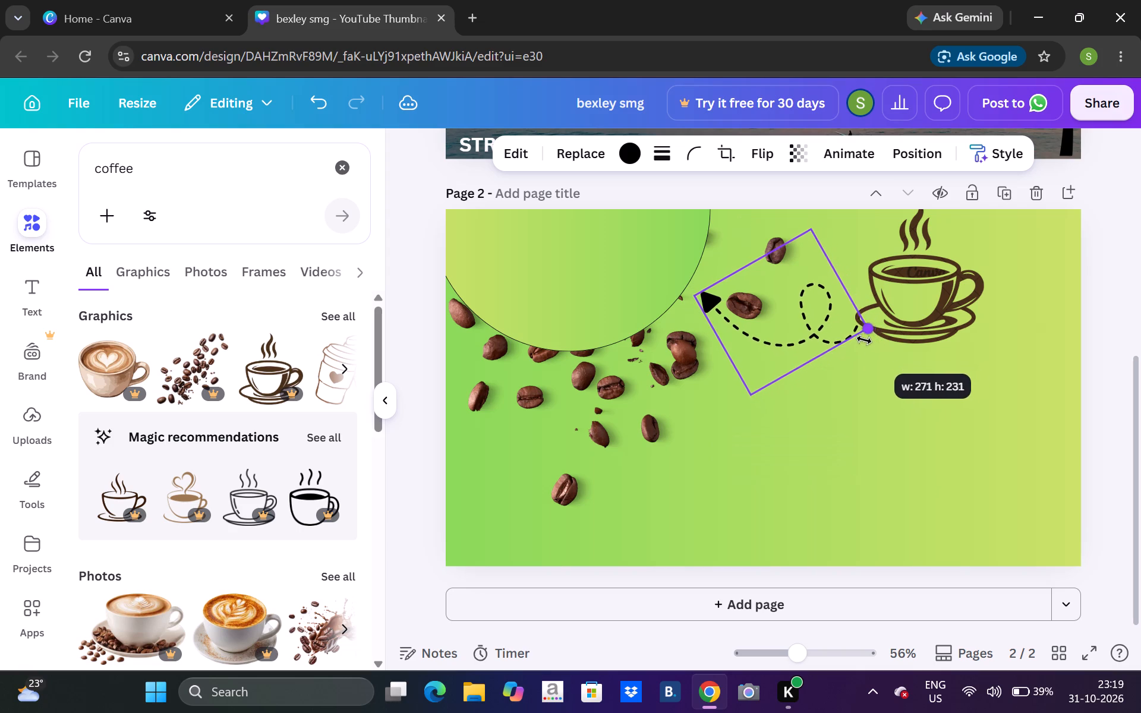
drag(864, 340, 868, 334)
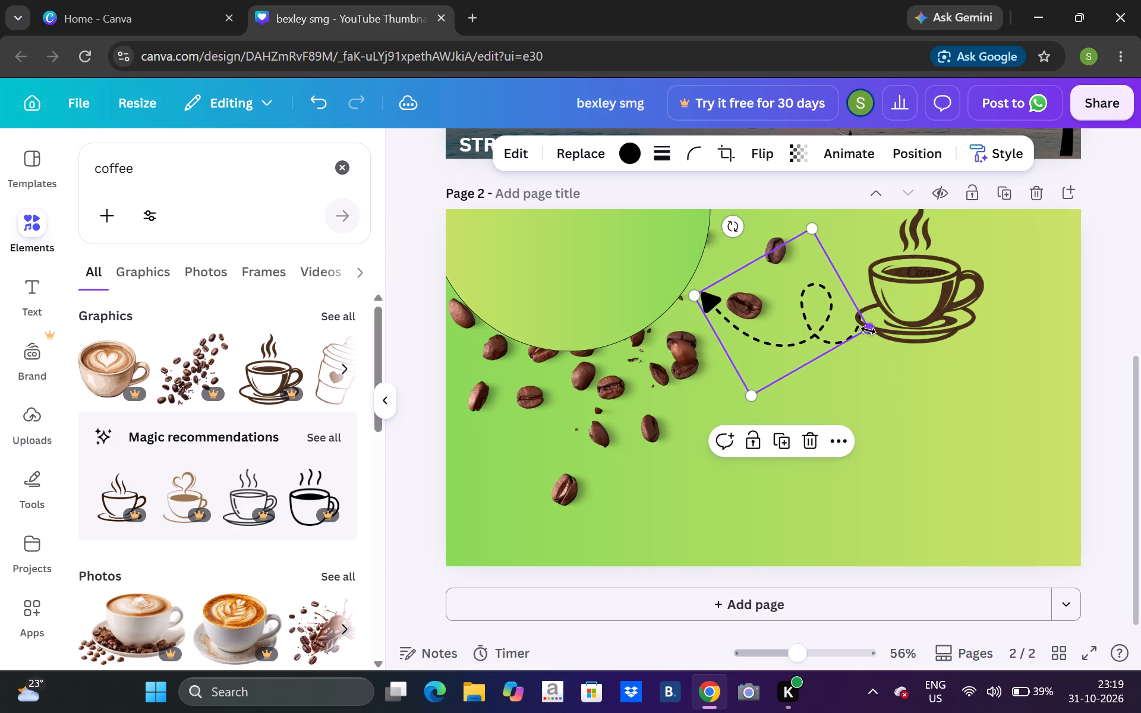
click(899, 380)
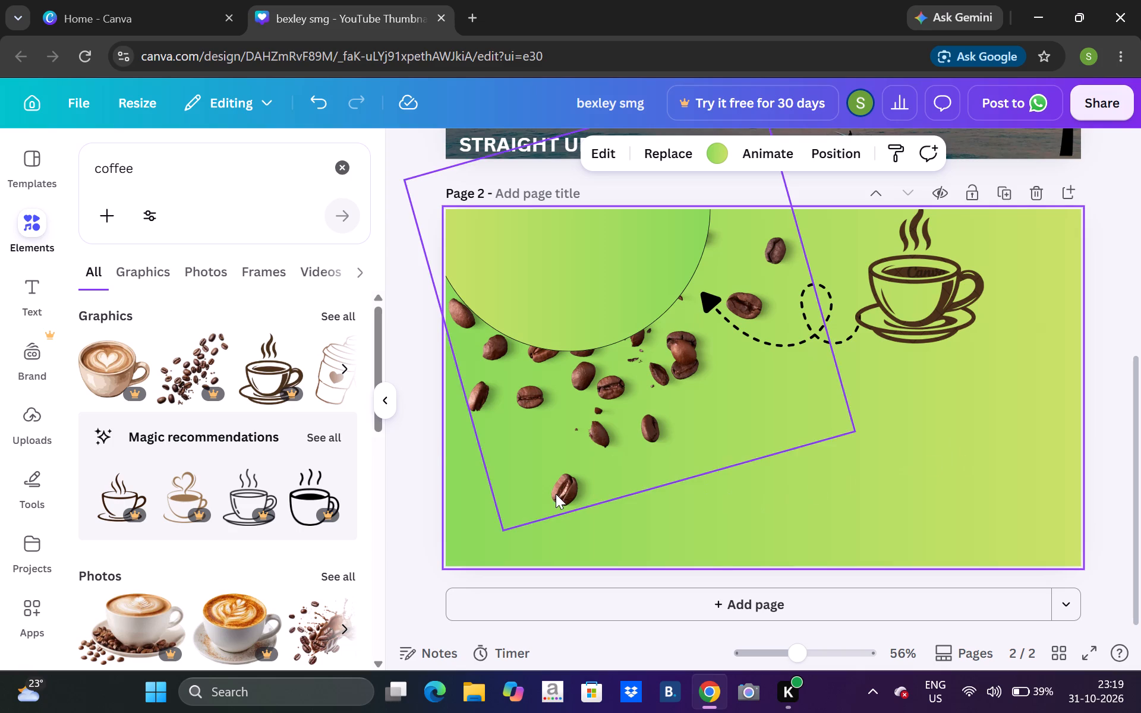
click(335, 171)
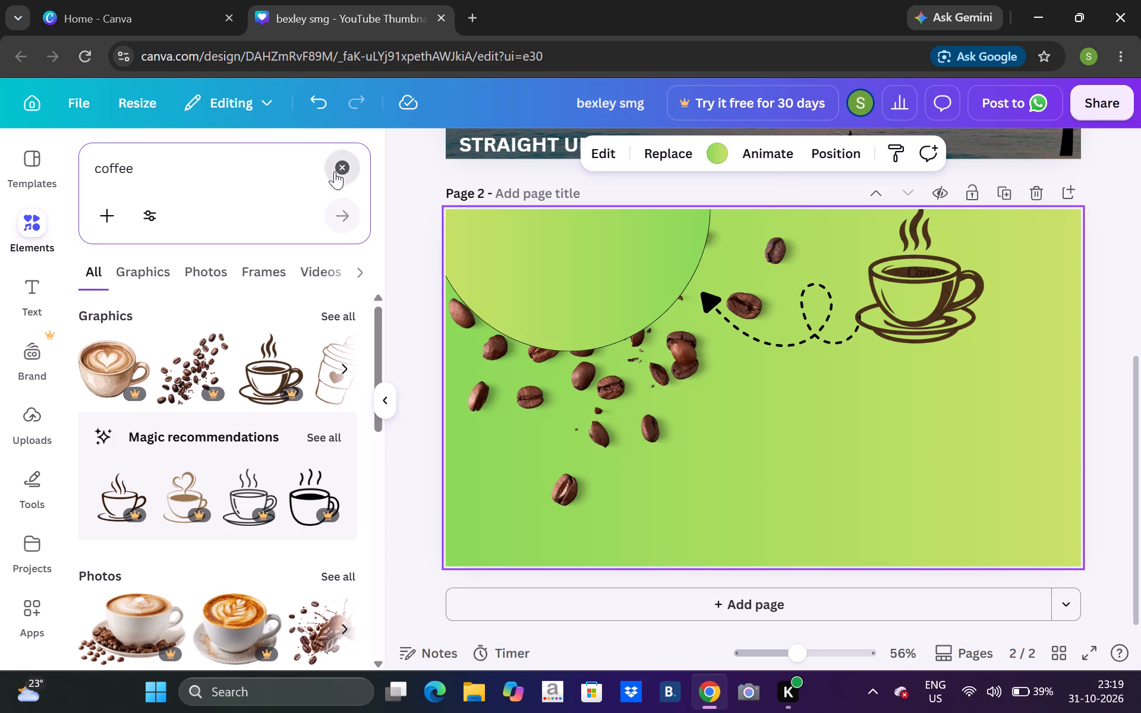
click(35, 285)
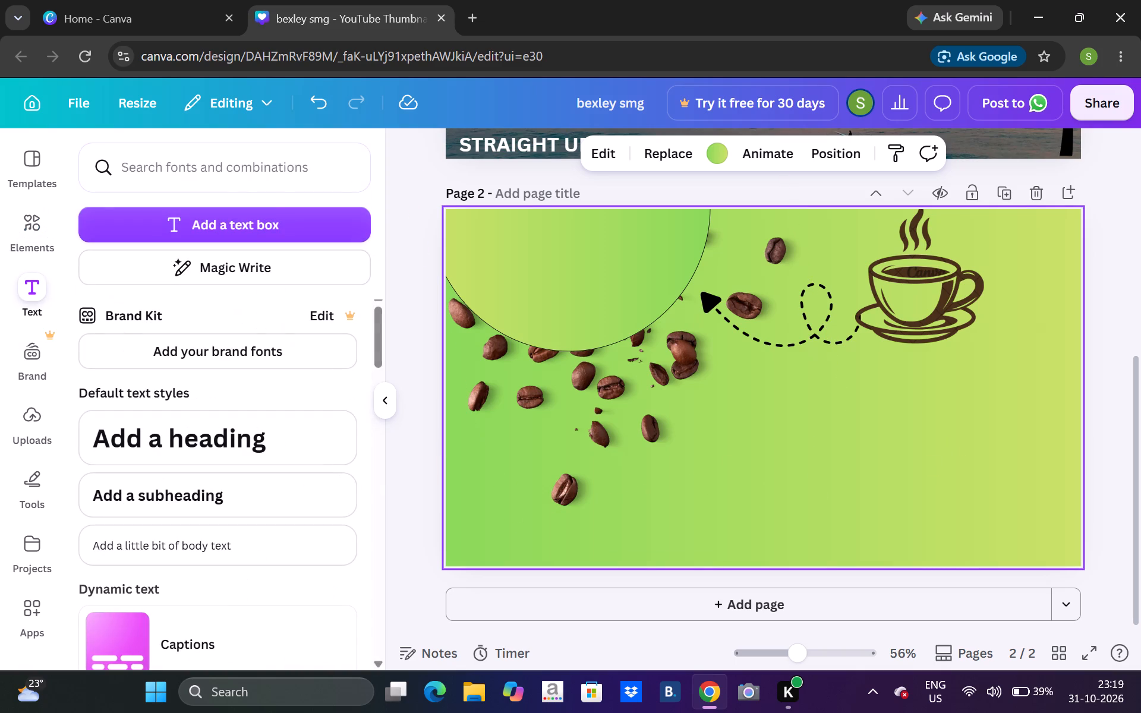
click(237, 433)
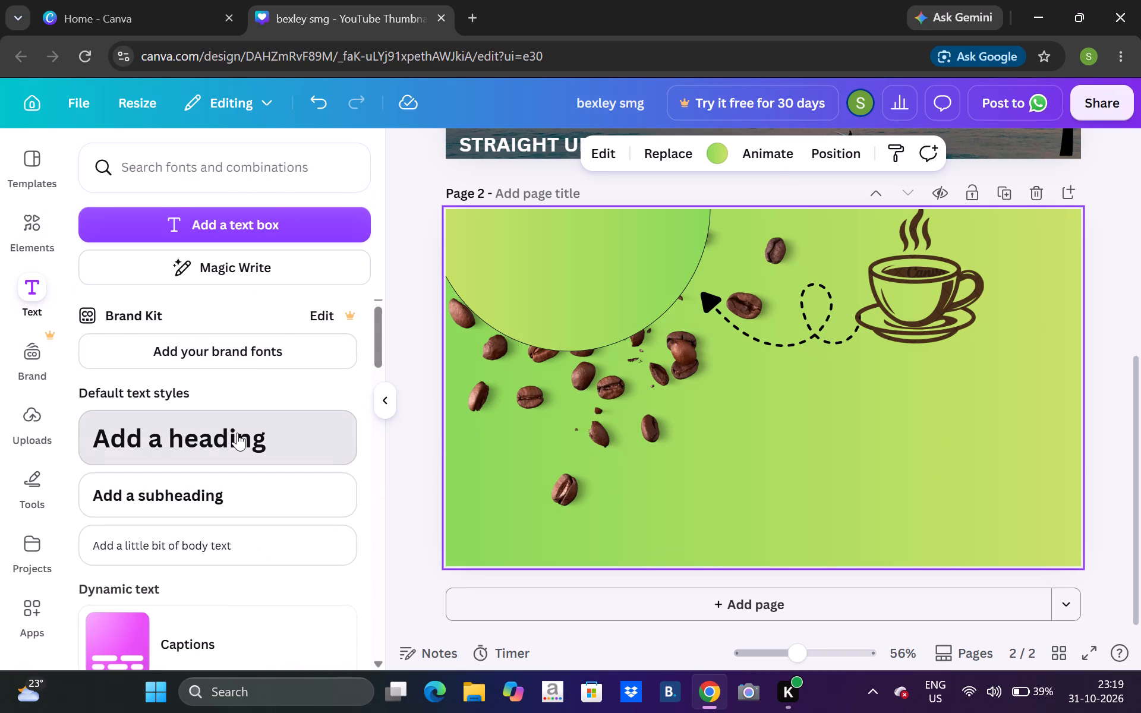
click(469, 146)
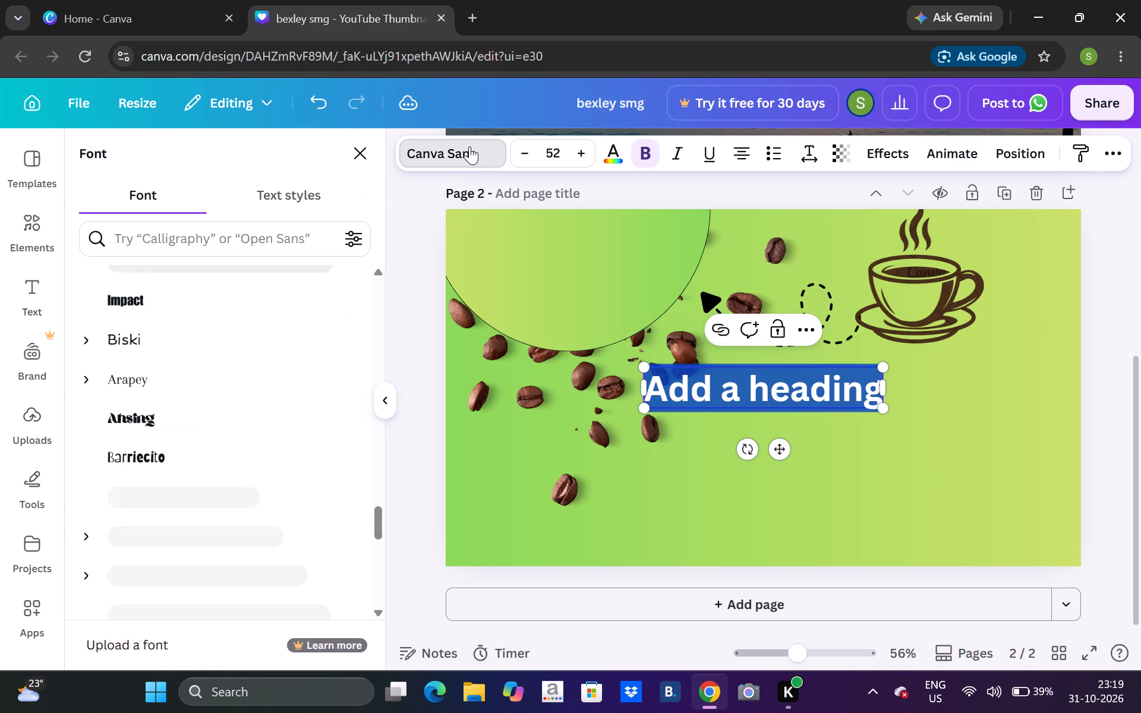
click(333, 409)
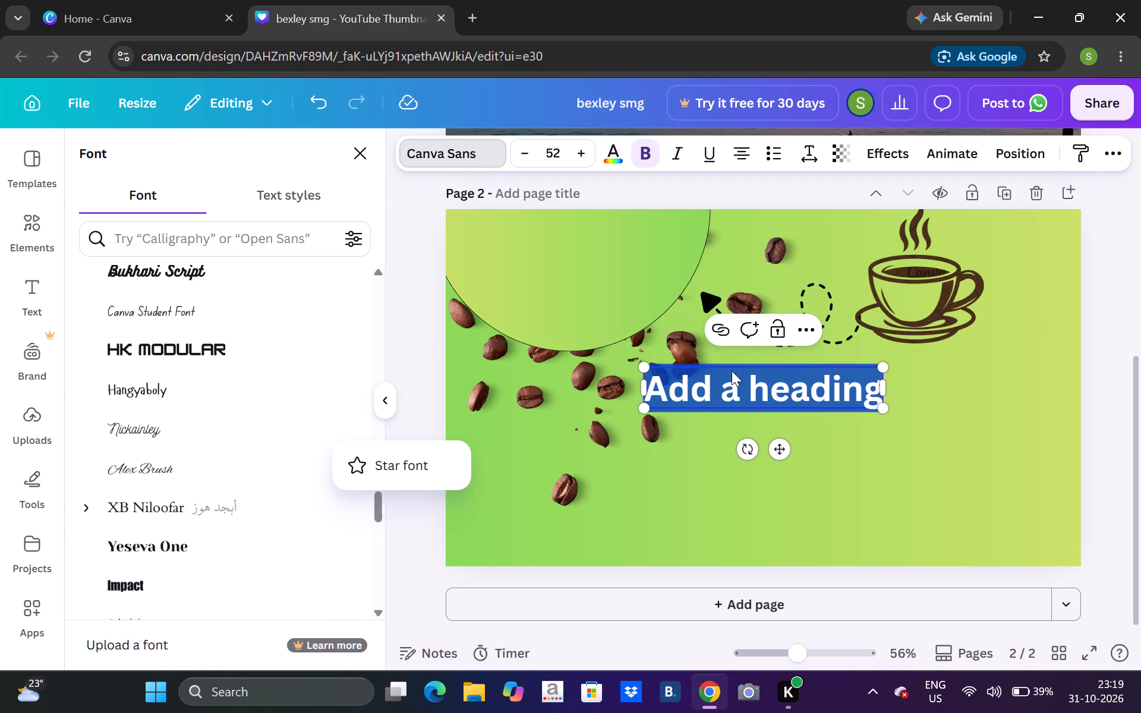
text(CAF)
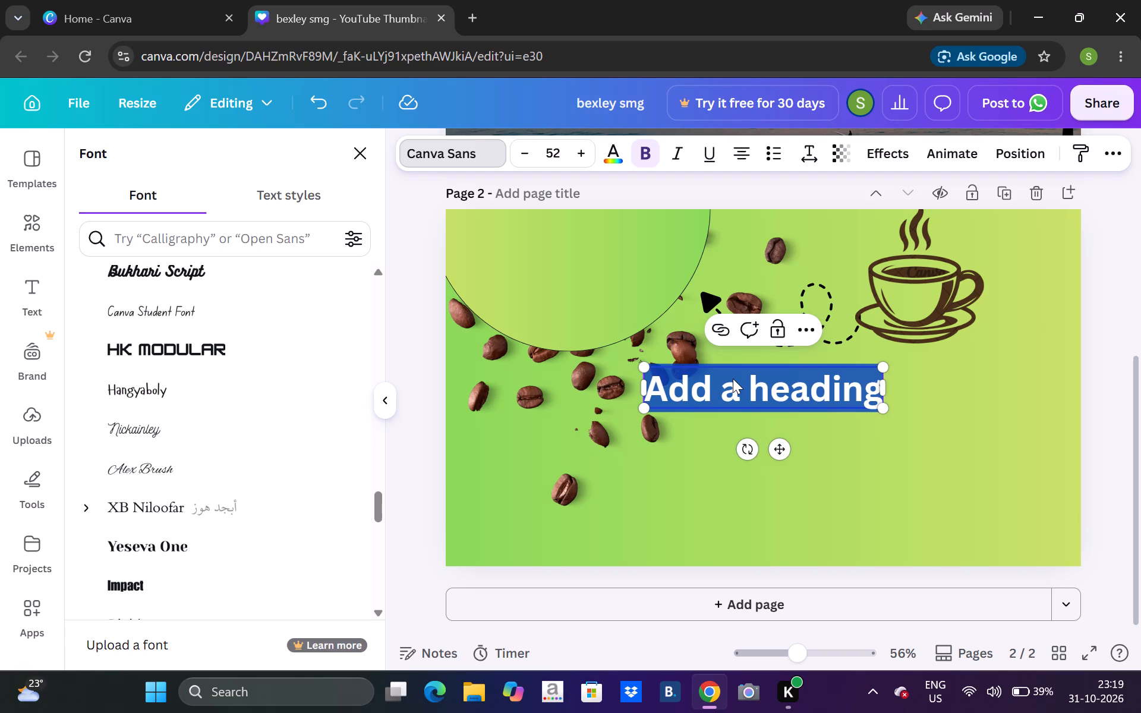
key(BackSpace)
Add a heading to page 2 in the Ahsing font with the text "cafeteria".
click(215, 443)
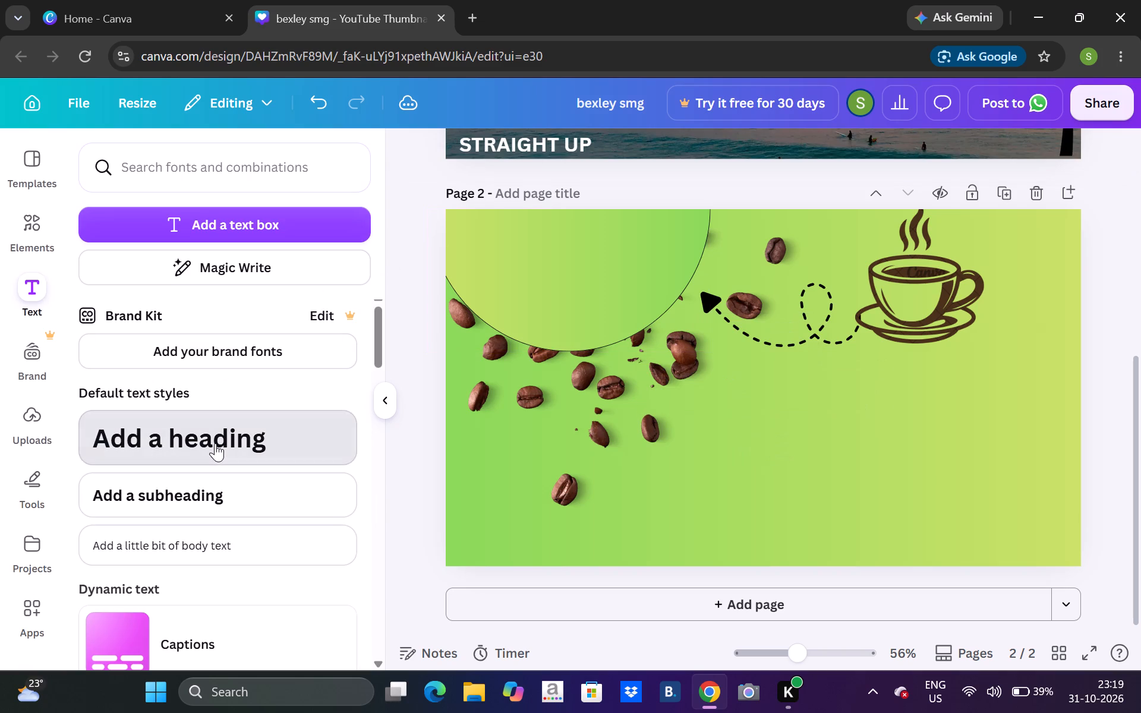
click(430, 146)
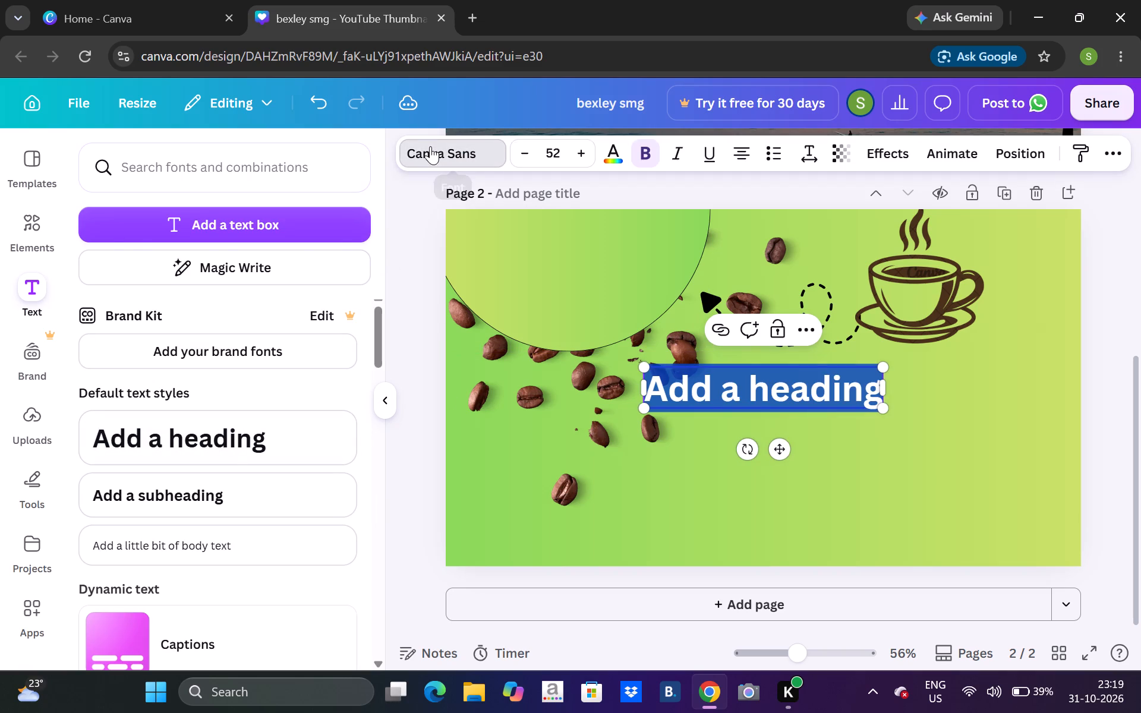
click(253, 455)
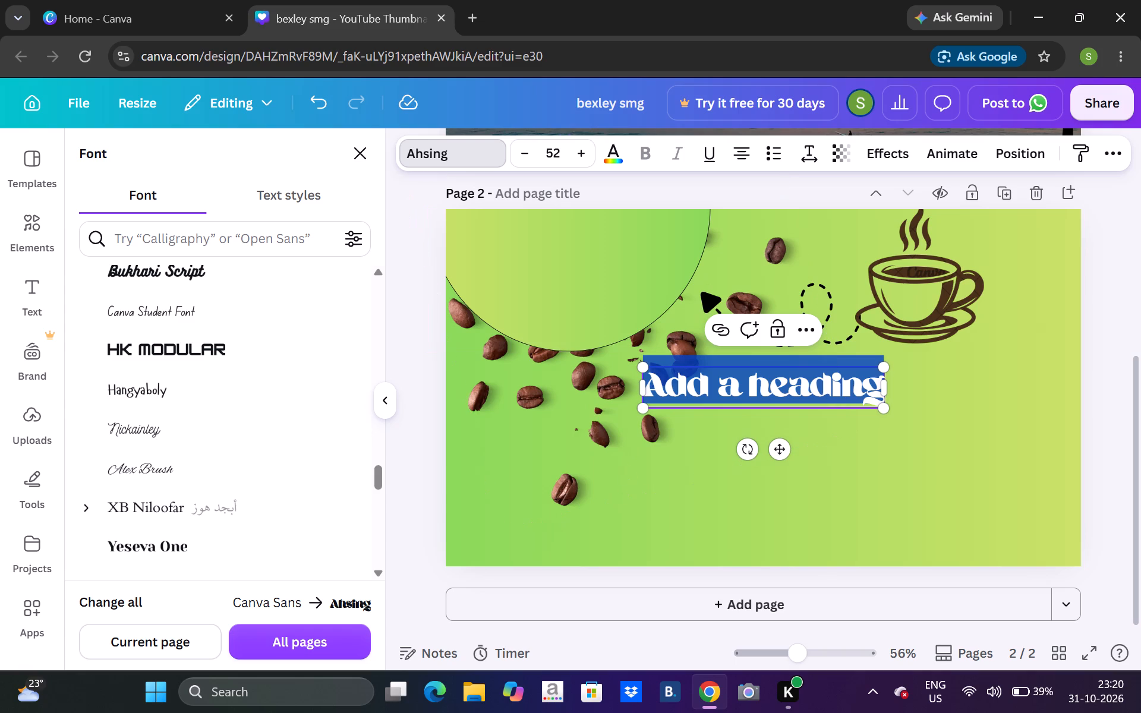
key(c)
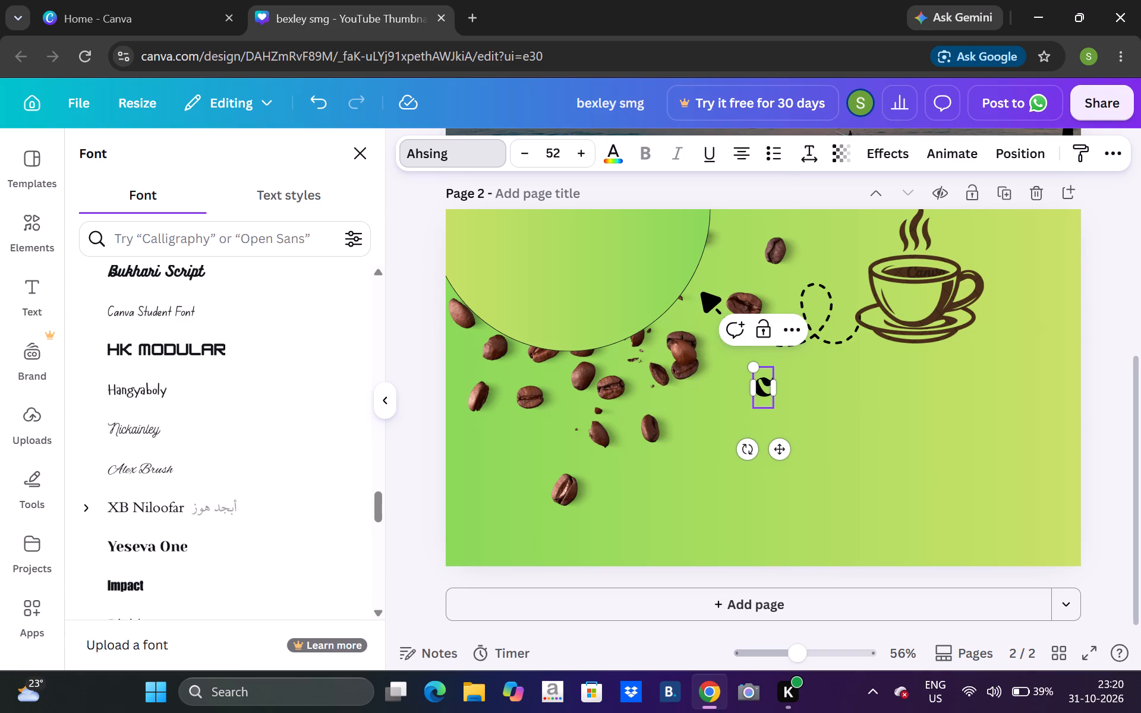
text(afe)
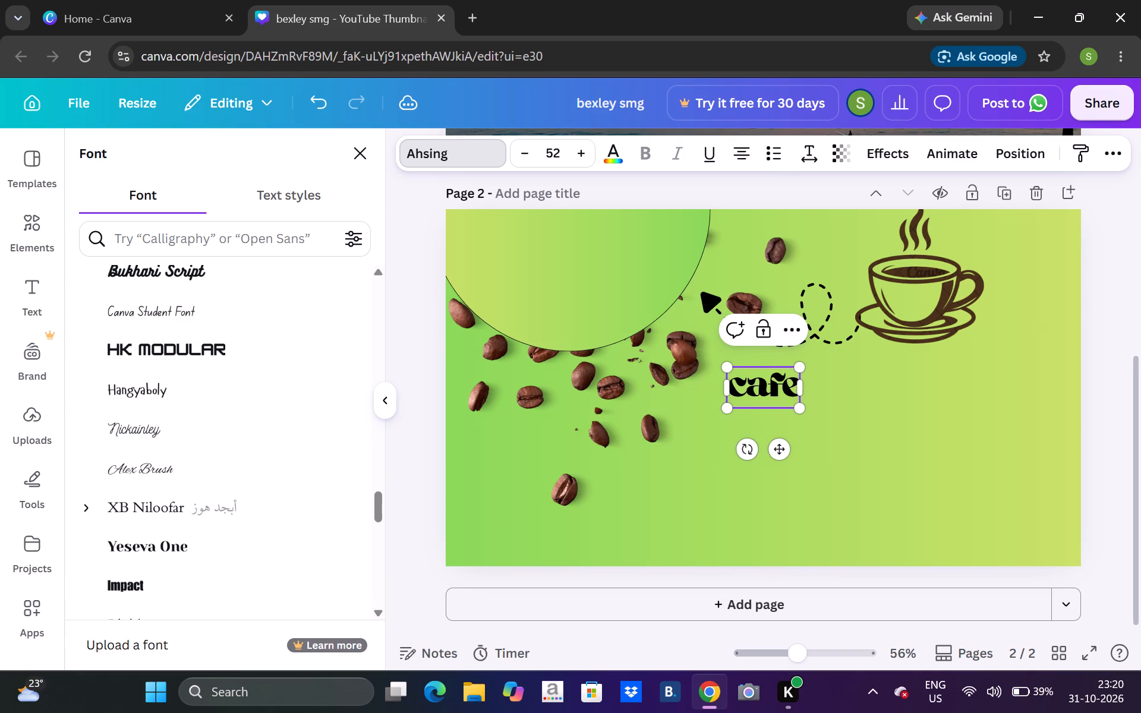
text(teria)
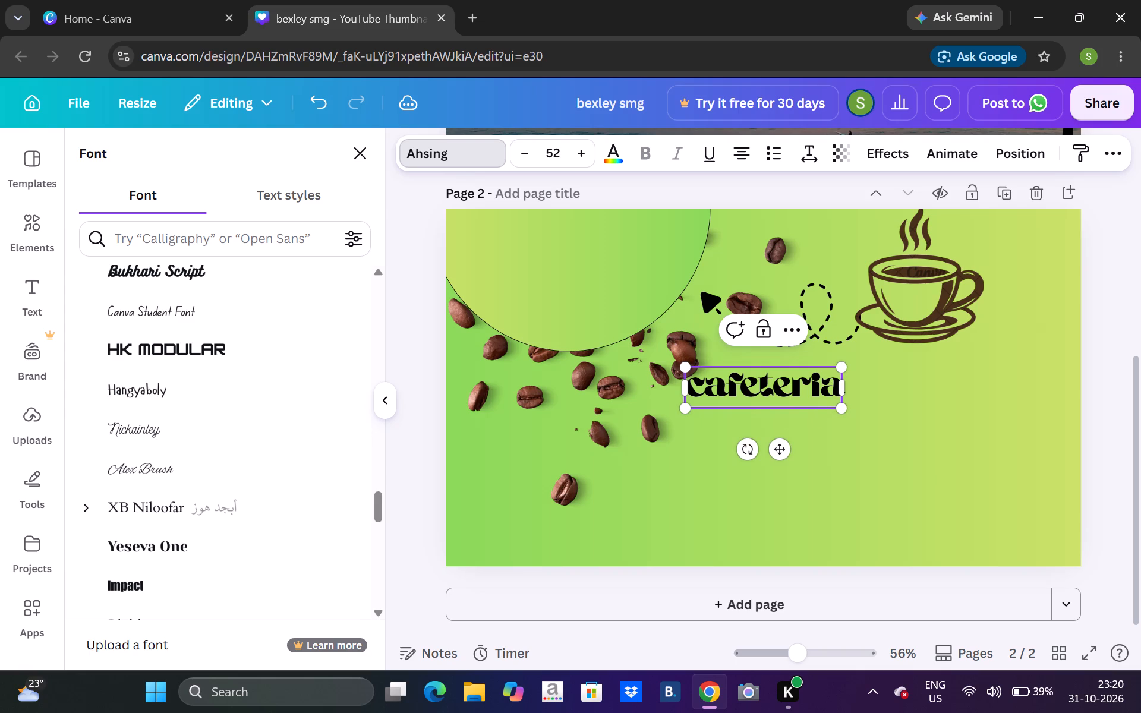
Place the "cafeteria" heading inside the green semicircle, near its middle.
drag(814, 397, 865, 456)
click(865, 456)
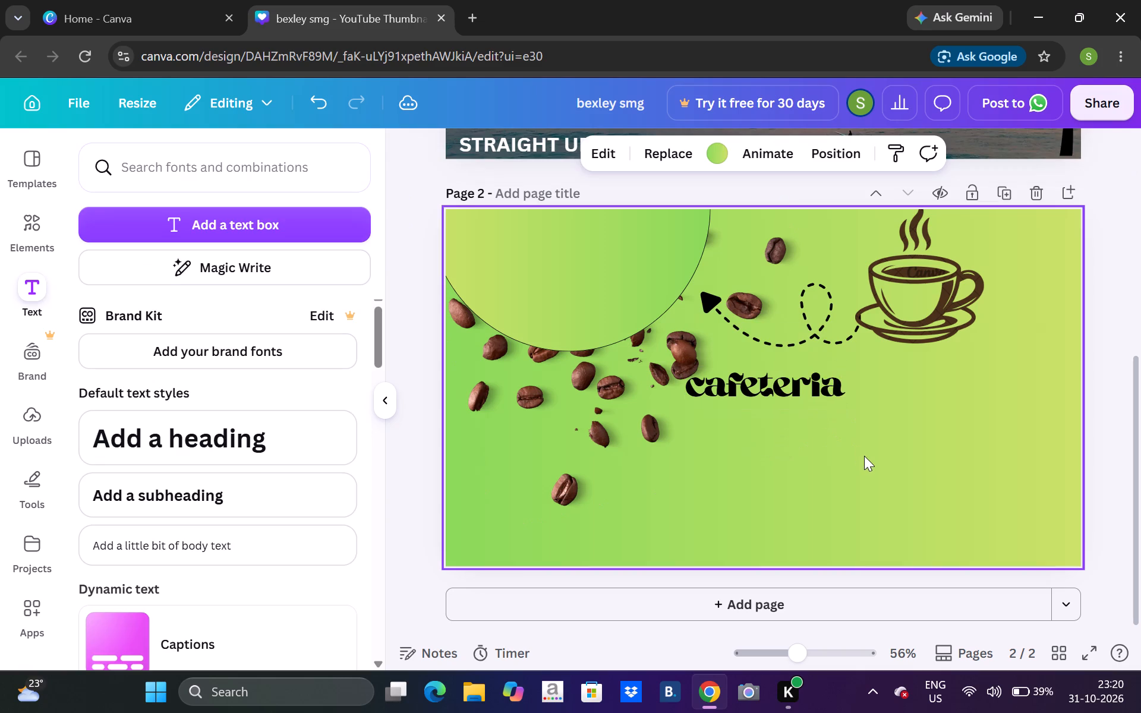
drag(811, 396, 653, 273)
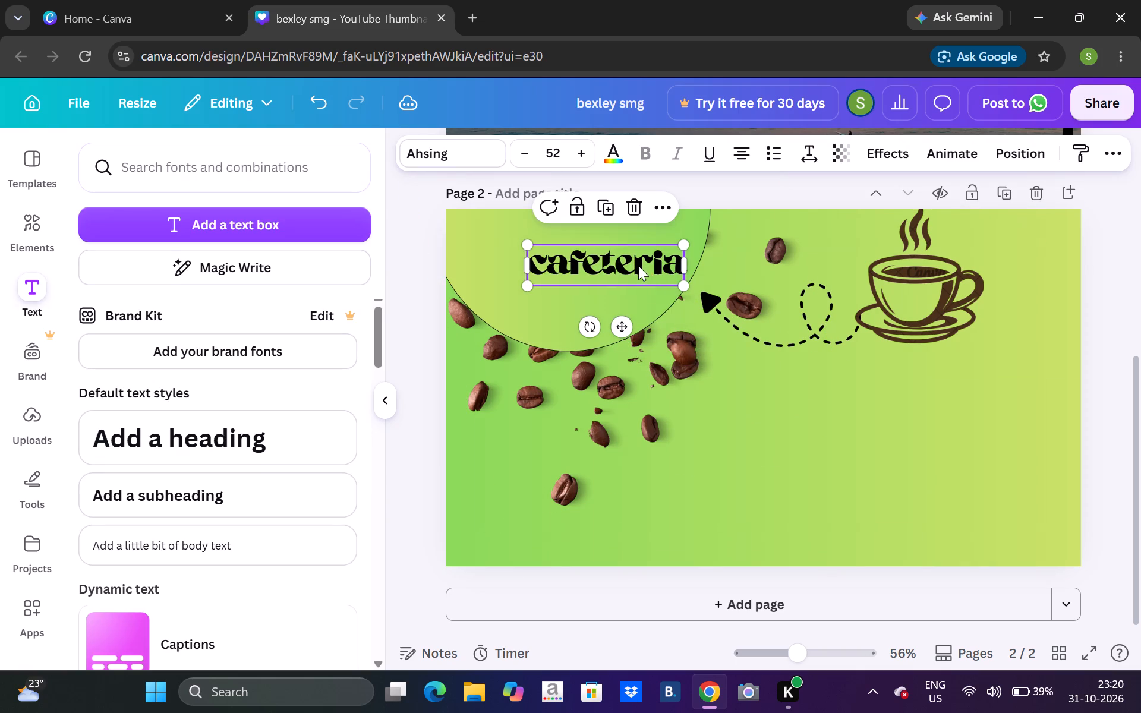
drag(641, 266, 597, 250)
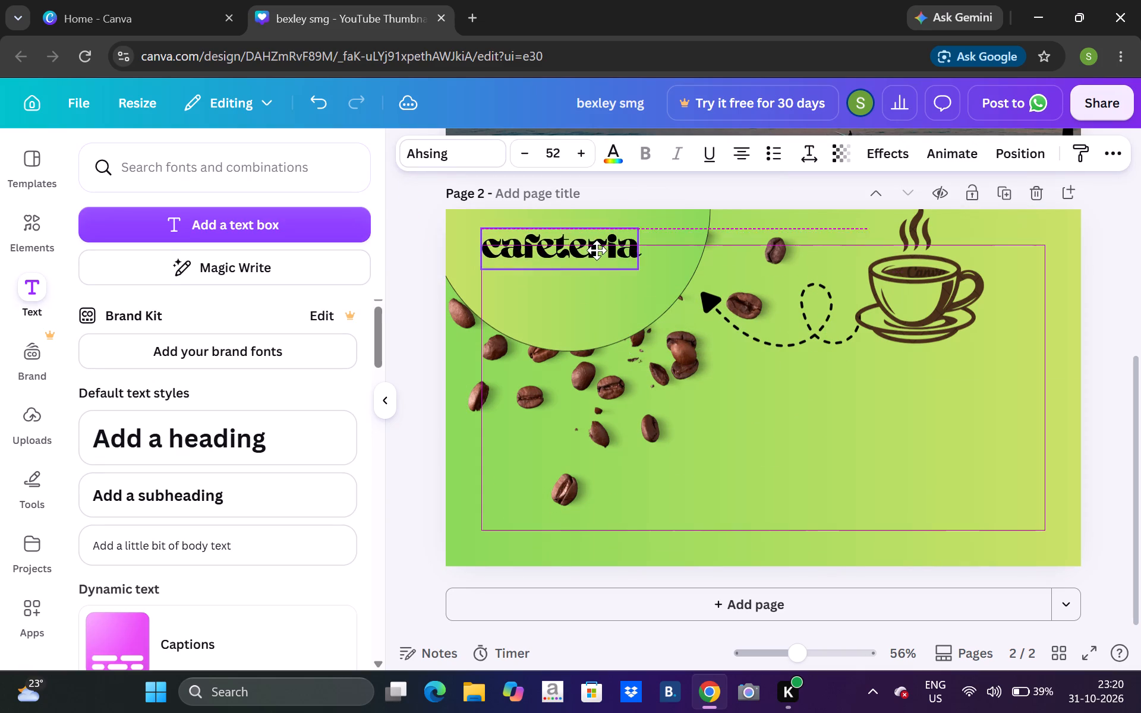
drag(597, 250, 606, 261)
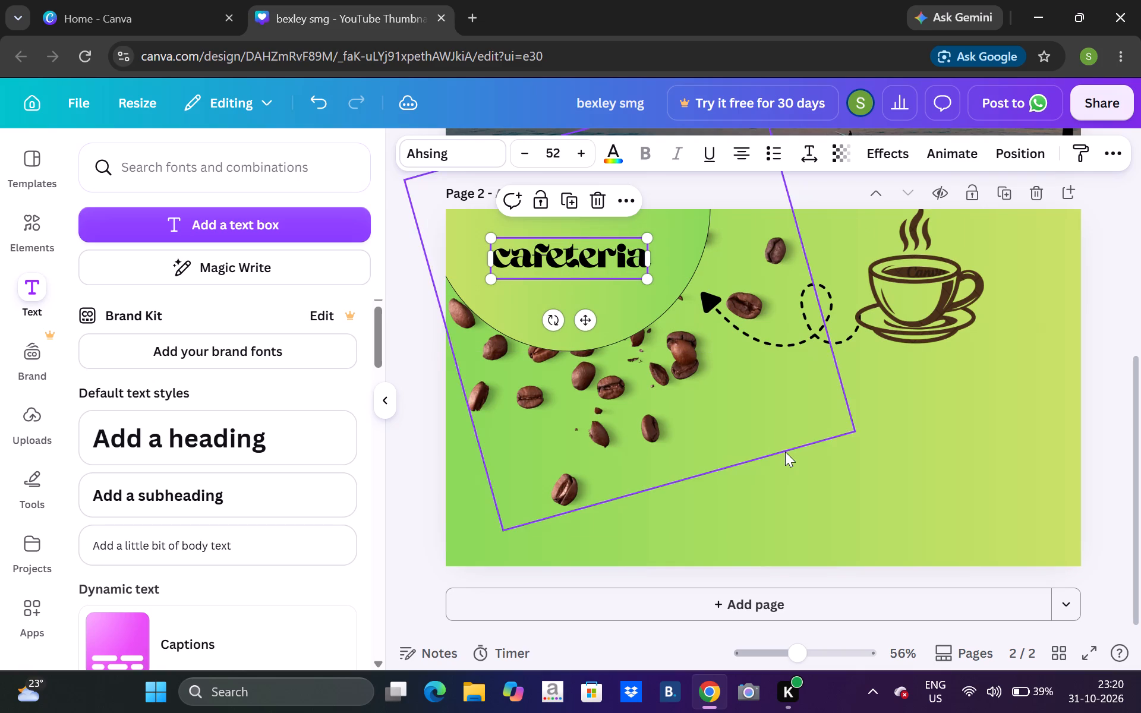
click(785, 452)
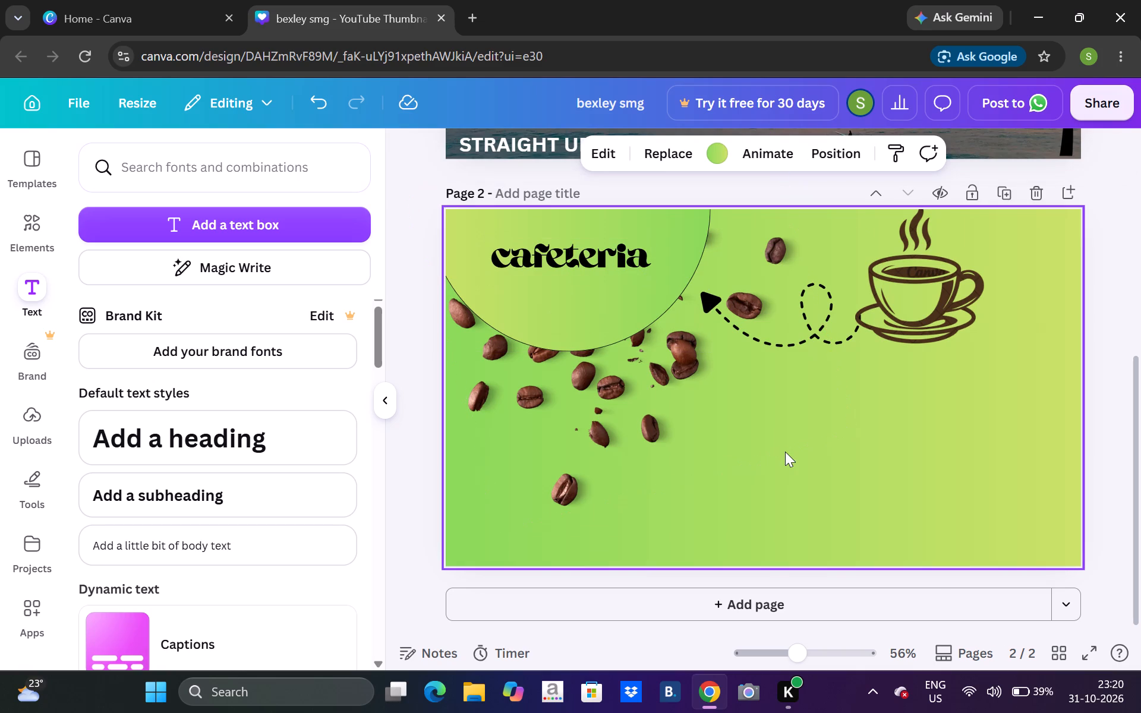
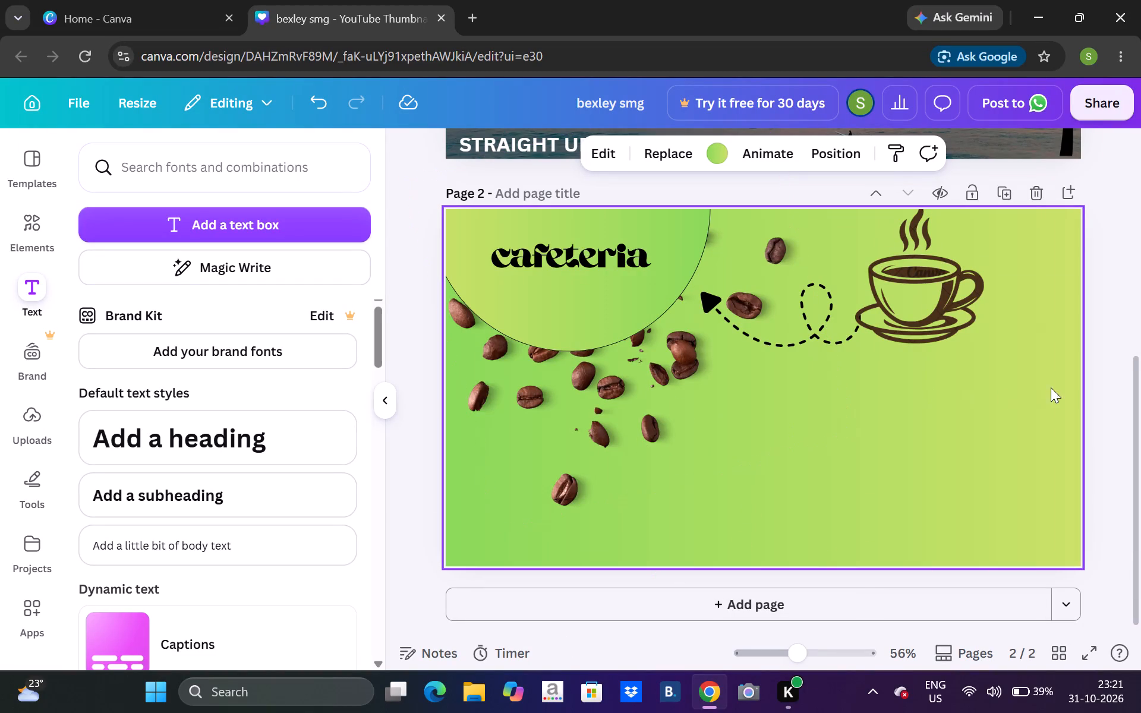
Add a subheading to page 2 with the text "EST 2009".
click(298, 493)
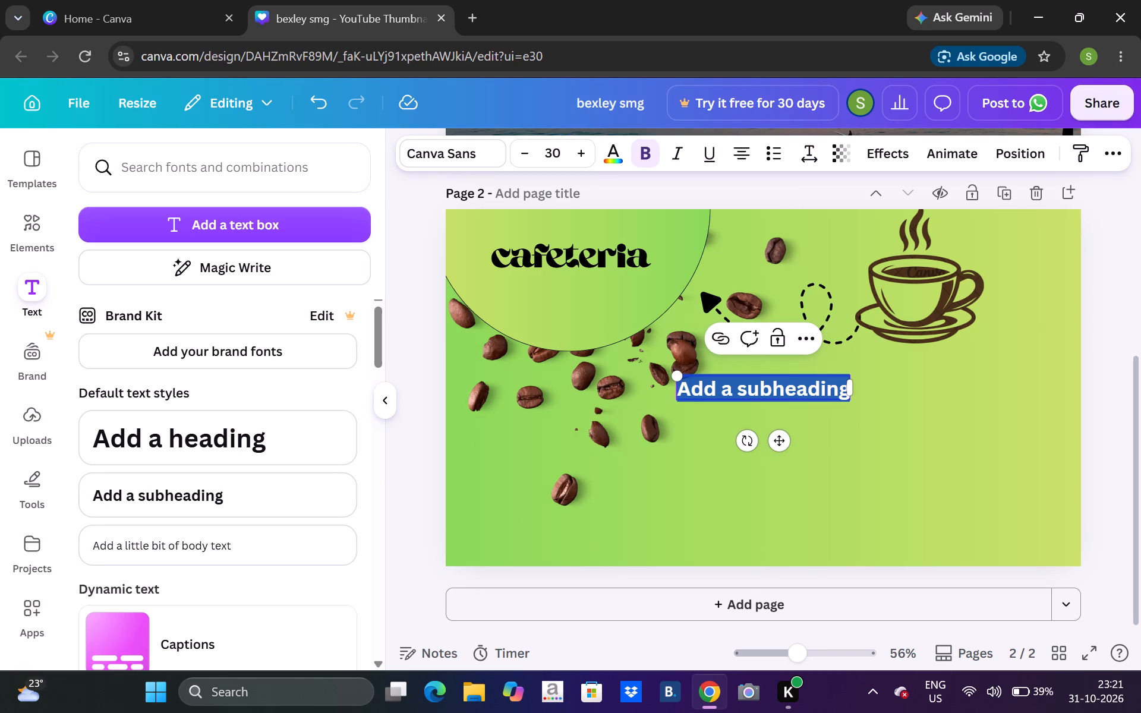
text(EAT)
key(BackSpace)
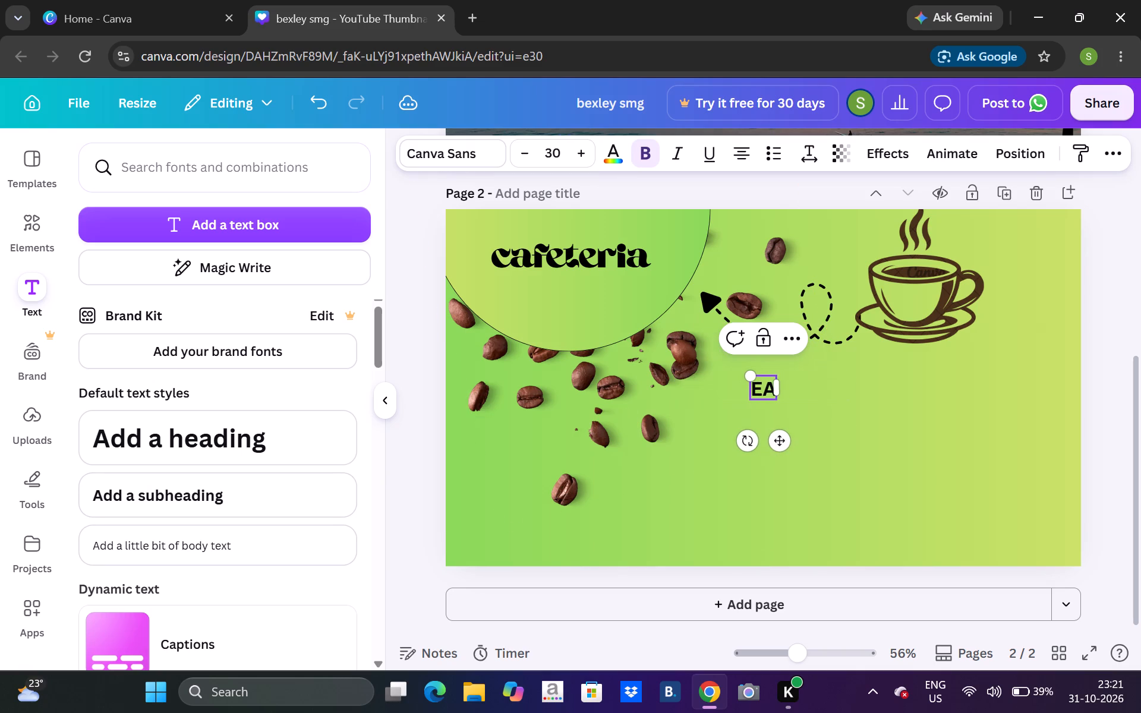
key(BackSpace)
text(ST)
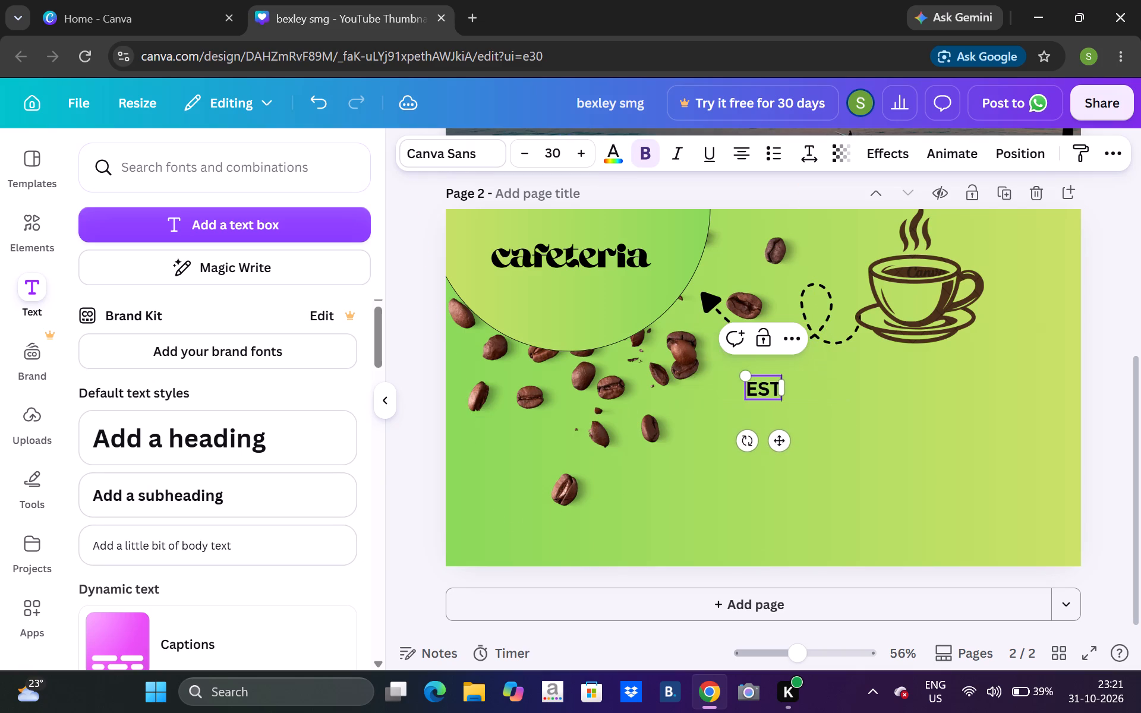
key(space)
text(2009)
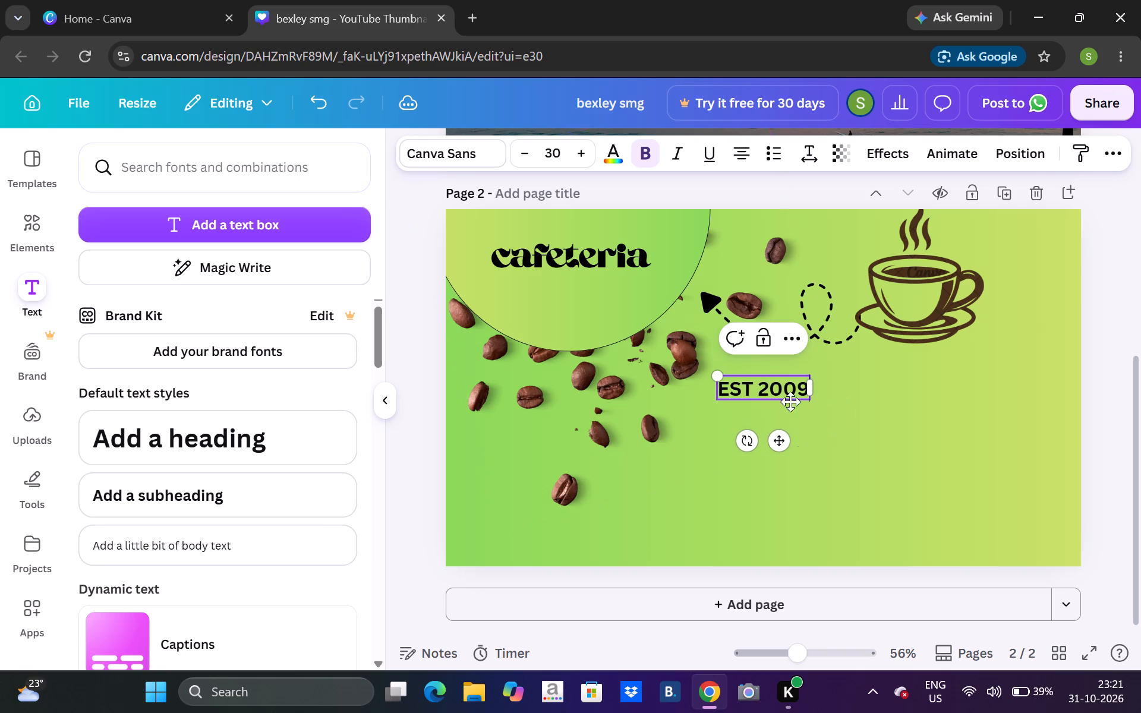
Shift the coffee-beans image on page 2 very slightly to the right.
drag(790, 395, 779, 412)
drag(779, 412, 791, 418)
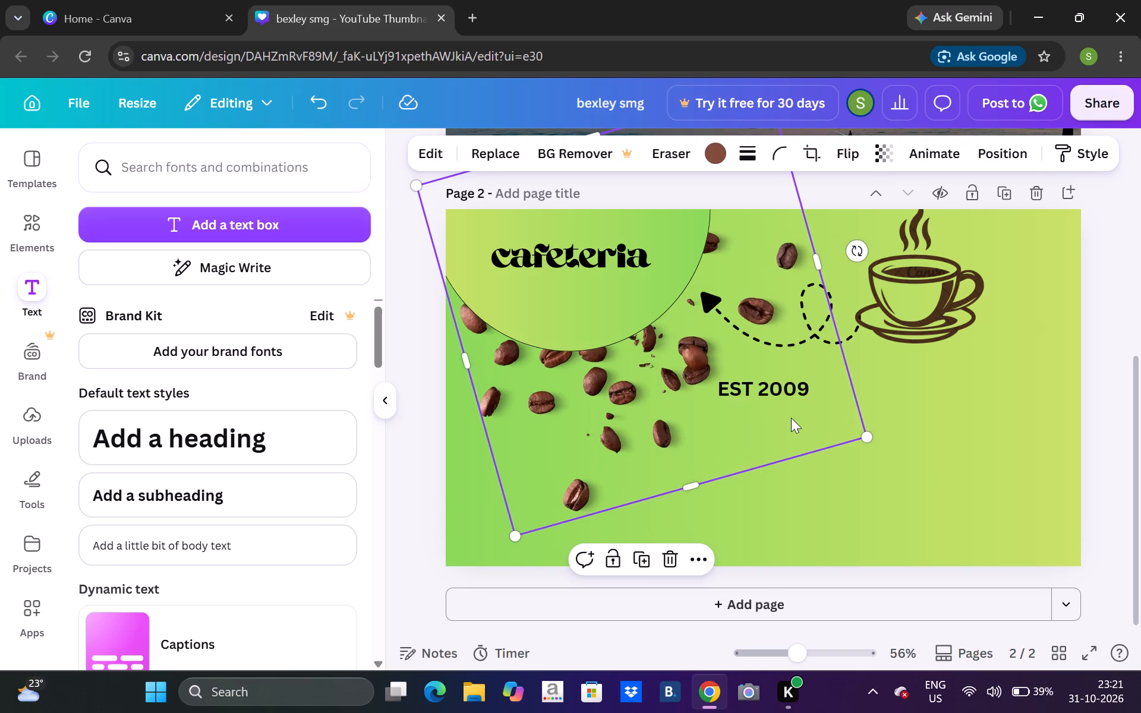
click(722, 420)
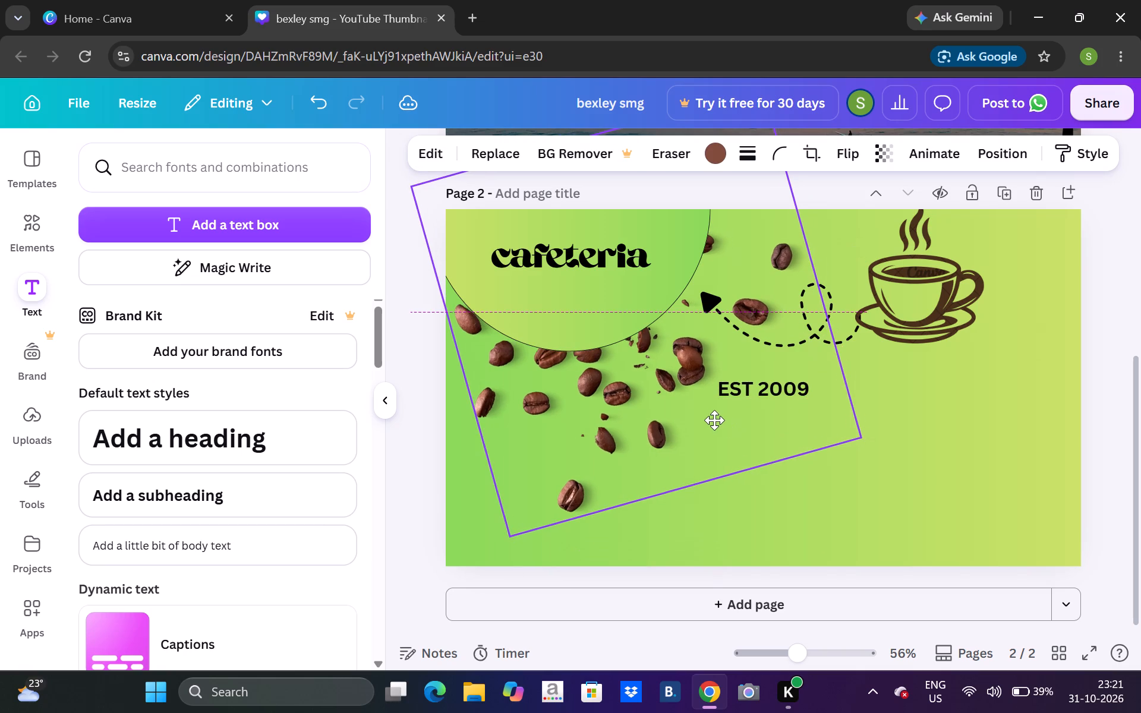
click(843, 480)
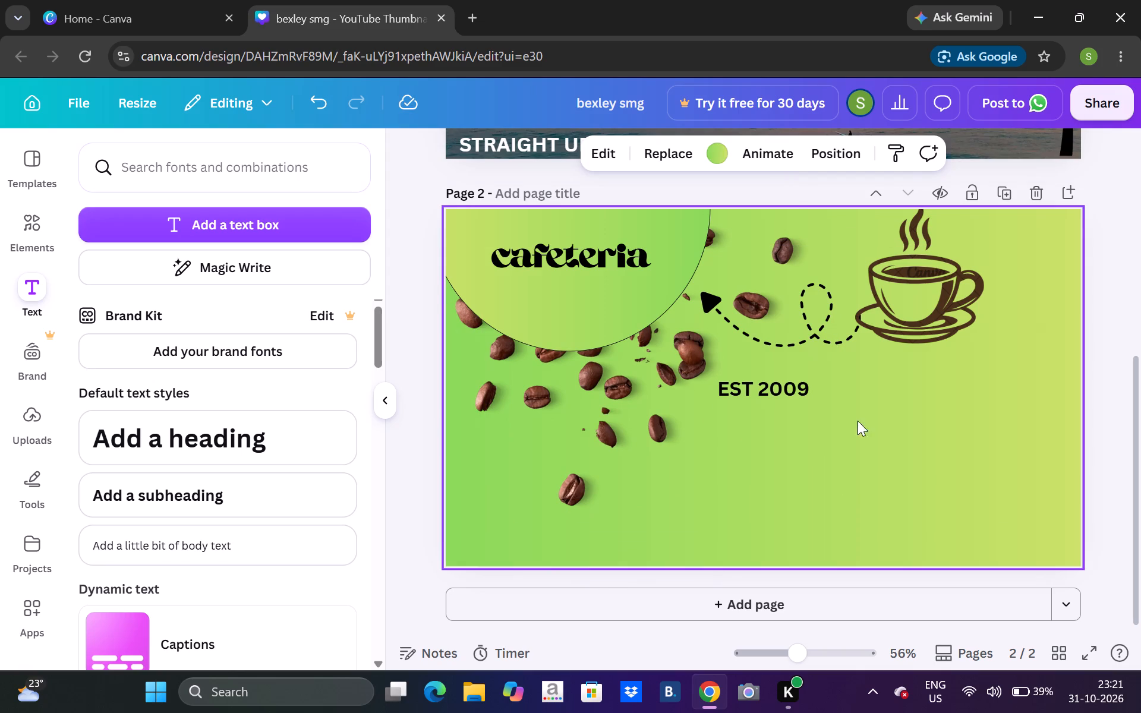
Move the "EST 2009" subheading into the green semicircle, just beneath the "cafeteria" heading.
click(796, 392)
drag(796, 392, 794, 390)
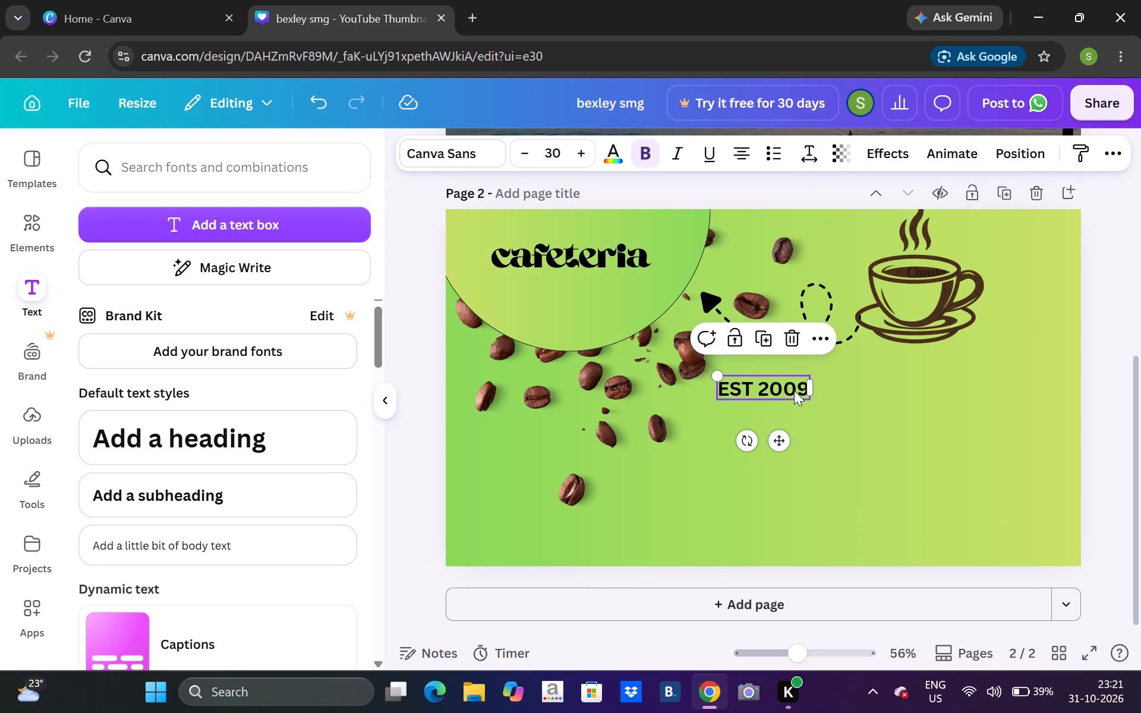
drag(794, 390, 644, 326)
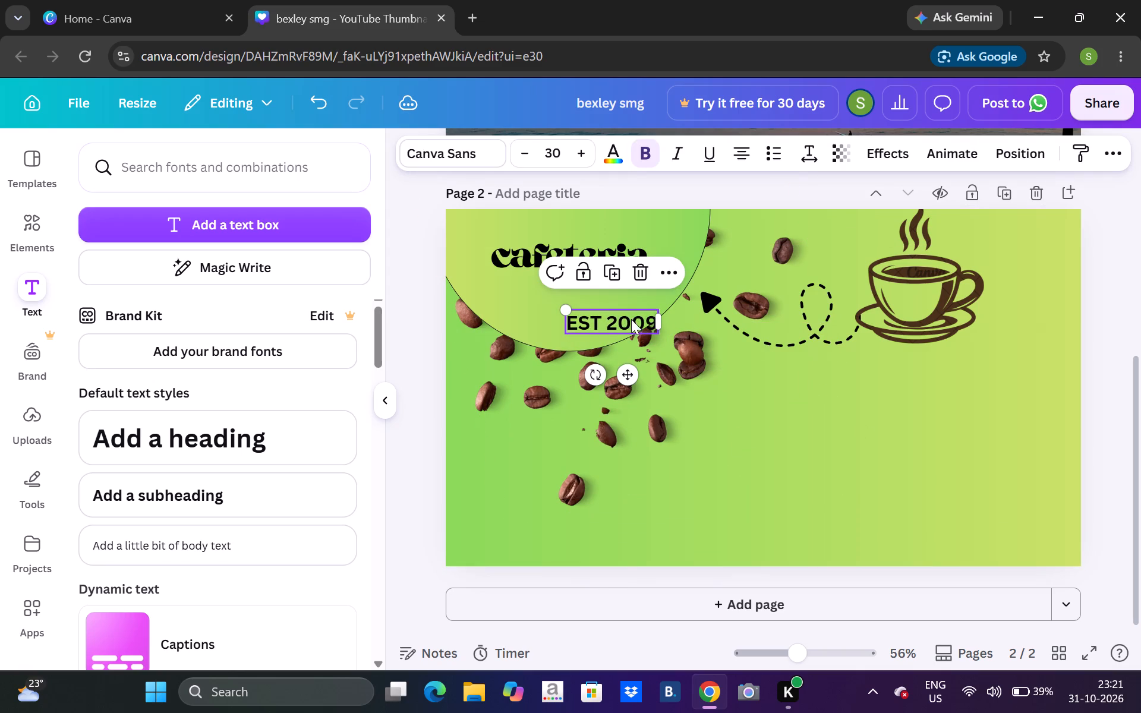
drag(633, 320, 575, 292)
click(575, 280)
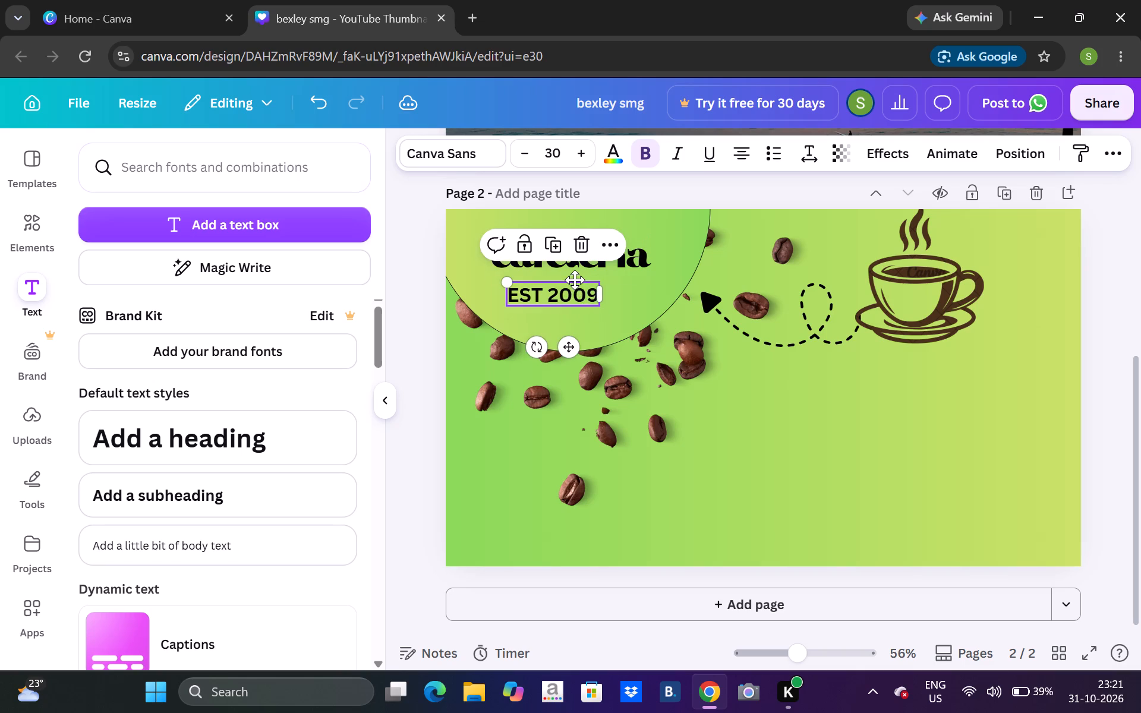
click(863, 473)
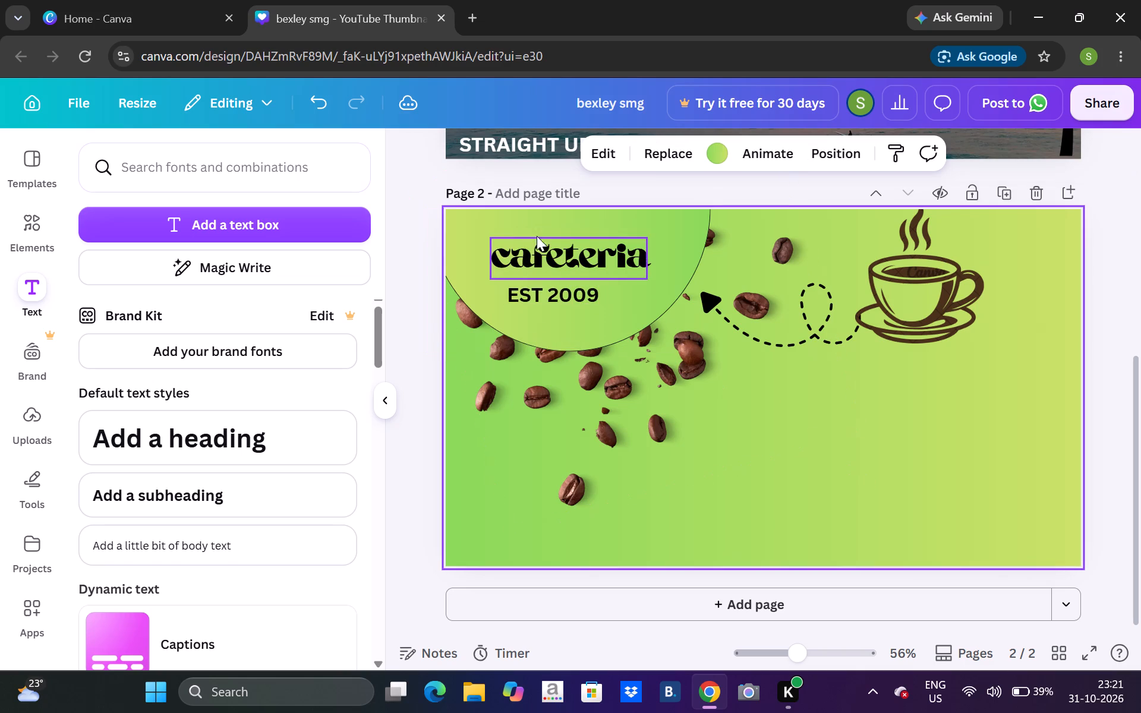
Set the "EST 2009" subheading's font to Lilita One, after trying HK Modular and Norwester.
click(546, 288)
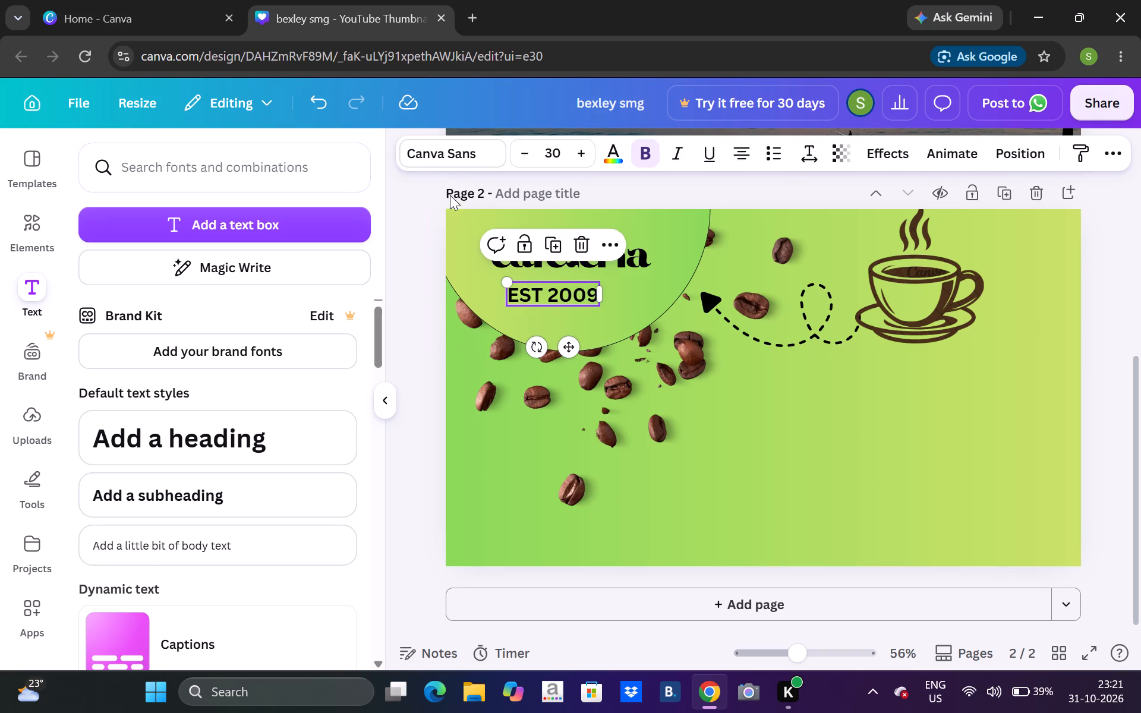
click(452, 151)
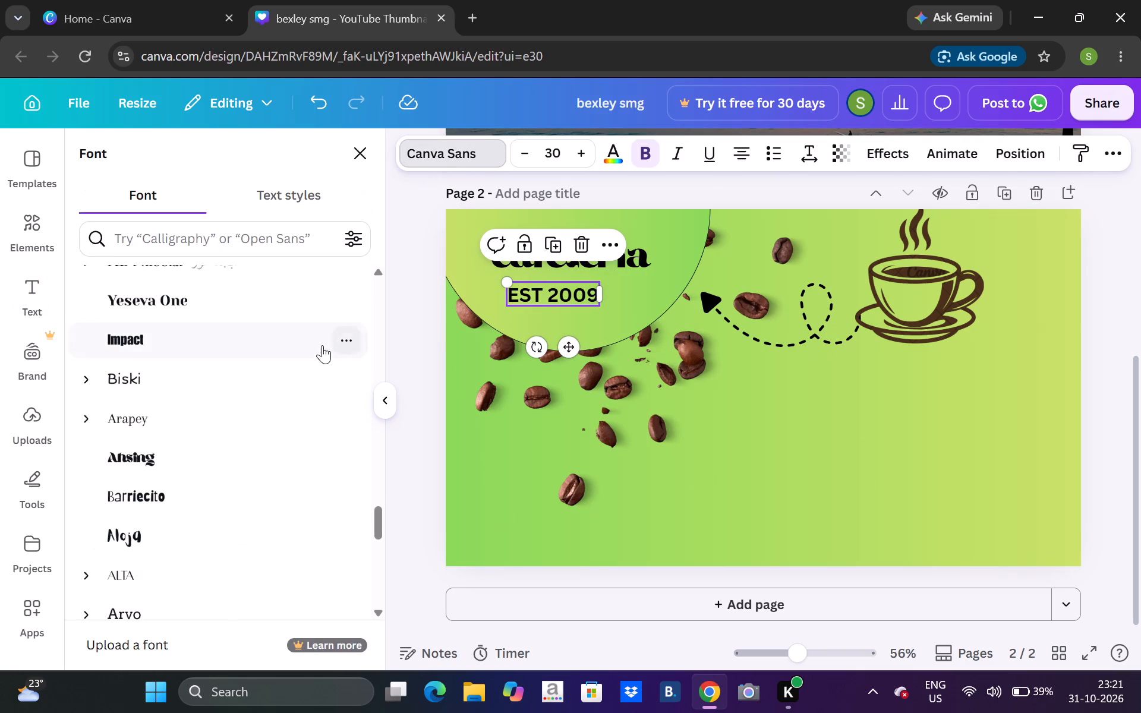
click(317, 380)
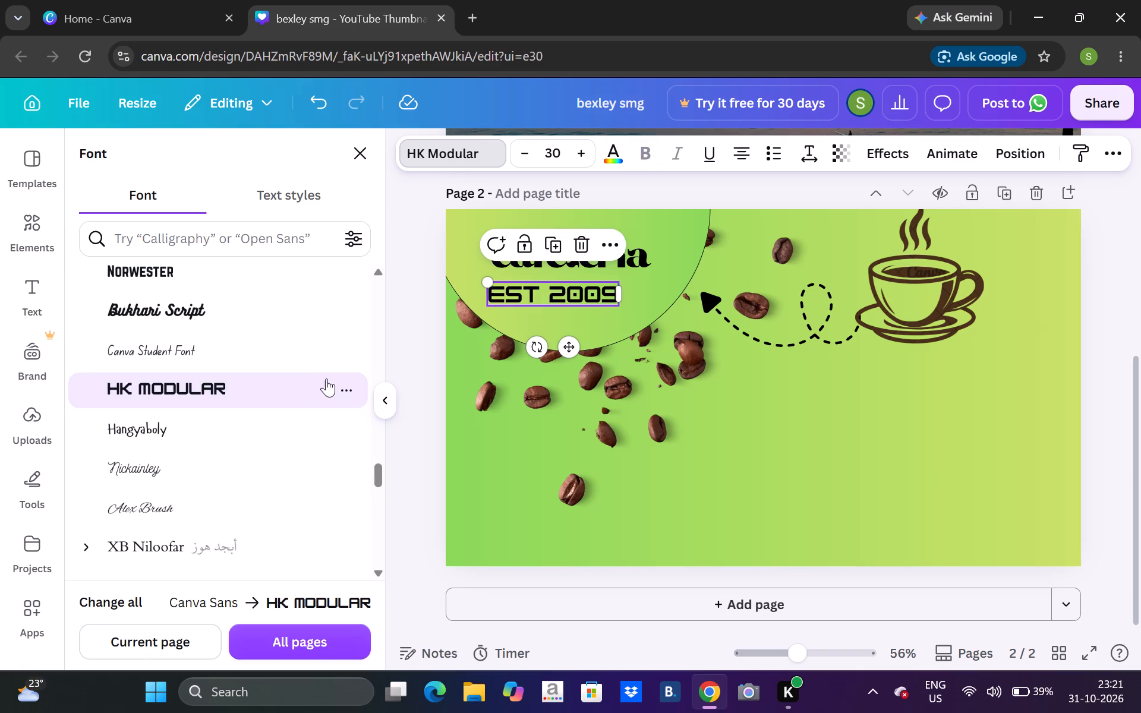
click(307, 292)
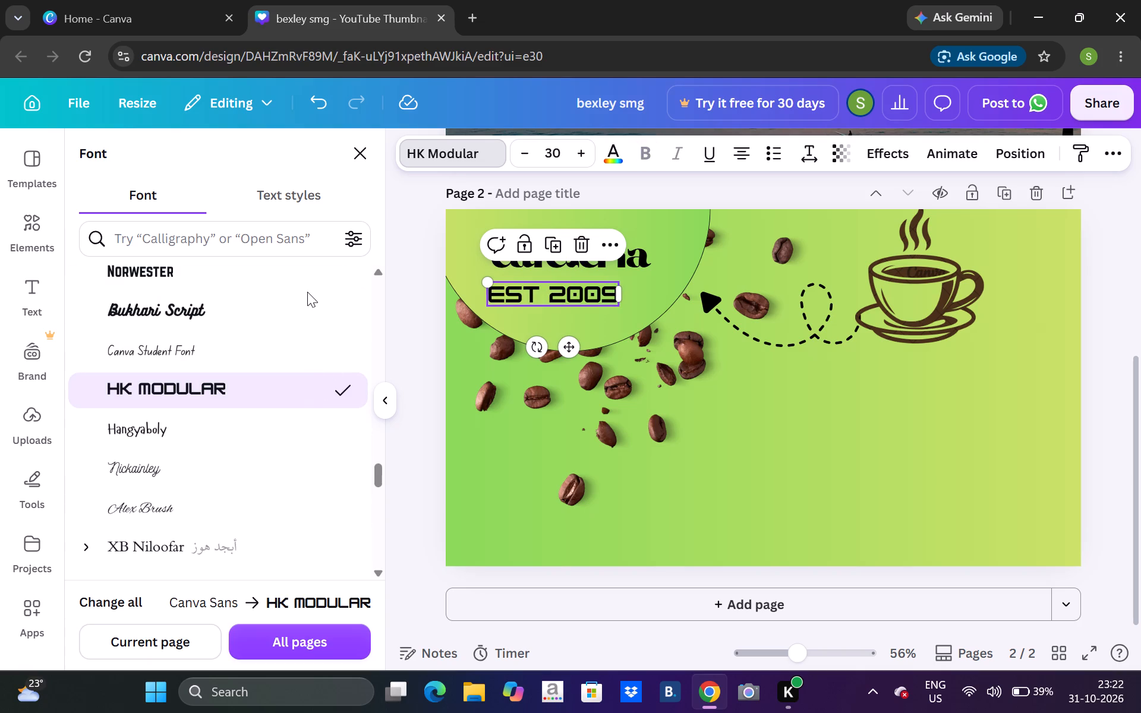
click(307, 292)
click(289, 272)
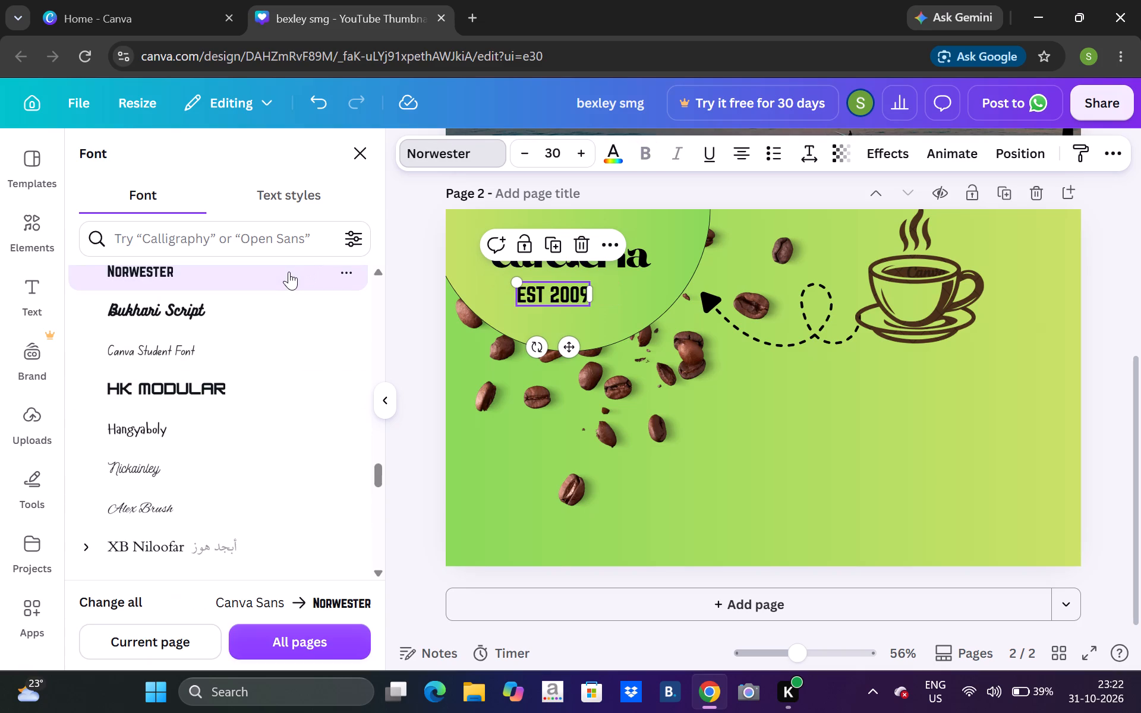
click(376, 280)
triple_click(376, 280)
triple_click(376, 280)
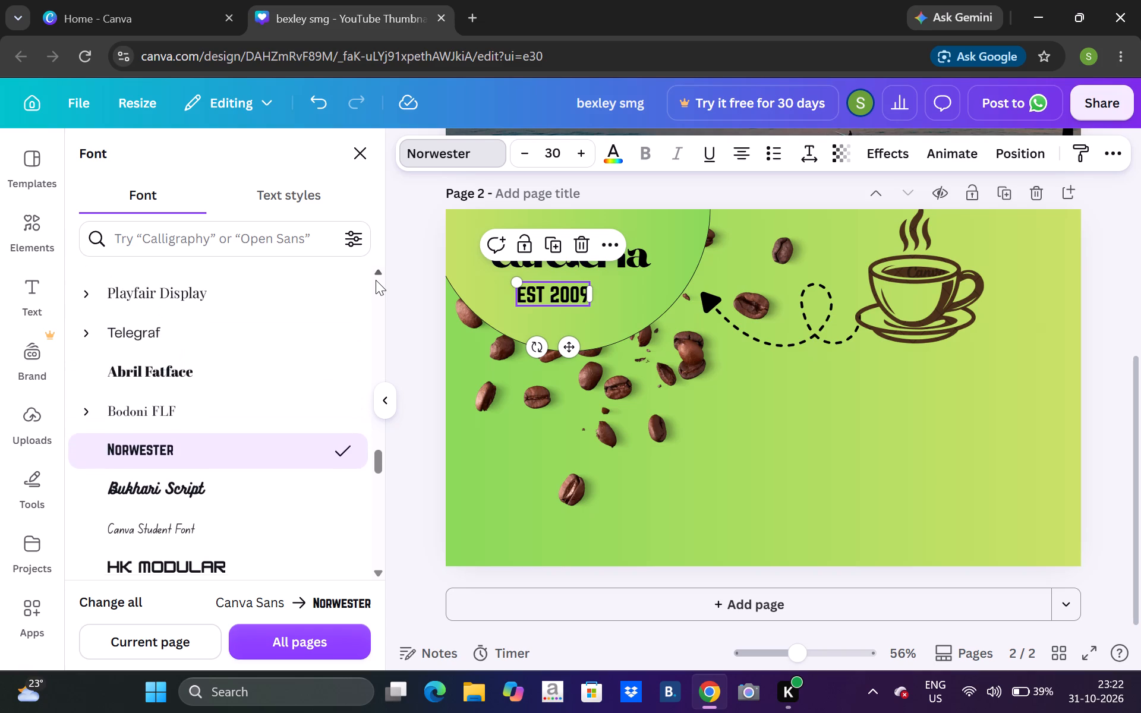
double_click(376, 280)
drag(376, 280, 217, 403)
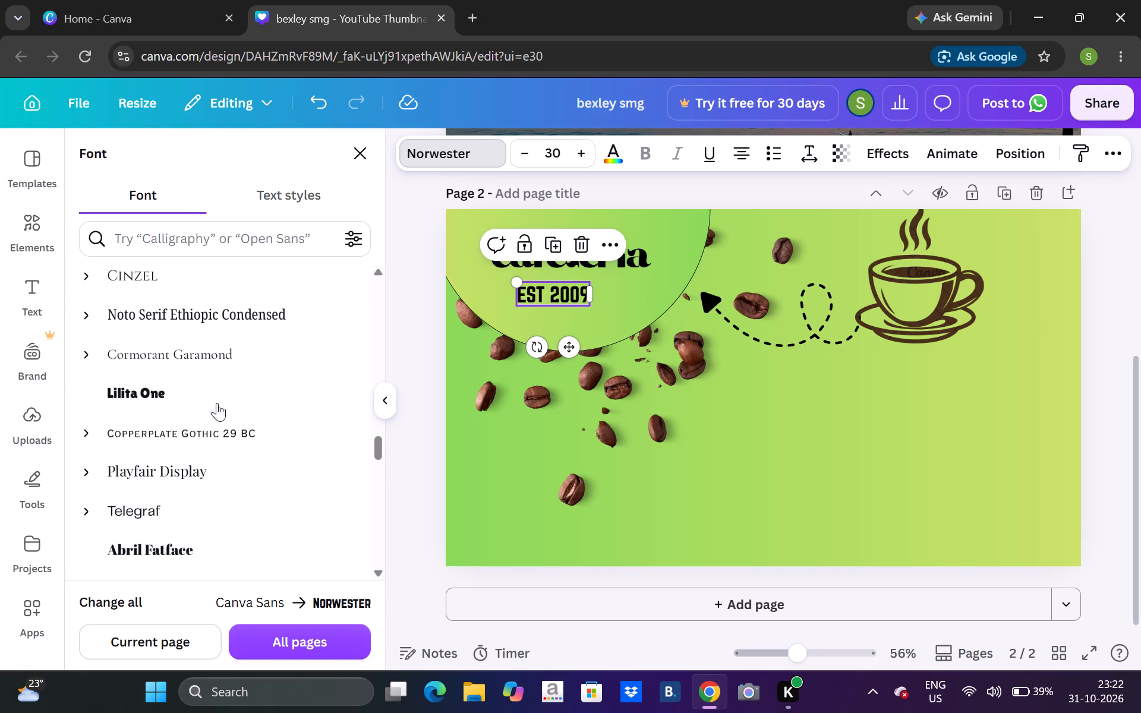
click(217, 403)
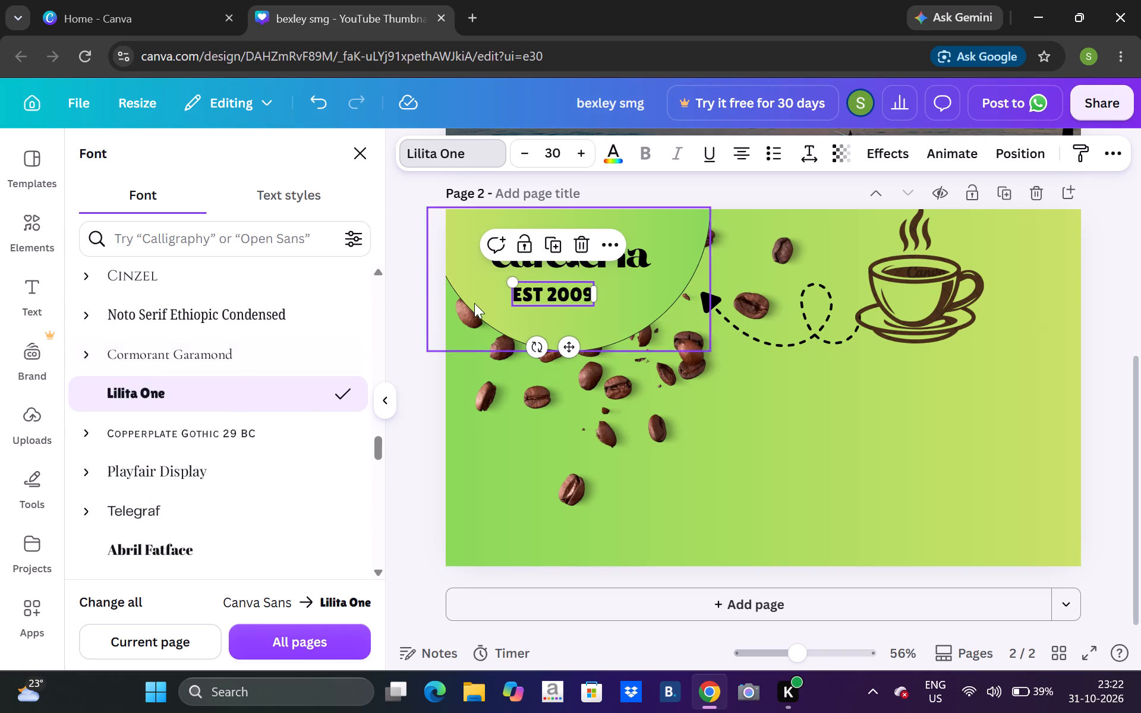
Fine-position the "EST 2009" subheading so it sits close beneath the "cafeteria" heading, roughly centred under it.
drag(535, 297, 537, 290)
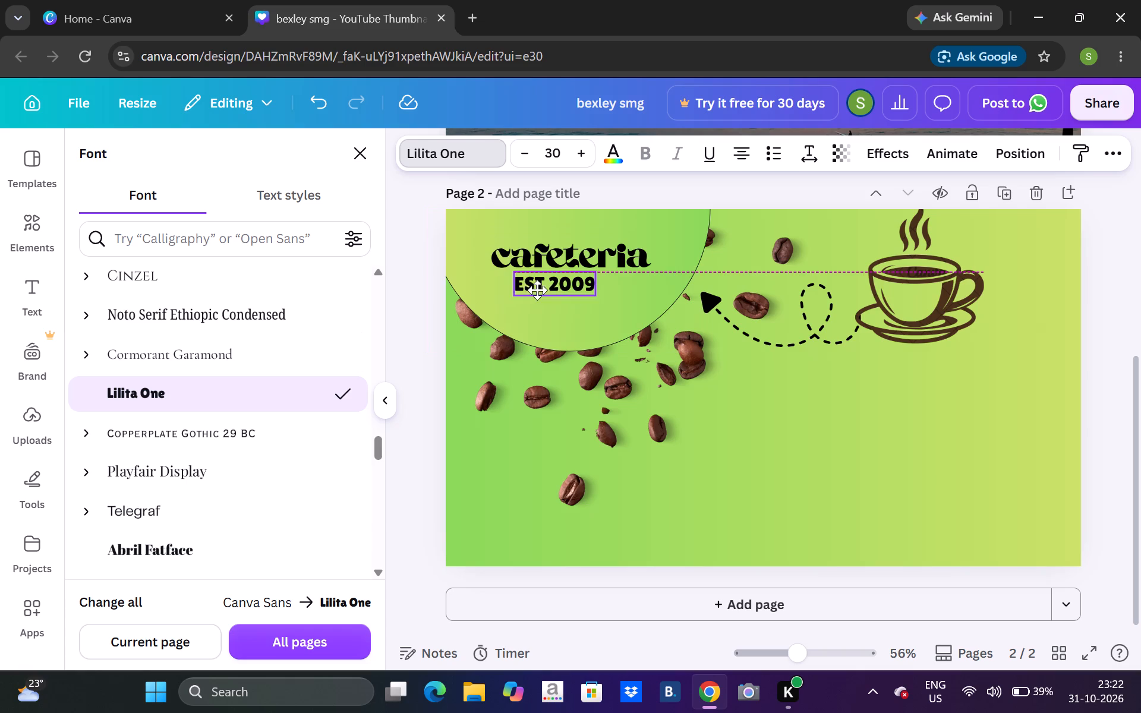
drag(537, 290, 522, 292)
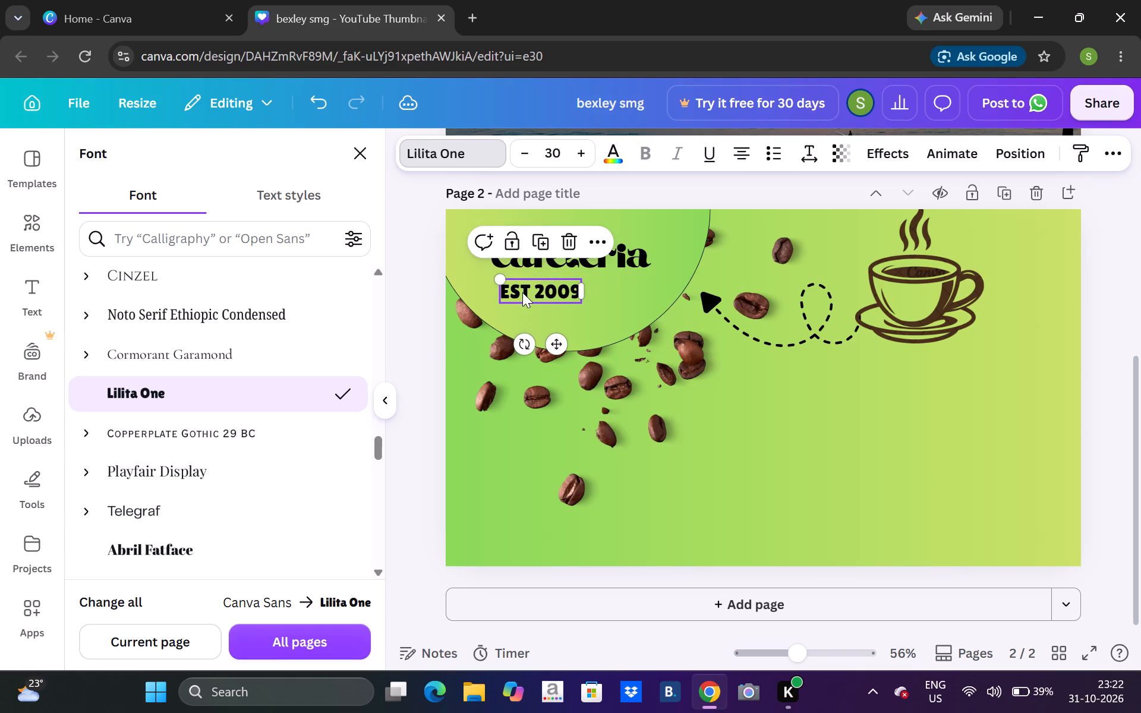
click(731, 419)
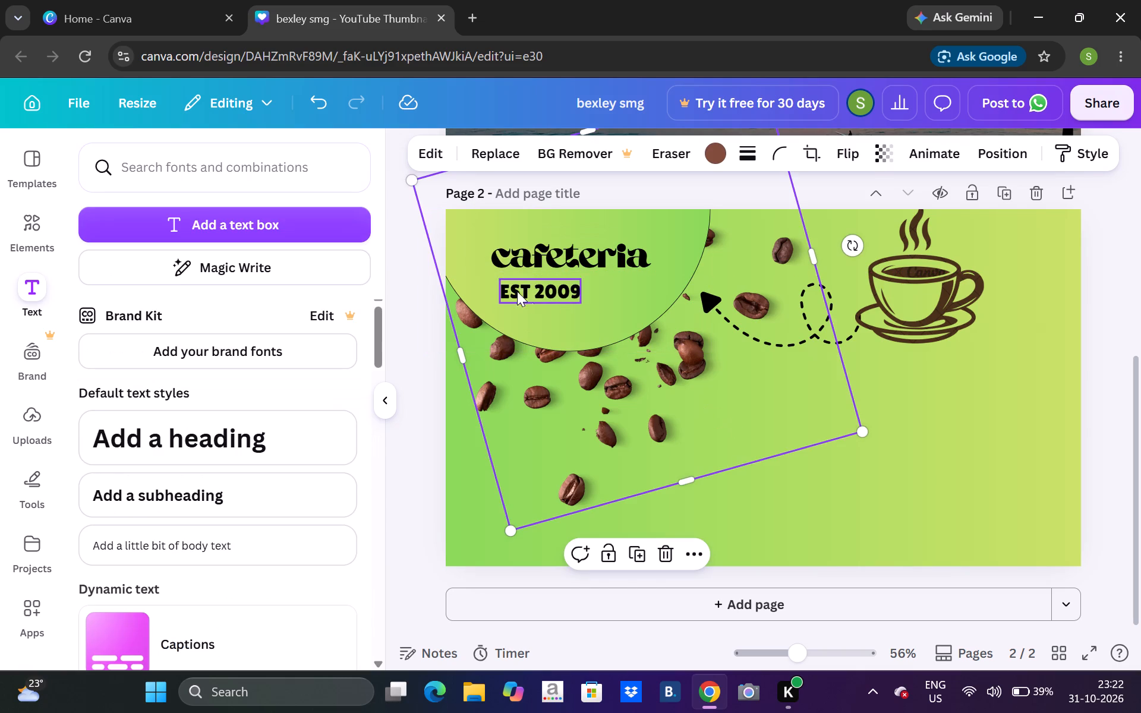
click(526, 288)
key(Up)
key(Up)
key(Up)
key(Up)
key(Up)
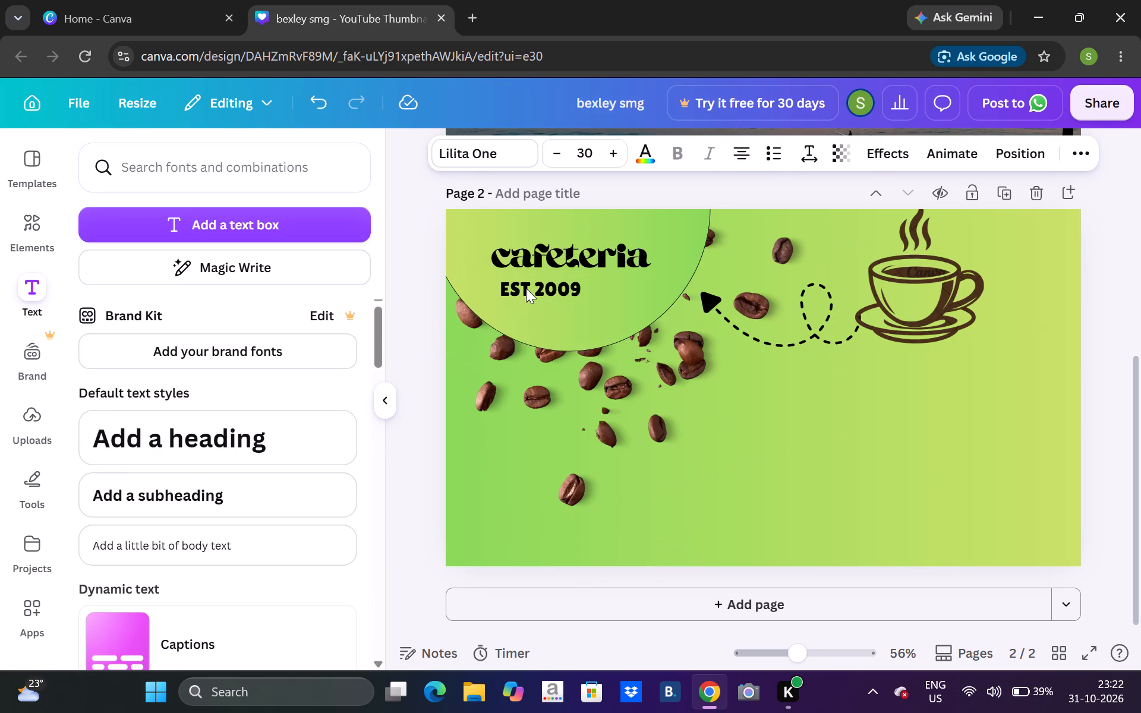
key(Right)
key(Right)
key(Right)
key(Right)
key(Right)
key(Right)
key(Right)
key(Right)
key(Right)
key(Right)
key(Right)
key(Right)
key(Right)
key(Right)
key(Right)
key(Right)
key(Right)
key(Right)
key(Right)
key(Right)
key(Right)
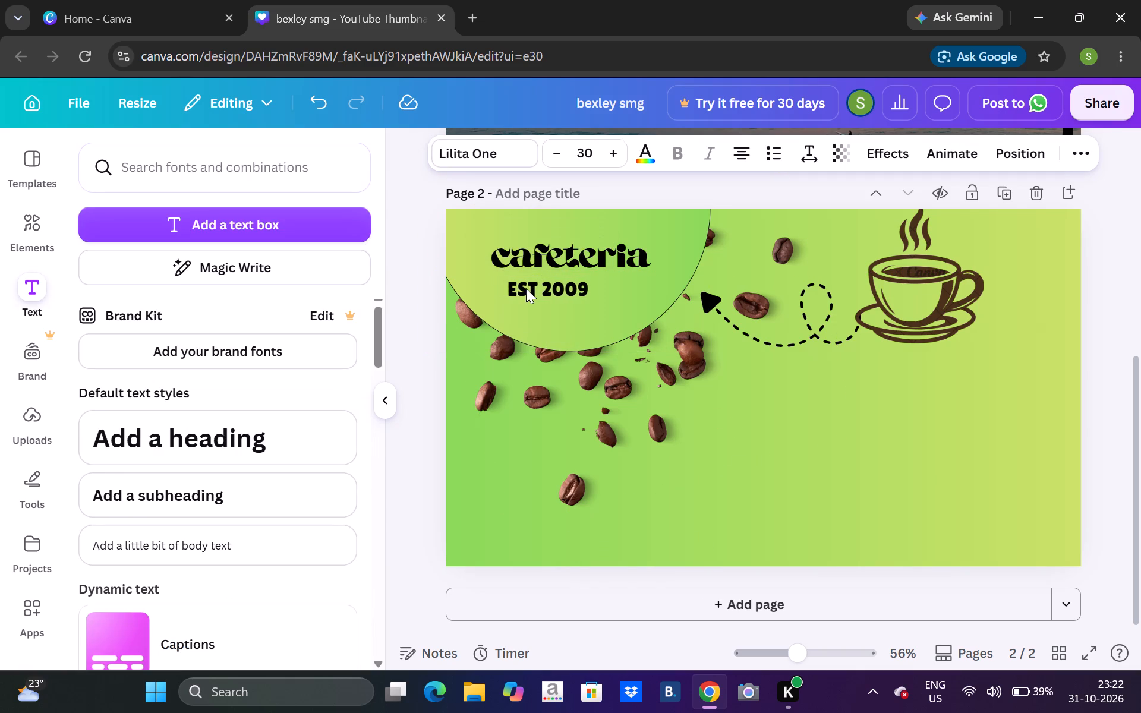
key(Up)
key(Up)
key(Up)
key(Up)
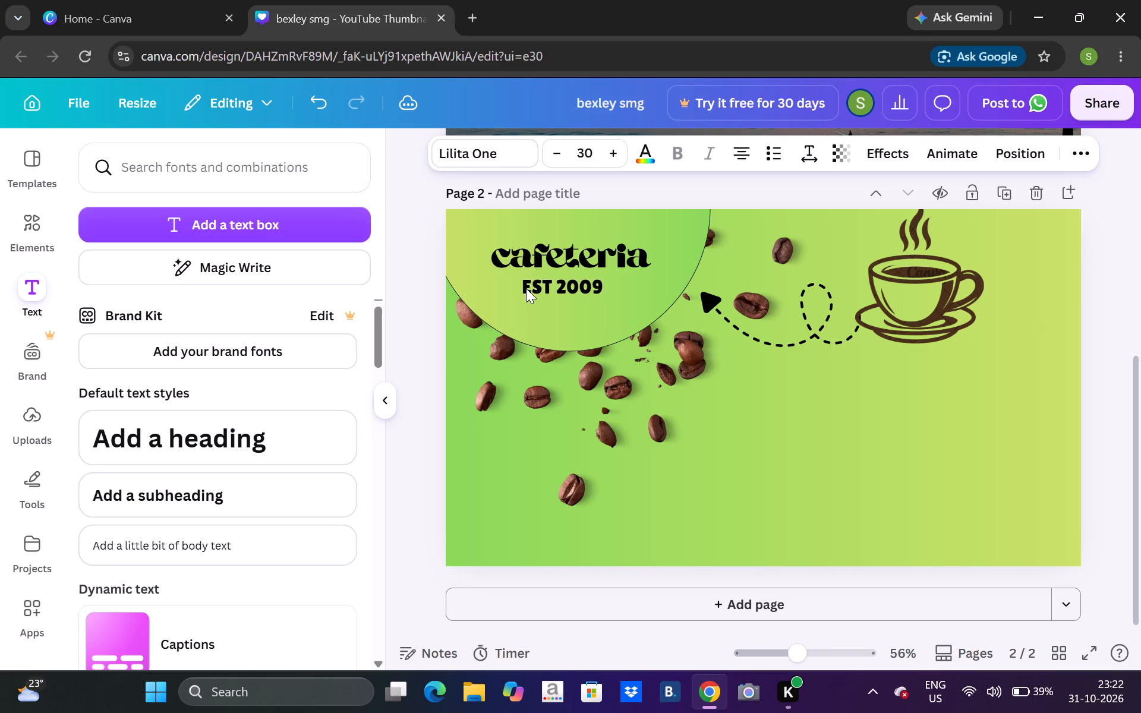
click(1001, 418)
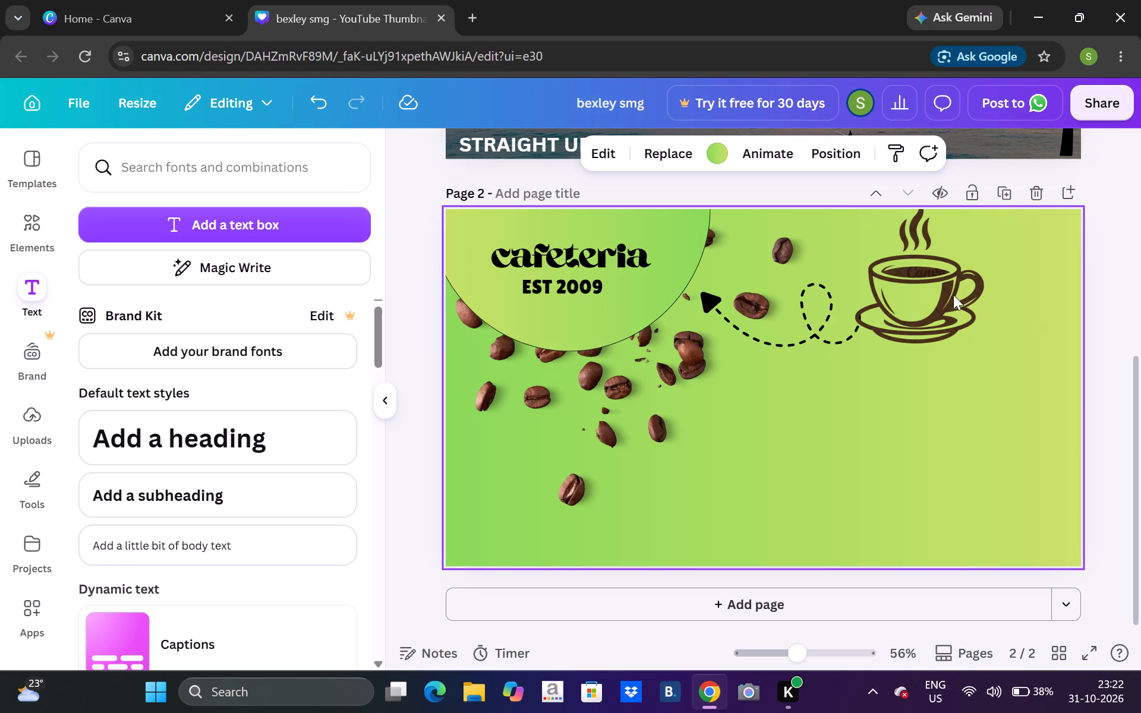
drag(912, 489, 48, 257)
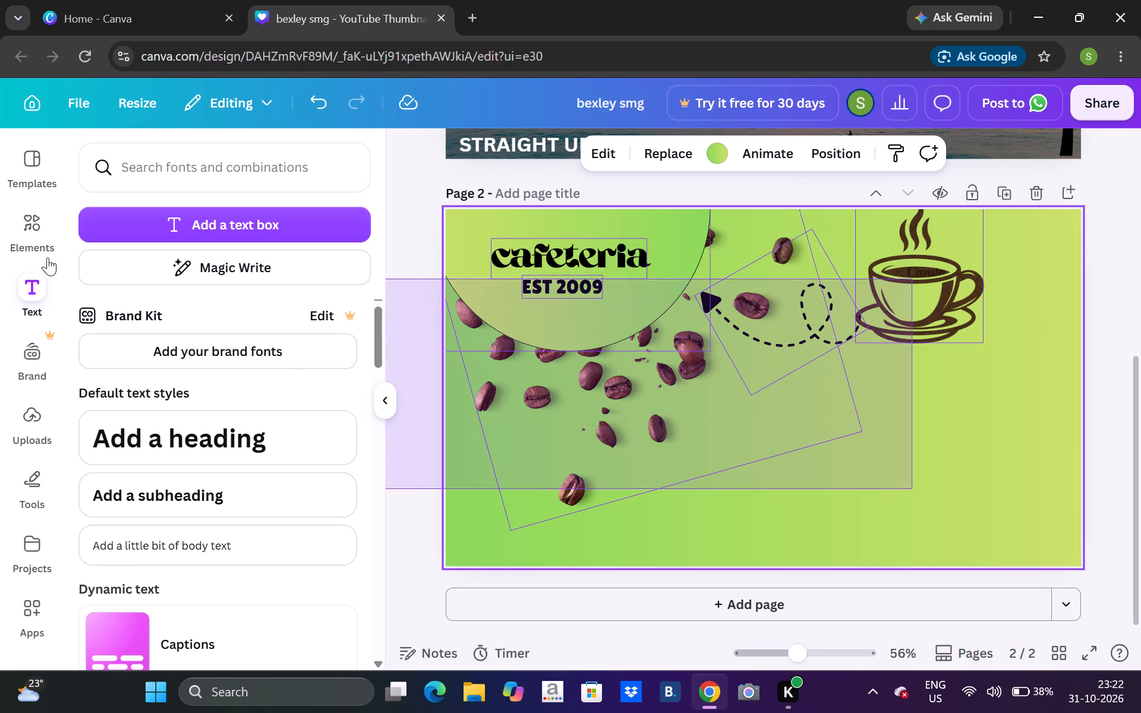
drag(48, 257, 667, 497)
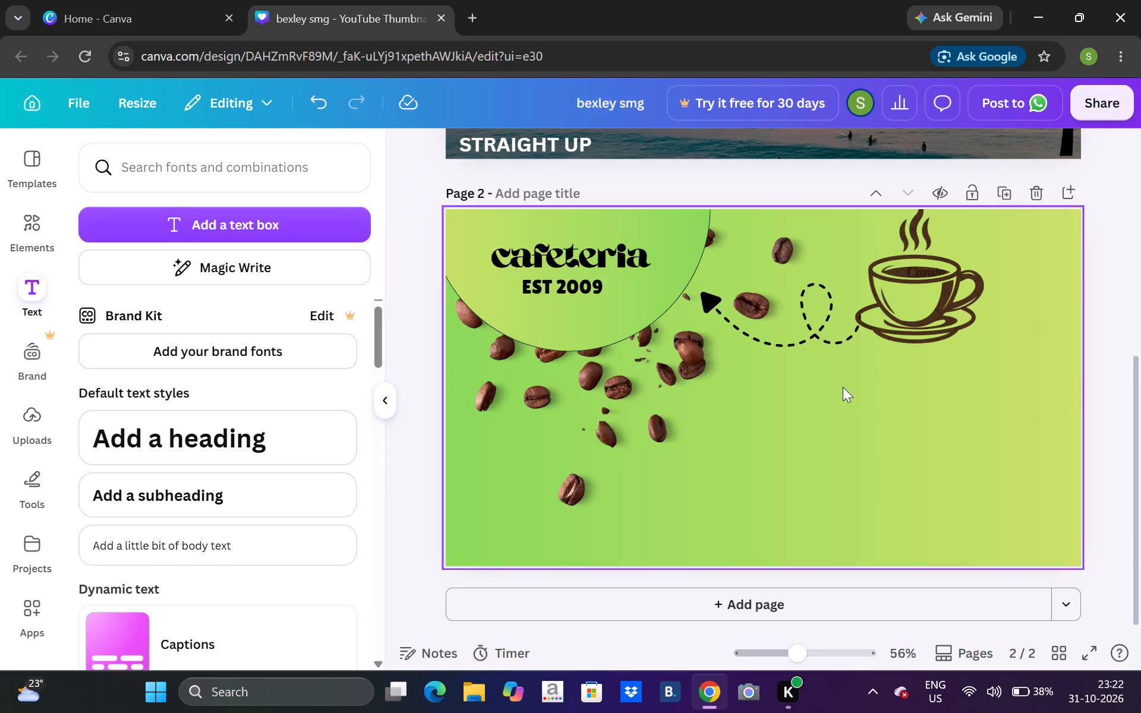
Add the black-and-cream takeaway coffee cup graphic to page 2 and scale it down to a small icon, under half its inserted size.
click(19, 210)
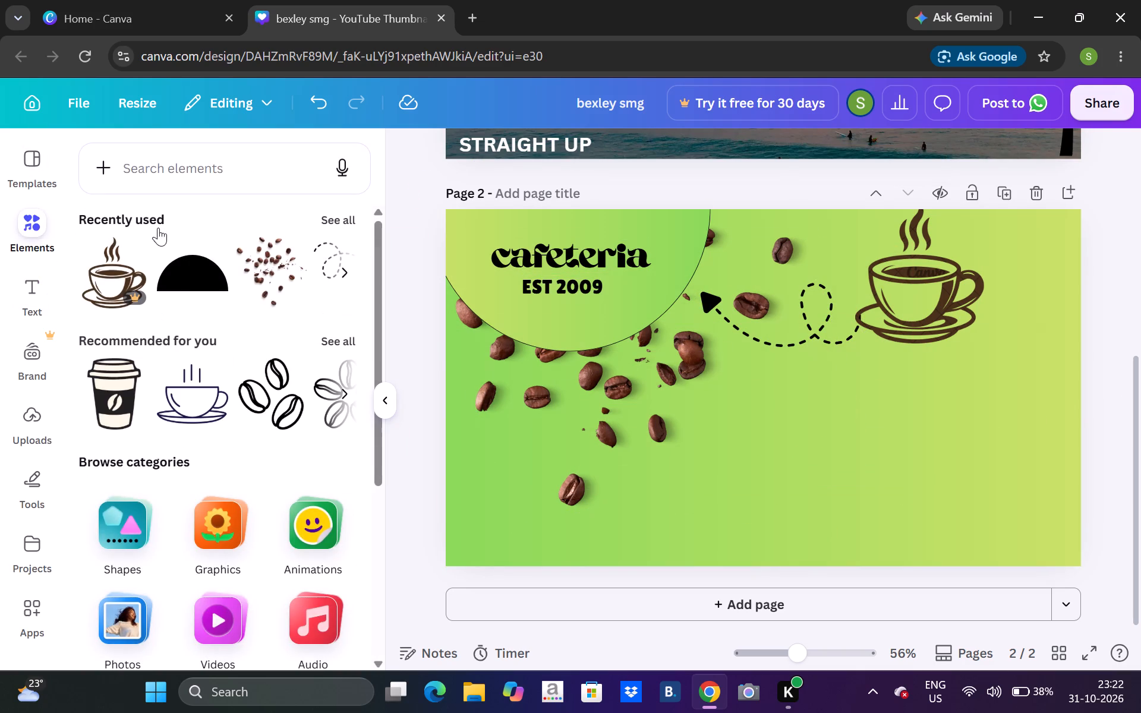
click(95, 393)
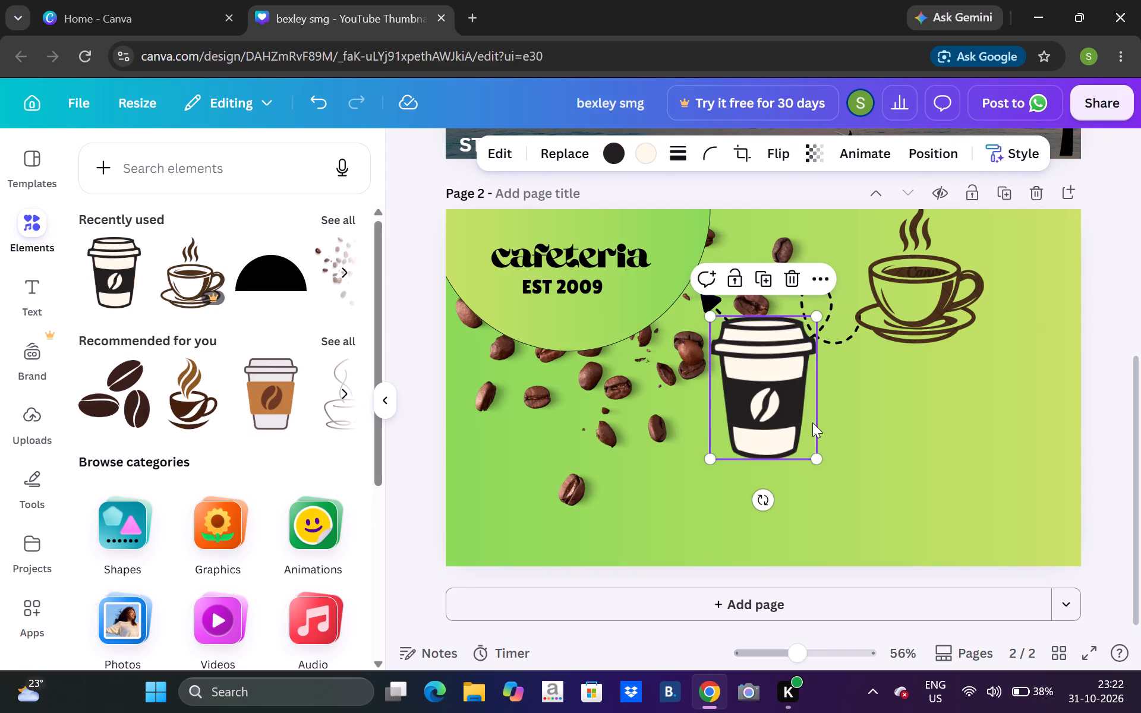
drag(786, 418, 850, 468)
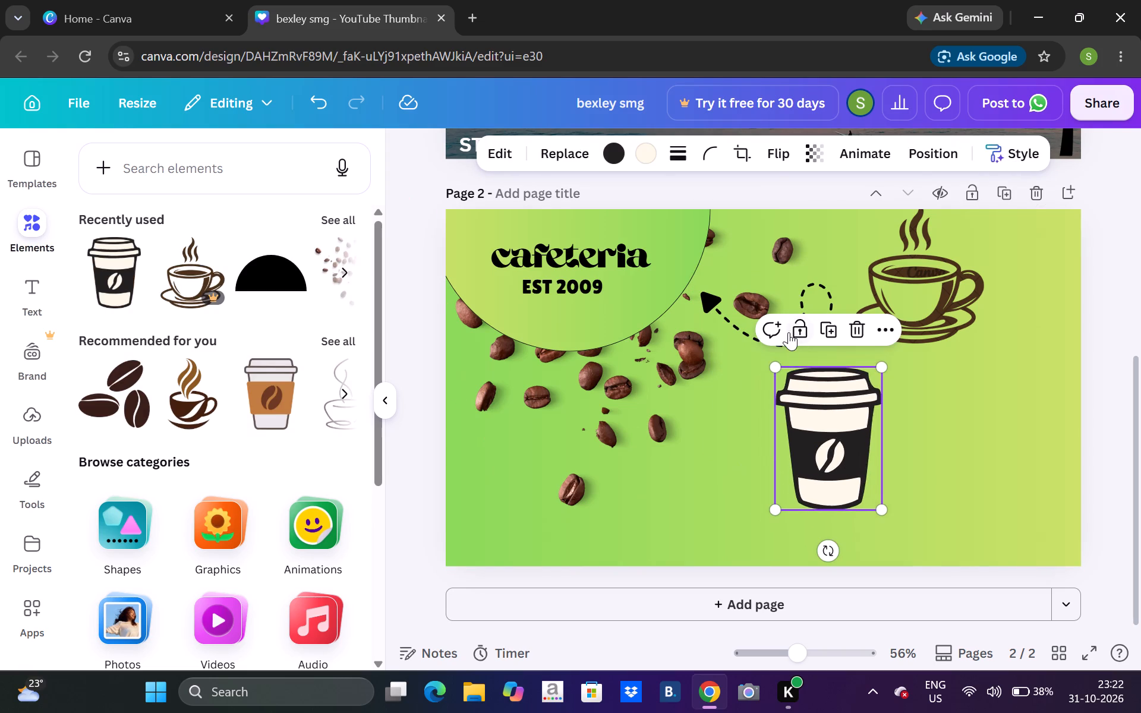
drag(781, 368, 814, 421)
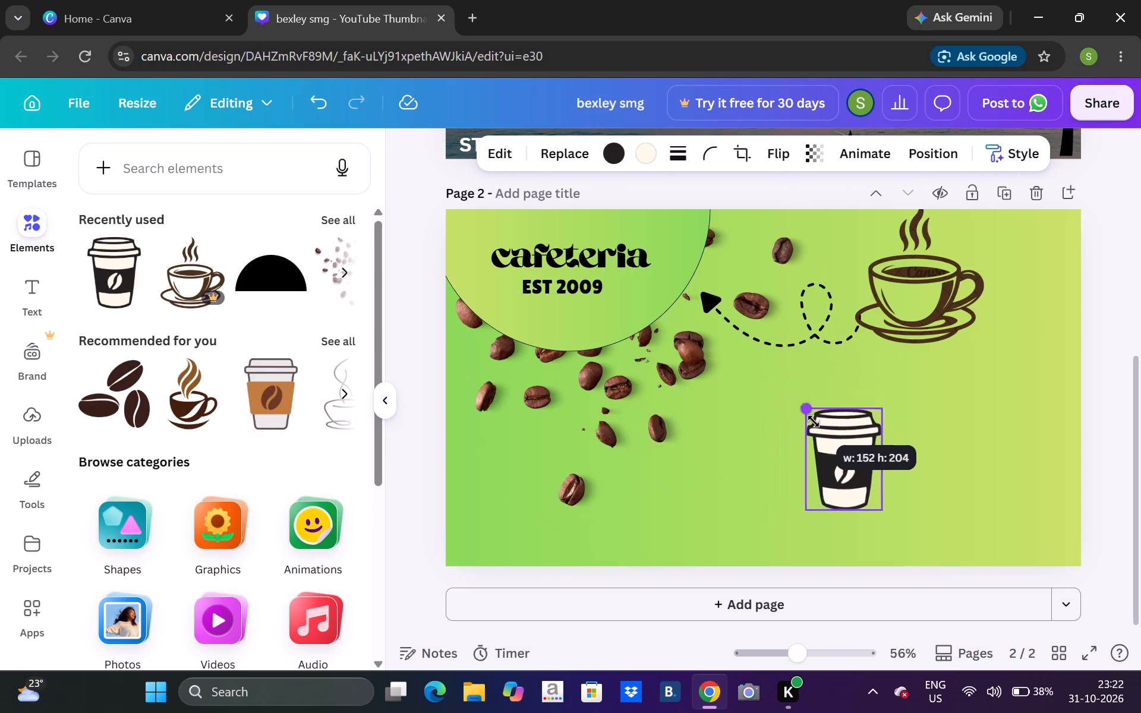
drag(814, 421, 836, 460)
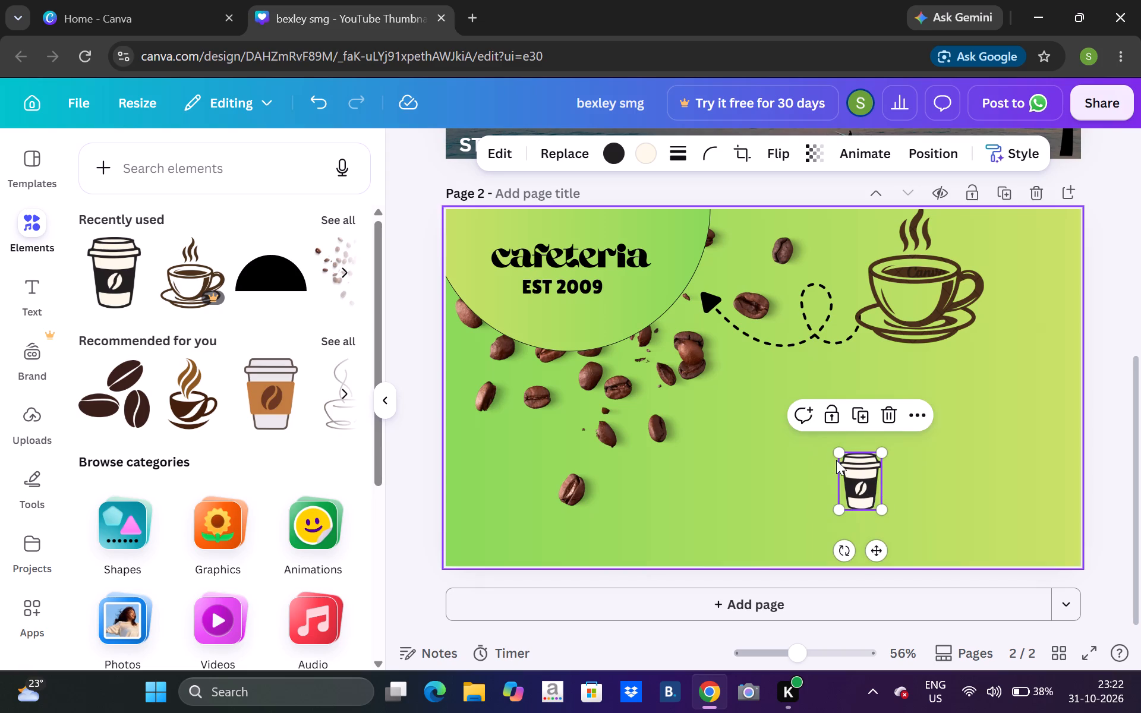
Place the small takeaway cup inside the green semicircle, directly after the last letter of "cafeteria".
drag(865, 483, 696, 287)
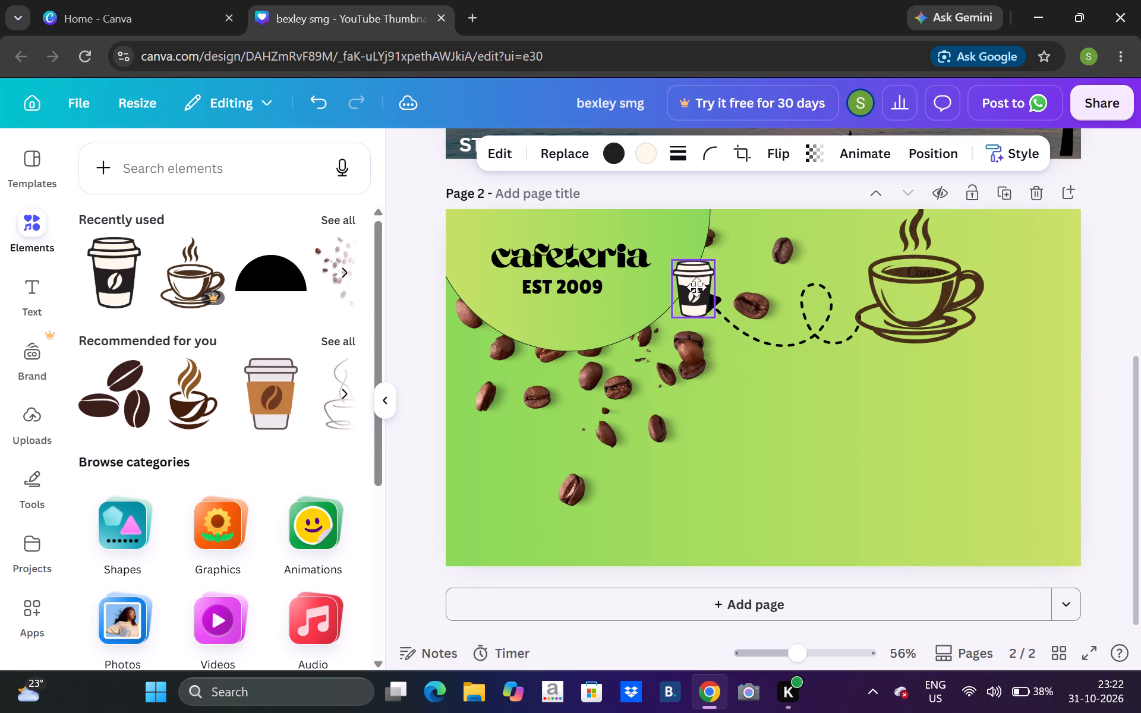
drag(696, 287, 678, 250)
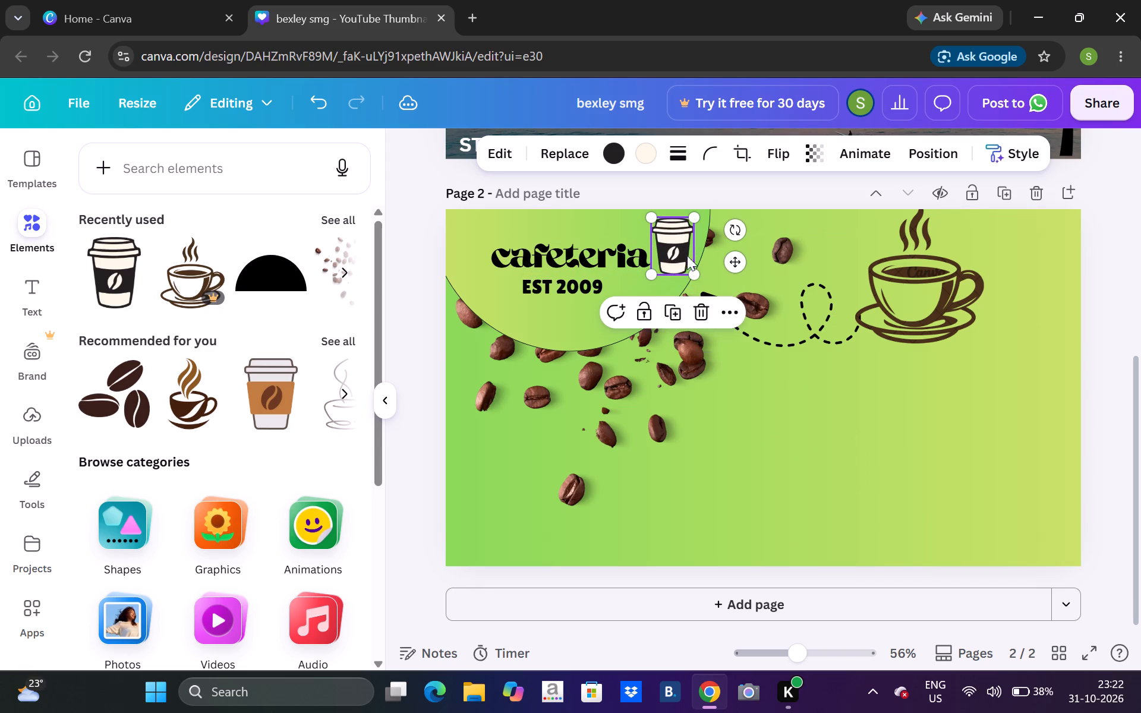
Nudge the "cafeteria" heading on page 2 slightly to the left, opening a small gap before the takeaway cup.
click(891, 476)
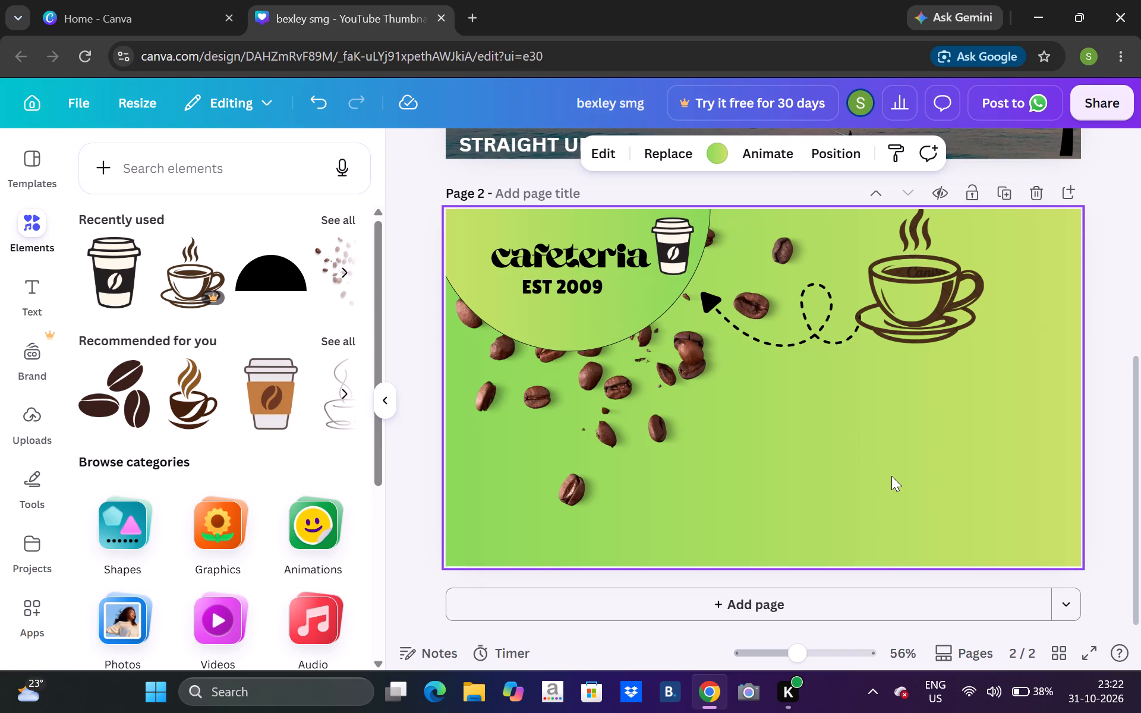
click(615, 251)
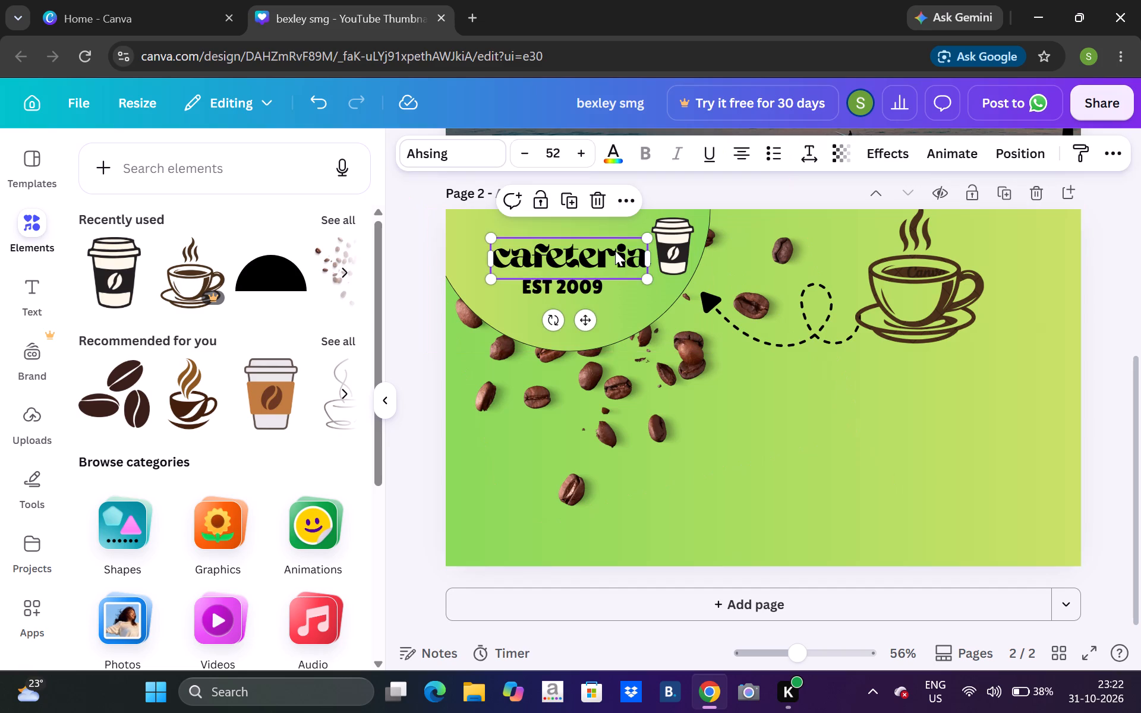
key(Left)
key(Left)
key(Left)
key(Left)
key(Left)
key(Left)
key(Left)
key(Left)
key(Left)
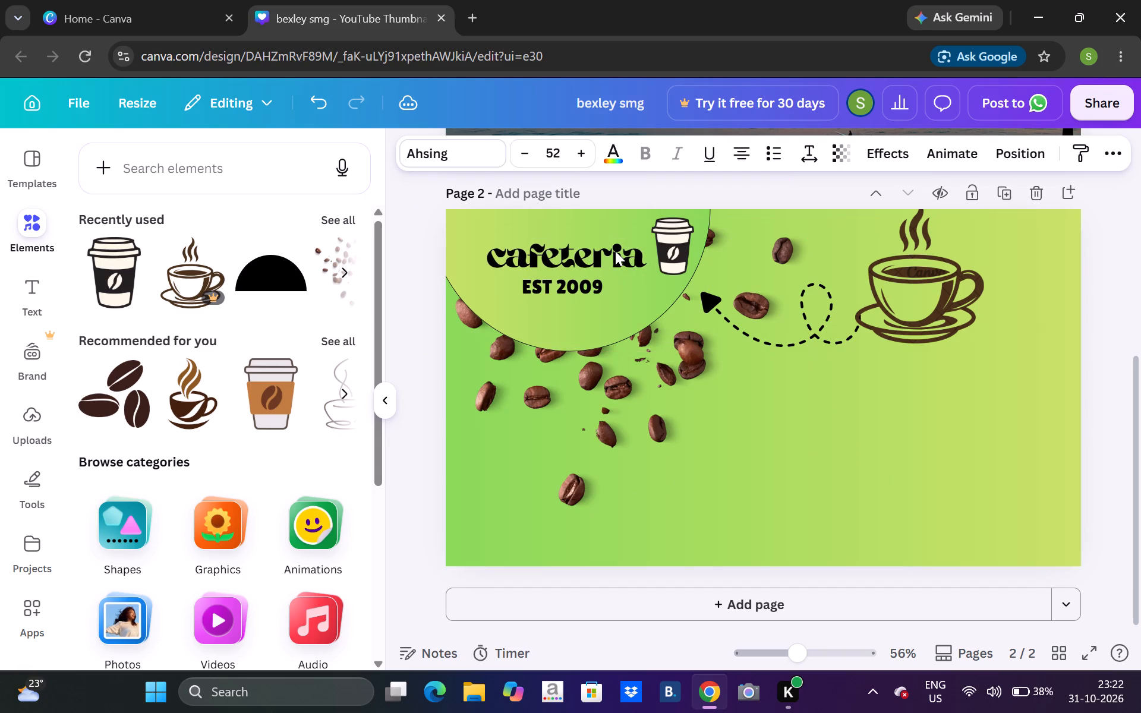
key(Left)
Nudge the "EST 2009" subheading left by the same small amount so it stays aligned under "cafeteria".
click(587, 291)
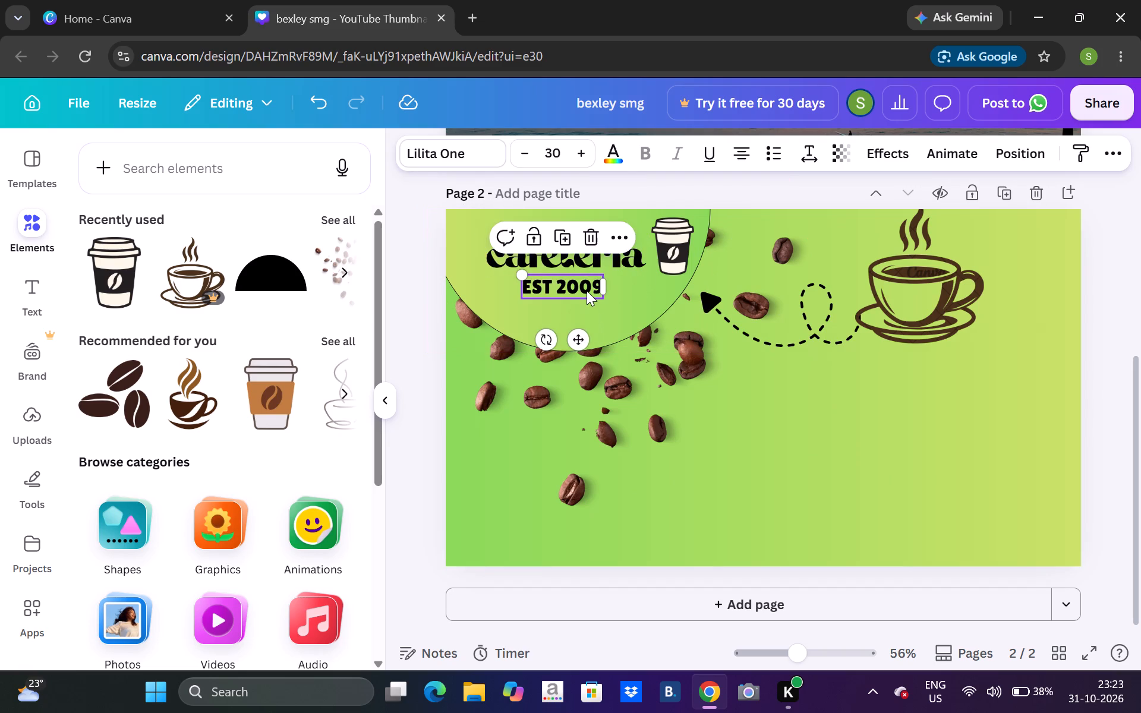
key(Left)
key(Left)
key(Left)
key(Left)
key(Left)
key(Left)
key(Left)
key(Left)
key(Left)
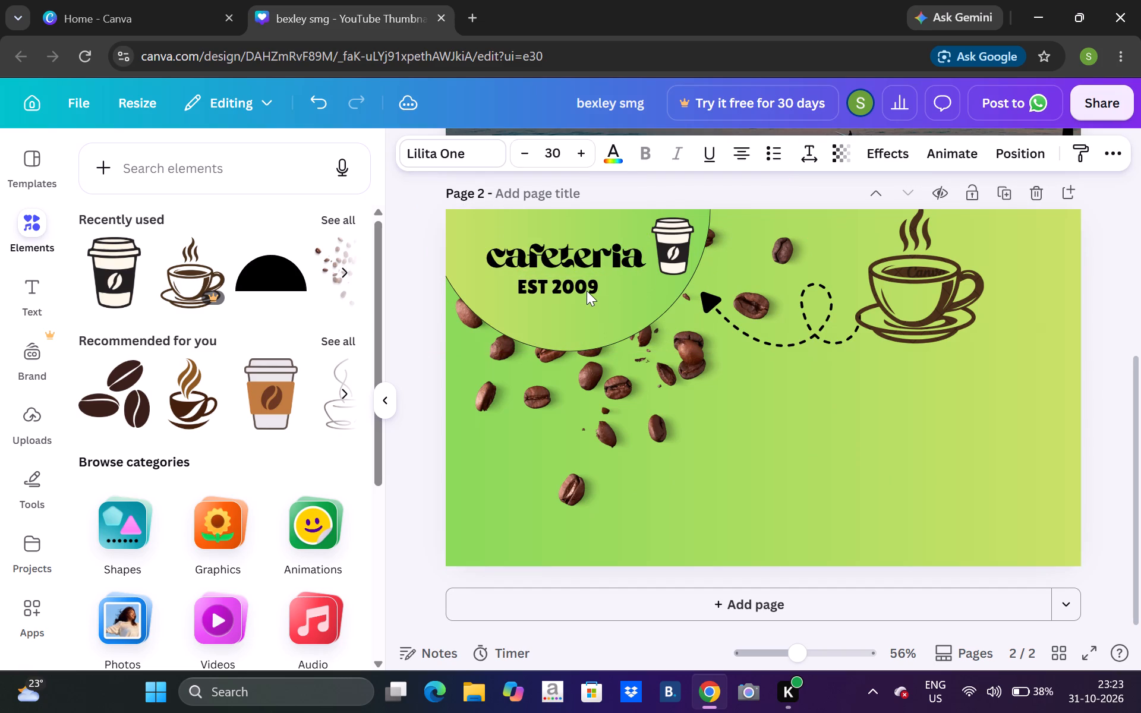
key(Left)
click(673, 247)
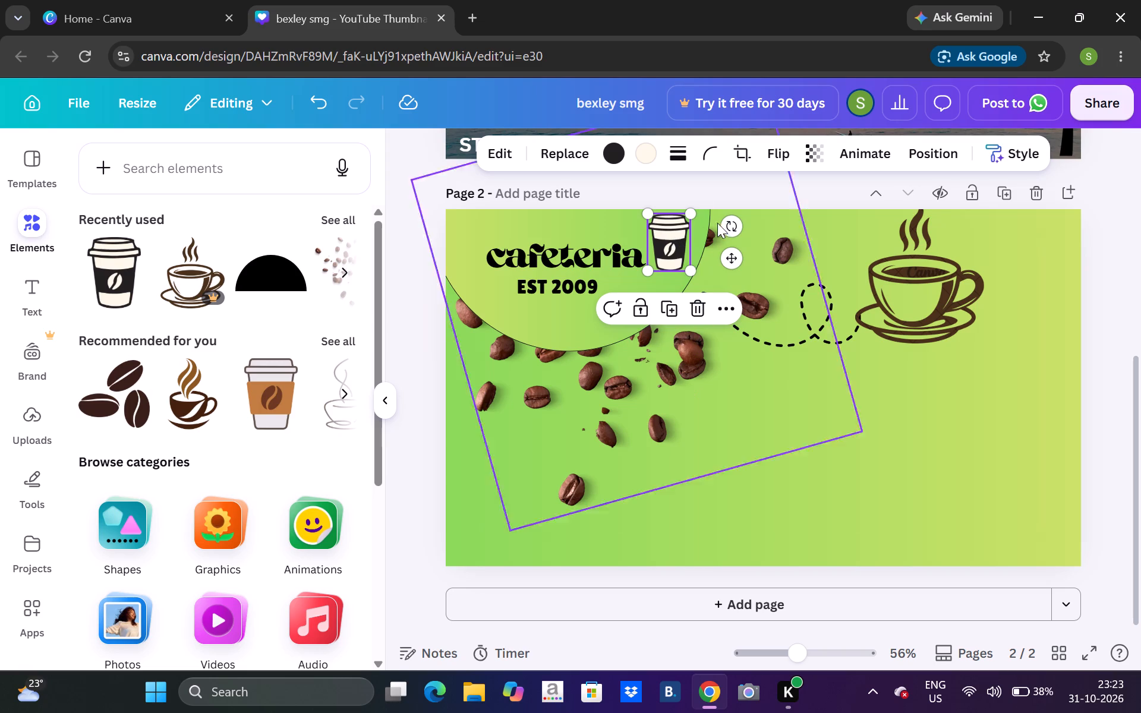
drag(732, 230, 732, 244)
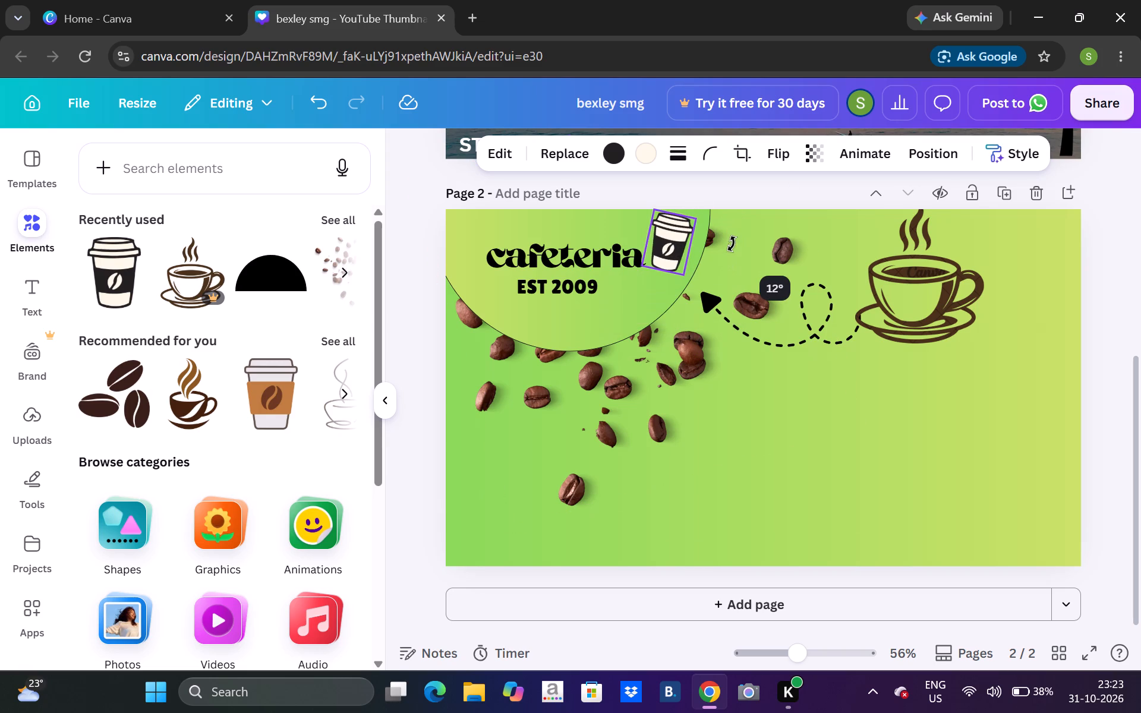
drag(732, 244, 736, 237)
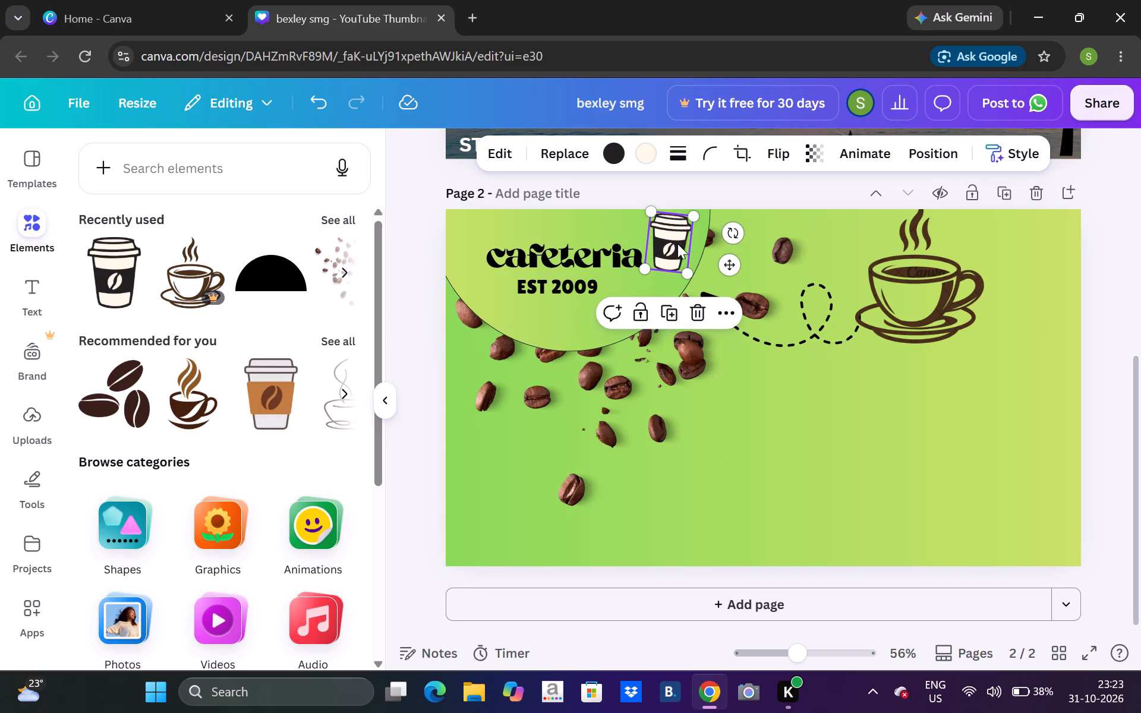
click(680, 258)
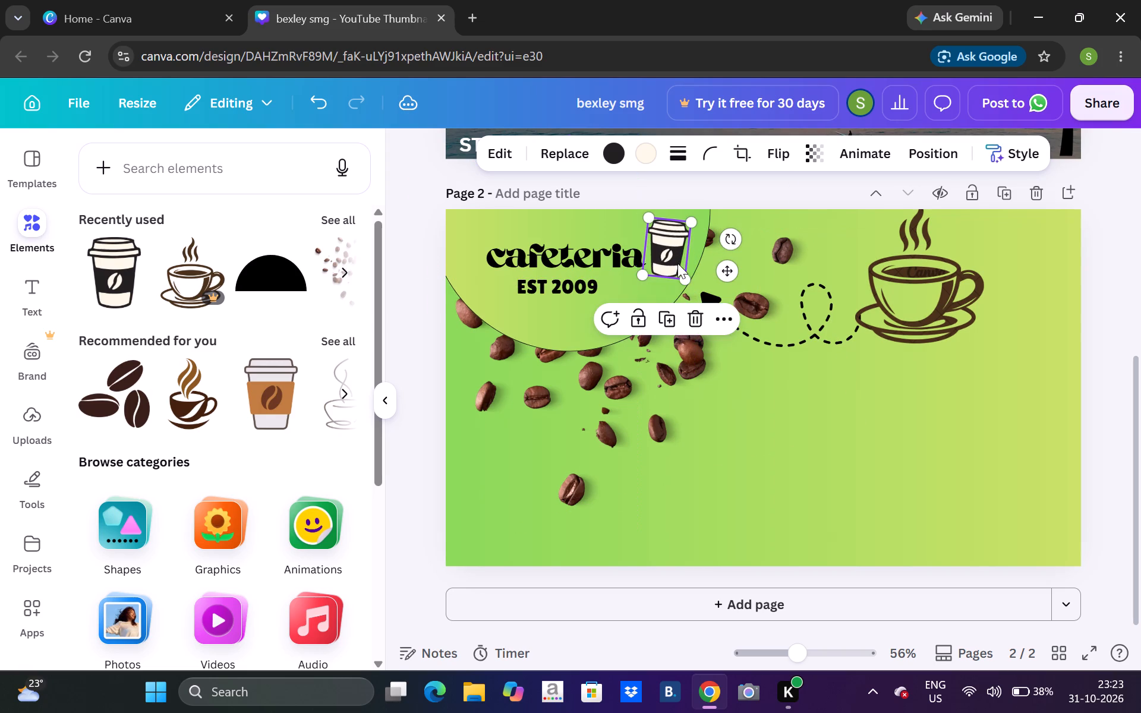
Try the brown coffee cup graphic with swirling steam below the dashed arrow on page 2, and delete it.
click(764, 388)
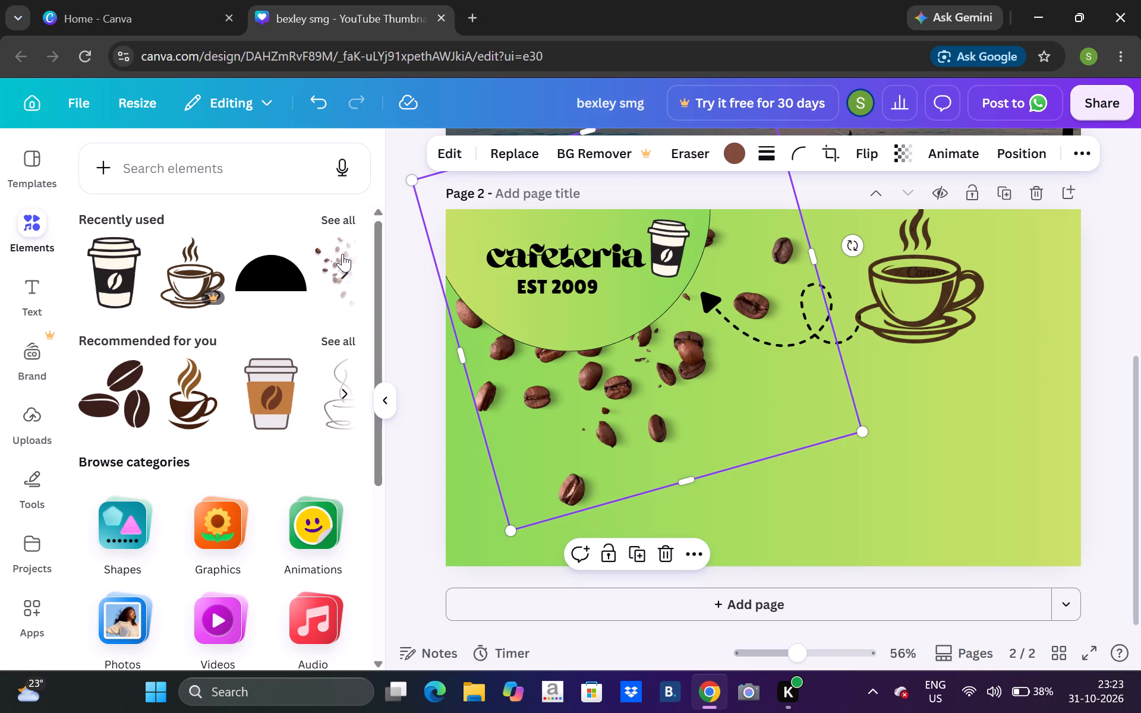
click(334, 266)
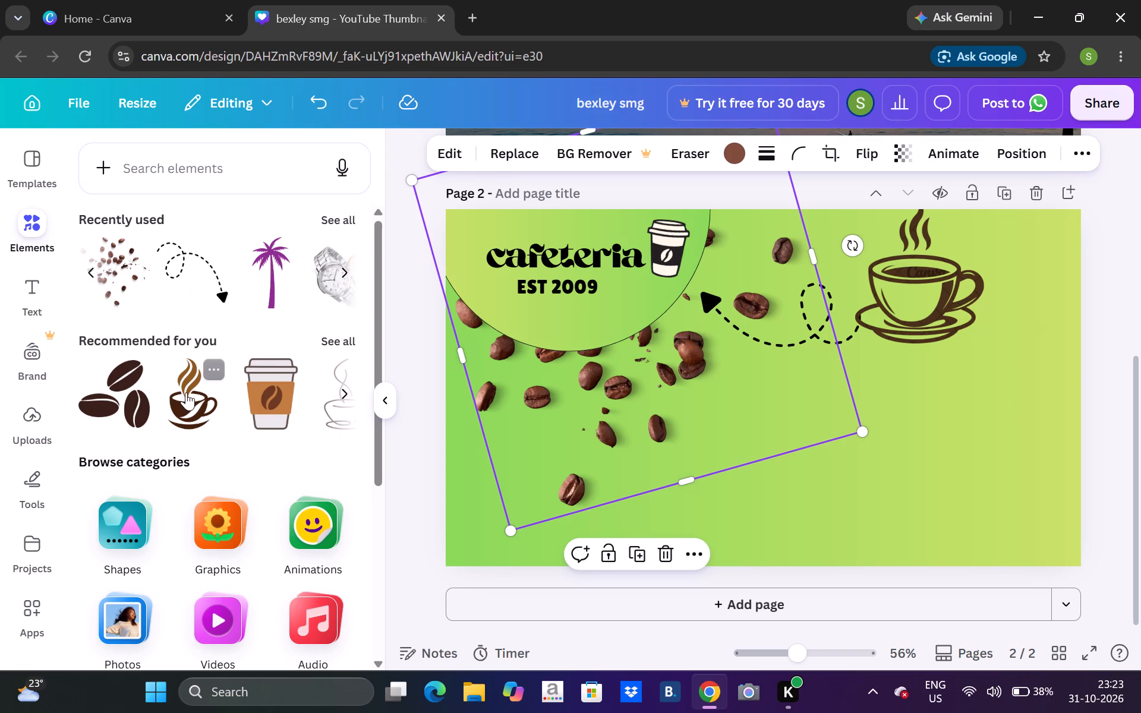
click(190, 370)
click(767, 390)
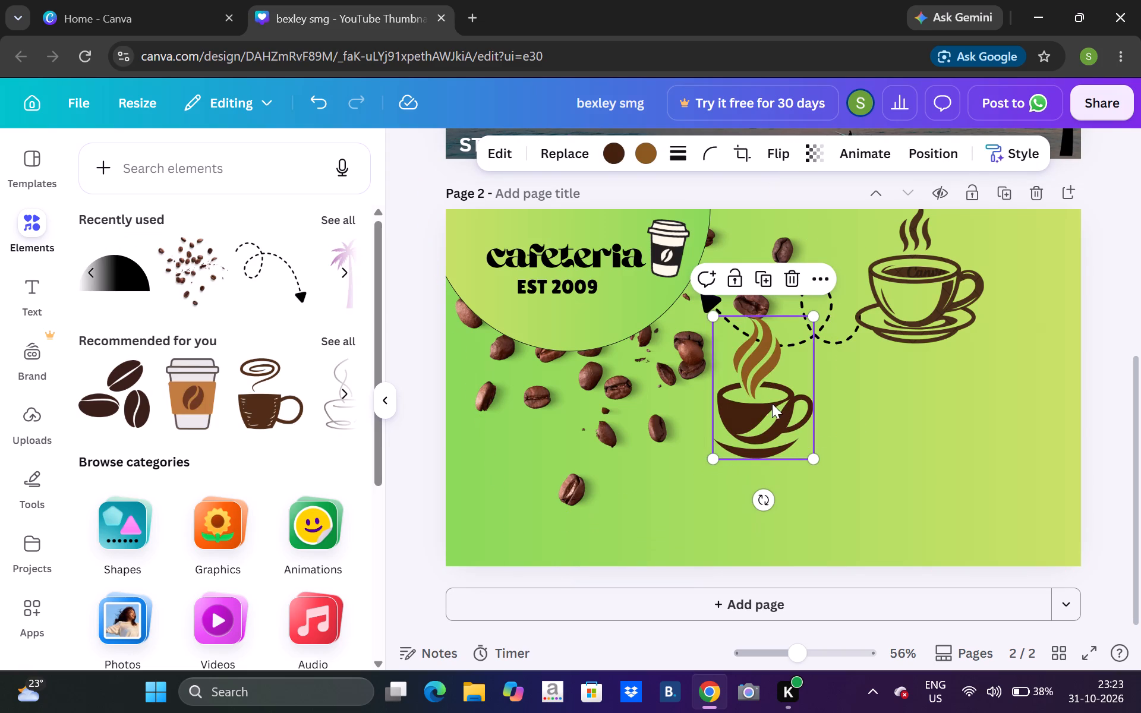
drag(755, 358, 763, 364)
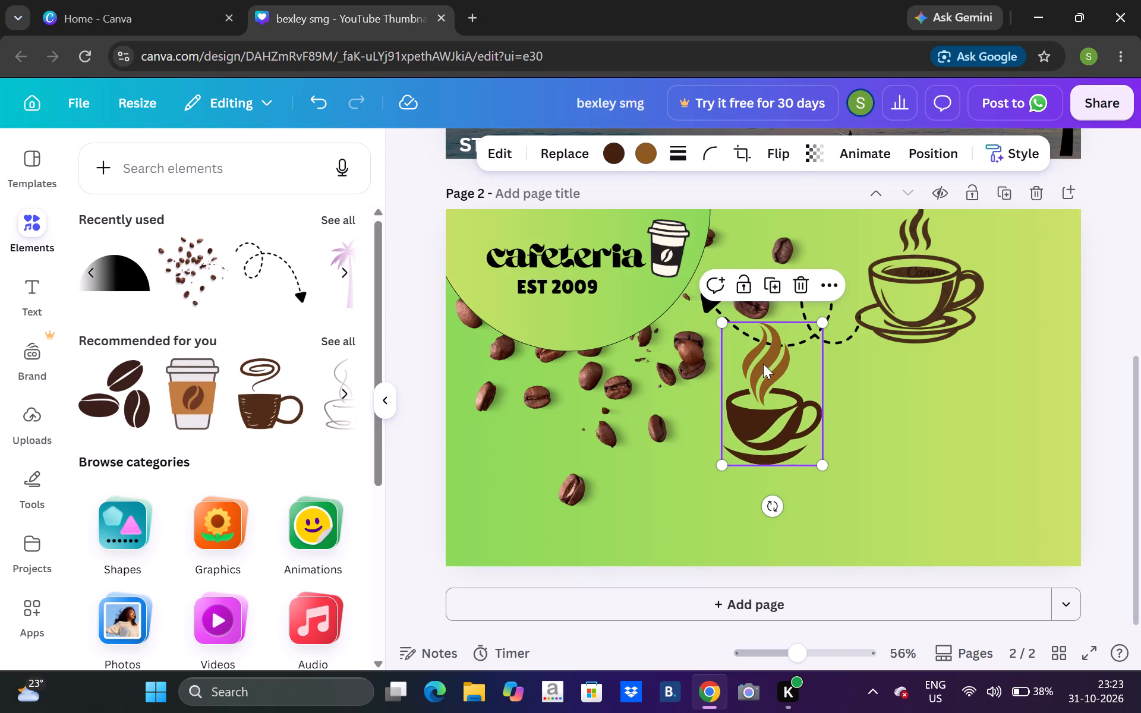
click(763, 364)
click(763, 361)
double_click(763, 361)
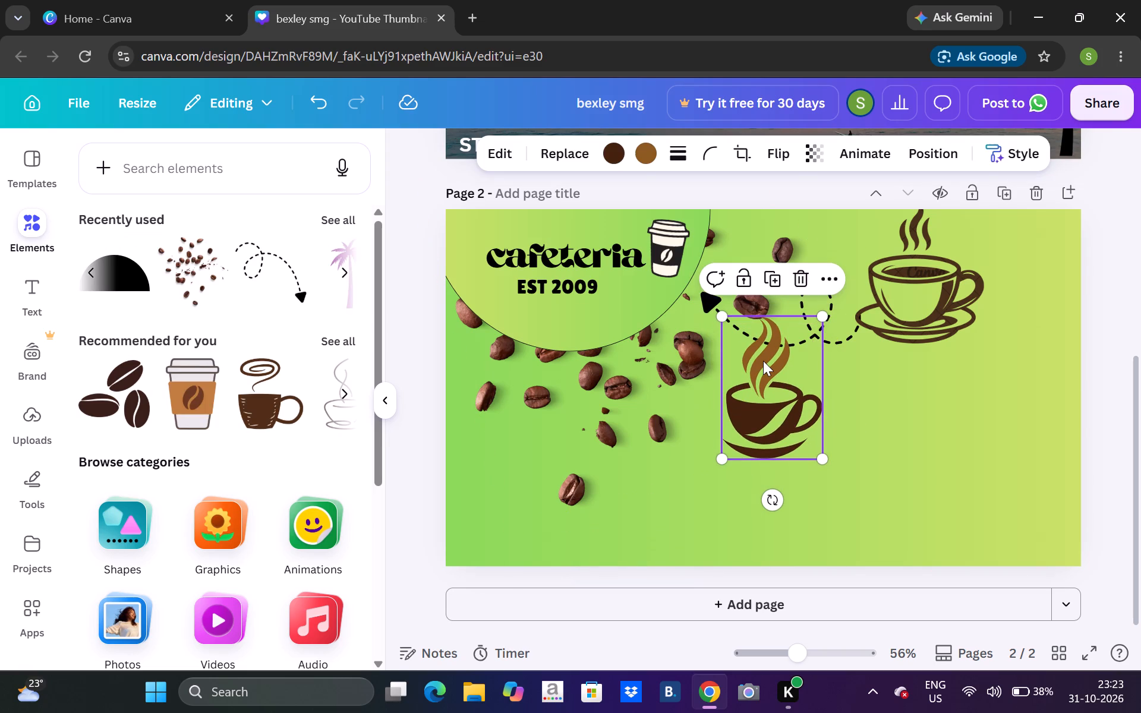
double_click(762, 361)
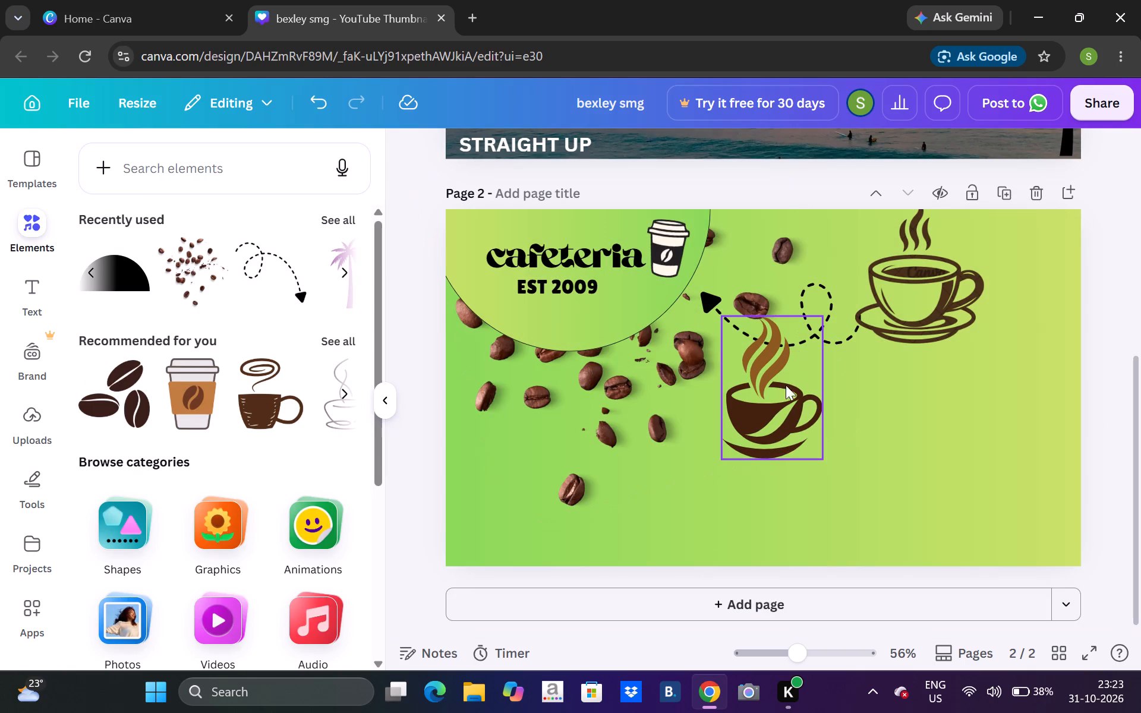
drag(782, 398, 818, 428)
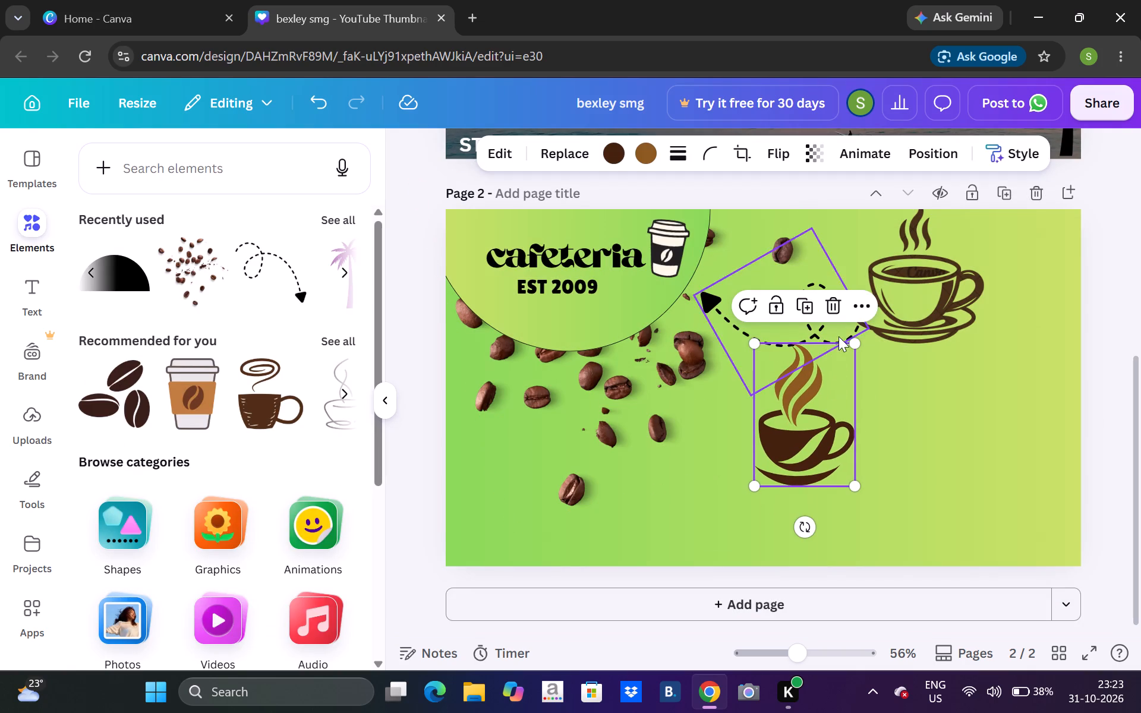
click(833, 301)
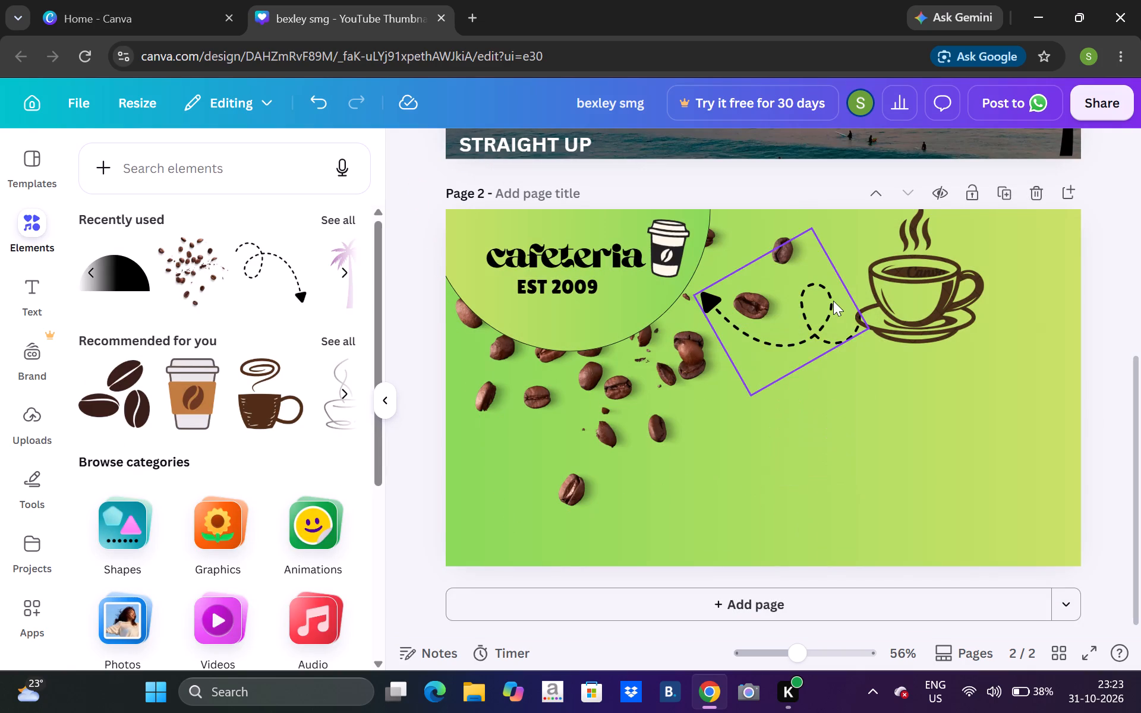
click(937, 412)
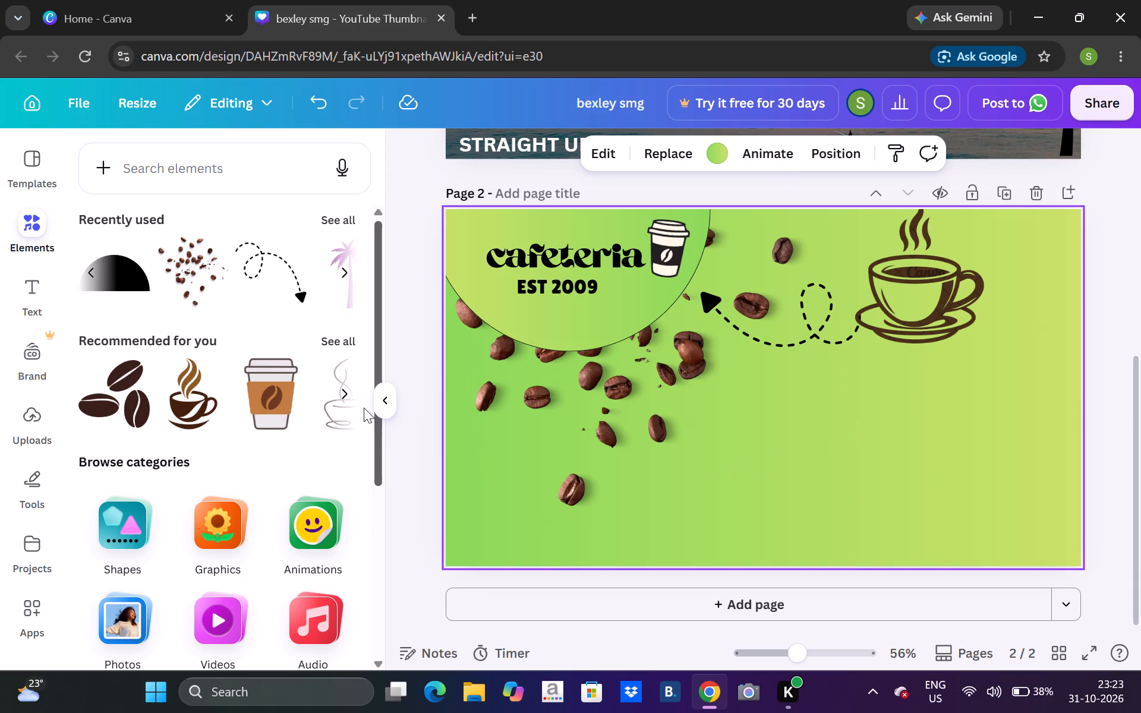
Browse the full set of recommended coffee graphics and add the round brown badge with a steaming cup to page 2.
click(349, 348)
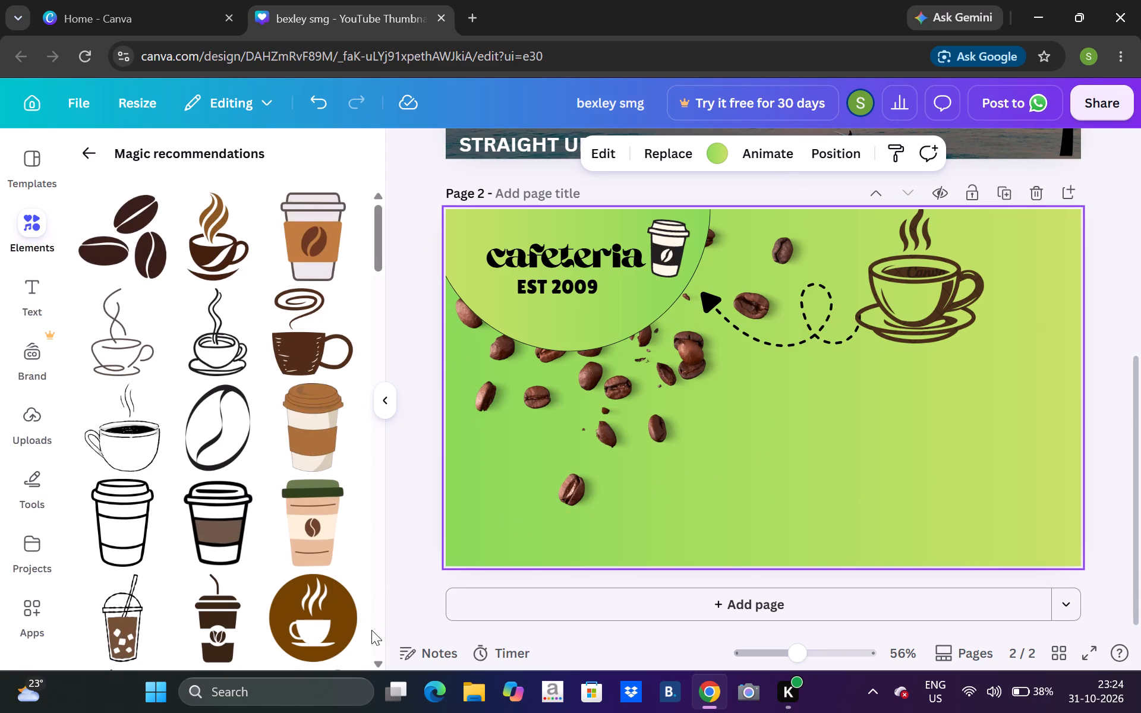
click(381, 657)
triple_click(381, 657)
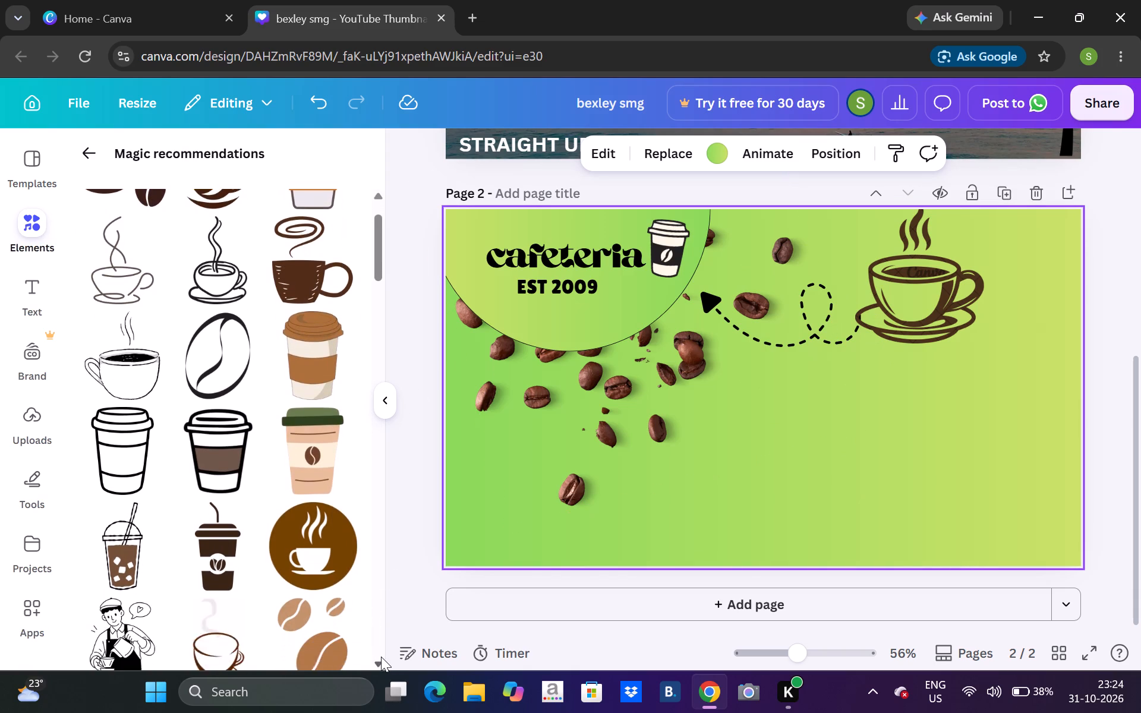
triple_click(381, 657)
click(381, 657)
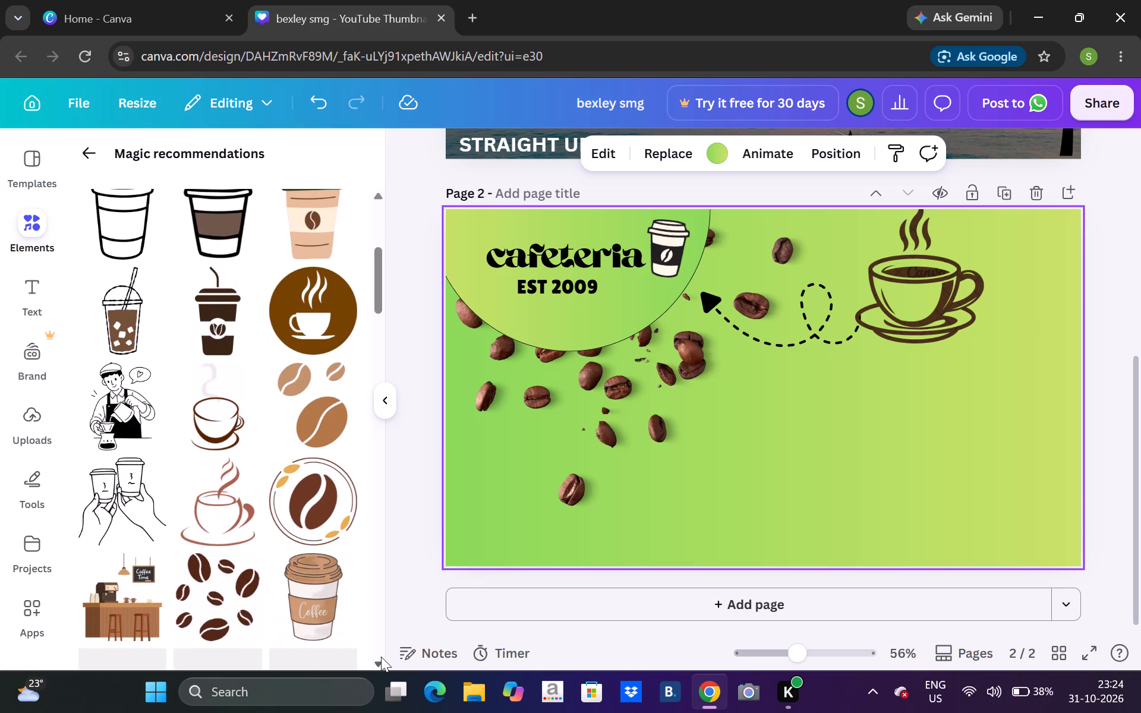
click(308, 326)
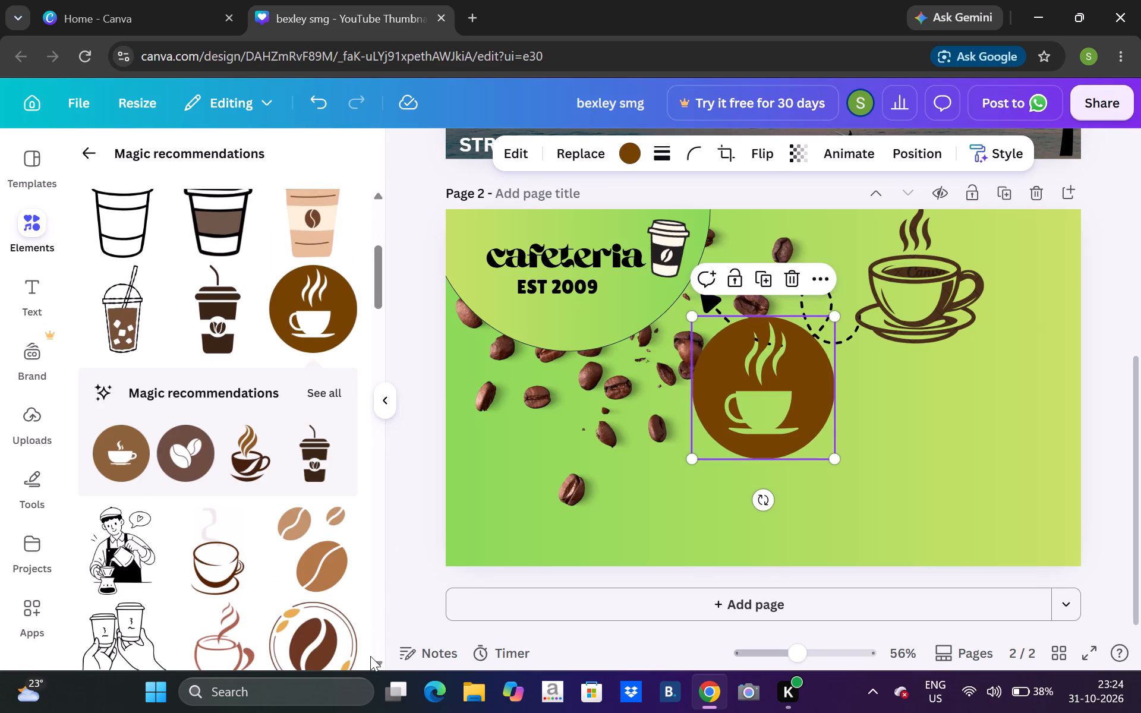
Find the wooden chalkboard "open" sign among the recommended coffee graphics and place it on page 2's left side below "EST 2009".
double_click(372, 657)
drag(372, 657, 372, 665)
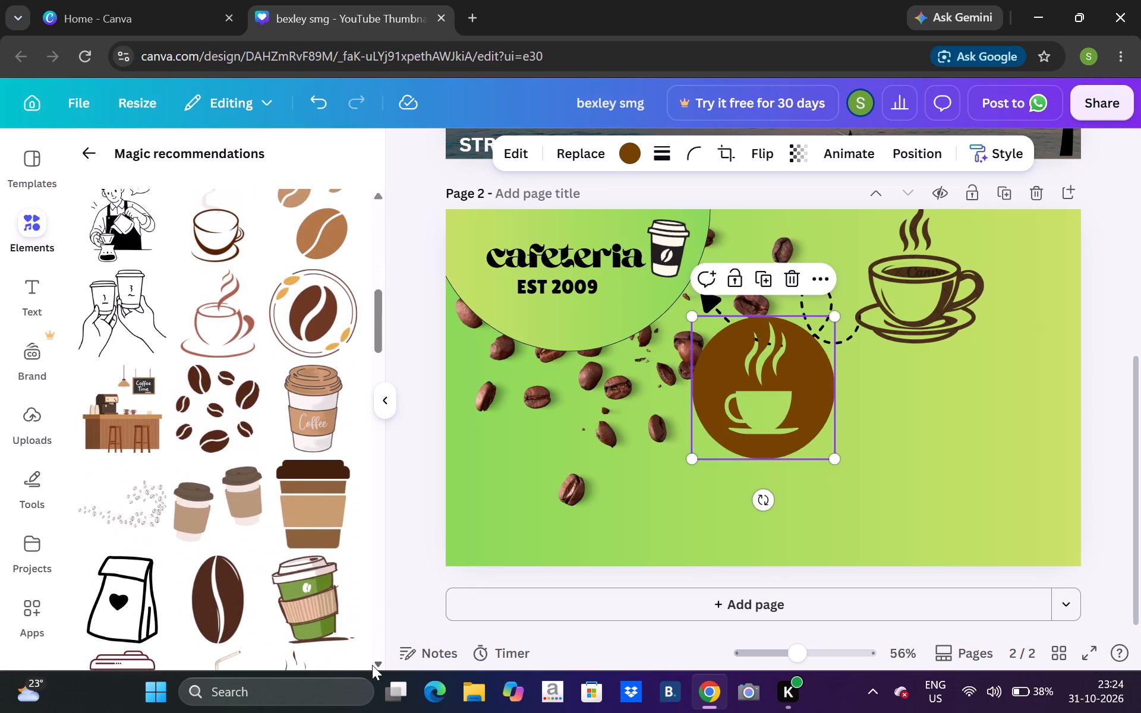
double_click(372, 667)
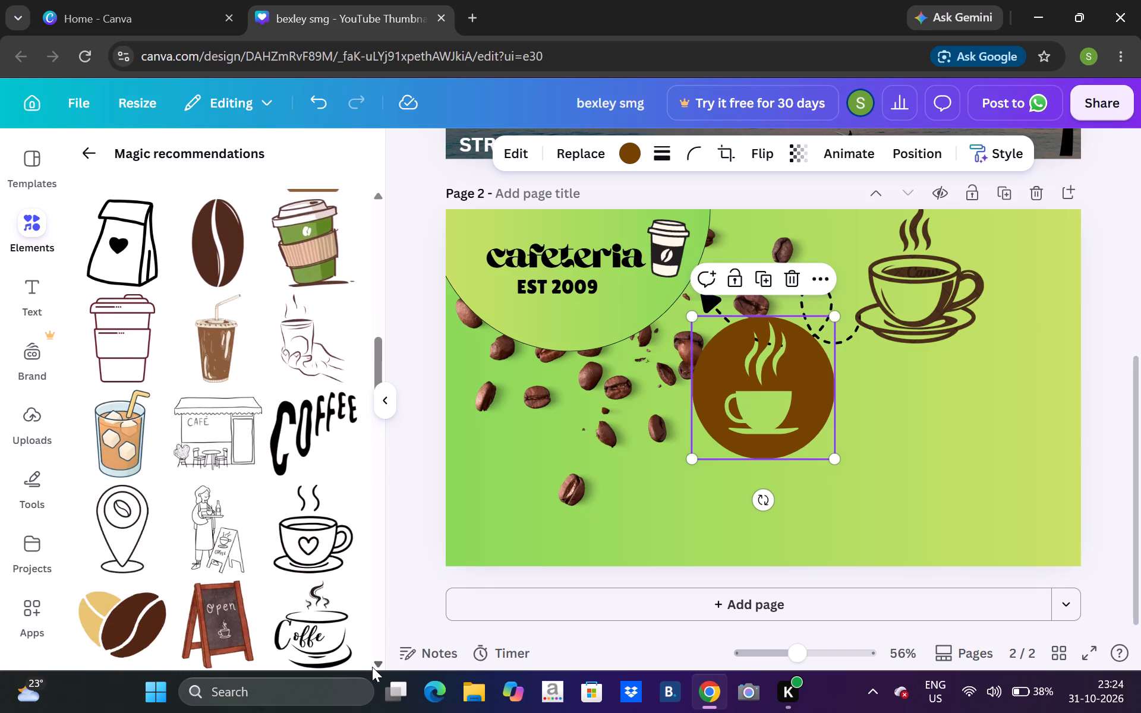
triple_click(372, 667)
triple_click(372, 667)
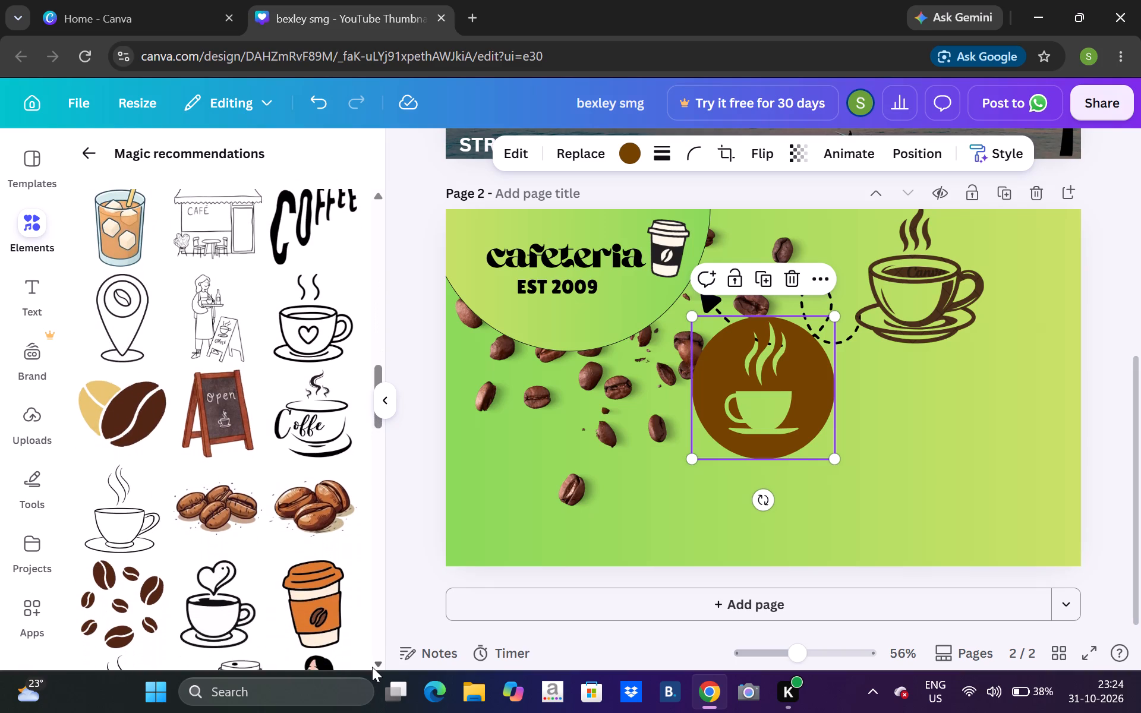
click(237, 437)
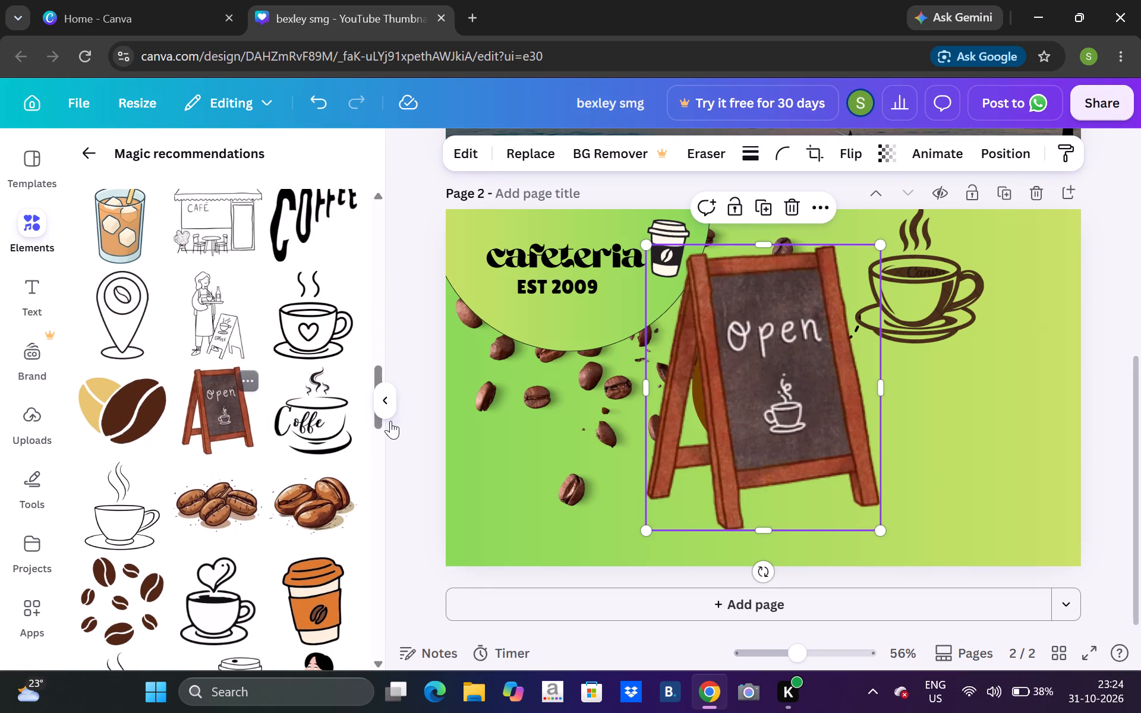
drag(769, 348, 720, 396)
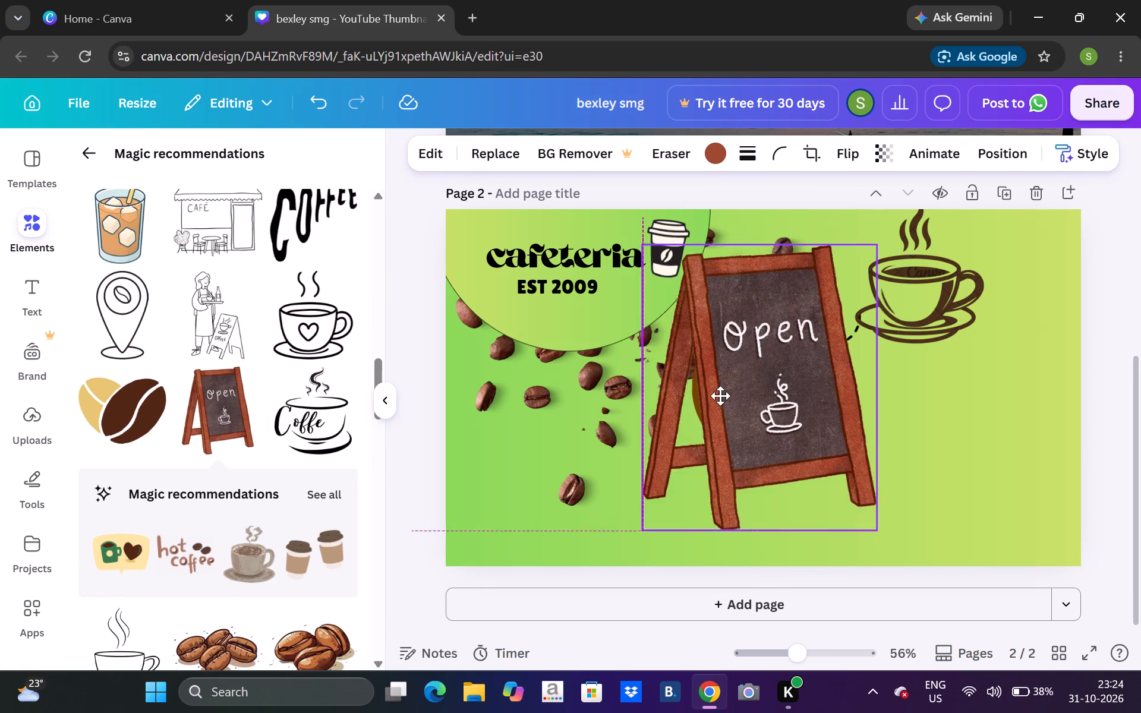
drag(720, 396, 566, 392)
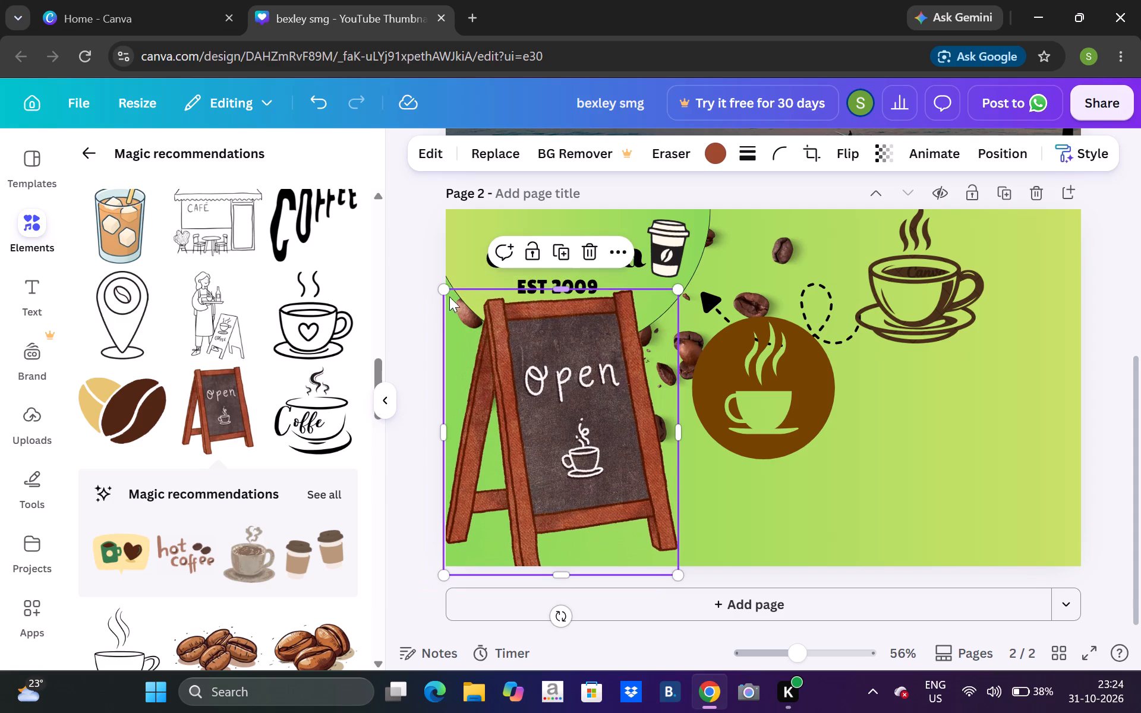
Crop a thin strip off the left side of the open sign, leaving it about 445 px wide.
drag(446, 297, 459, 390)
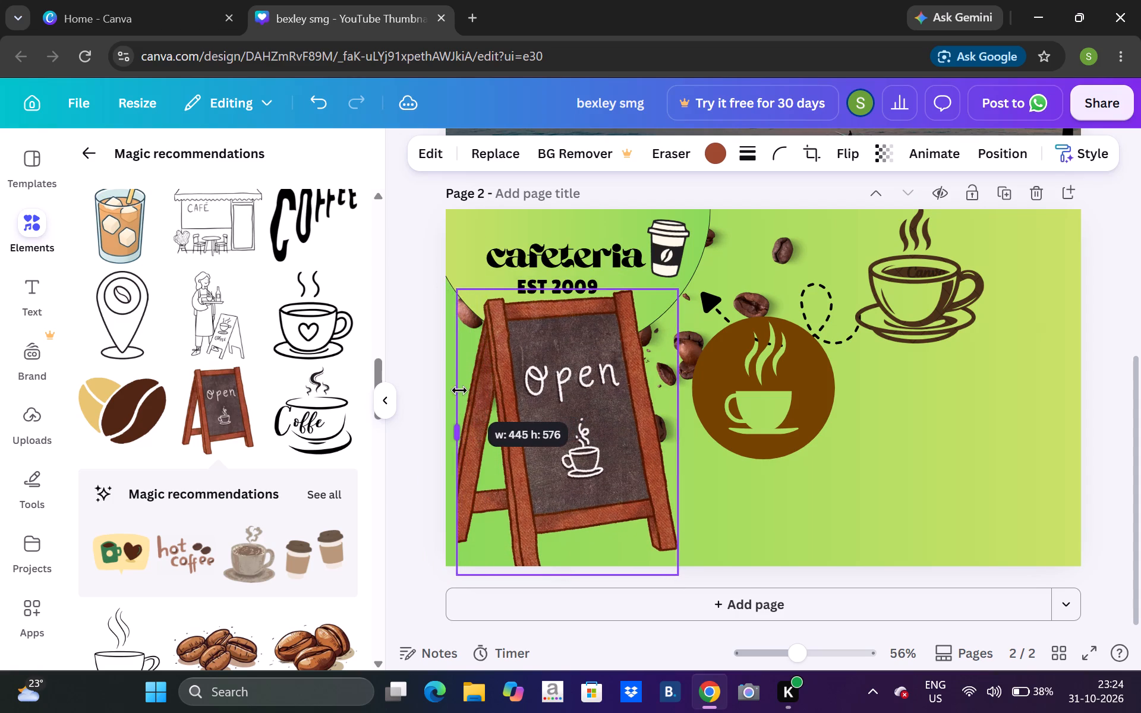
drag(459, 390, 458, 393)
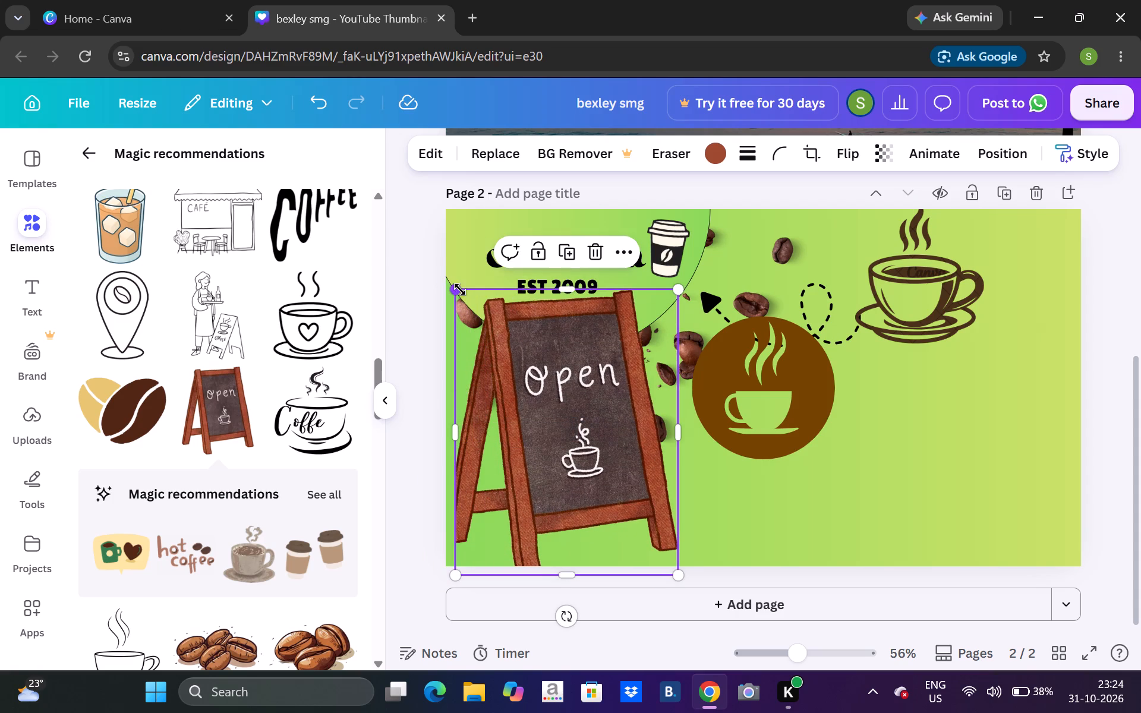
drag(457, 311, 459, 295)
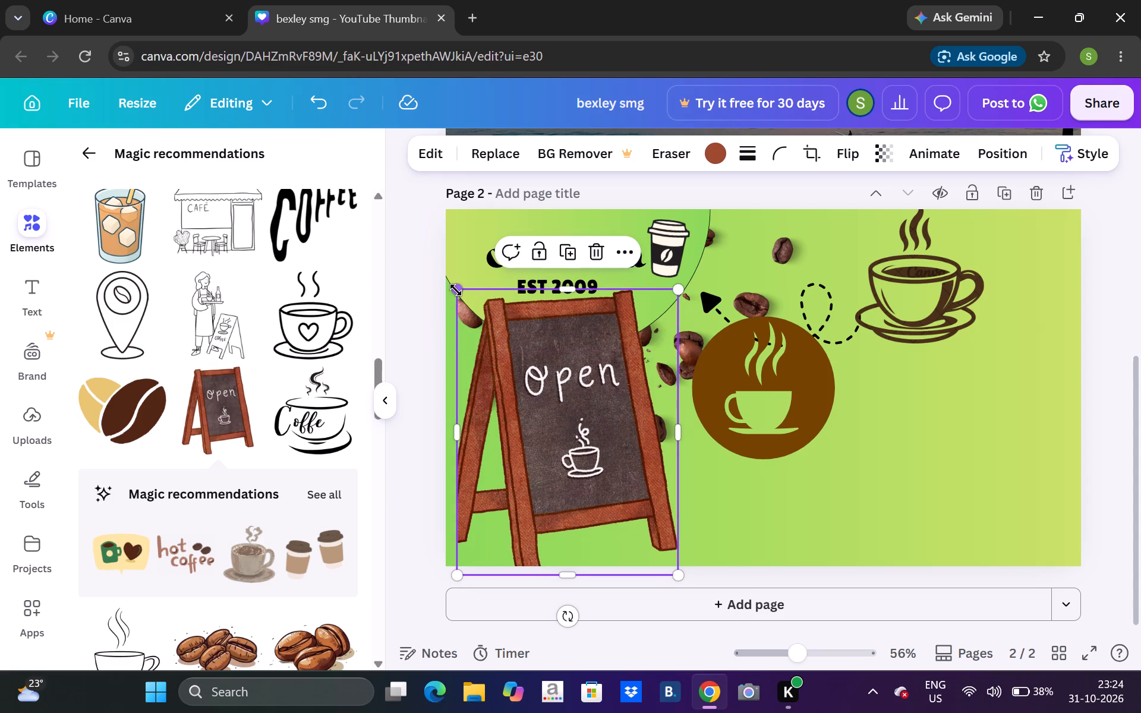
Shrink the open sign to roughly half size and place it in the bottom-left corner of page 2.
drag(461, 294, 557, 458)
drag(621, 499, 498, 496)
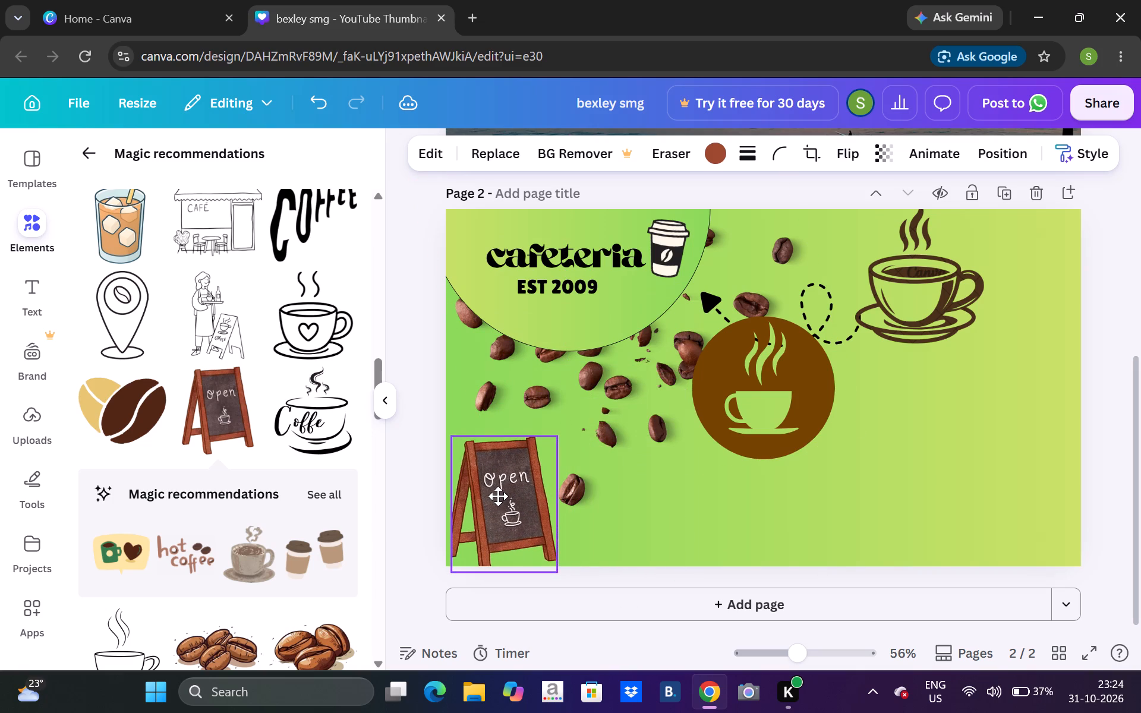
drag(498, 496, 496, 497)
click(711, 490)
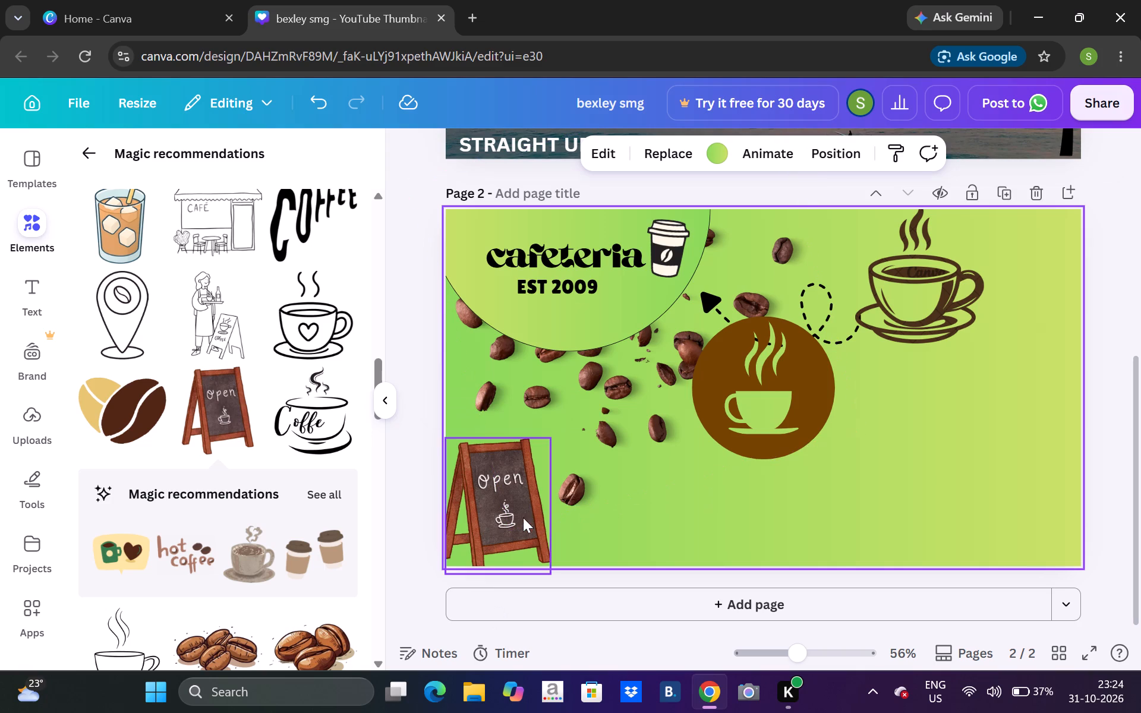
Look through the rest of the recommended coffee graphics for another element for page 2.
double_click(373, 653)
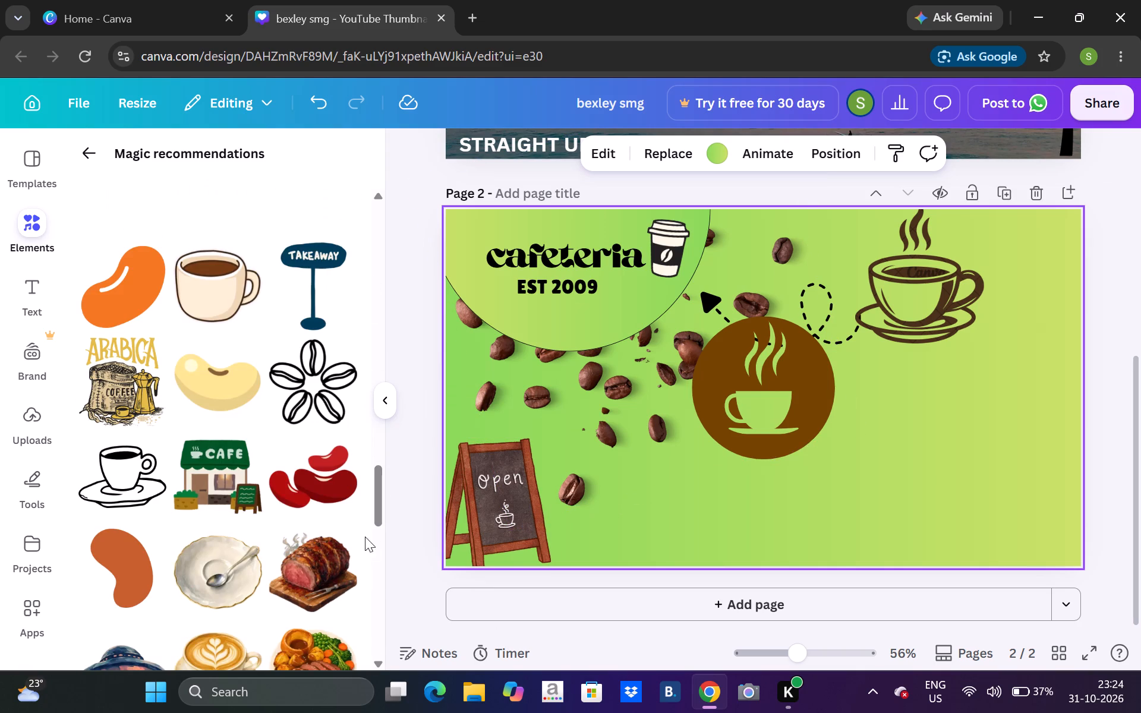
click(374, 654)
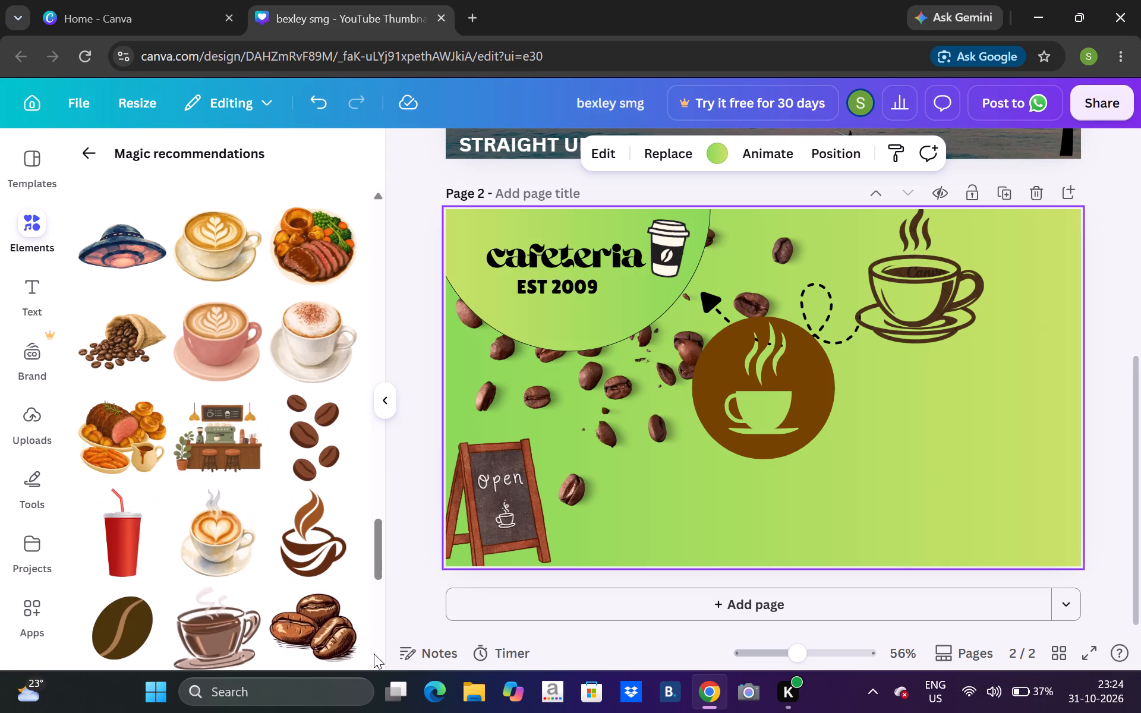
click(374, 654)
click(374, 654)
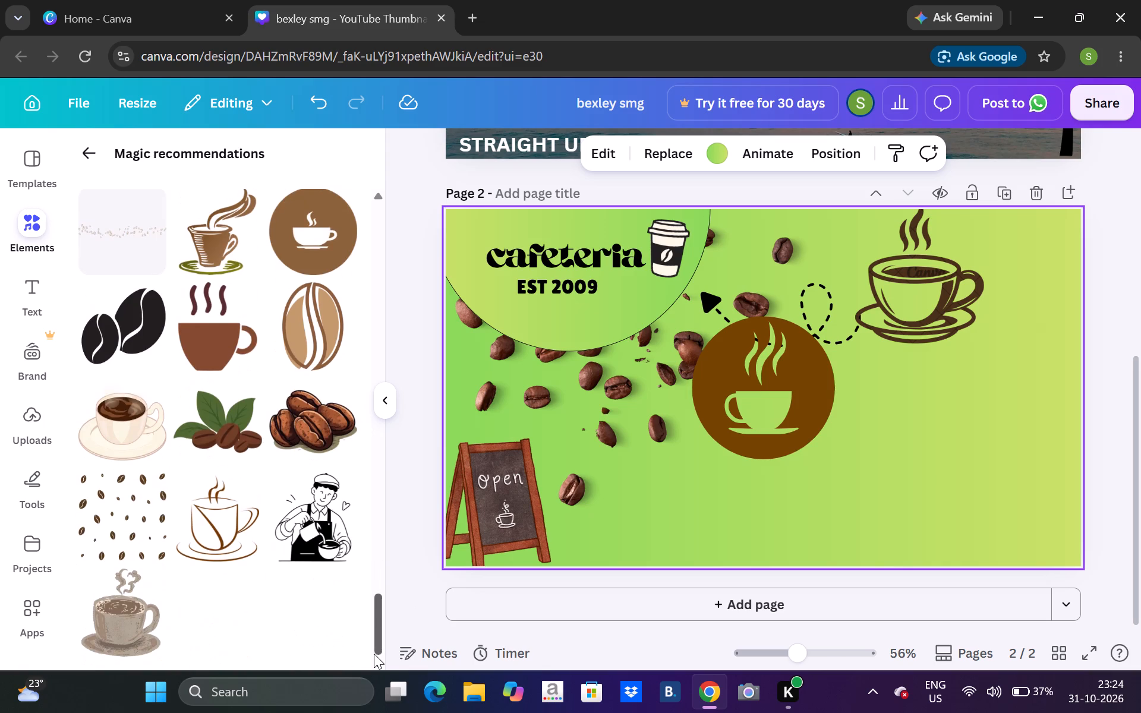
click(374, 654)
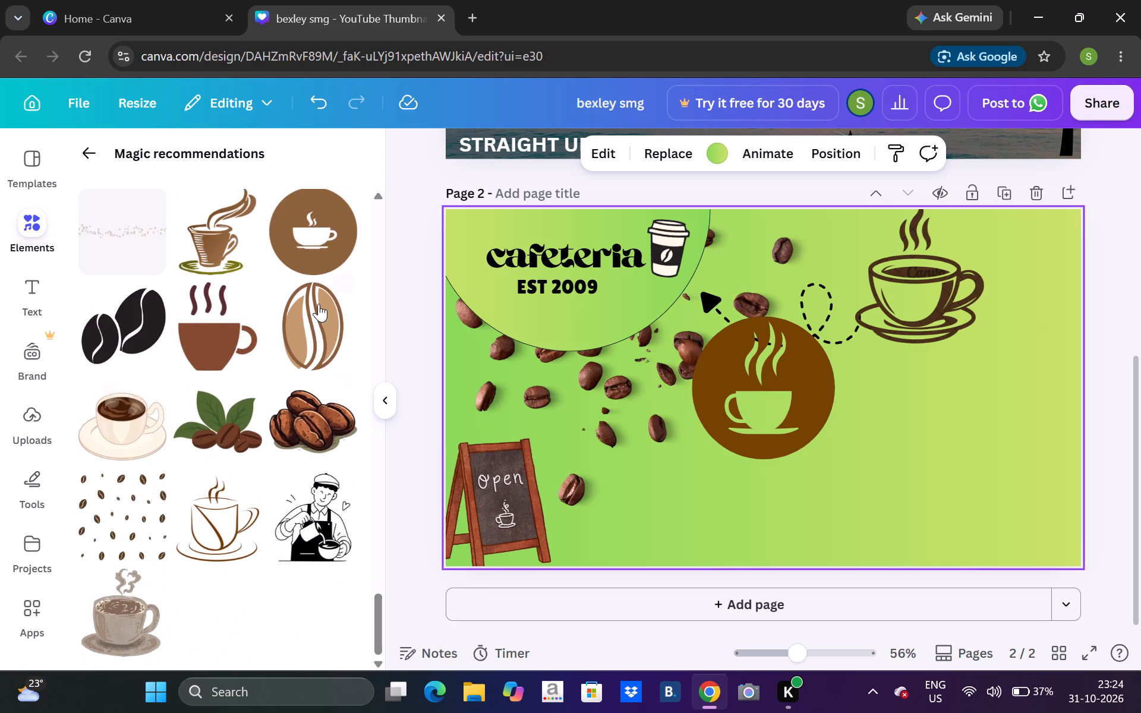
Browse the full collection of recently used elements for another graphic or photo suited to the cafeteria page.
click(84, 146)
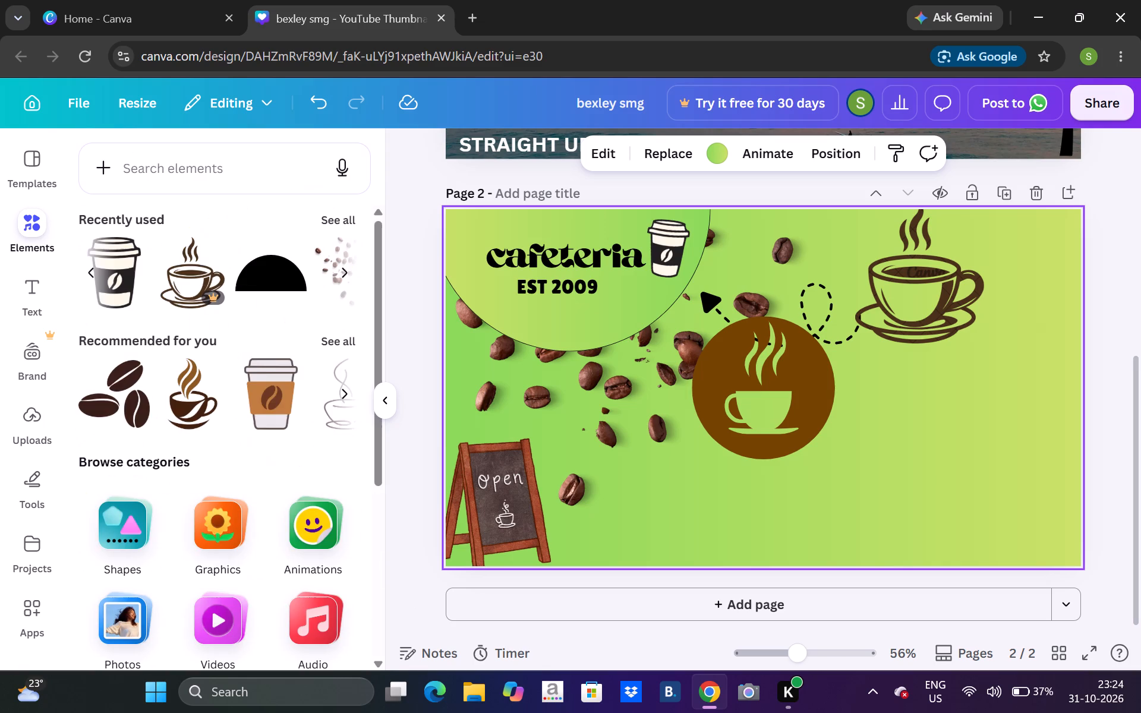
click(346, 224)
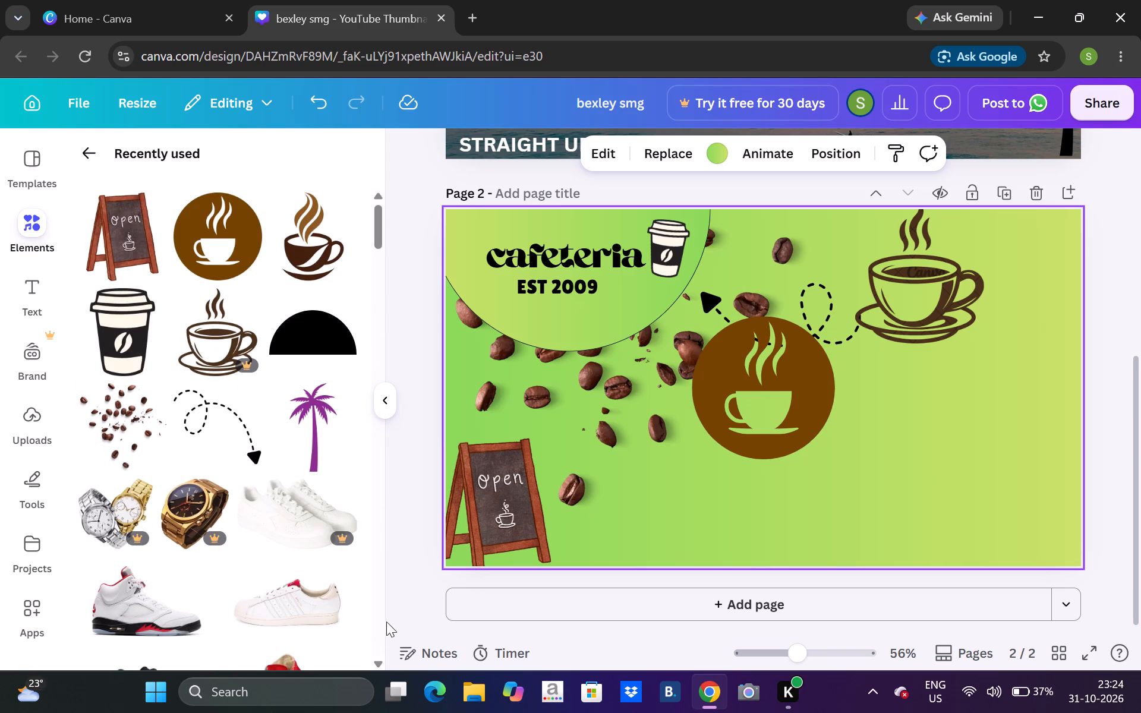
triple_click(373, 652)
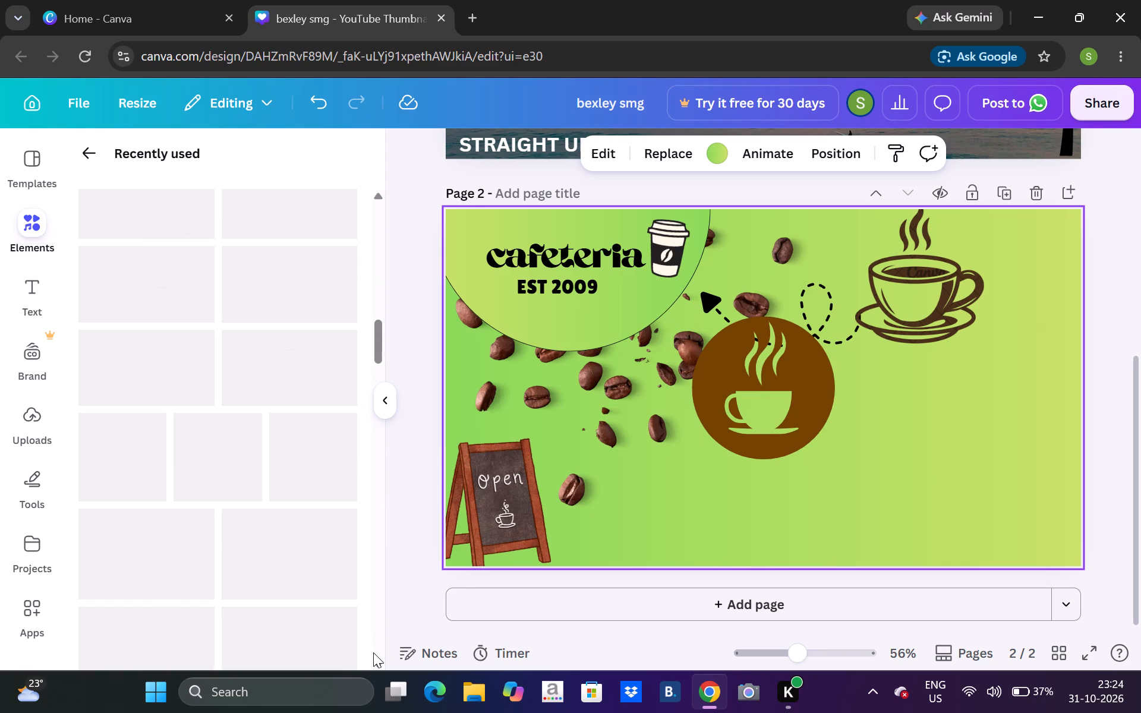
triple_click(371, 202)
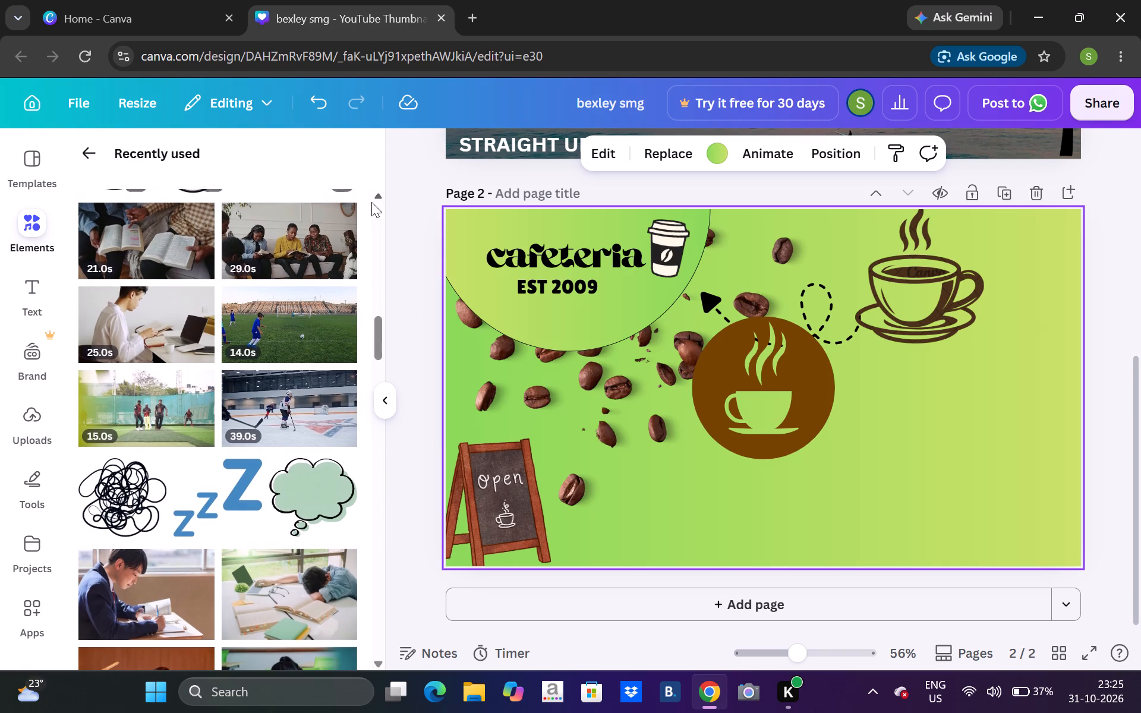
click(371, 202)
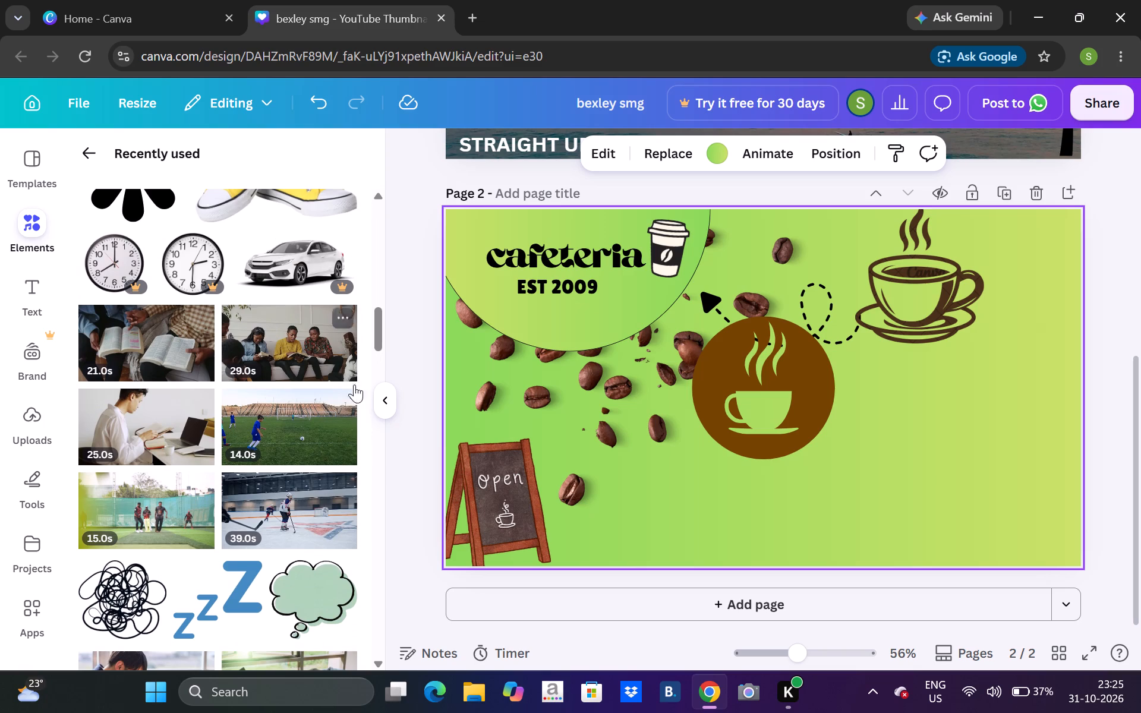
triple_click(378, 657)
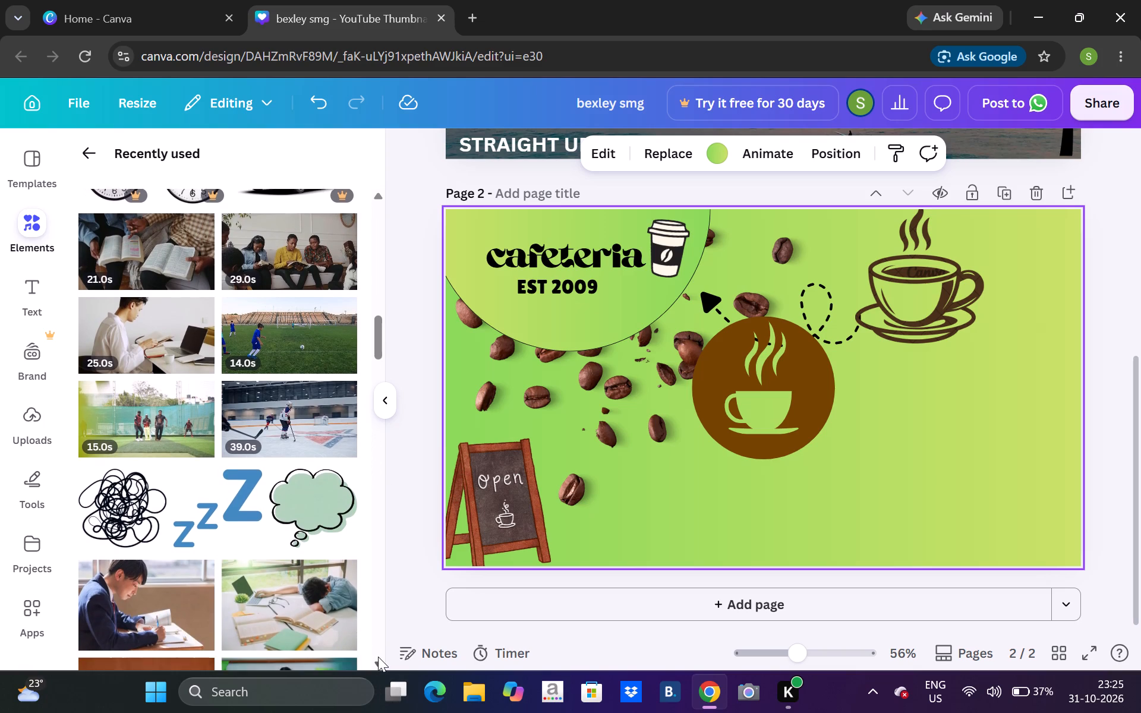
click(378, 657)
triple_click(378, 657)
triple_click(378, 657)
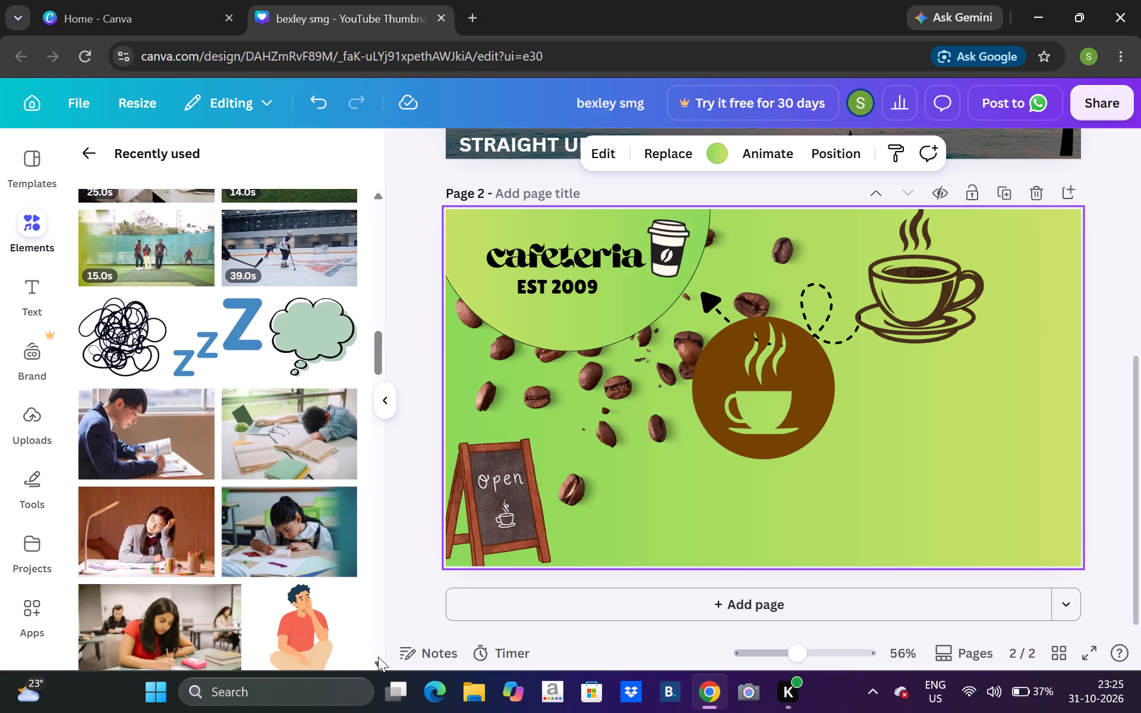
double_click(378, 657)
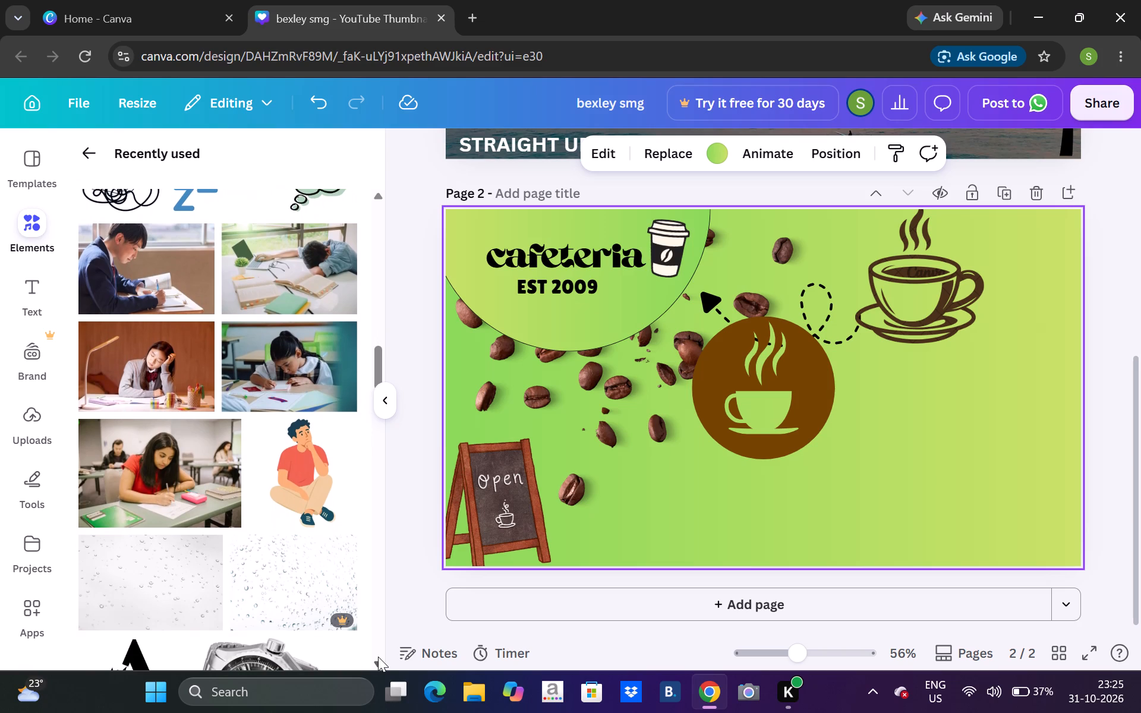
click(378, 657)
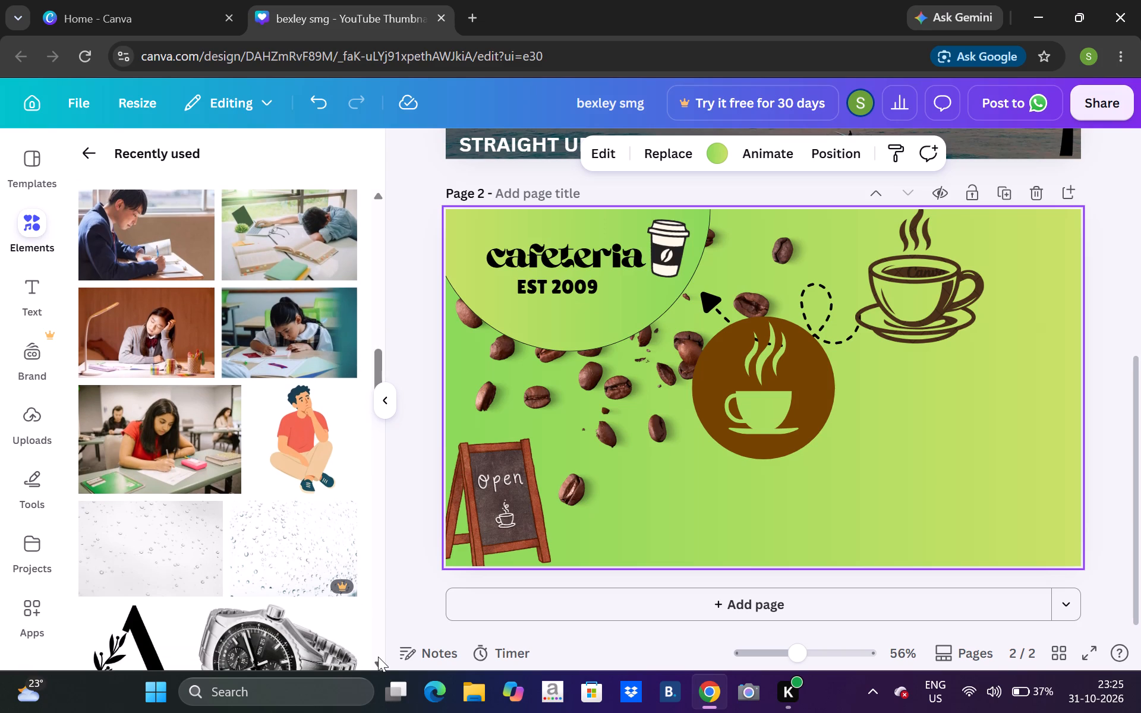
click(378, 657)
triple_click(378, 657)
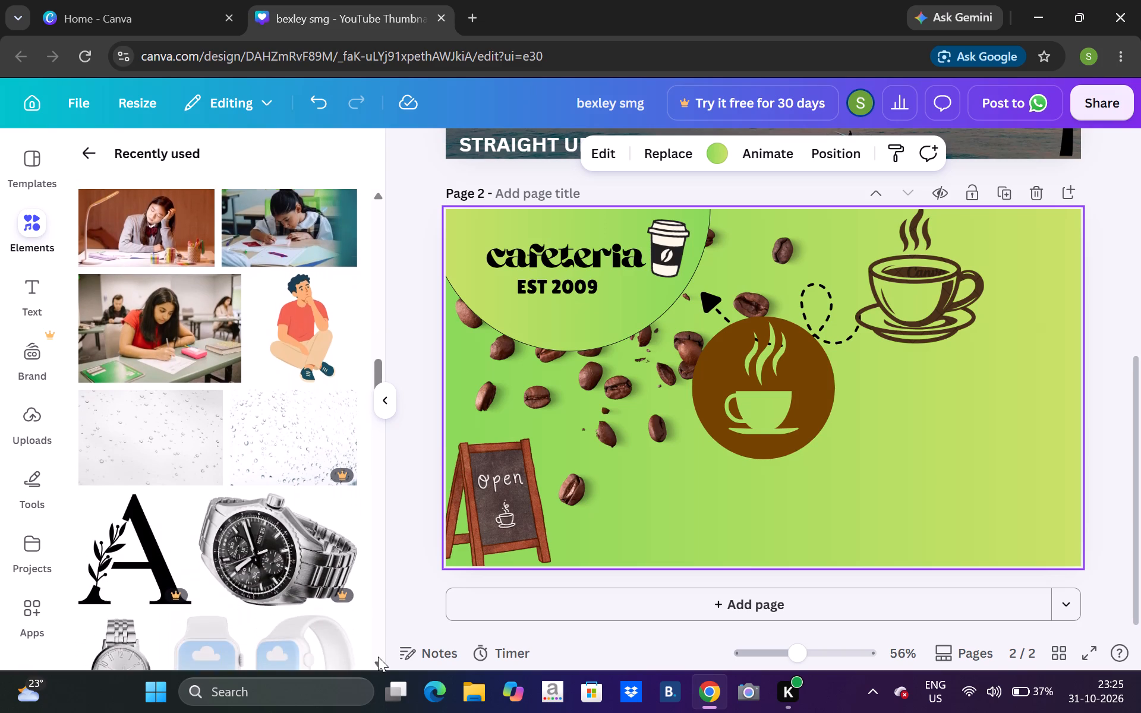
triple_click(378, 657)
click(378, 657)
triple_click(378, 657)
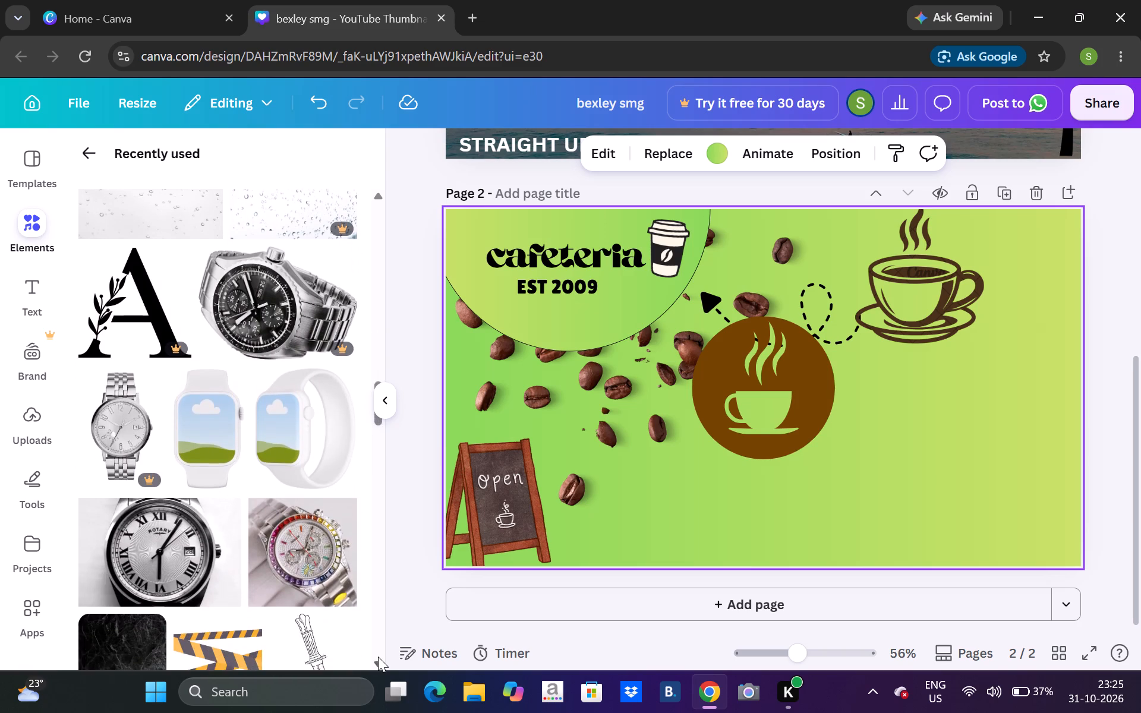
click(378, 657)
triple_click(378, 657)
click(378, 657)
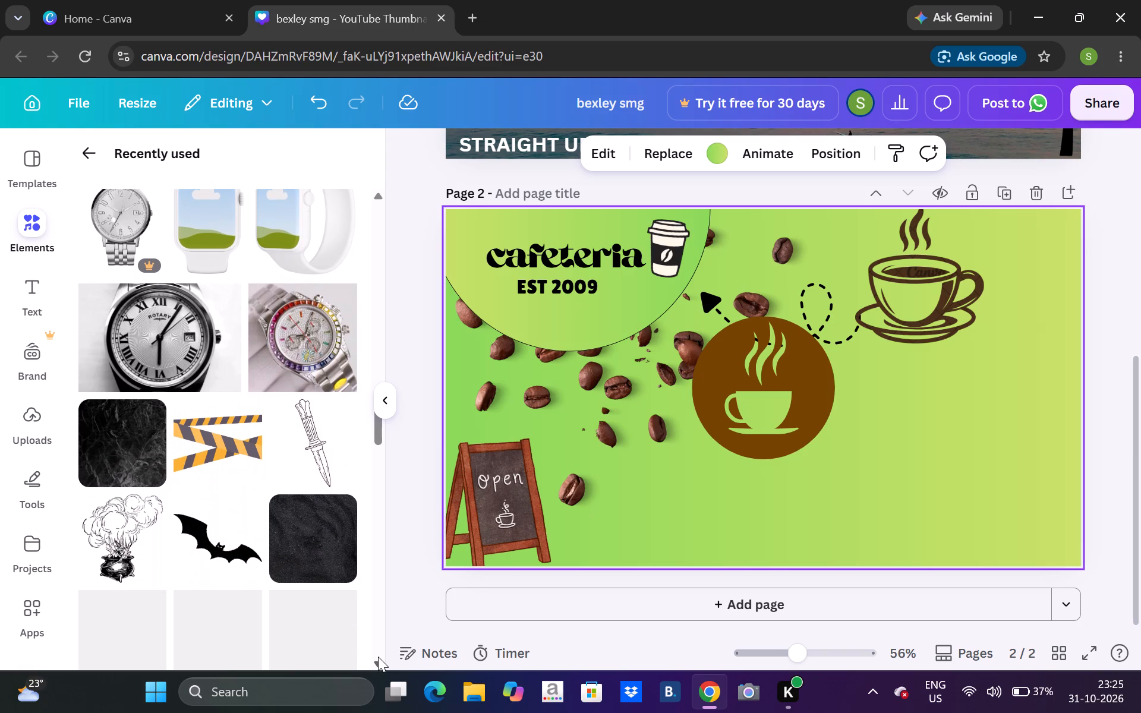
double_click(378, 657)
triple_click(378, 657)
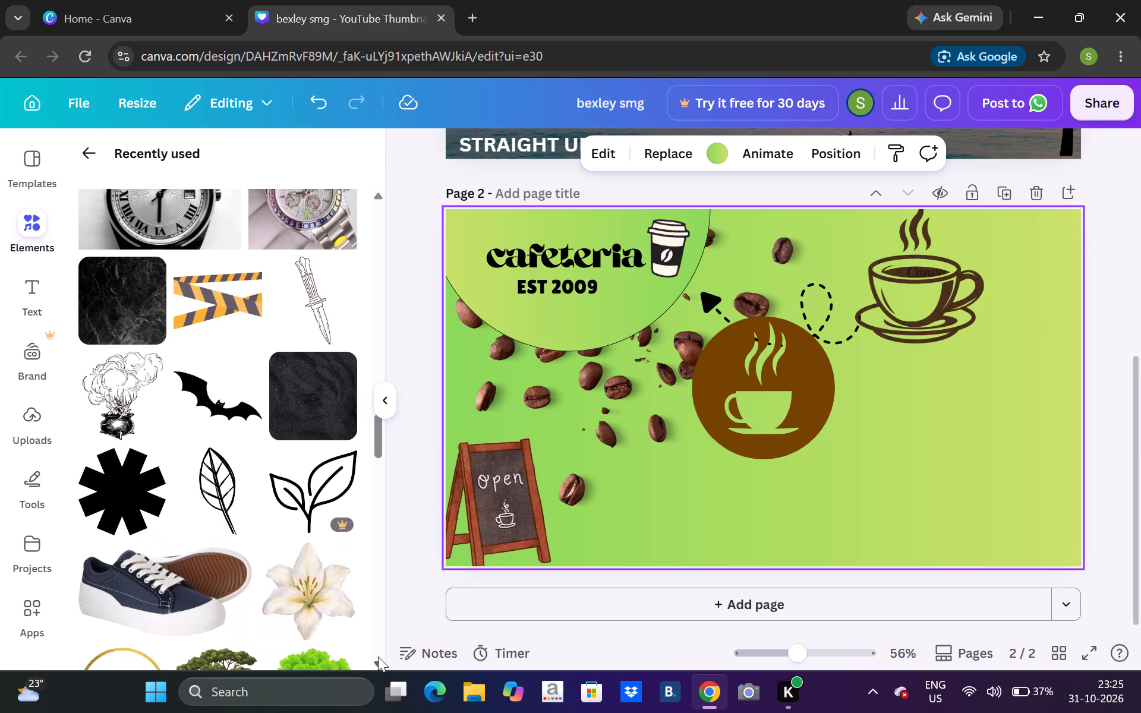
triple_click(378, 657)
double_click(378, 657)
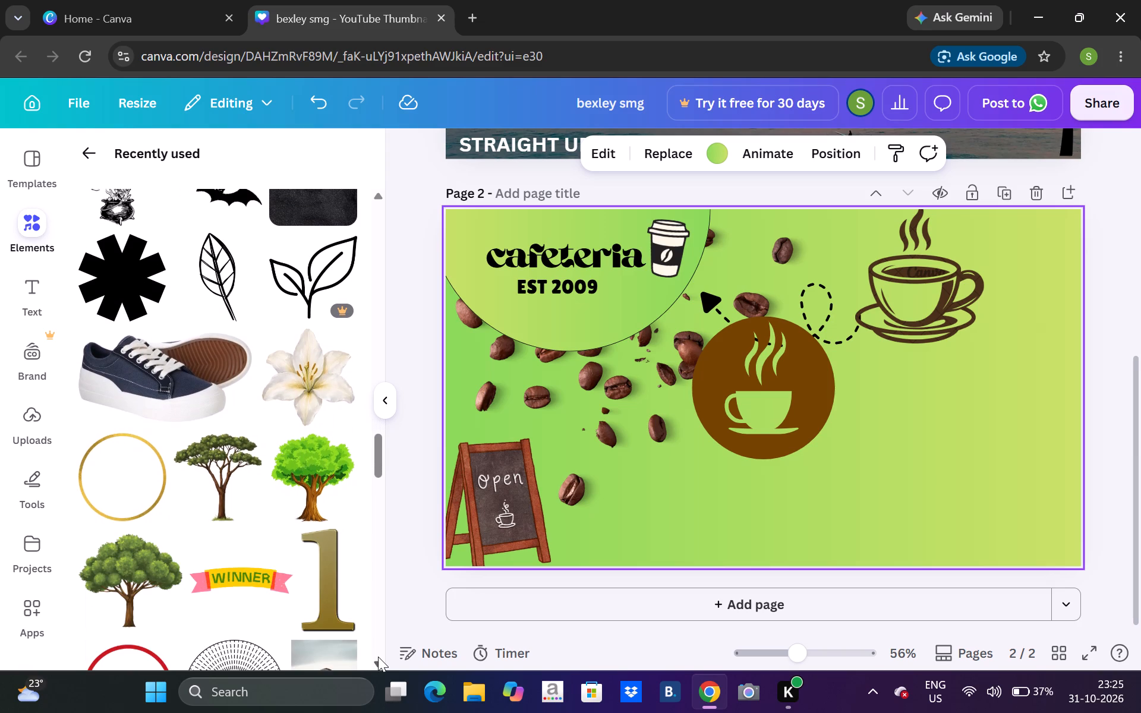
triple_click(378, 657)
triple_click(378, 657)
click(378, 657)
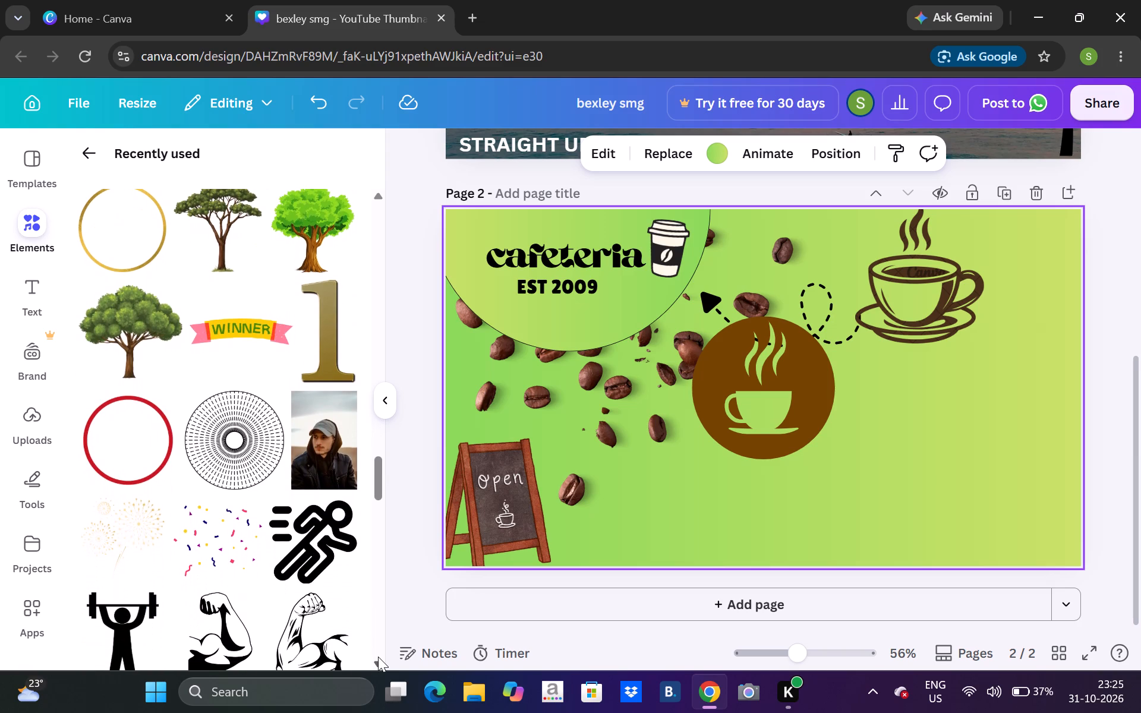
triple_click(378, 657)
double_click(378, 657)
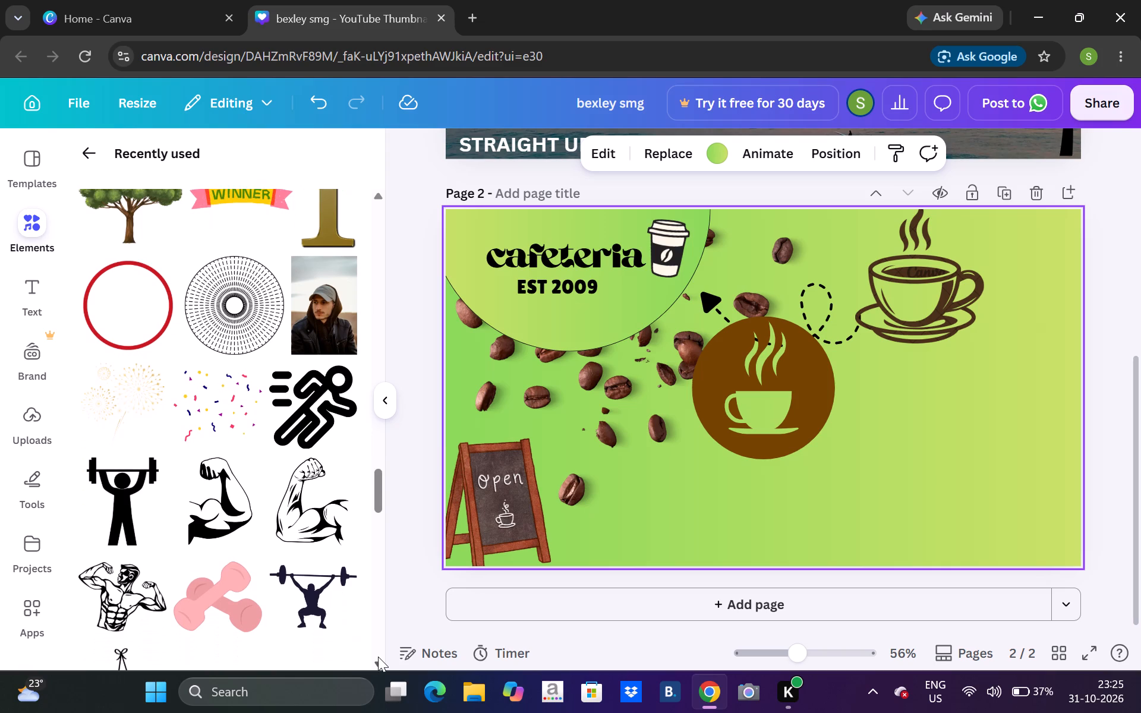
click(378, 657)
triple_click(378, 657)
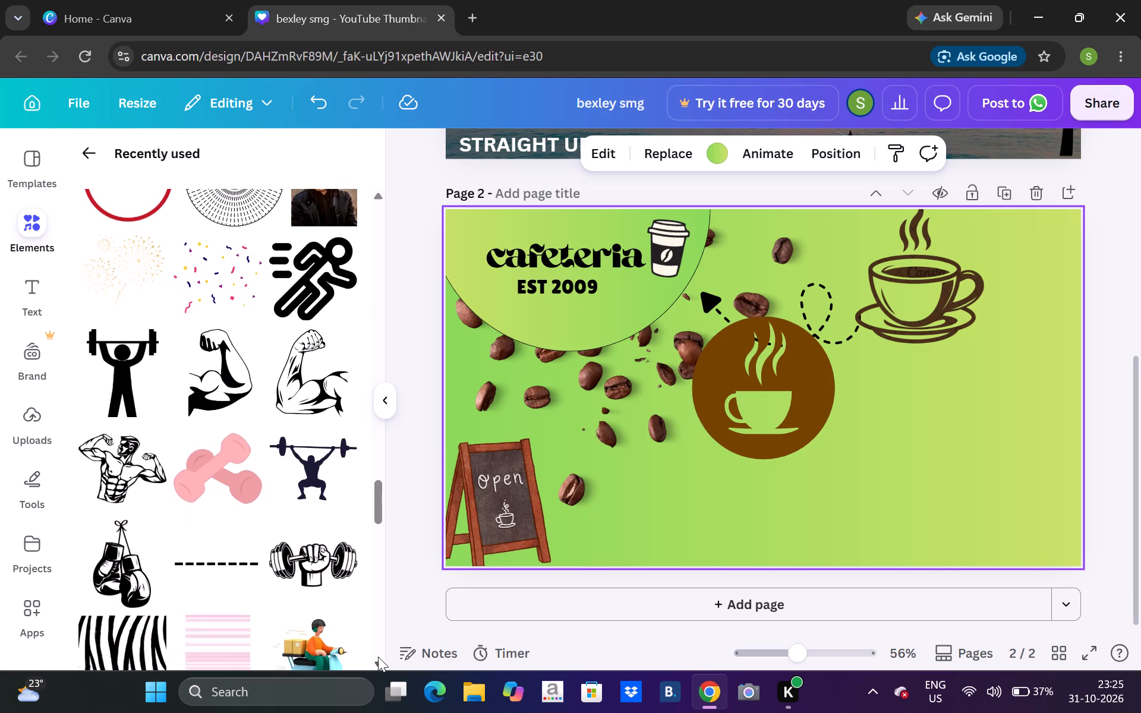
triple_click(378, 657)
triple_click(378, 657)
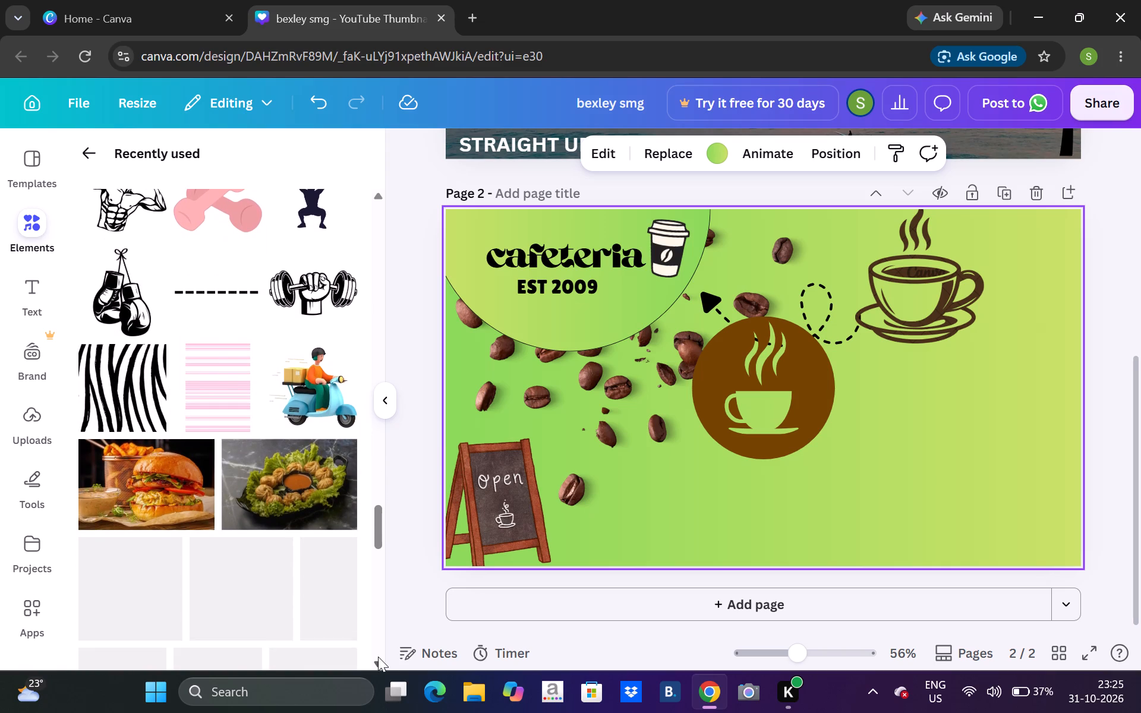
triple_click(378, 657)
triple_click(378, 657)
triple_click(378, 657)
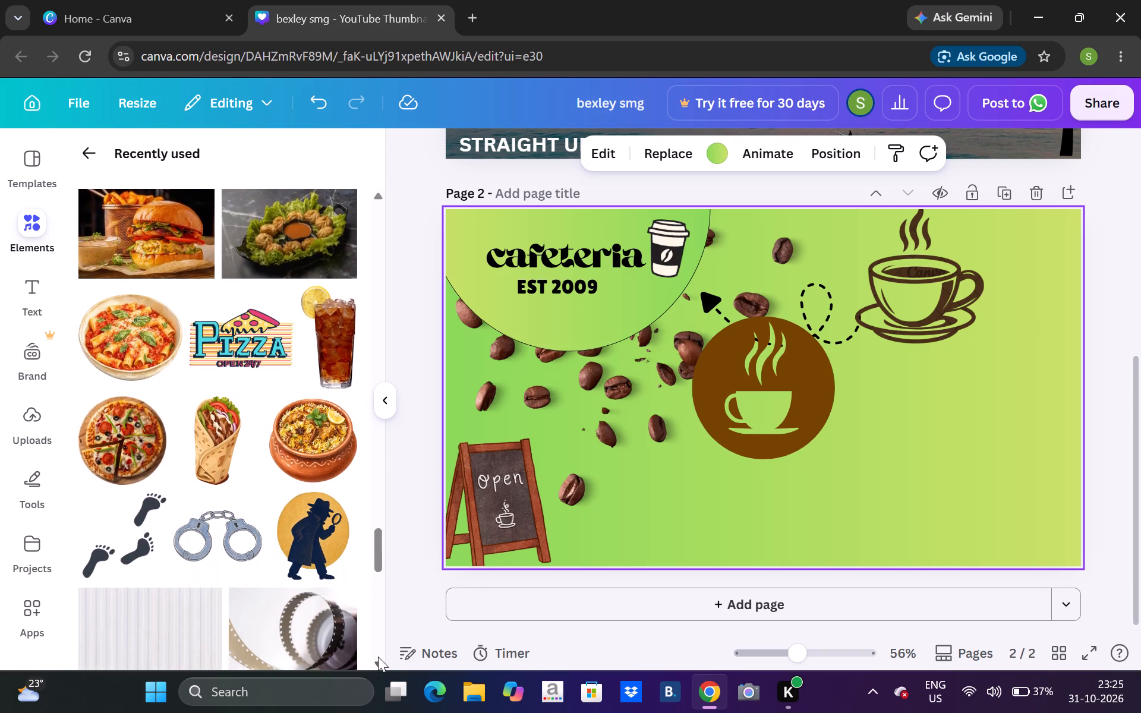
drag(378, 657, 386, 648)
click(386, 648)
drag(386, 648, 381, 661)
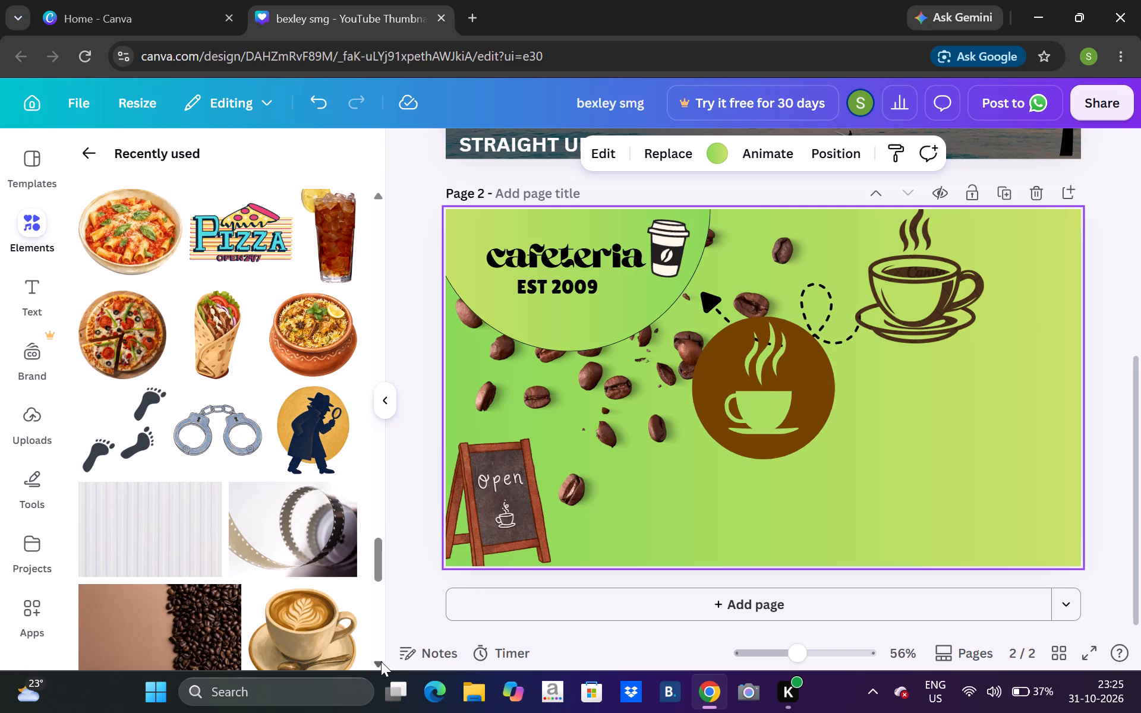
Add the latte cup illustration from the recently used elements to page 2, shrink it, and place it right of the centre, below the dashed arrow.
click(381, 661)
click(320, 613)
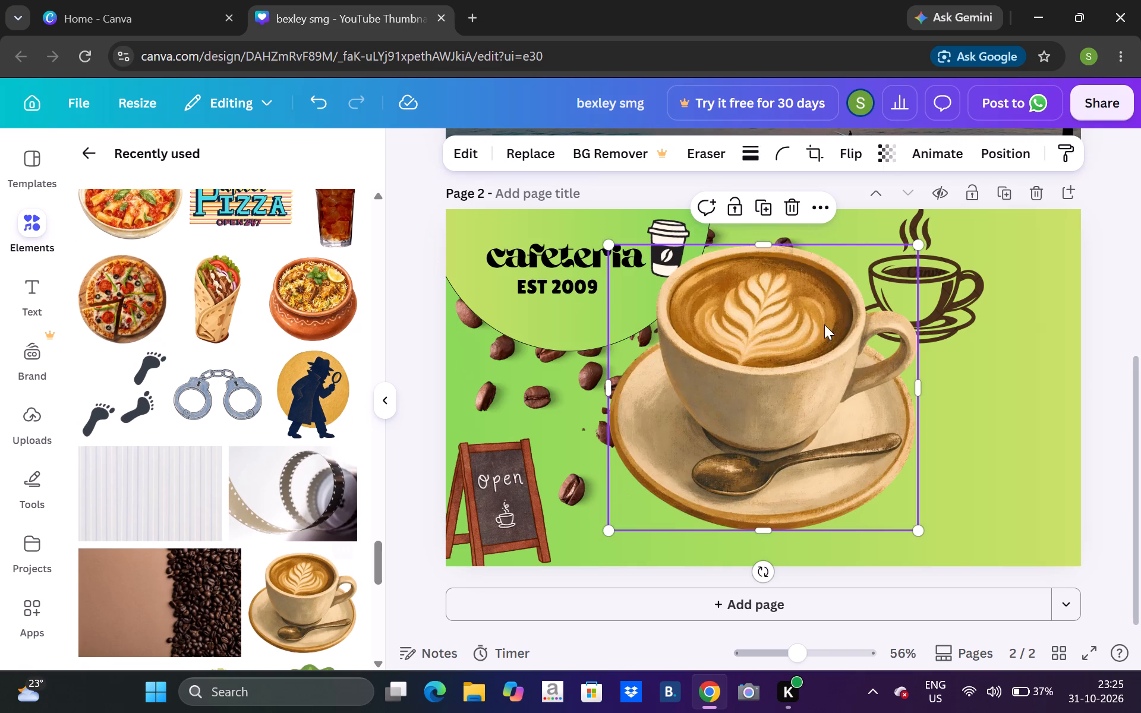
drag(777, 407, 866, 456)
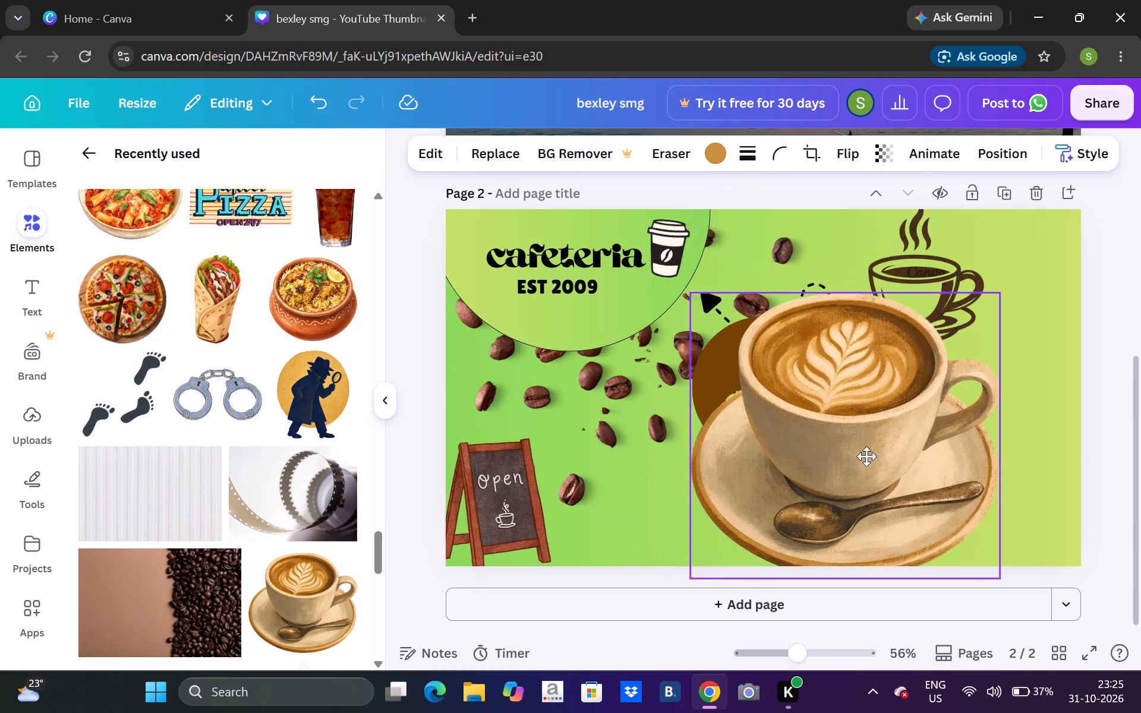
drag(866, 456, 909, 455)
drag(716, 397, 566, 476)
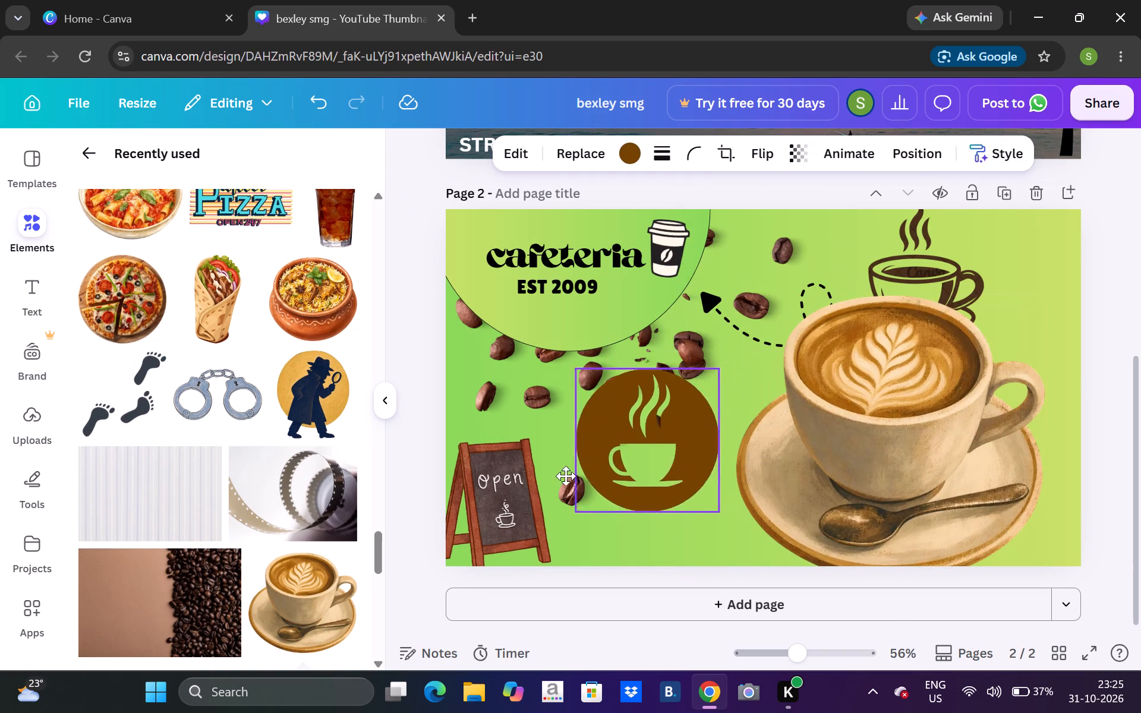
drag(566, 476, 537, 482)
drag(882, 463, 834, 455)
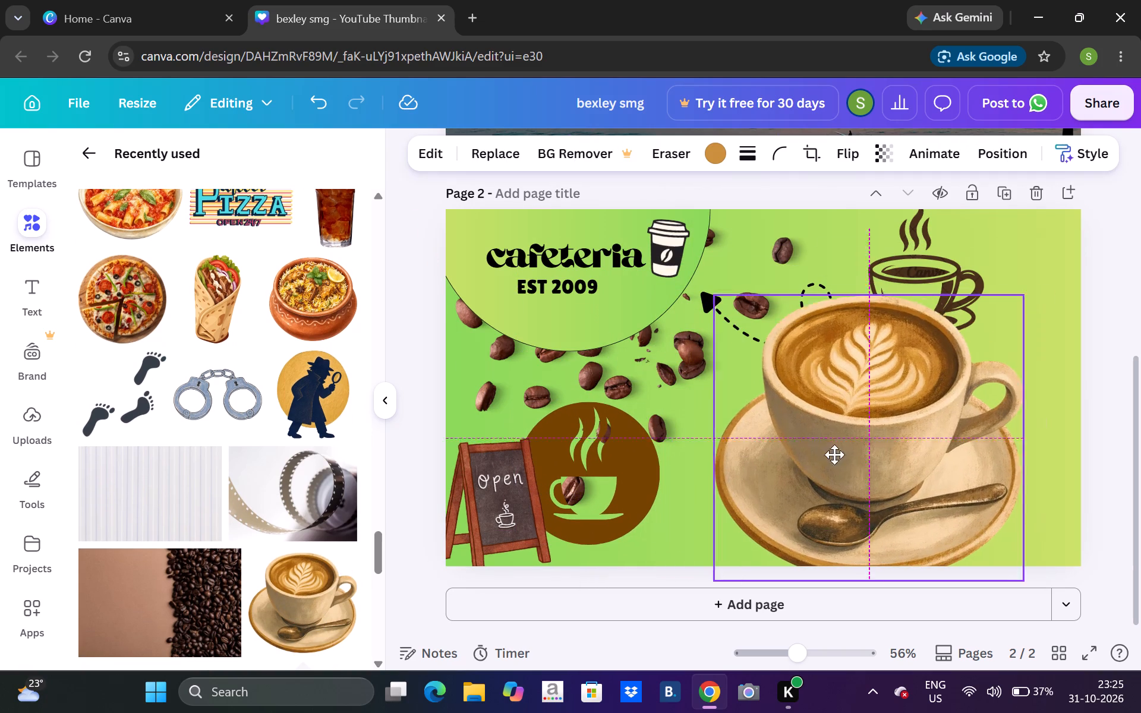
drag(834, 455, 826, 446)
drag(682, 282, 757, 428)
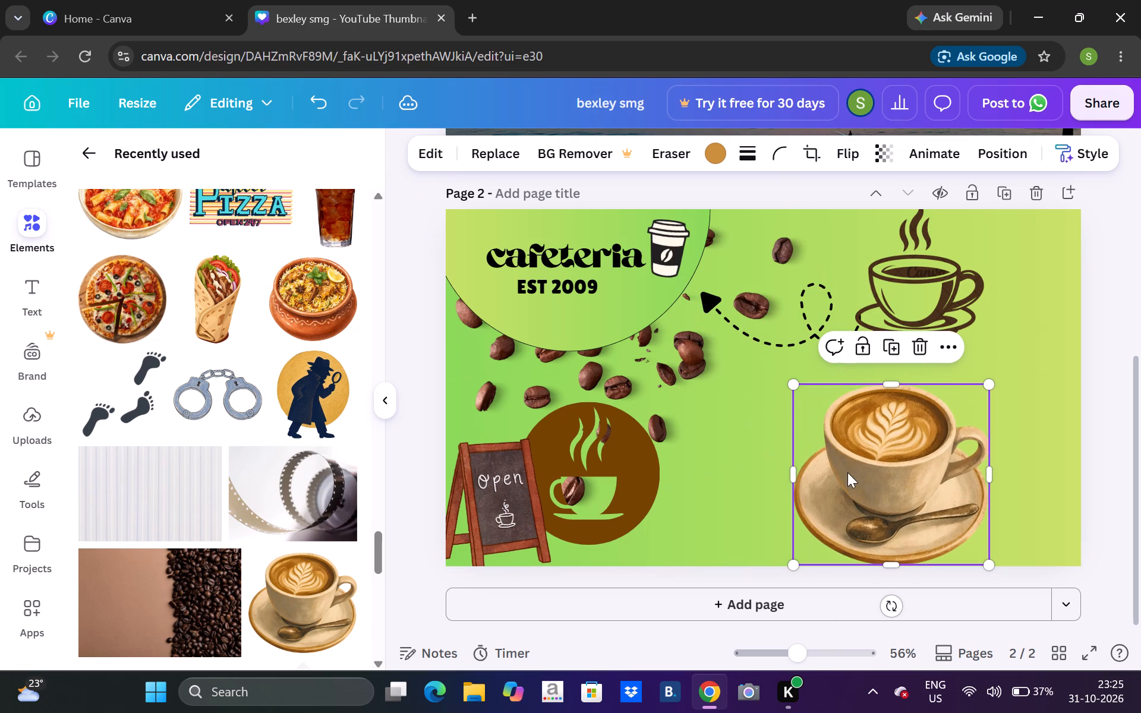
drag(863, 480, 784, 449)
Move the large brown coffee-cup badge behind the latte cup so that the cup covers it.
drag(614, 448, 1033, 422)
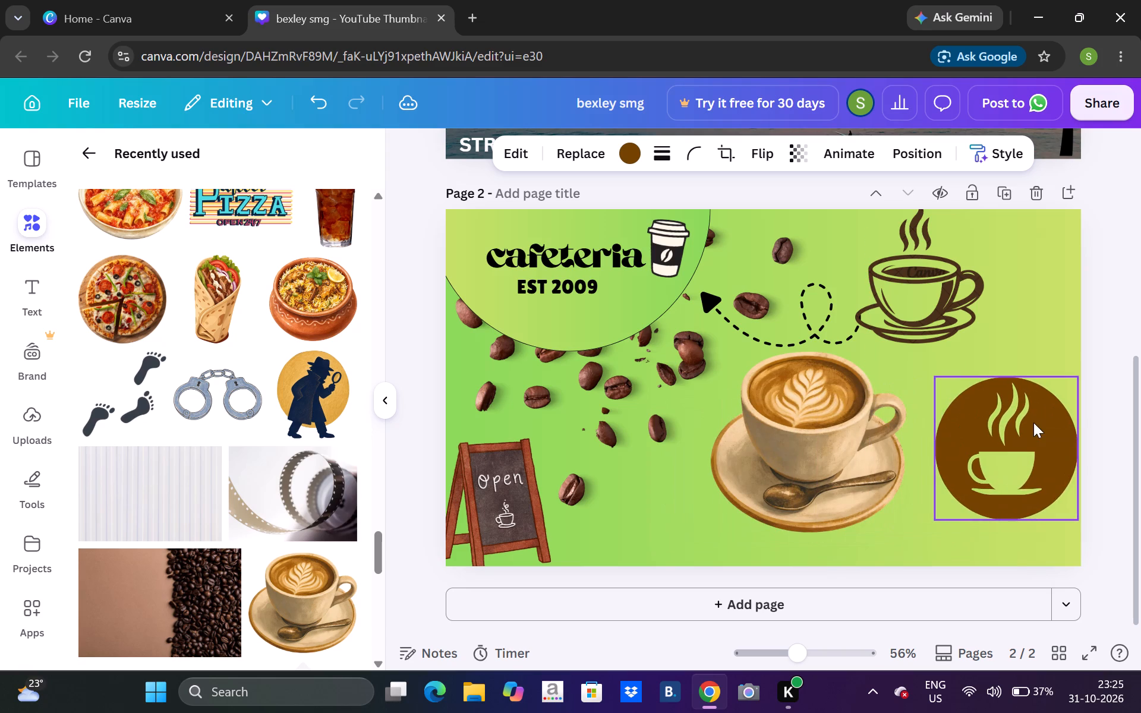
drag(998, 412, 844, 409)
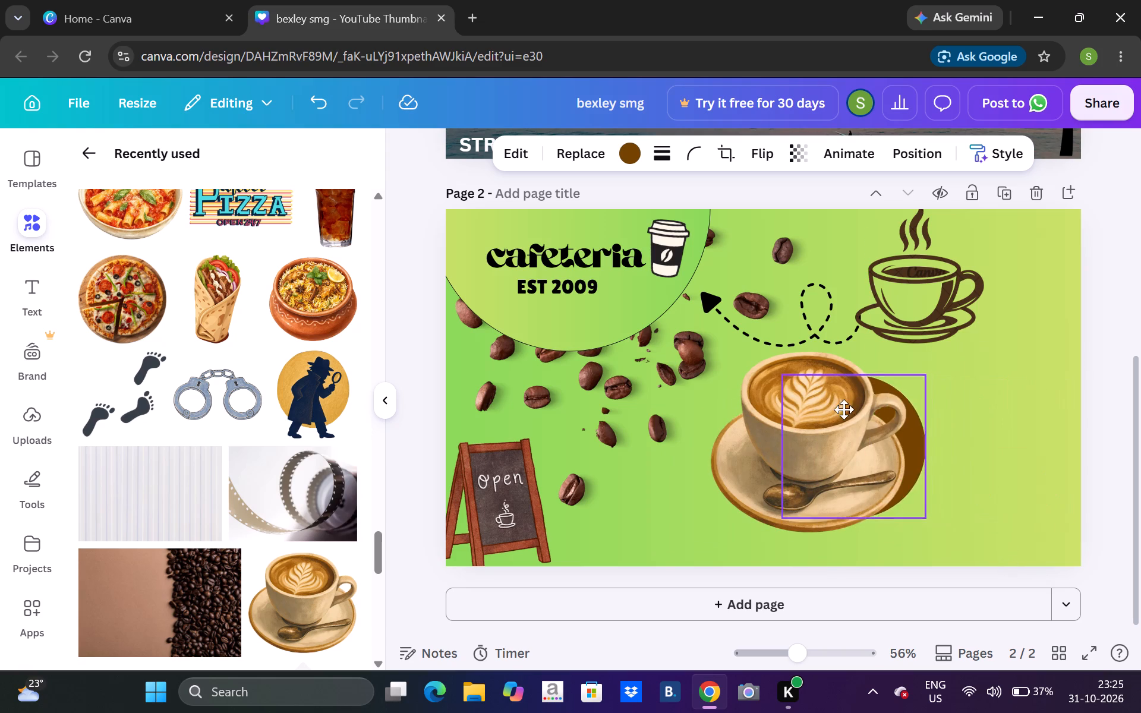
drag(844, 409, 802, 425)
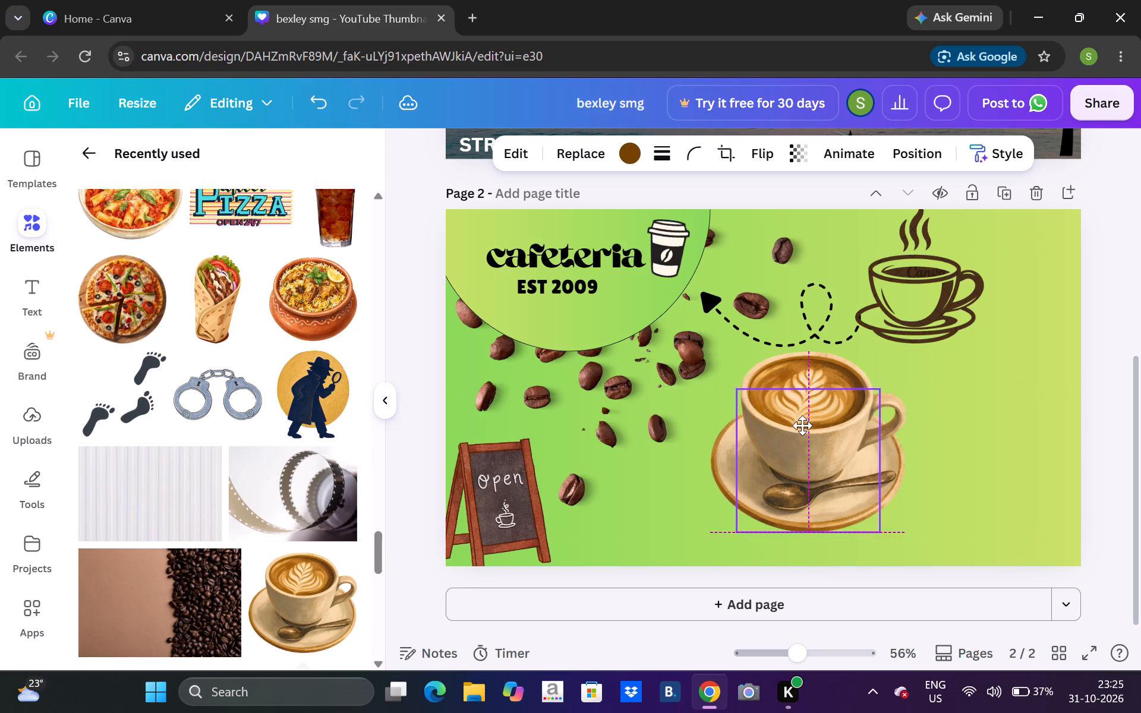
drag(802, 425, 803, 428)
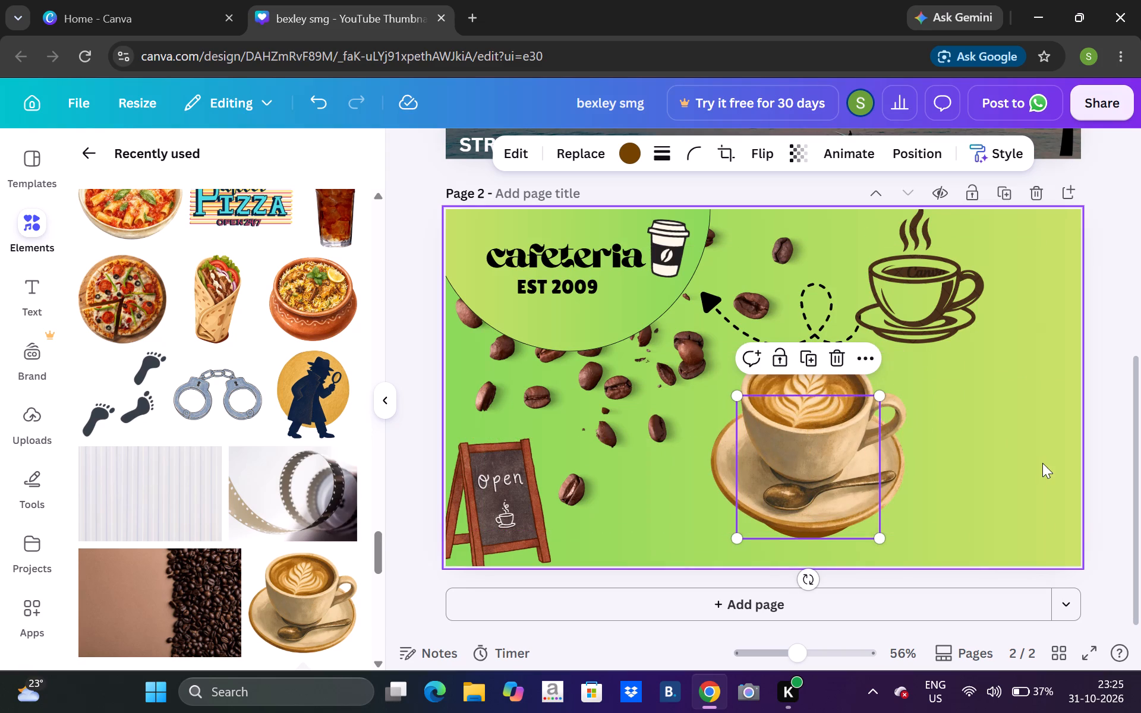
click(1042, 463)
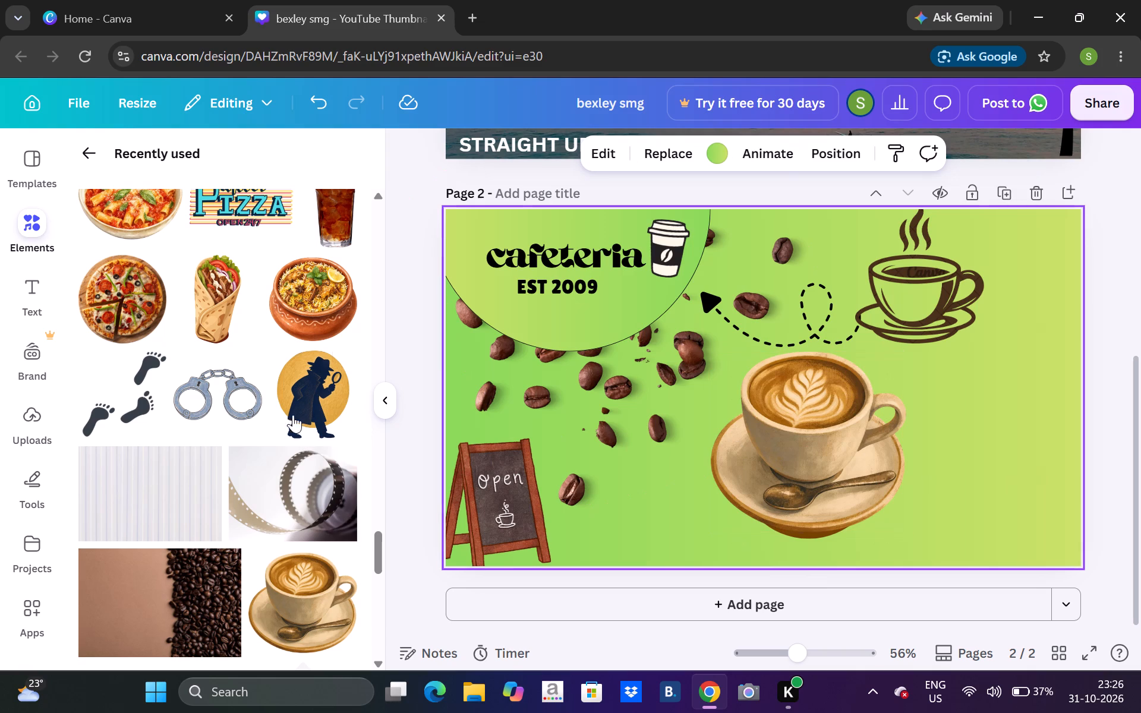
Add a second brown coffee-cup badge from the recently used elements and shrink it to a small logo over the latte cup's saucer.
click(371, 195)
drag(371, 195, 368, 208)
drag(368, 208, 369, 207)
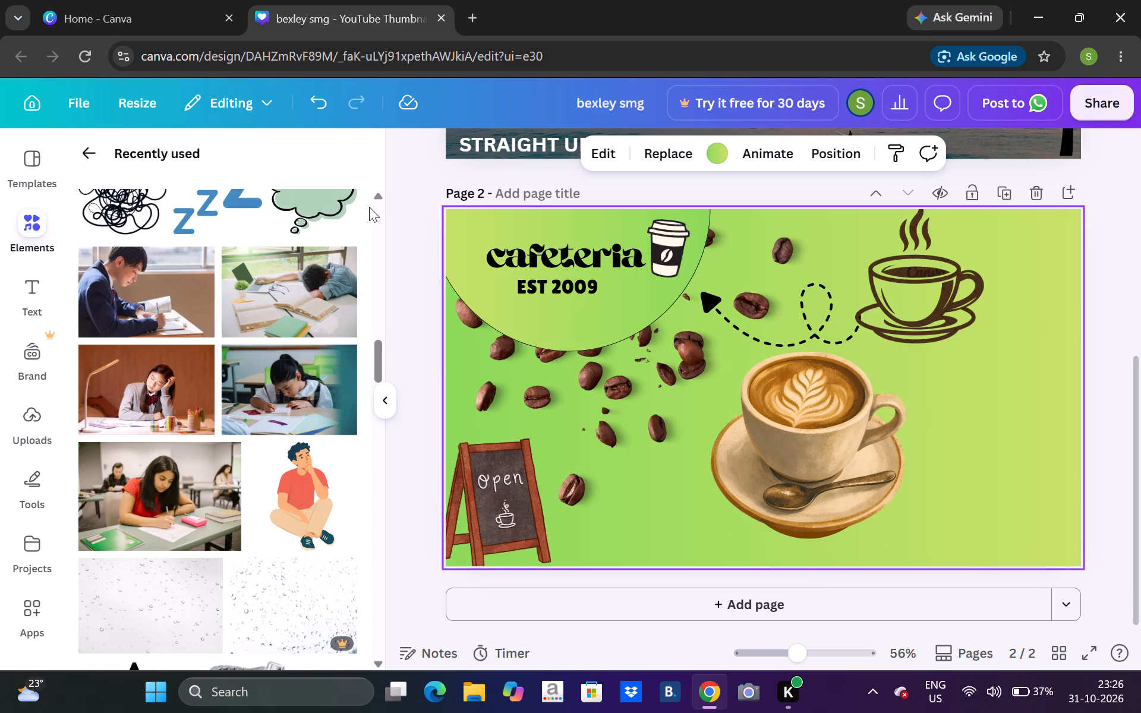
drag(369, 207, 375, 200)
click(375, 200)
drag(375, 200, 375, 206)
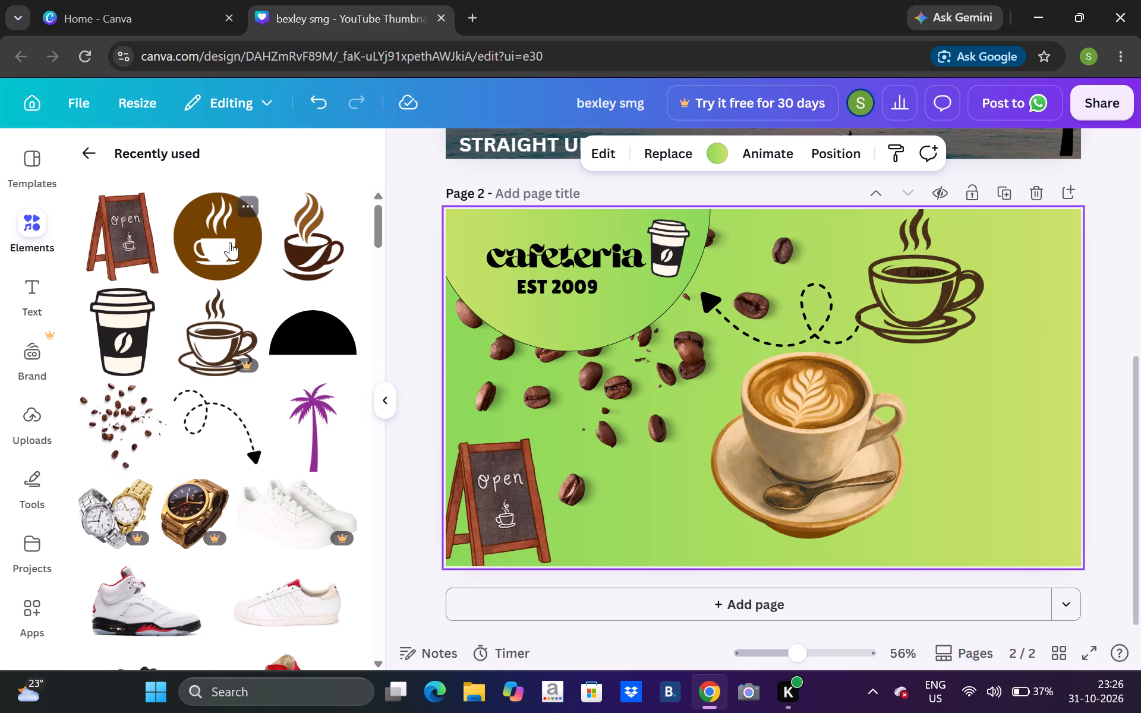
click(231, 242)
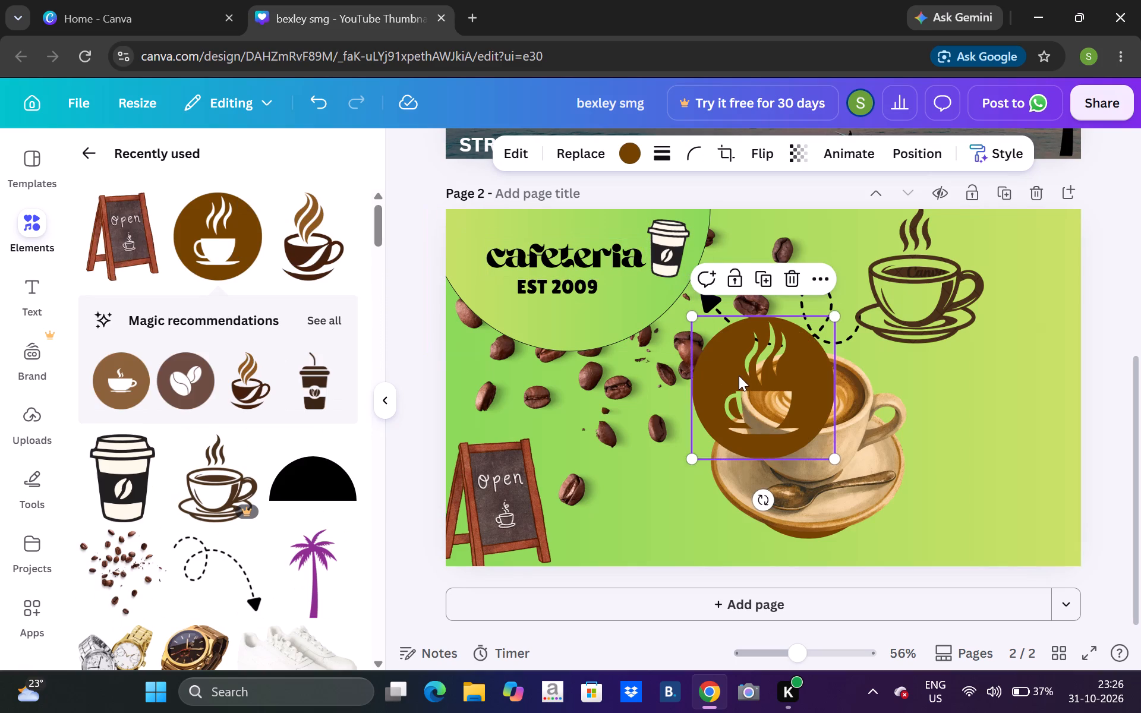
drag(757, 385, 806, 434)
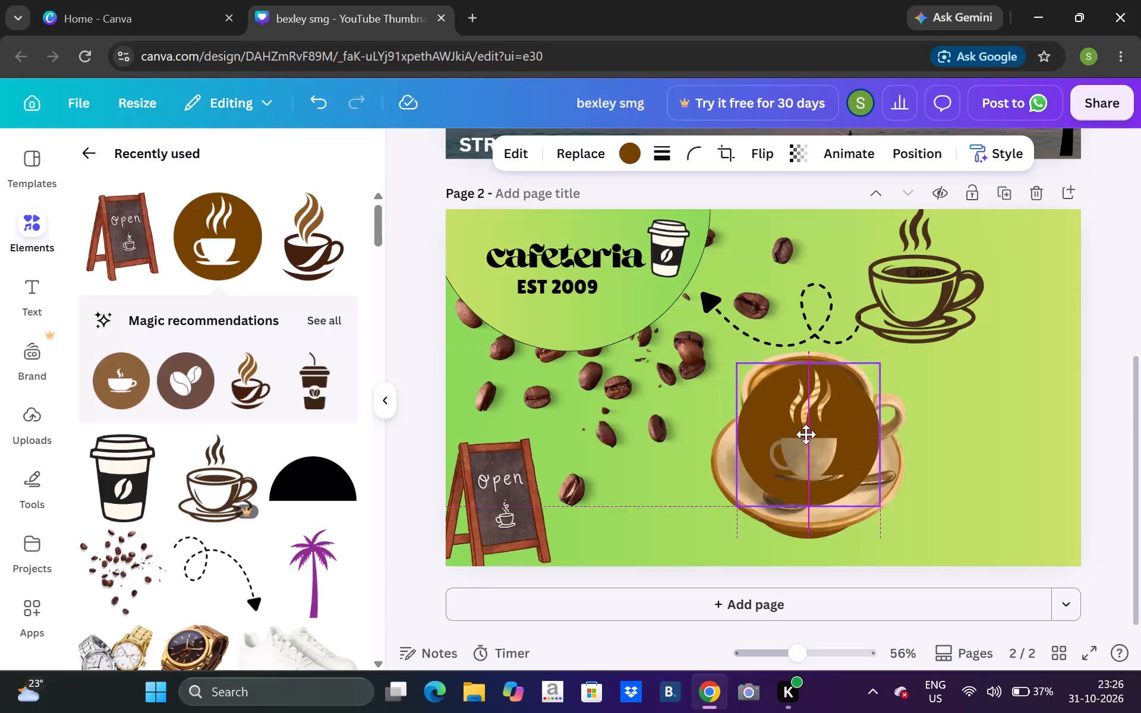
drag(806, 434, 804, 414)
drag(740, 349, 776, 398)
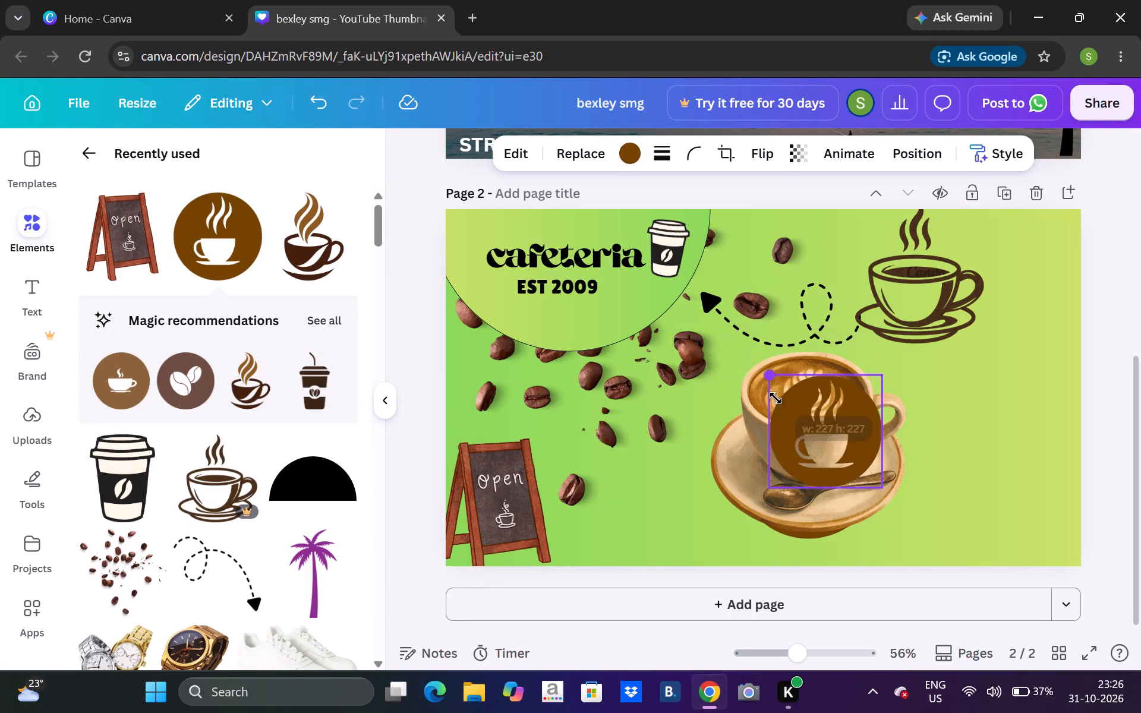
drag(776, 398, 863, 463)
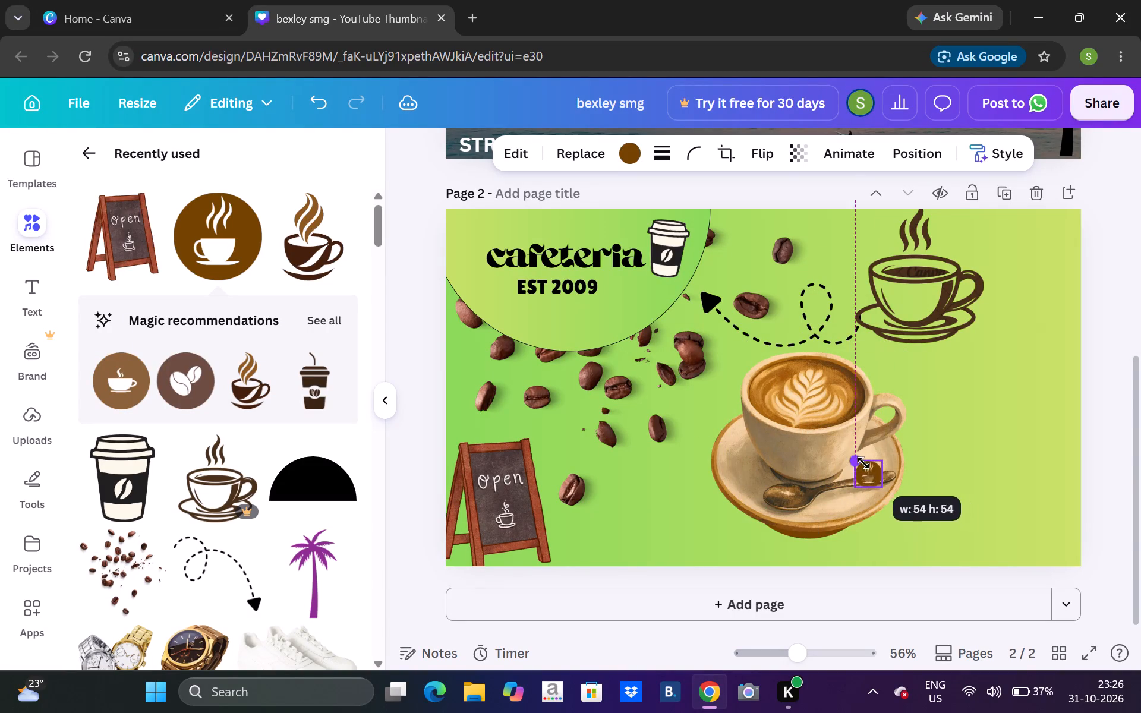
drag(863, 463, 863, 452)
Position the small brown badge on the front of the latte cup as its logo.
drag(864, 456, 847, 452)
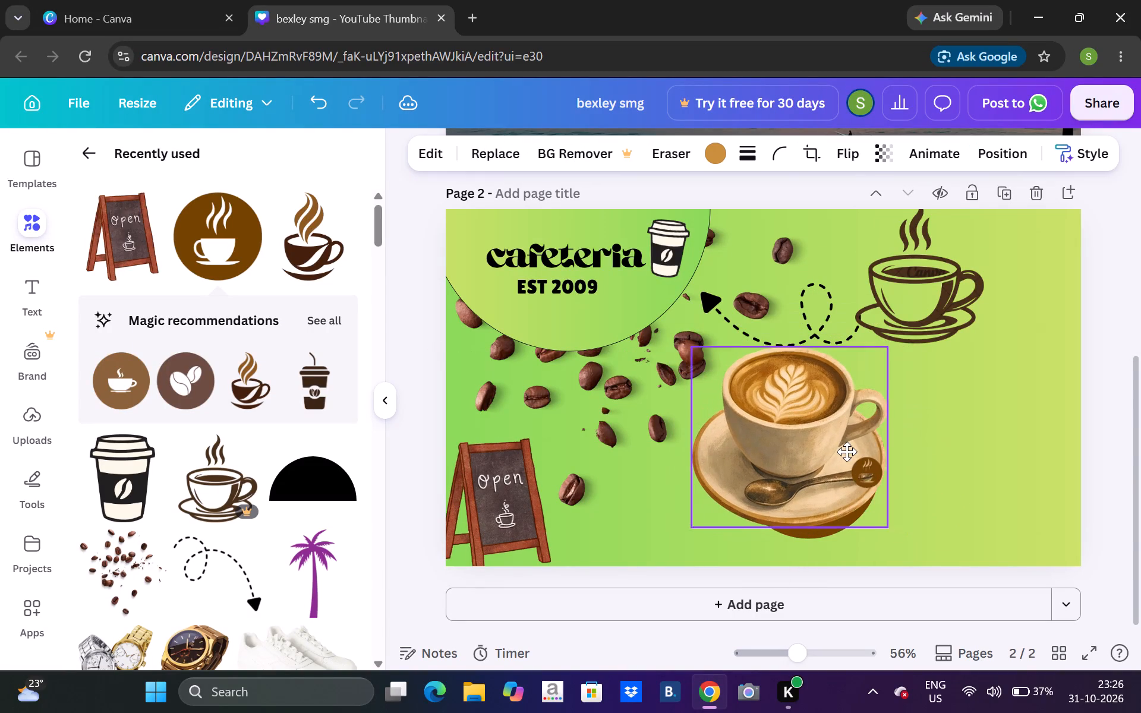
drag(847, 452, 862, 462)
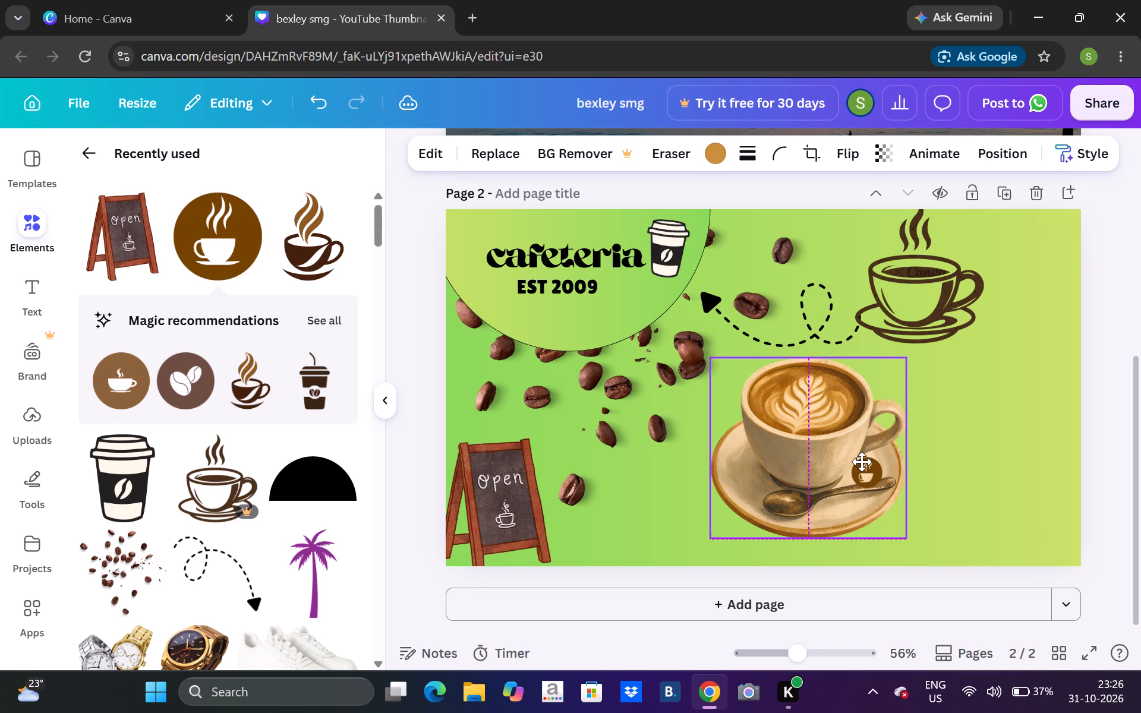
drag(862, 462, 856, 447)
drag(856, 447, 863, 456)
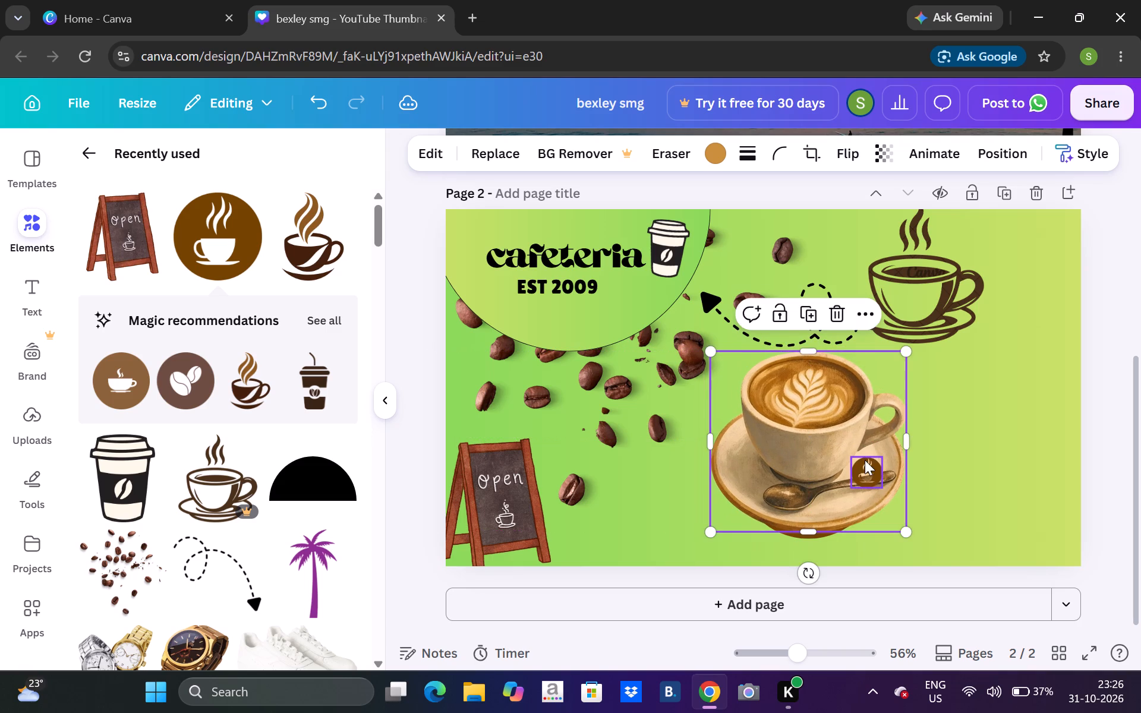
right_drag(863, 458, 862, 463)
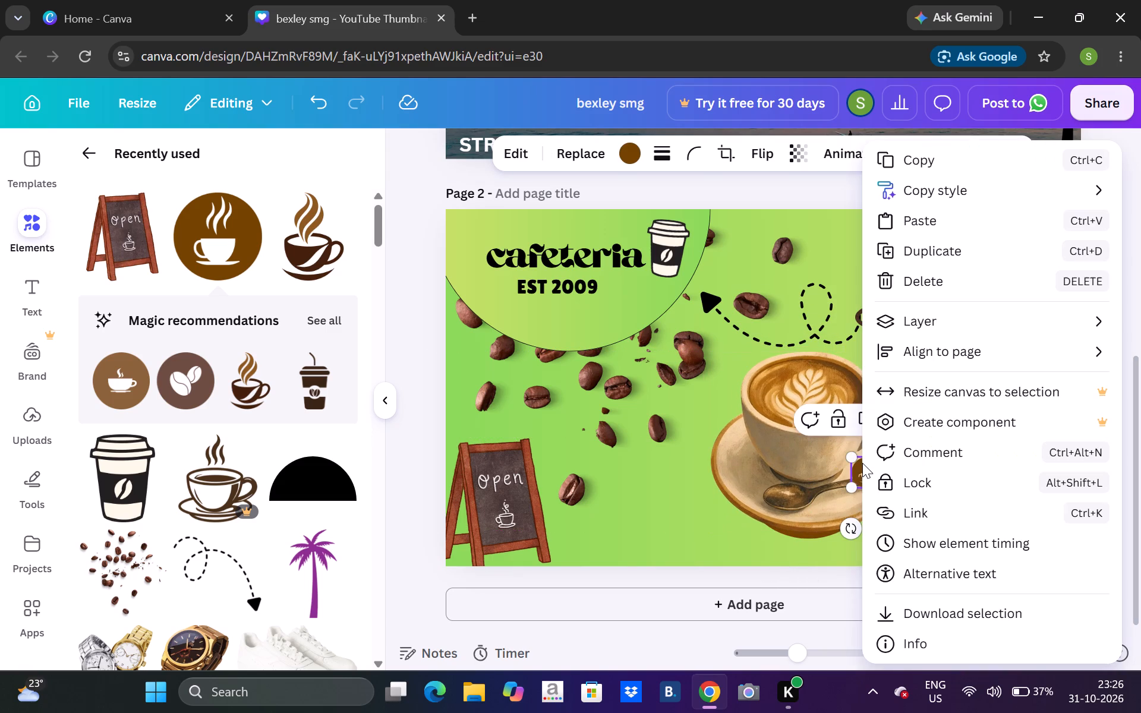
click(800, 436)
drag(865, 465, 840, 460)
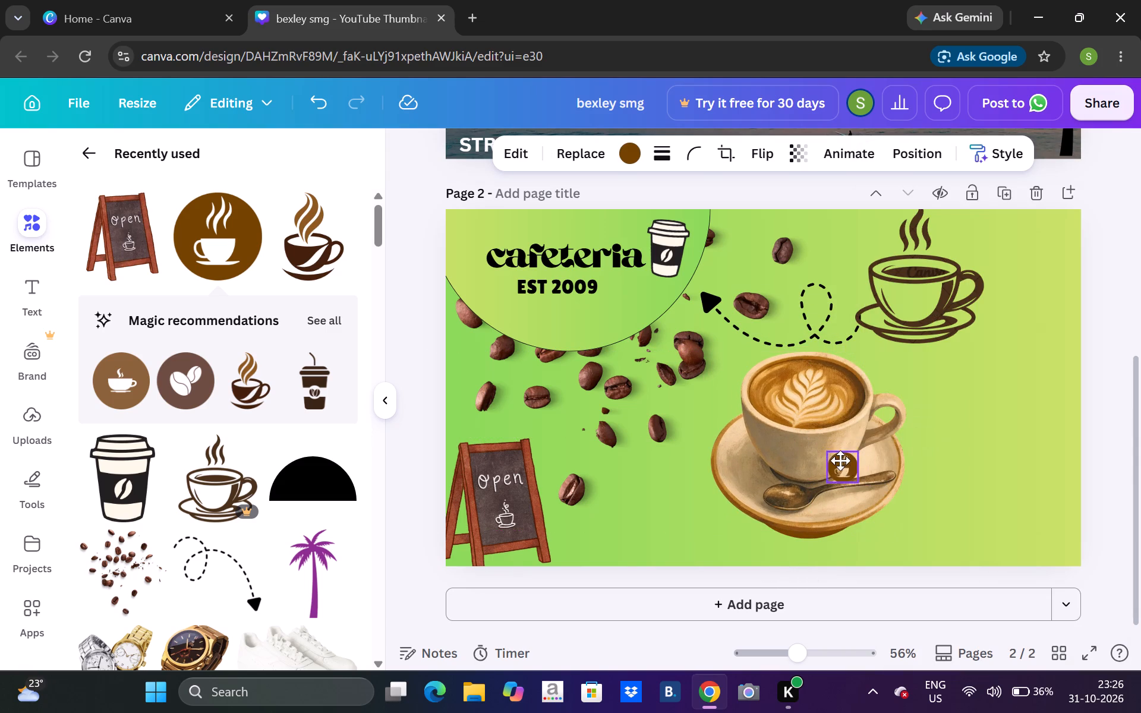
drag(840, 460, 811, 451)
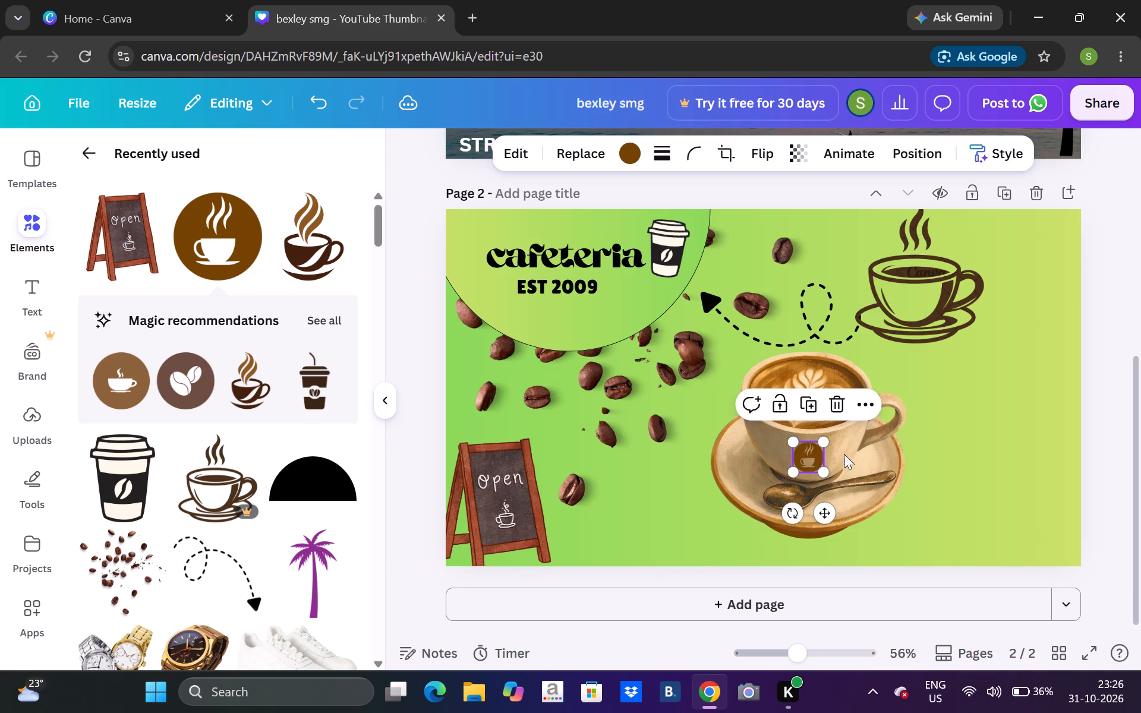
click(959, 476)
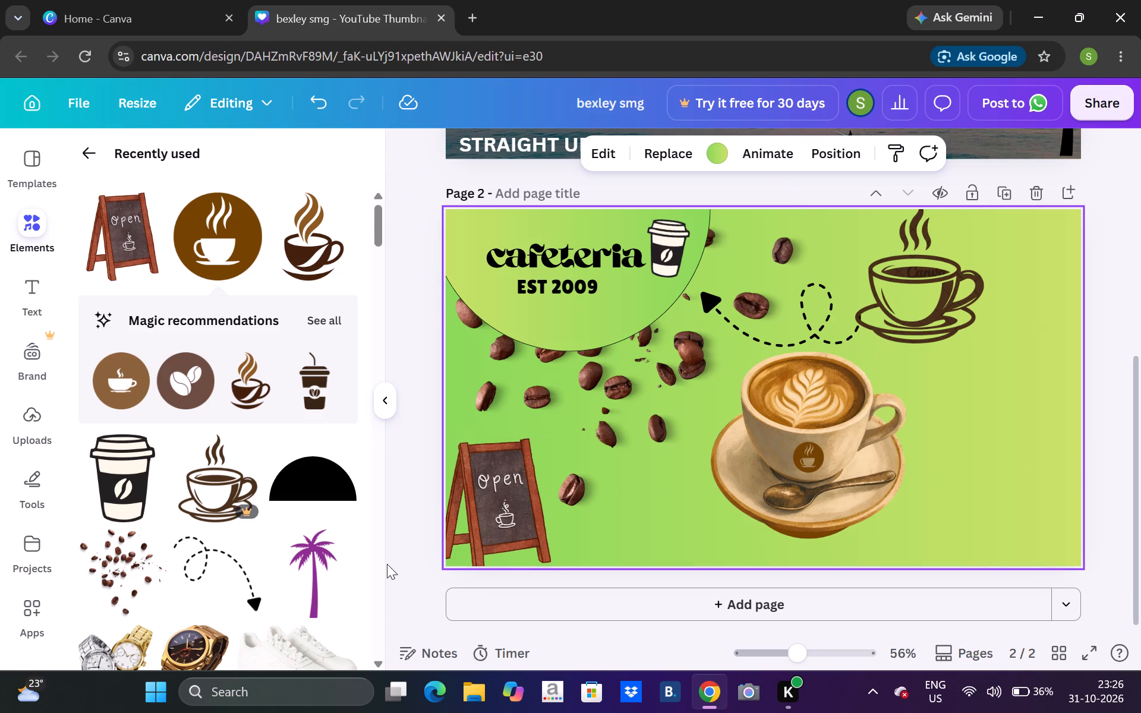
Move the open sign slightly up so its legs fit within the bottom-left corner of page 2.
click(485, 488)
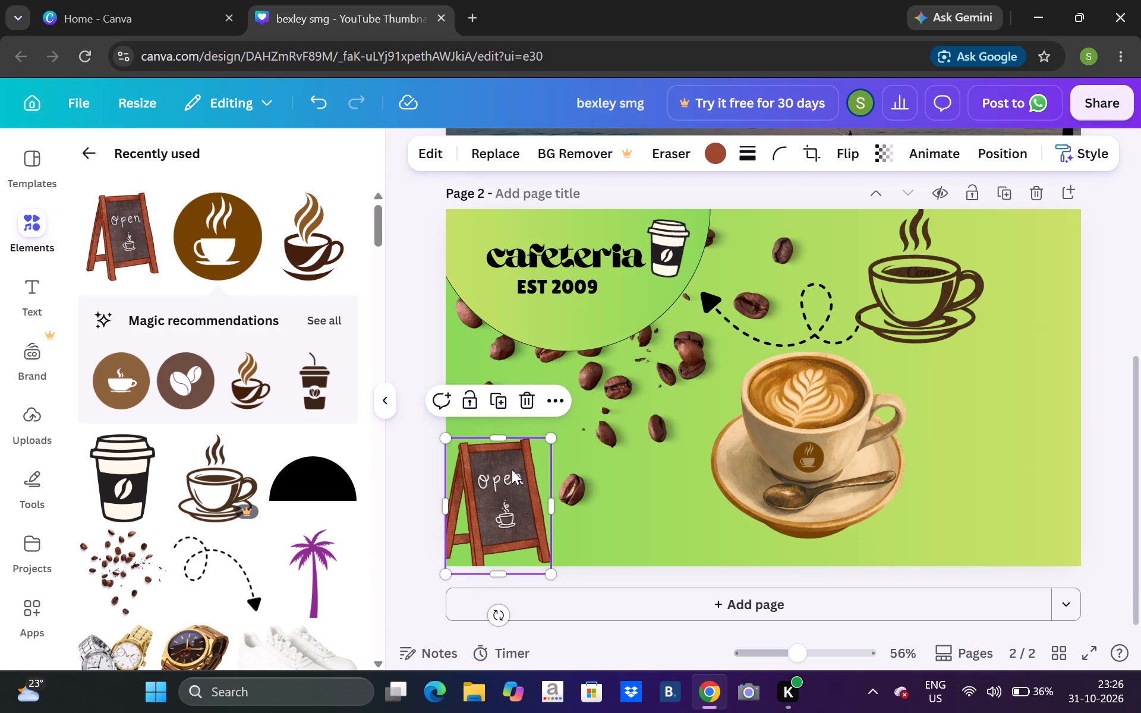
click(509, 478)
double_click(509, 478)
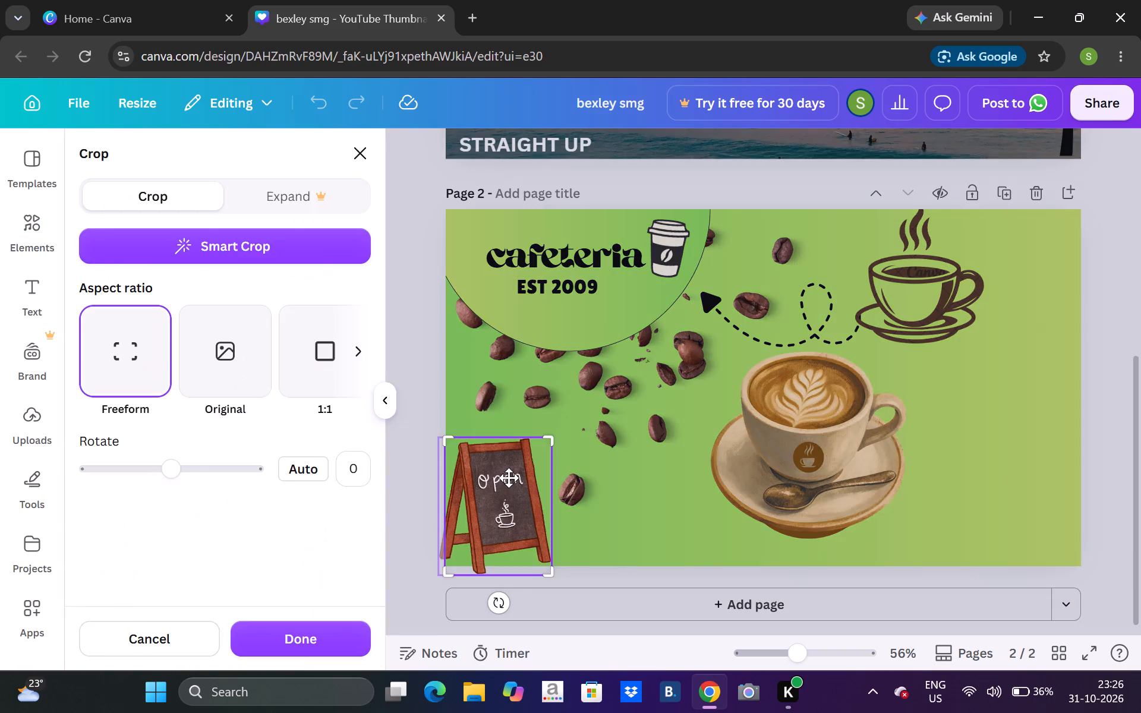
double_click(509, 478)
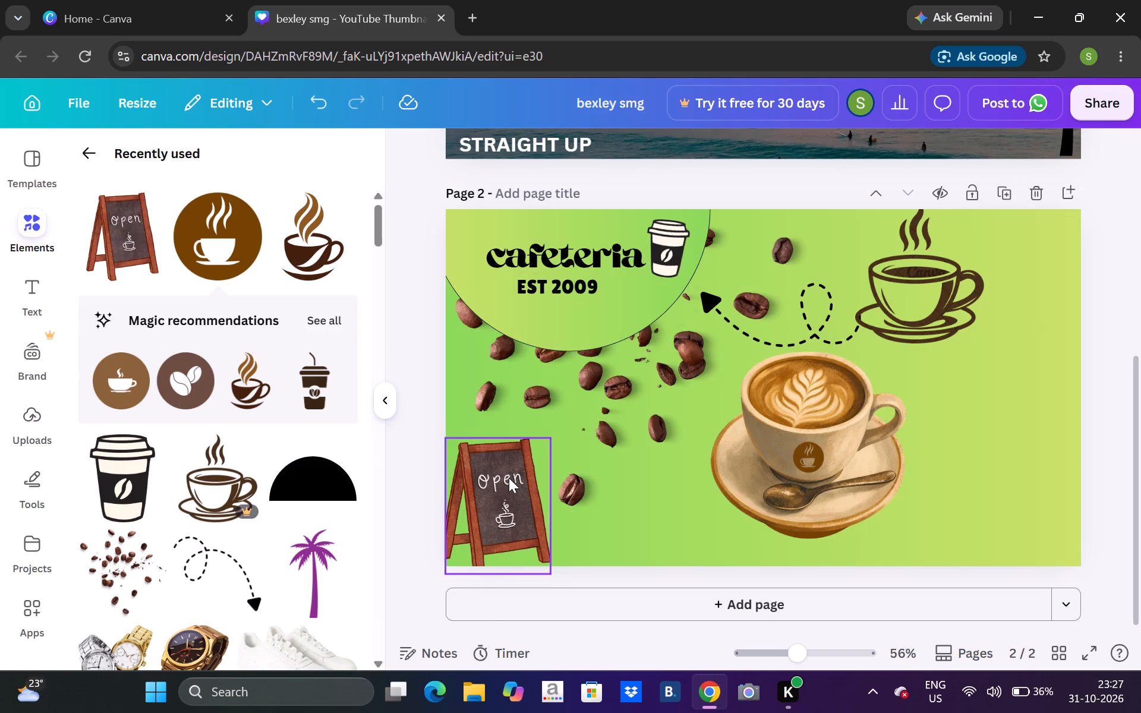
click(509, 478)
drag(508, 515, 521, 504)
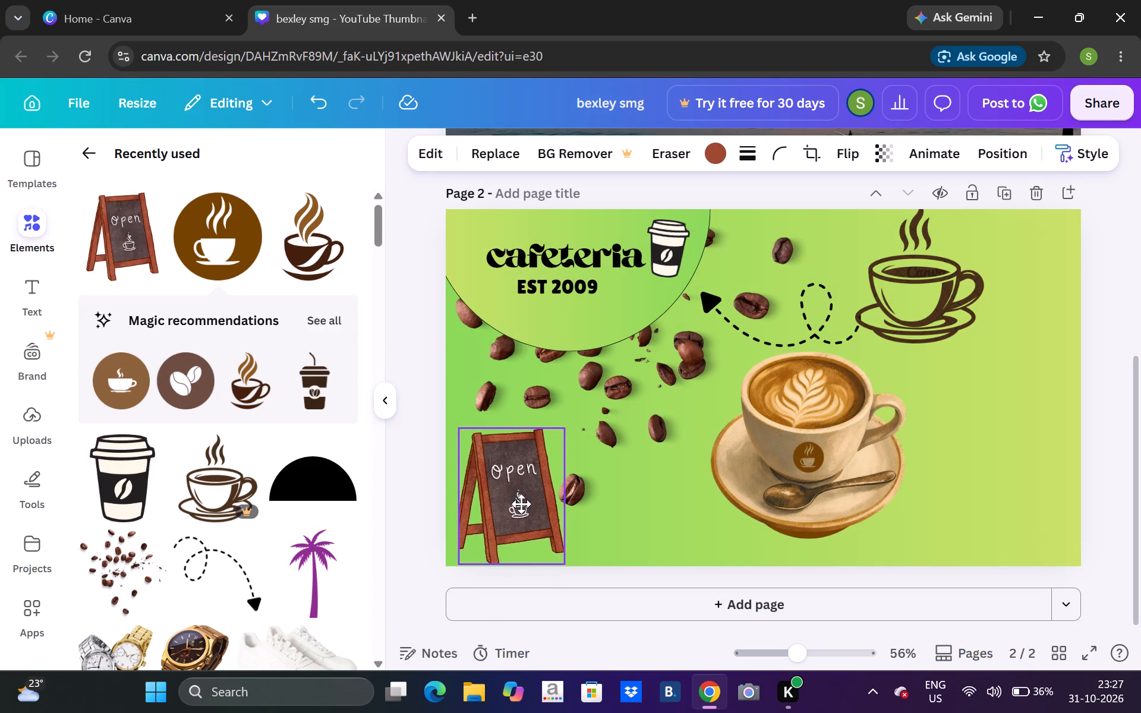
drag(521, 504, 506, 505)
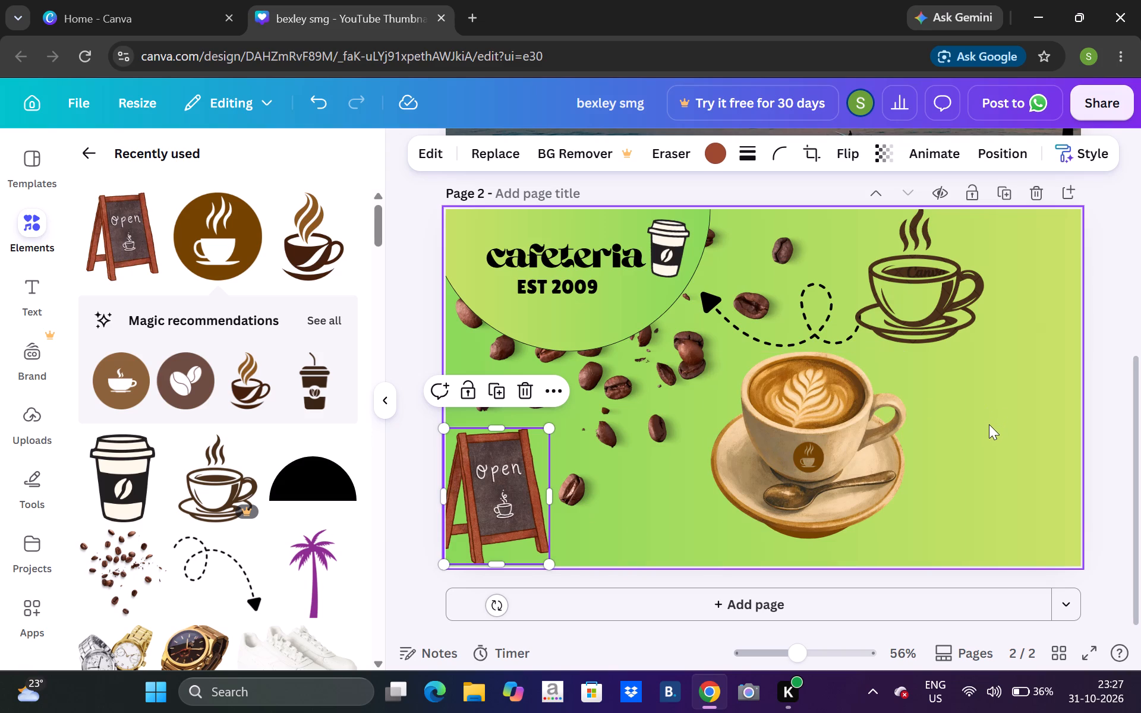
Browse the recently used elements for another graphic for the cafeteria page.
click(377, 656)
triple_click(377, 656)
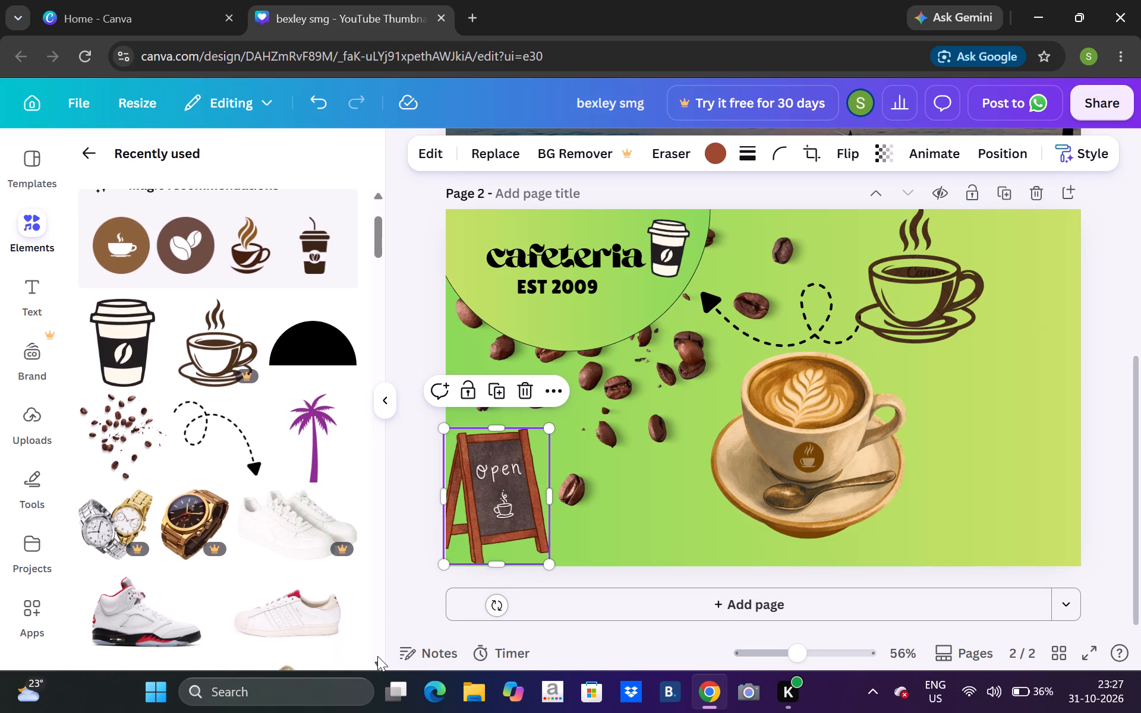
triple_click(377, 656)
triple_click(377, 656)
click(377, 656)
double_click(377, 656)
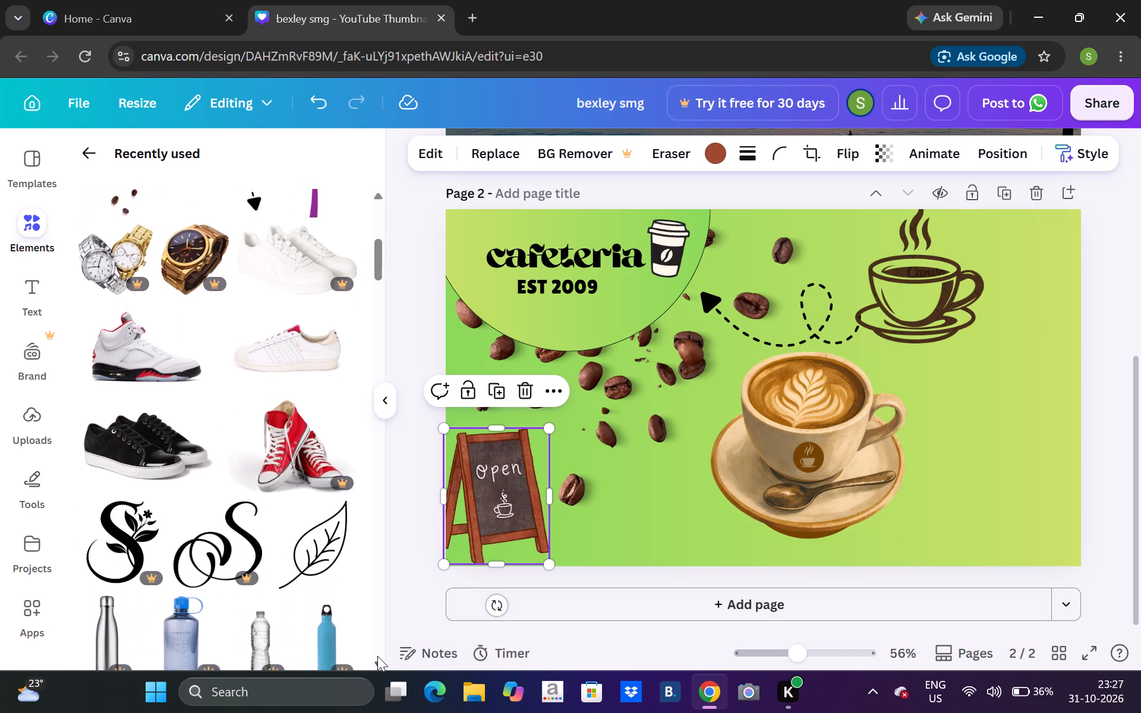
triple_click(377, 656)
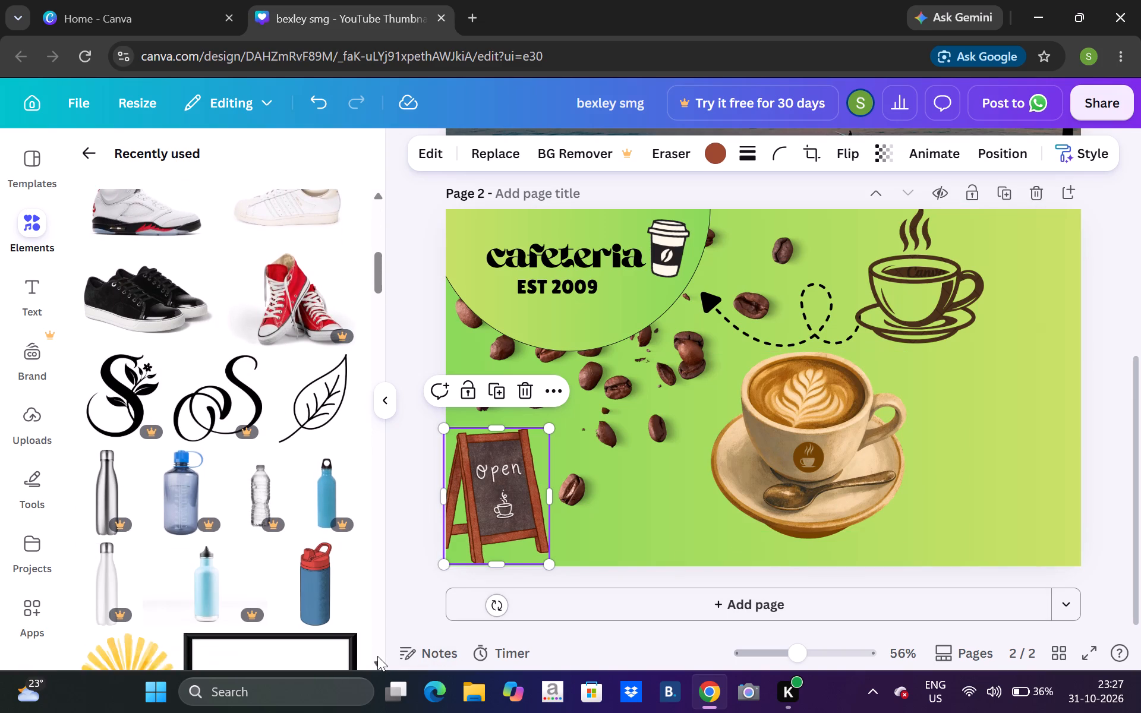
double_click(377, 656)
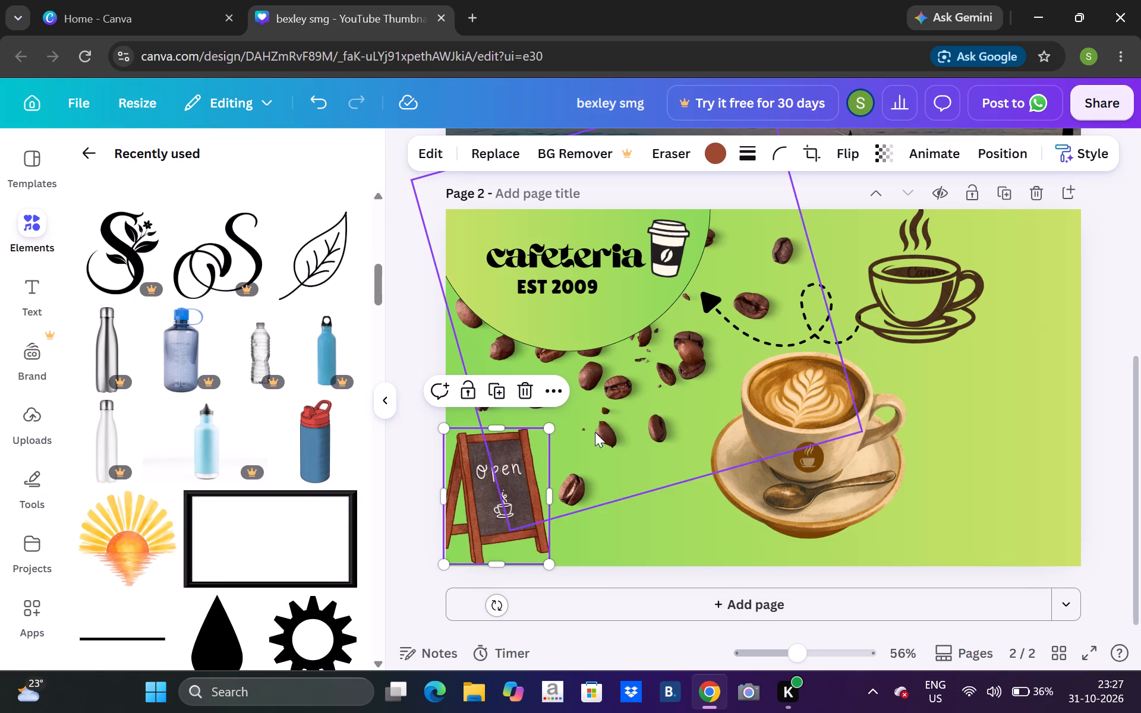
Move the latte cup aside and delete the large brown coffee-cup badge hidden behind it.
click(789, 470)
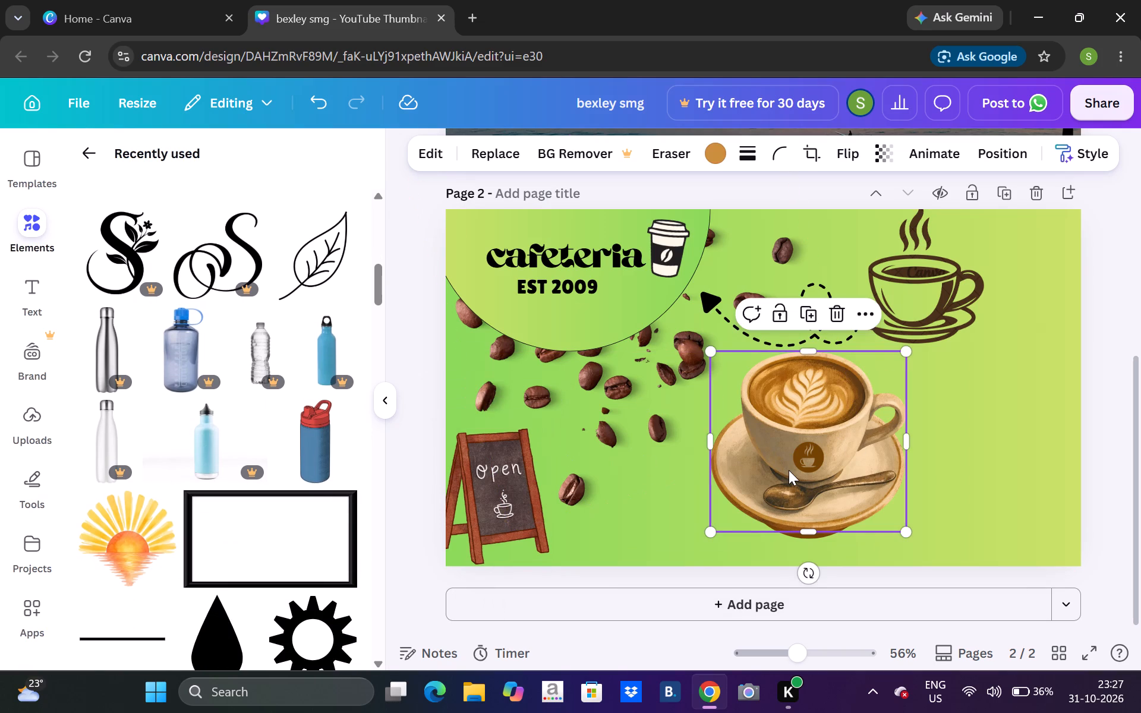
key(Down)
key(Down)
key(Down)
key(Down)
key(Down)
key(Down)
key(Down)
key(Down)
drag(789, 470, 858, 462)
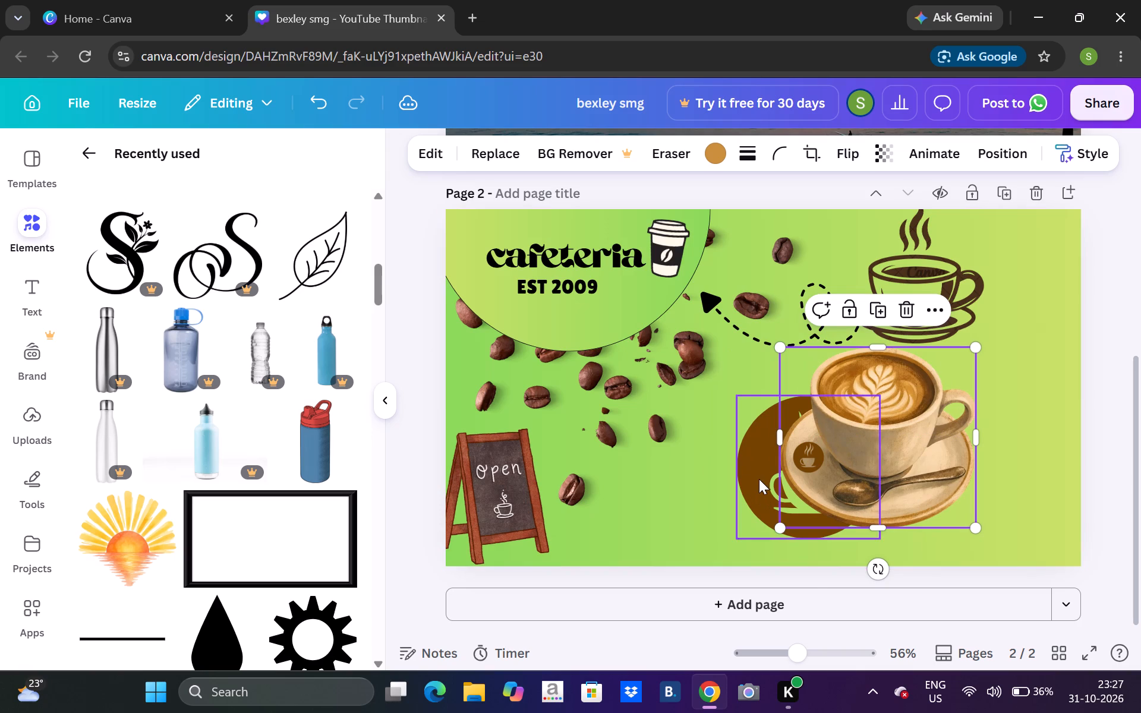
drag(759, 479, 647, 497)
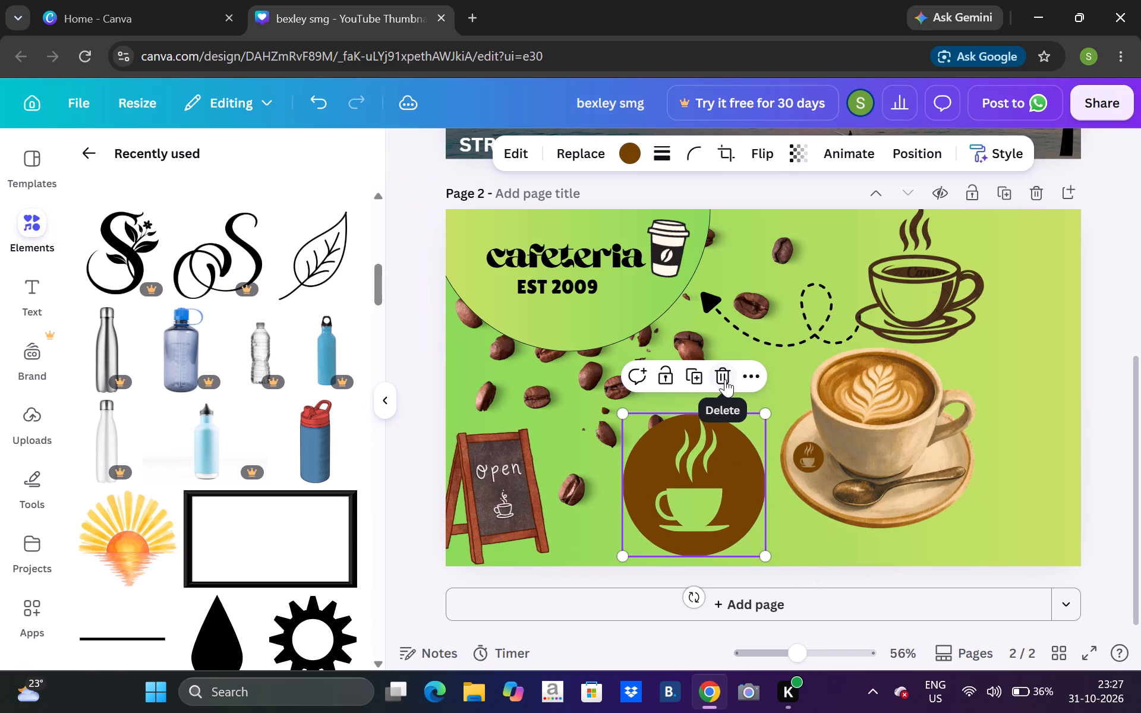
click(725, 379)
Move the latte cup back to the lower middle of page 2, slightly lower than its original spot.
drag(920, 467, 846, 493)
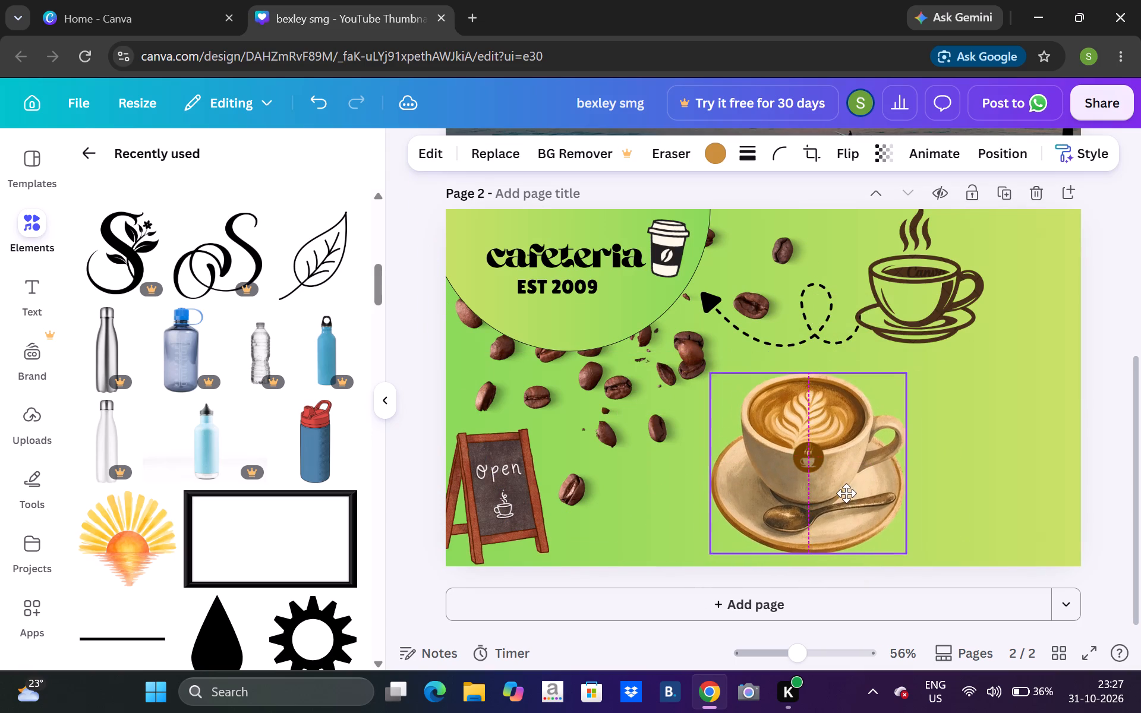
drag(846, 493, 840, 488)
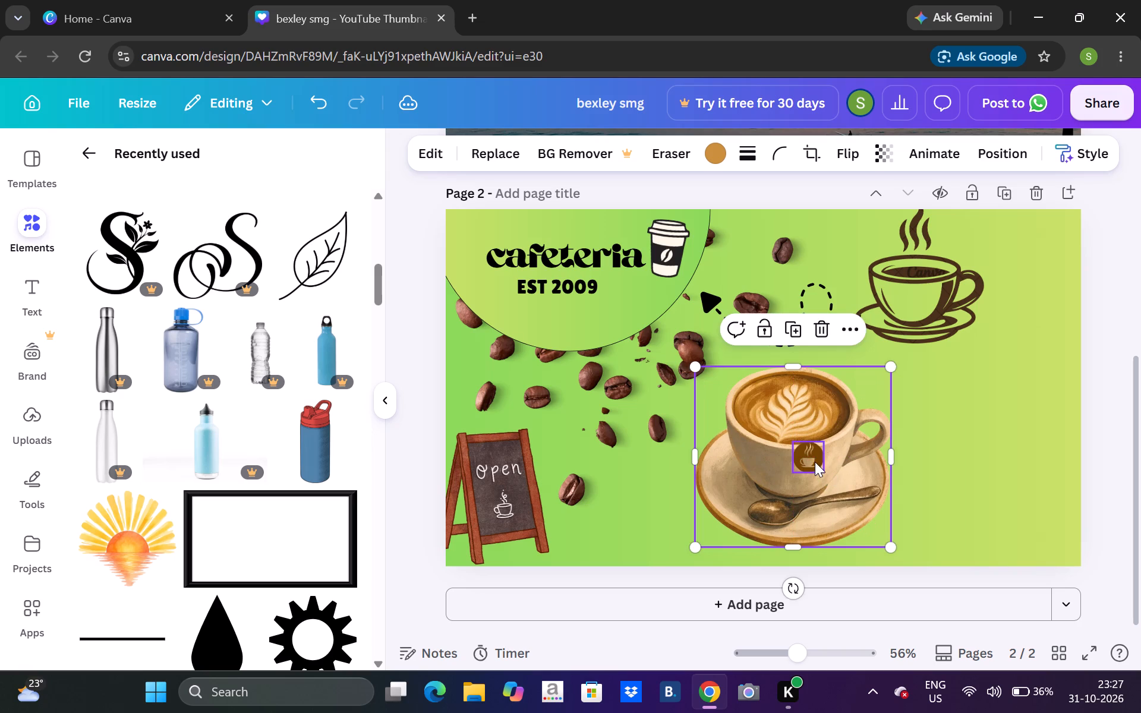
Reposition the small brown badge so it sits centred on the front of the moved latte cup.
drag(815, 462, 798, 465)
click(798, 465)
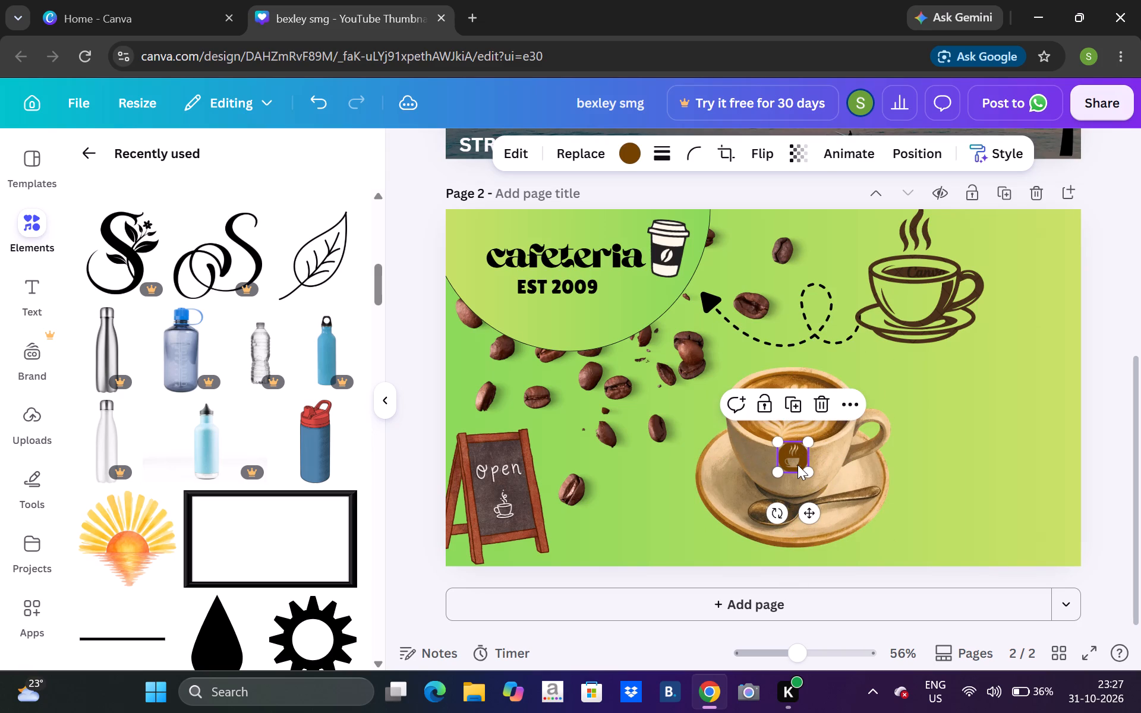
key(Down)
key(Down)
key(Down)
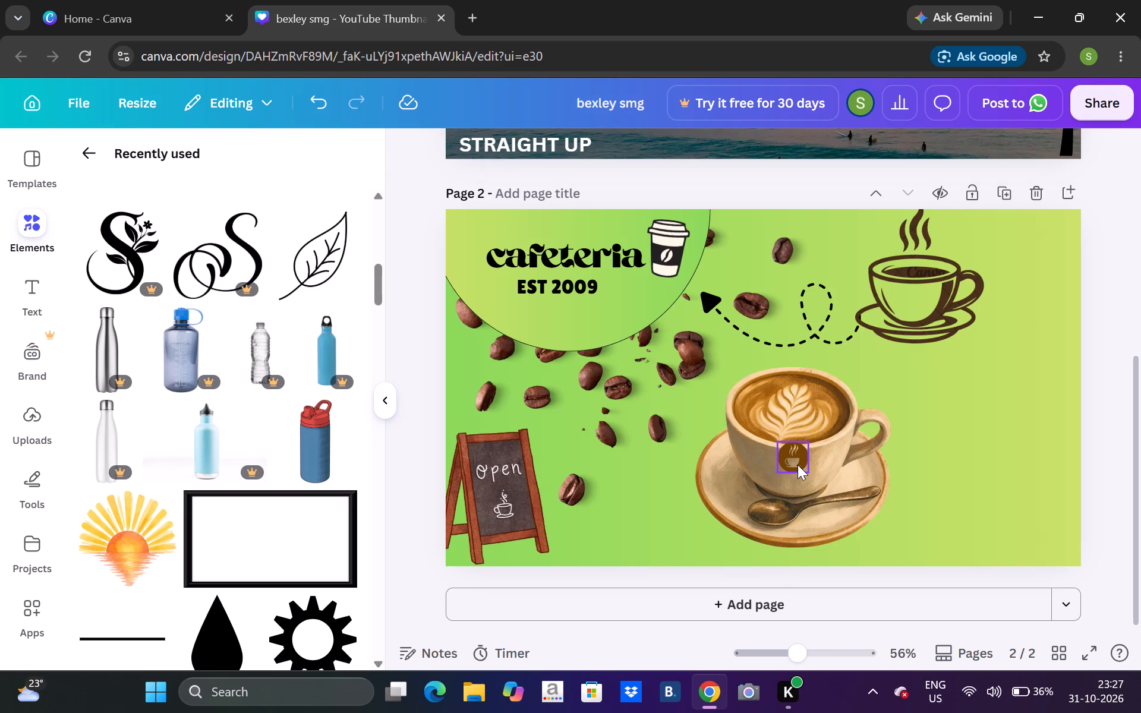
key(Down)
drag(798, 465, 796, 474)
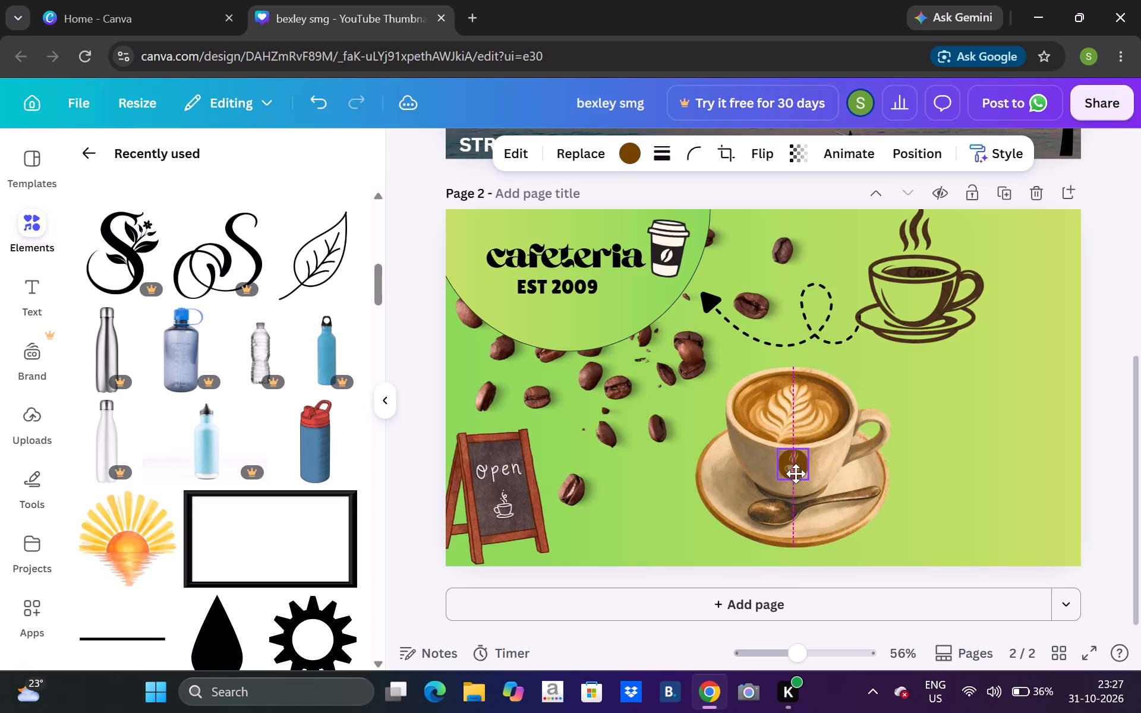
drag(796, 474, 790, 471)
key(Down)
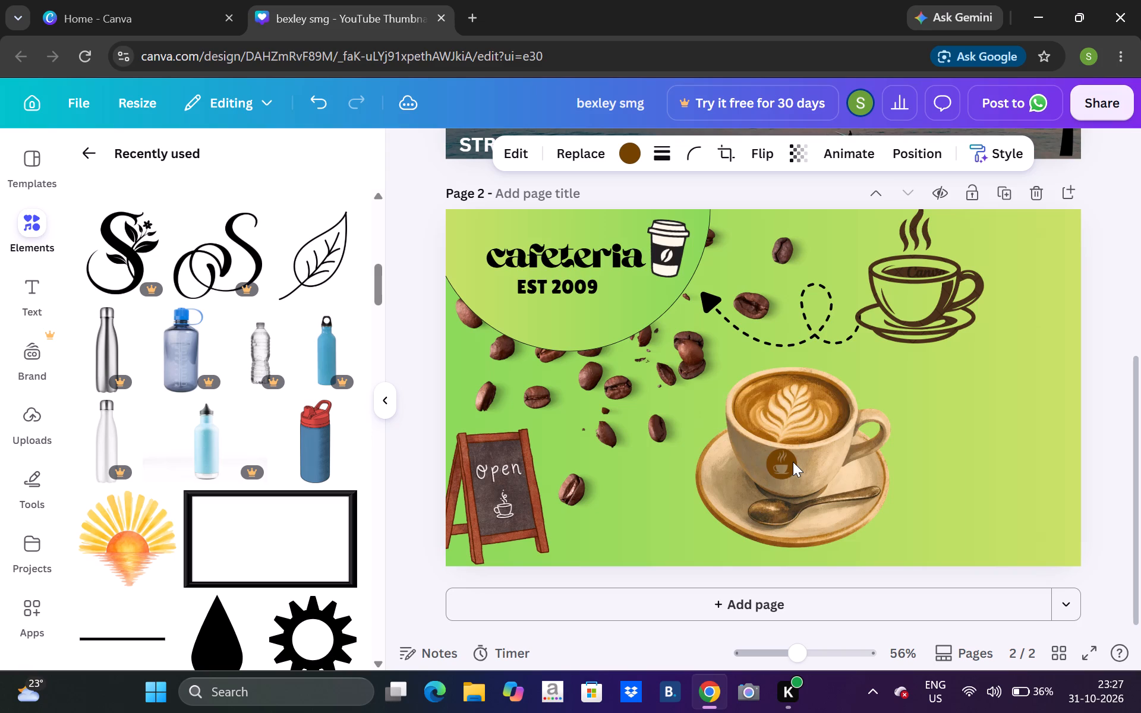
key(Down)
key(Down)
key(Down)
key(Down)
key(Down)
key(Down)
key(Down)
key(Down)
key(Down)
key(Down)
key(Down)
key(Right)
key(Right)
key(Right)
key(Right)
key(Right)
key(Right)
key(Right)
key(Right)
key(Right)
key(Right)
key(Right)
key(Right)
key(Right)
key(Right)
key(Right)
key(Right)
key(Right)
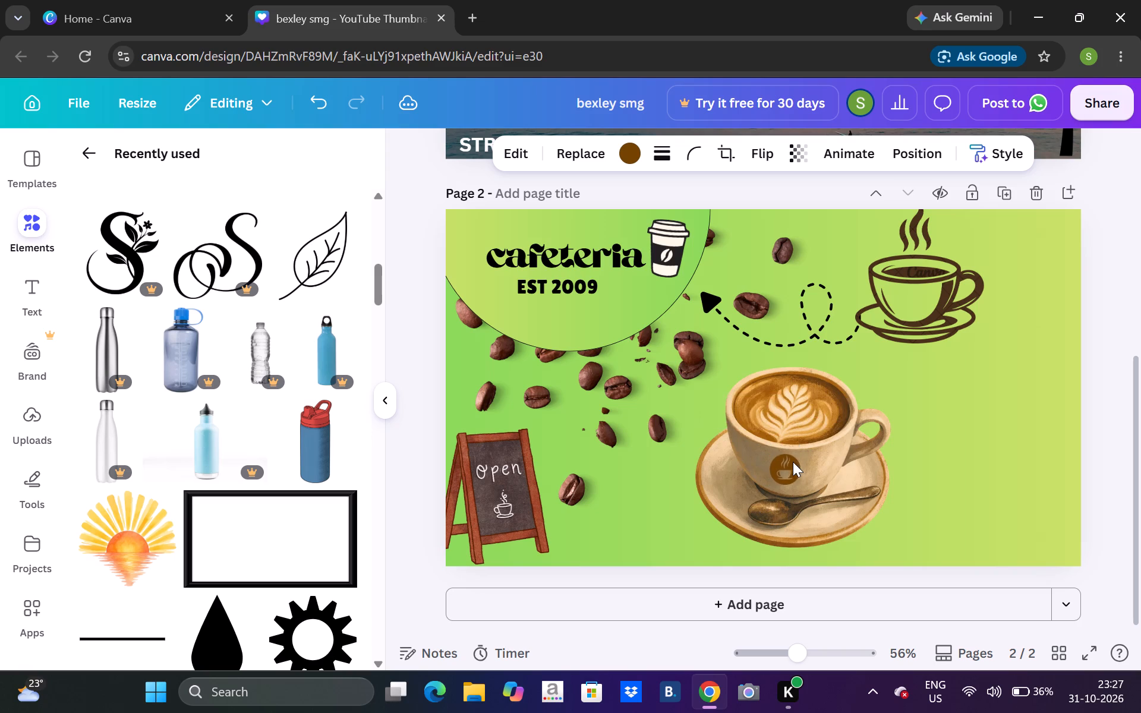
click(987, 426)
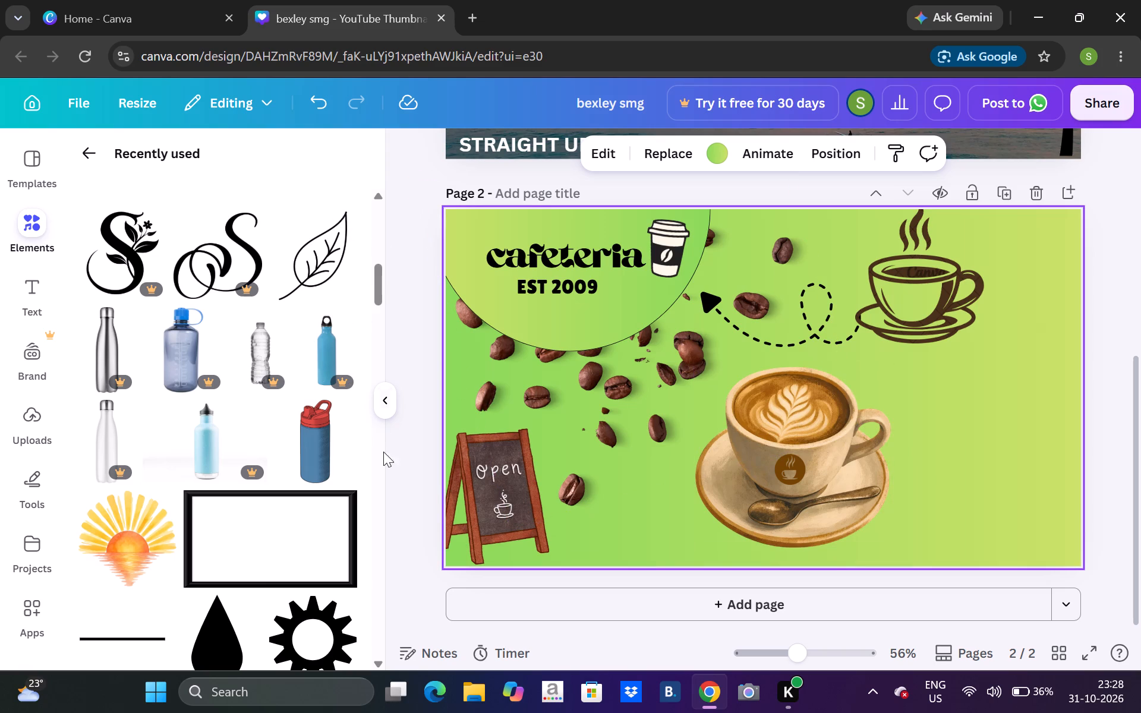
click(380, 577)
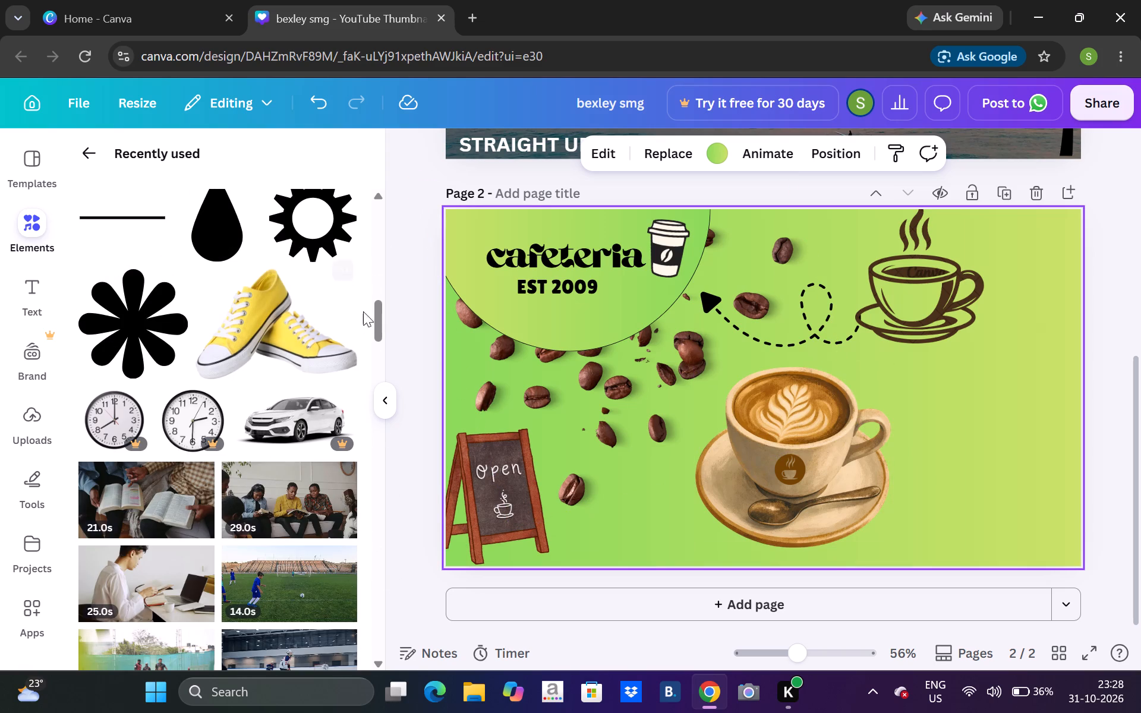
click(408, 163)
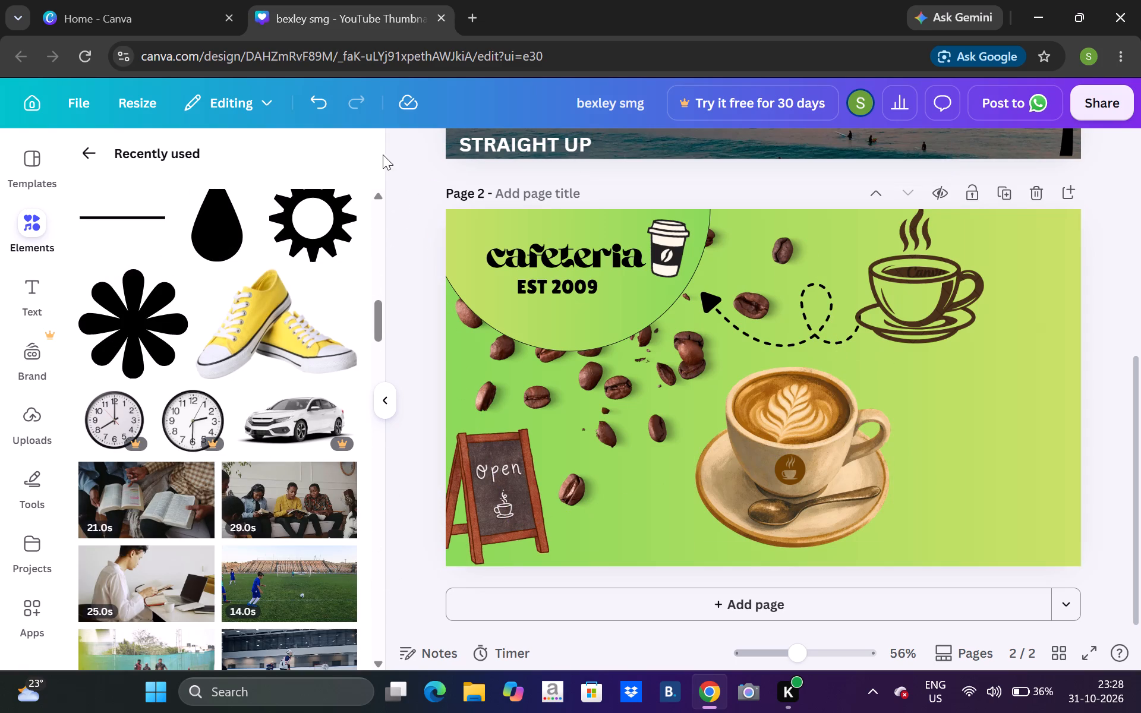
Add a subheading to page 2 reading "EK SHAAM COFFE KAI NAAM".
click(32, 296)
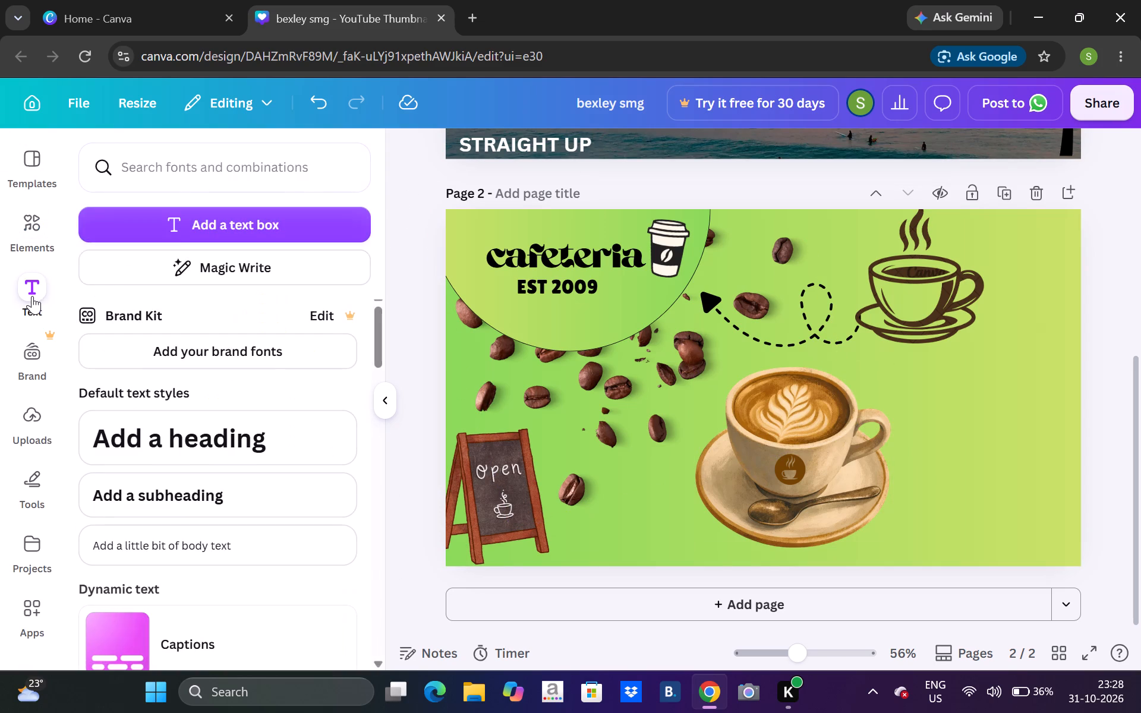
click(140, 503)
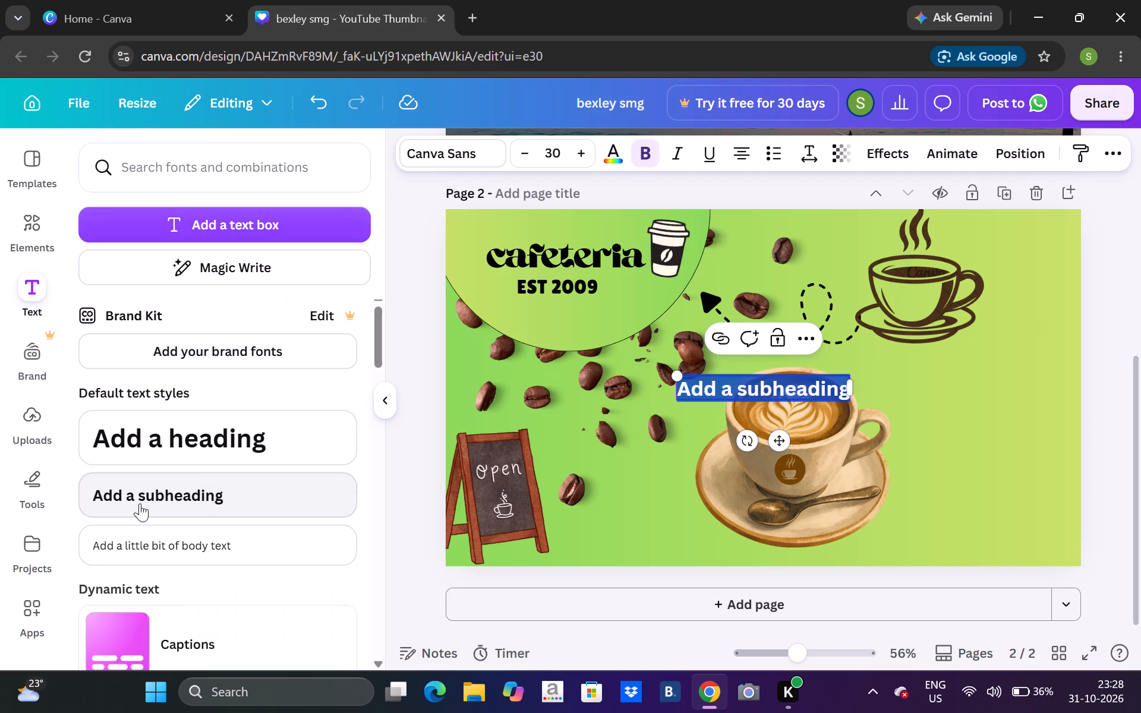
key(shift+e)
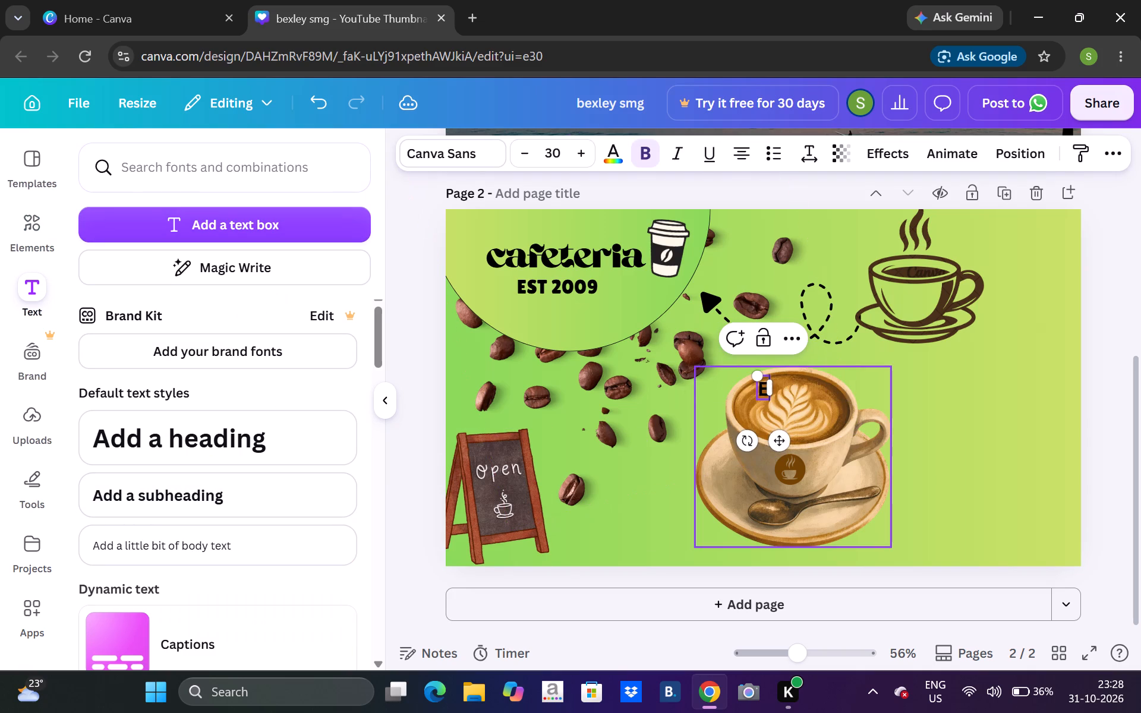
text(K SHAAM)
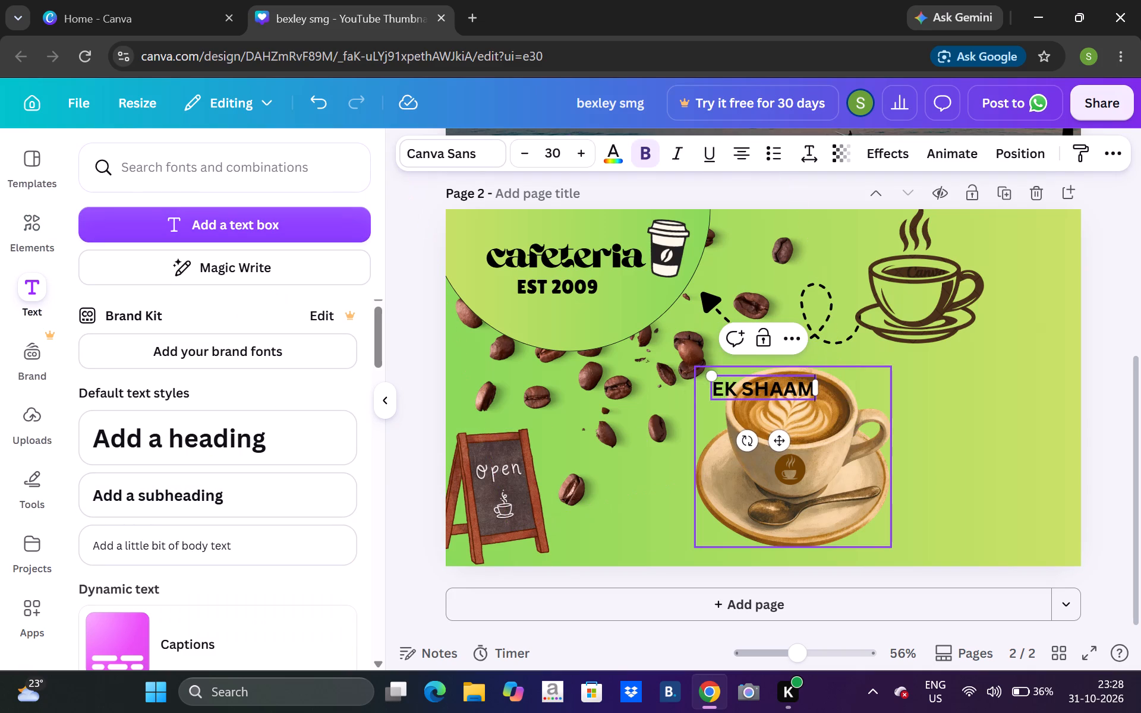
key(space)
text(COFFE)
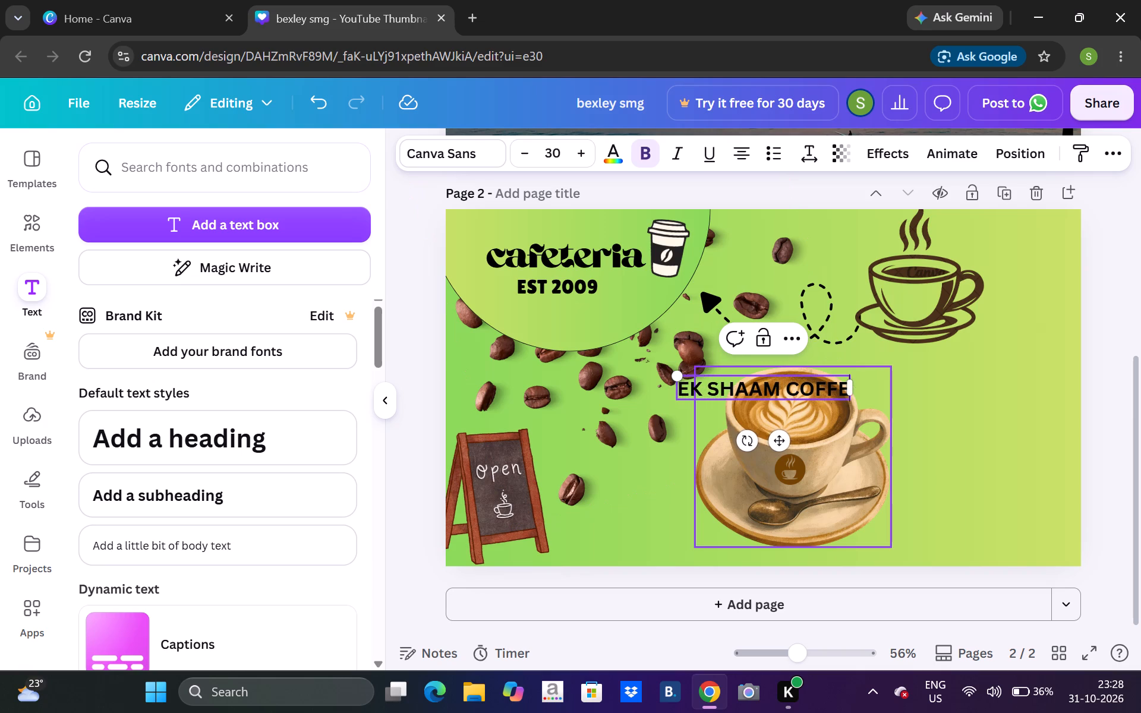
key(space)
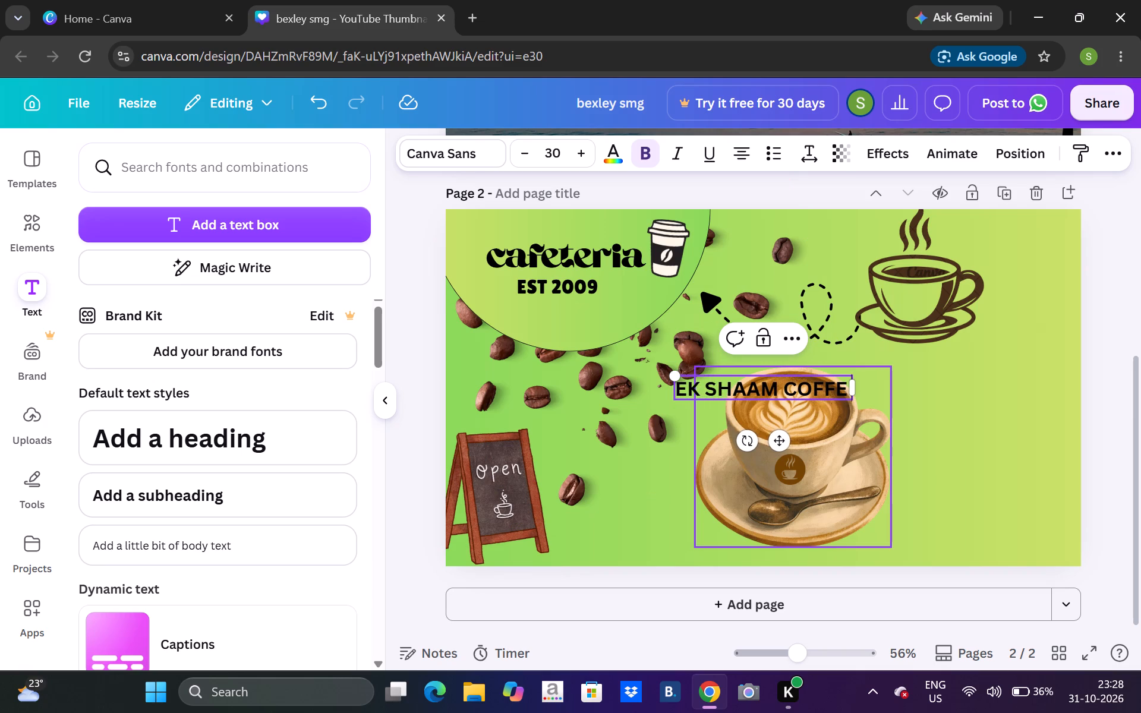
text(KAI NAAM)
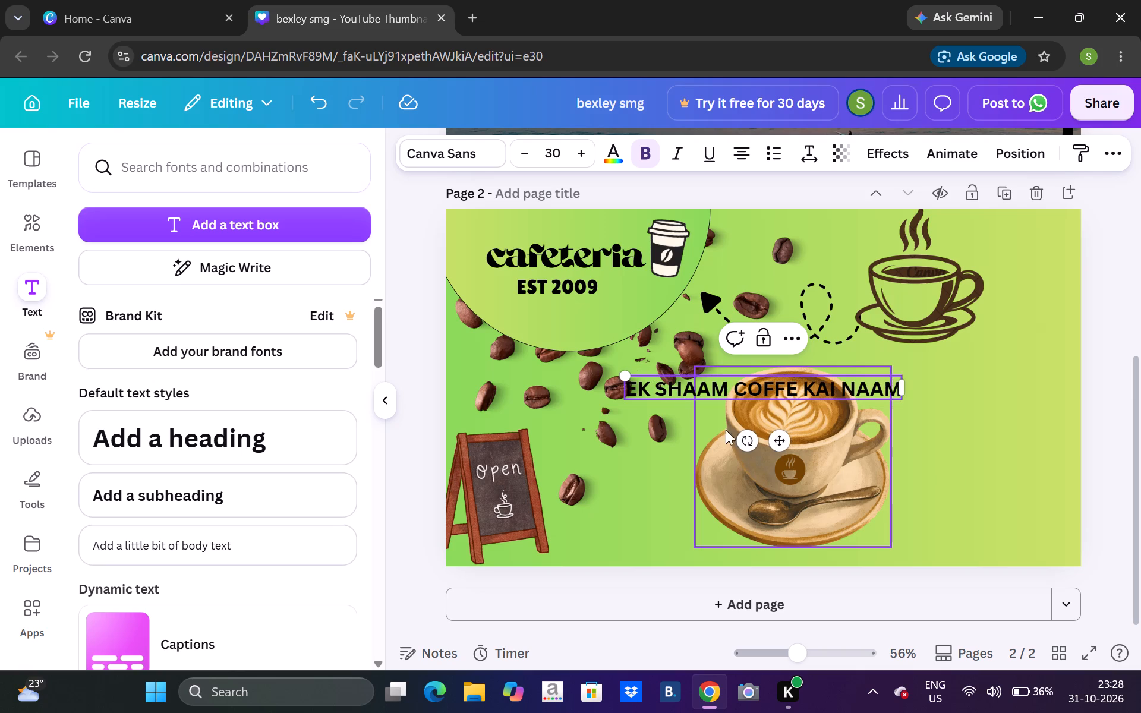
drag(793, 390, 847, 377)
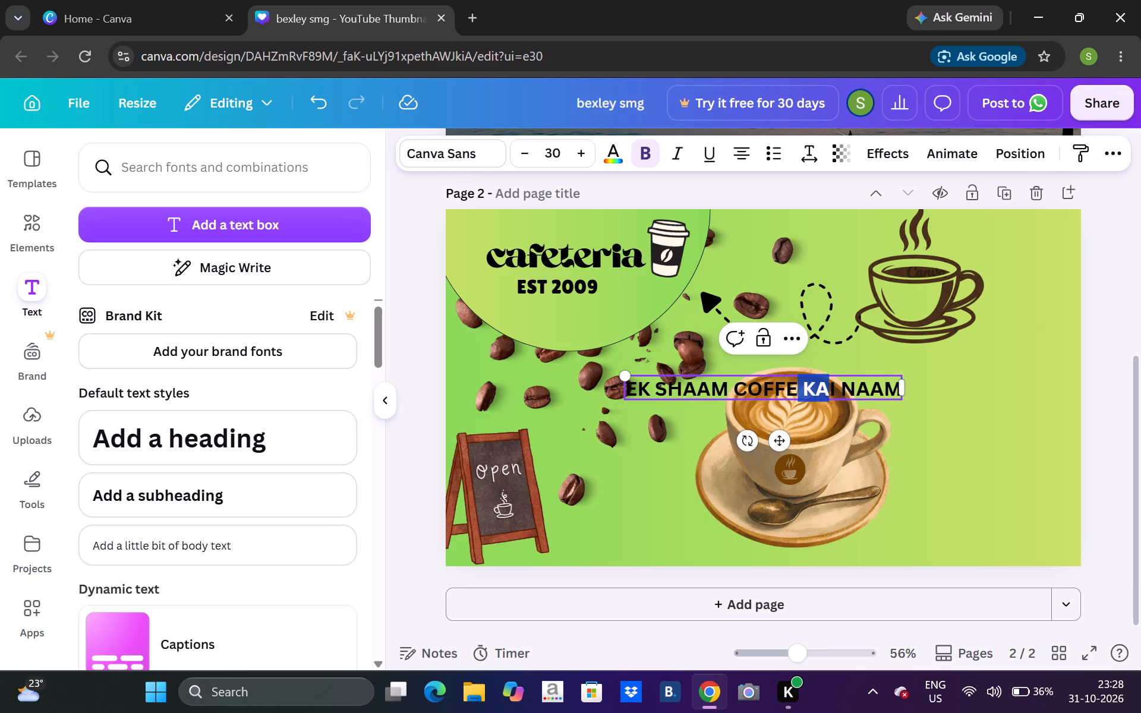
drag(847, 377, 843, 387)
click(972, 458)
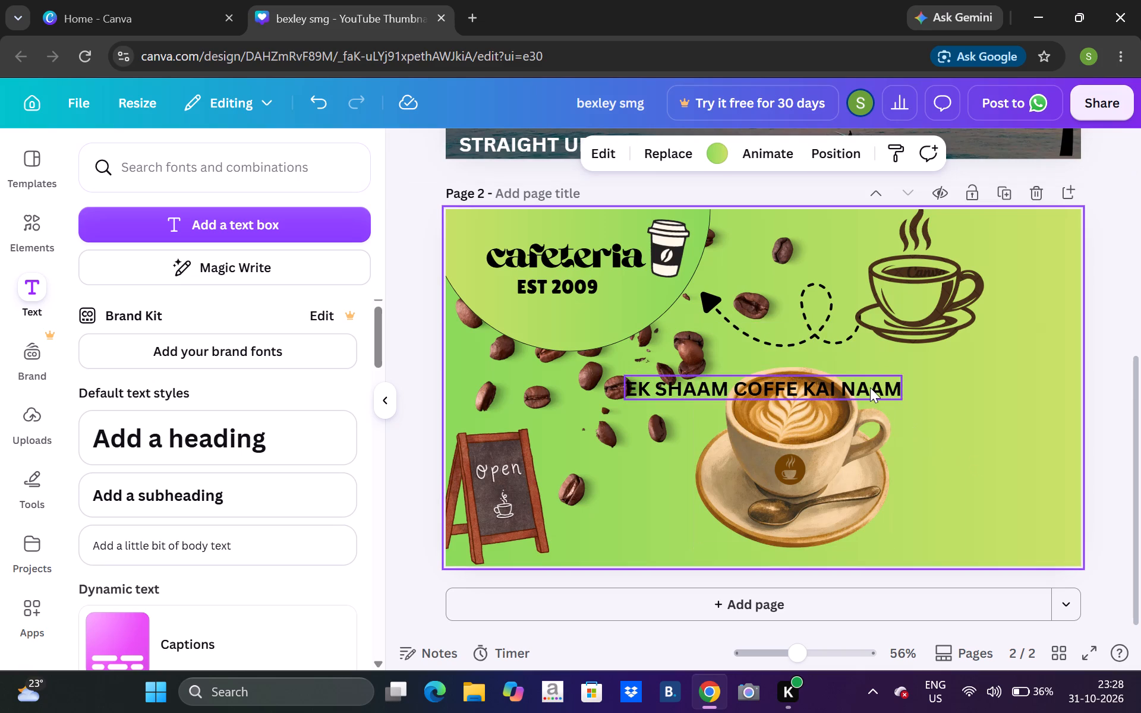
Move the "EK SHAAM COFFE KAI NAAM" slogan beneath the line-art coffee cup, within the page's right edge.
drag(870, 387, 1060, 365)
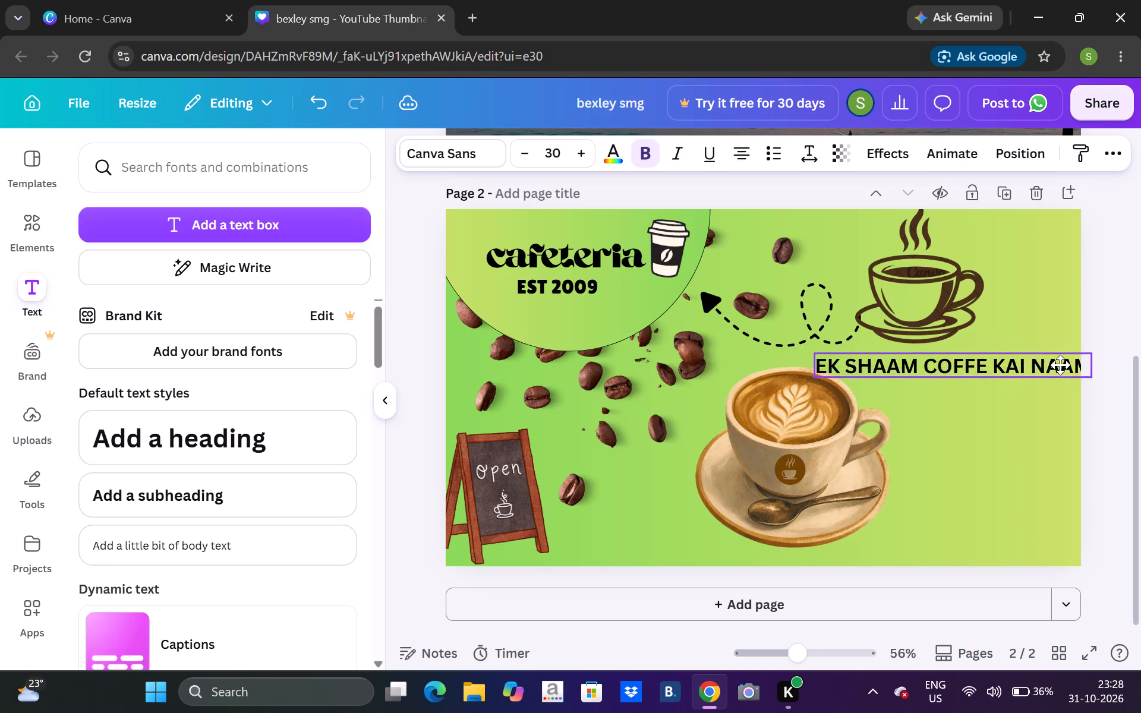
drag(1060, 365, 1048, 361)
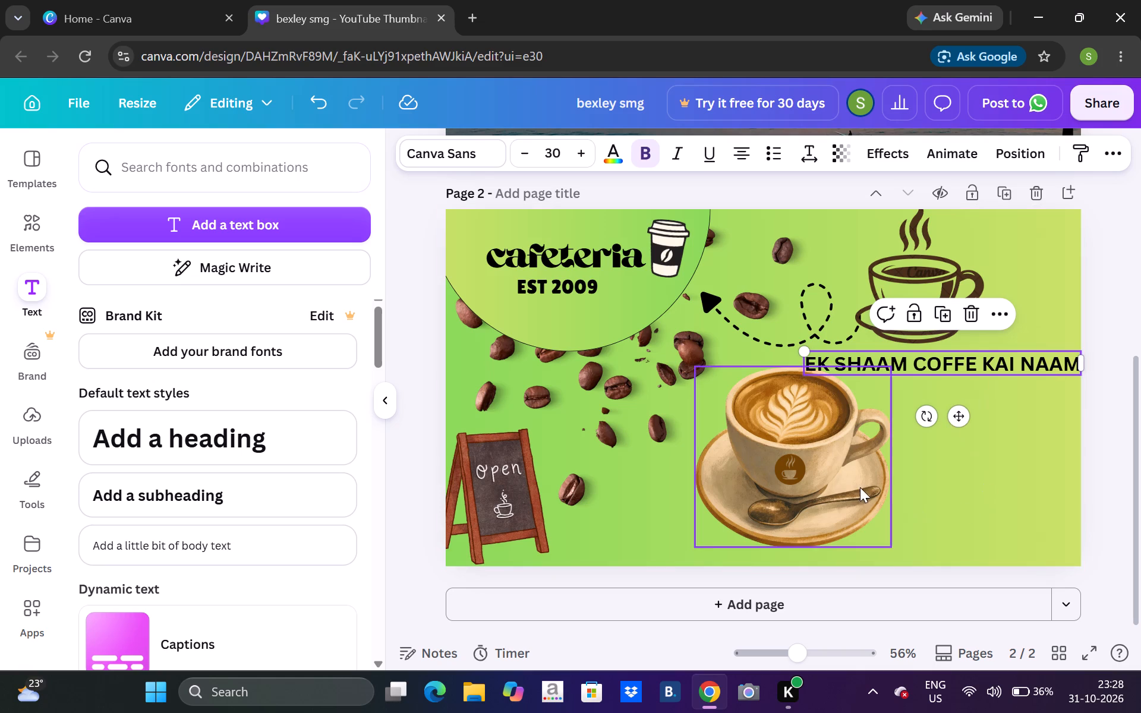
Lower the latte cup slightly so it clears the slogan above it.
drag(850, 488, 845, 495)
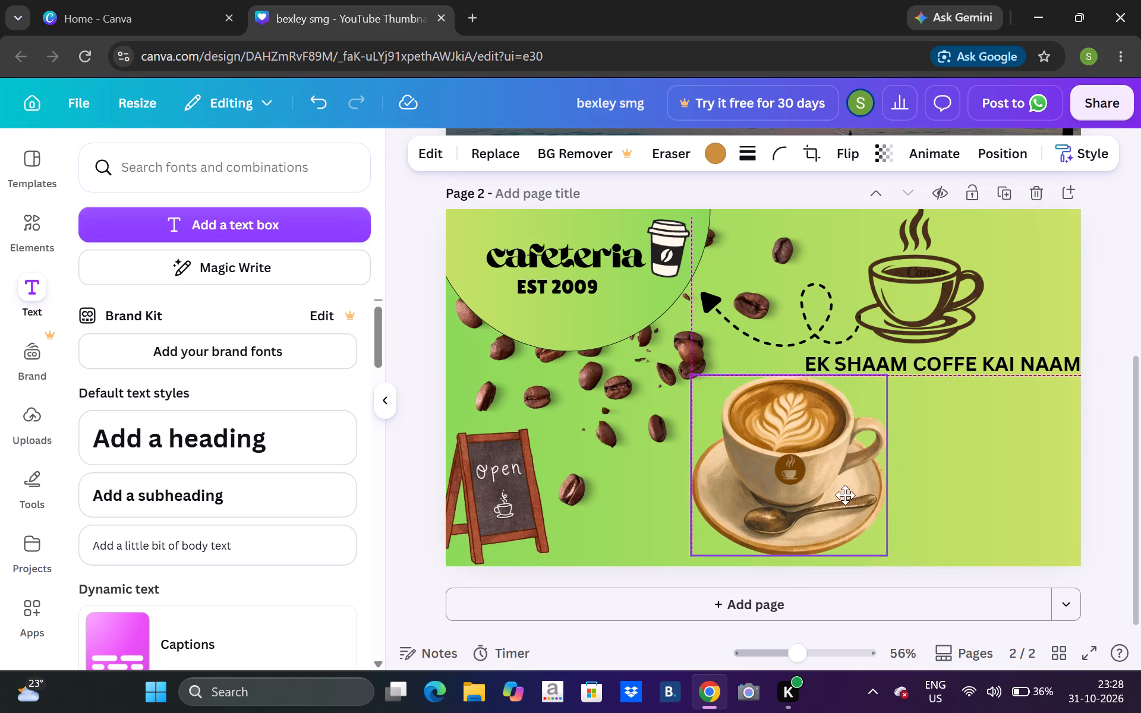
drag(845, 495, 850, 500)
Nudge the small brown badge down and slightly right to recentre it on the lowered latte cup.
click(784, 478)
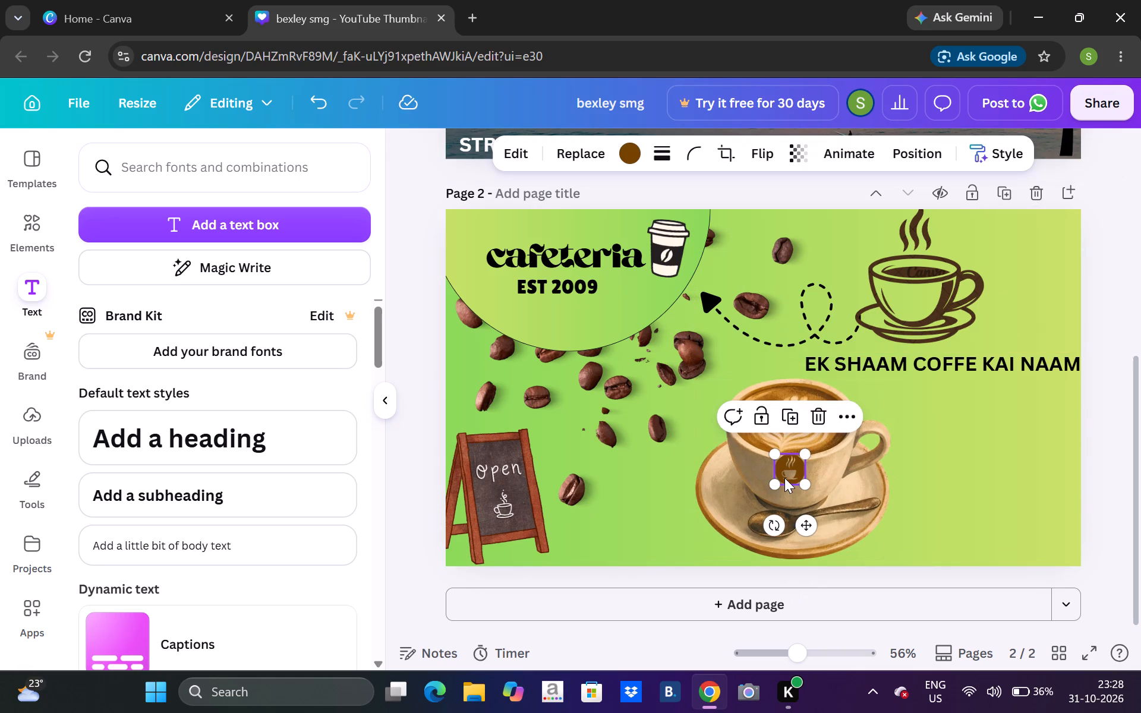
key(Down)
key(Down)
key(Down)
key(Down)
key(Down)
key(Down)
key(Down)
key(Down)
key(Down)
key(Down)
key(Down)
key(Down)
key(Down)
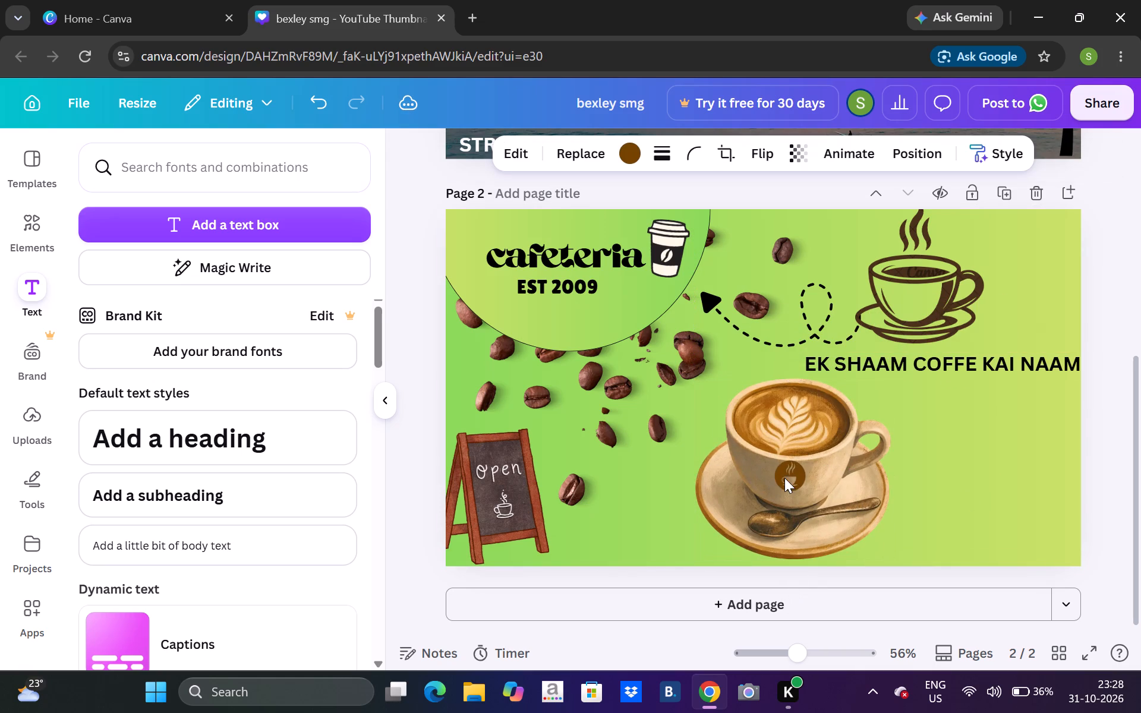
key(Down)
key(Down)
key(Down)
key(Down)
key(Down)
key(Down)
key(Down)
key(Right)
key(Right)
Nudge the "EK SHAAM COFFE KAI NAAM" slogan slightly left, away from the page's right edge.
click(964, 350)
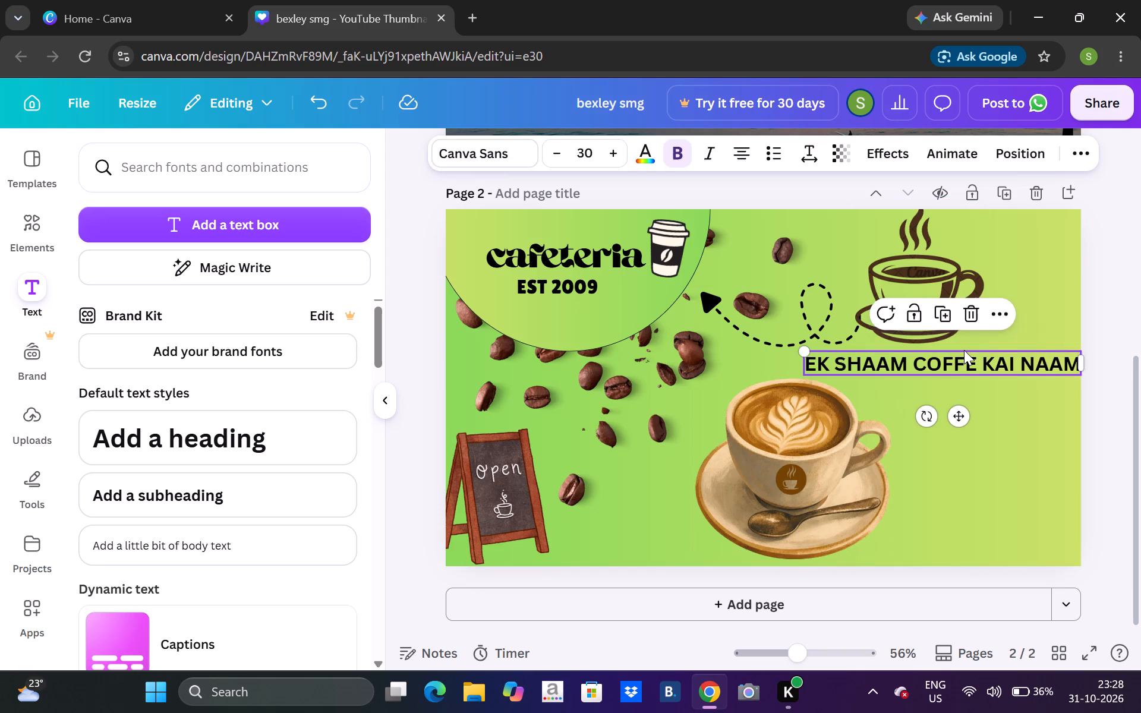
key(Left)
key(Left)
key(Left)
key(Left)
key(Left)
key(Left)
key(Left)
key(Left)
key(Left)
key(Left)
key(Left)
key(Left)
key(Left)
key(Left)
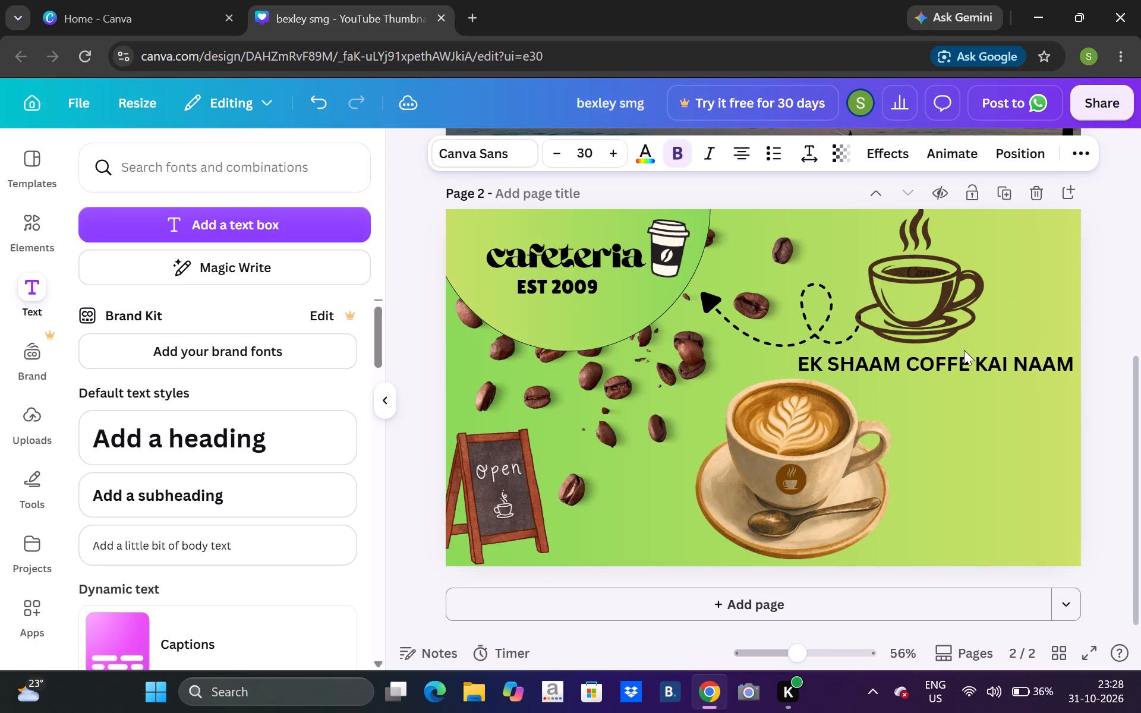
key(Left)
key(Left)
key(Left)
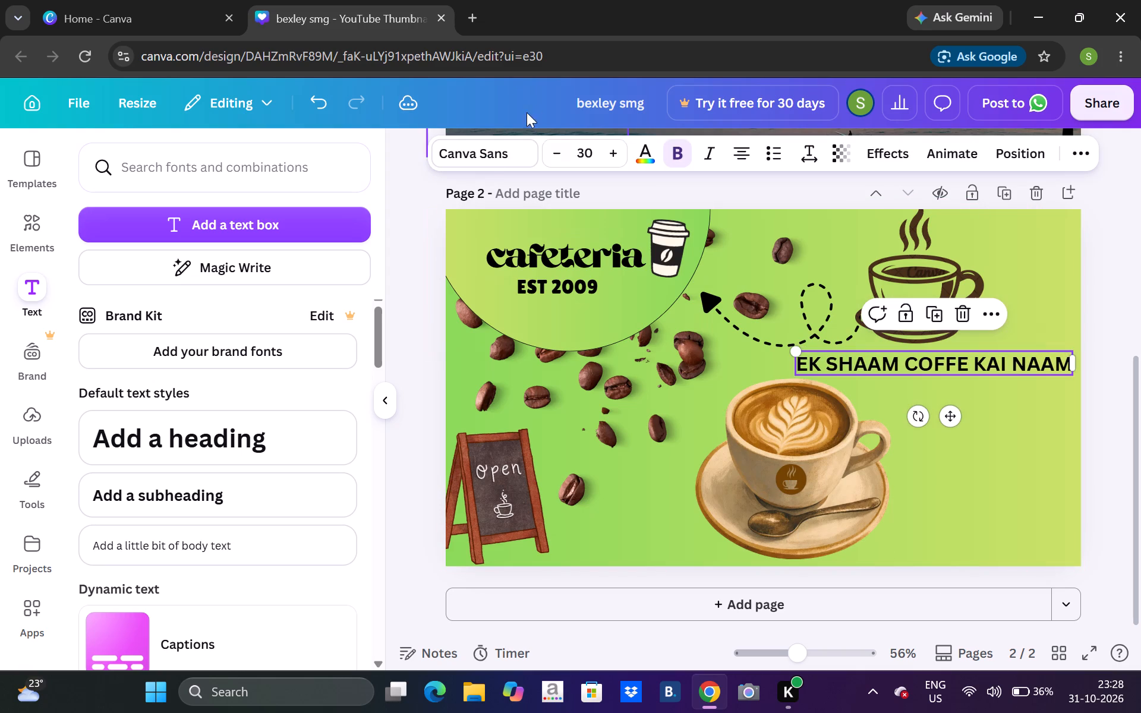
Change the "EK SHAAM COFFE KAI NAAM" slogan's font, trying Lilita One before applying Etna Sans Serif.
click(485, 153)
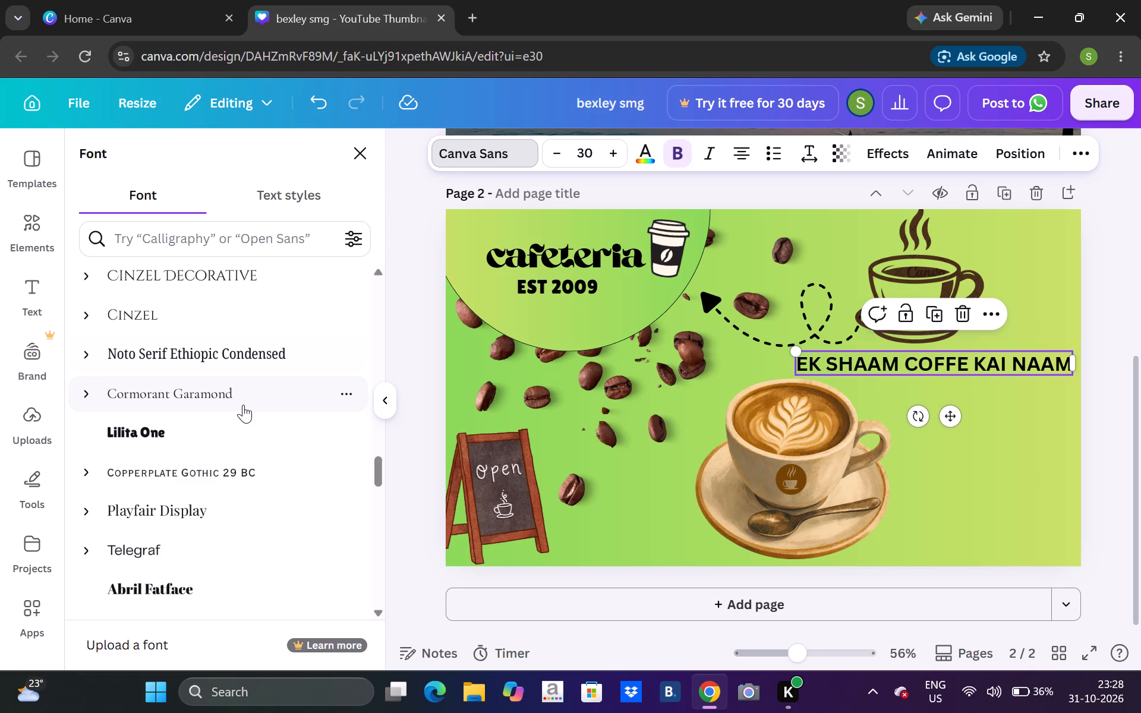
click(235, 418)
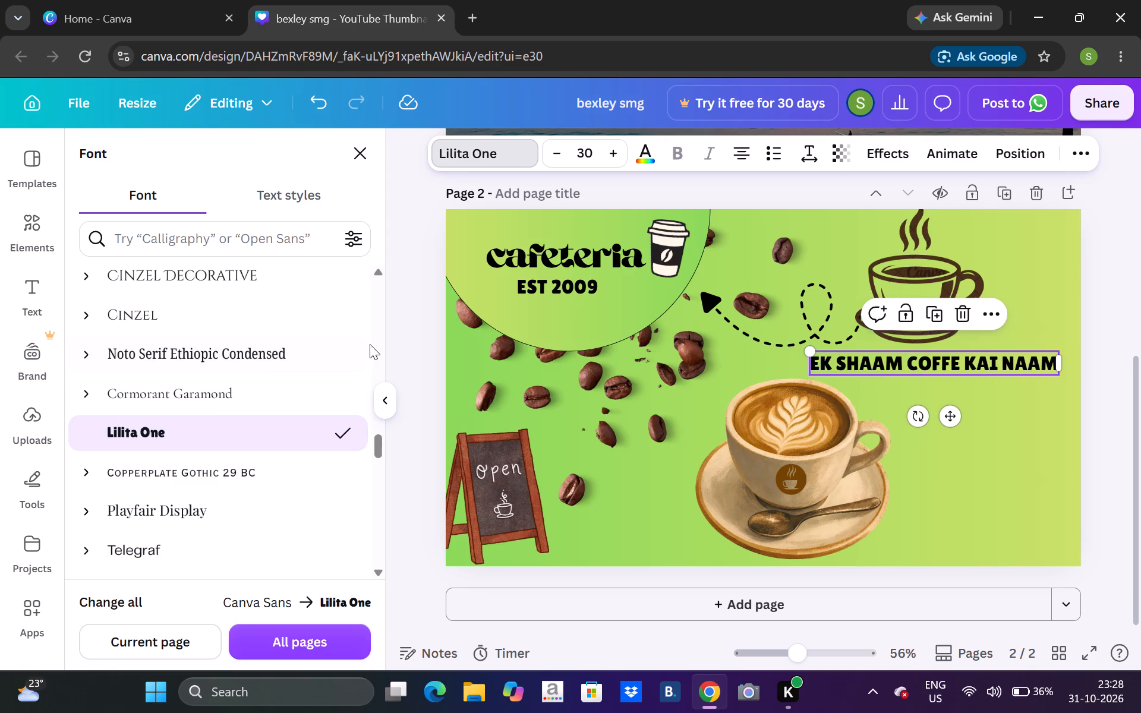
click(378, 289)
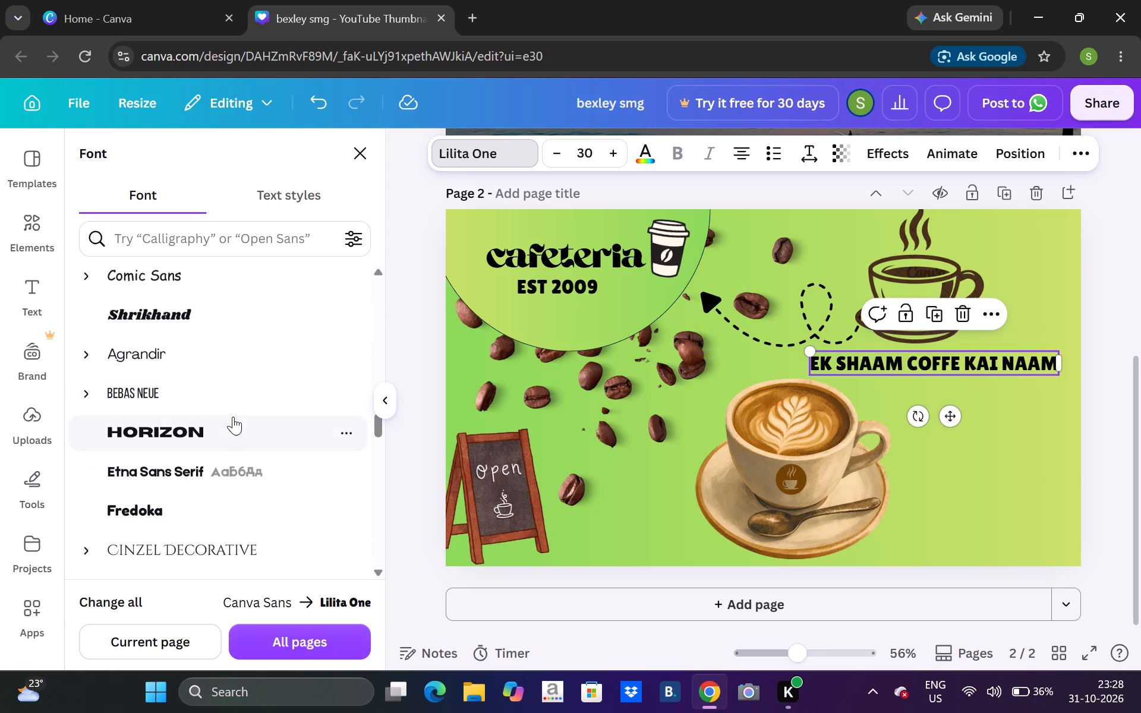
click(217, 463)
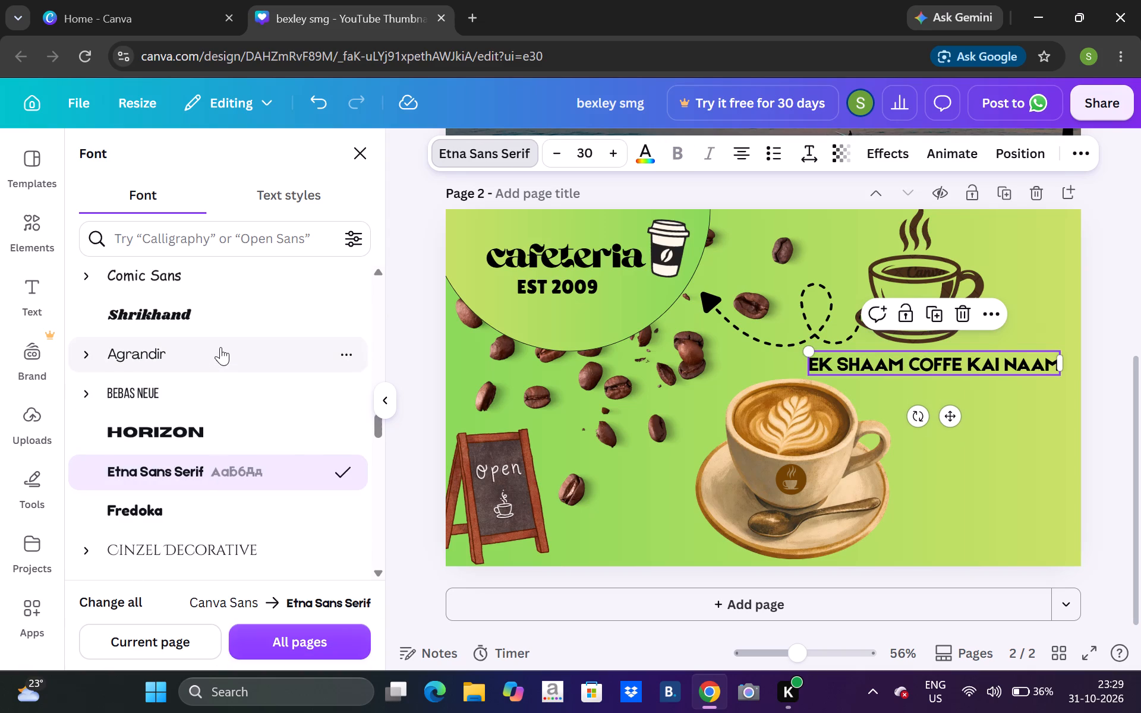
Change the "EK SHAAM COFFE KAI NAAM" slogan's font to Shrikhand.
click(238, 323)
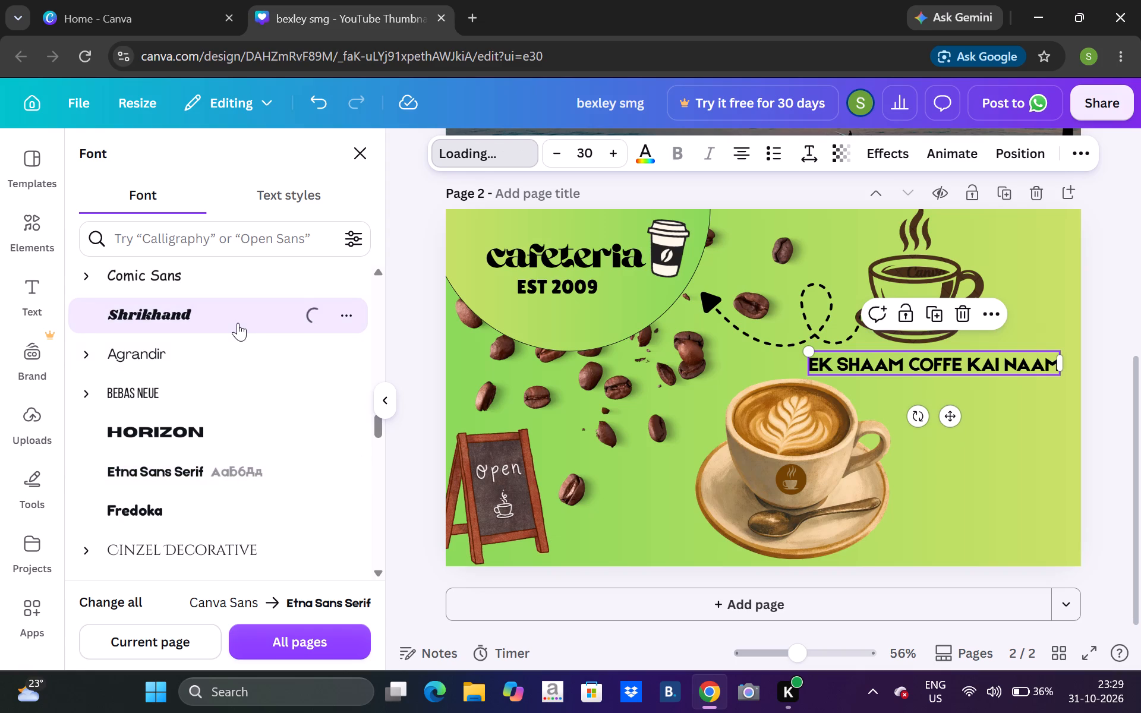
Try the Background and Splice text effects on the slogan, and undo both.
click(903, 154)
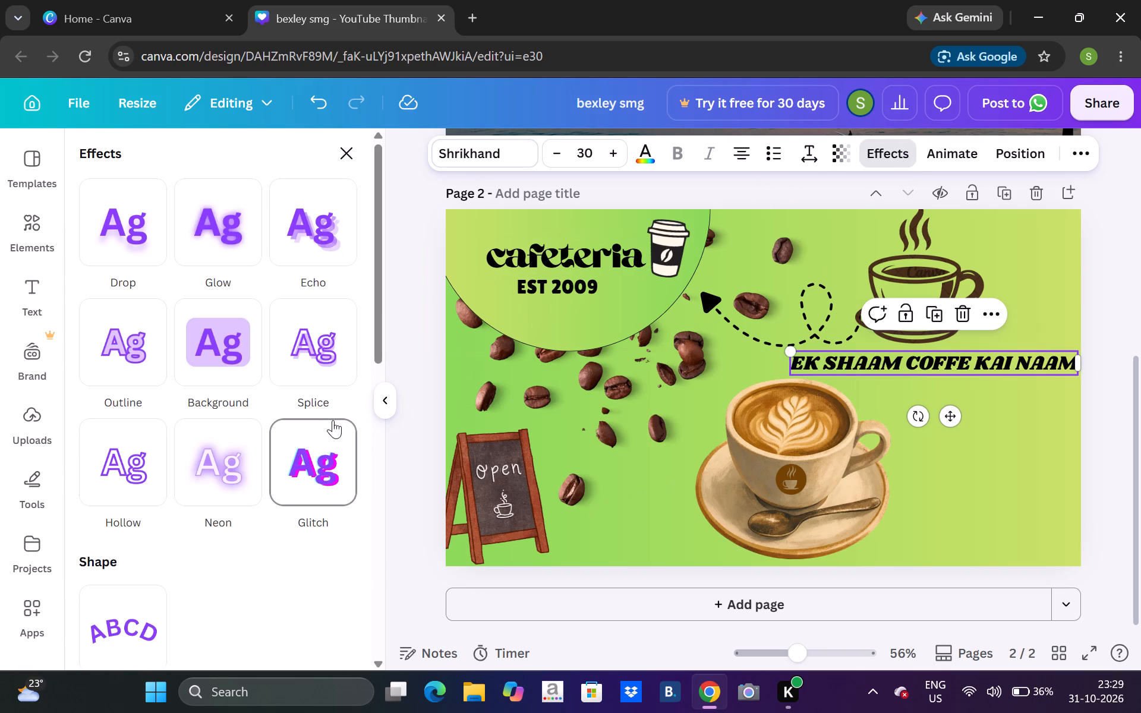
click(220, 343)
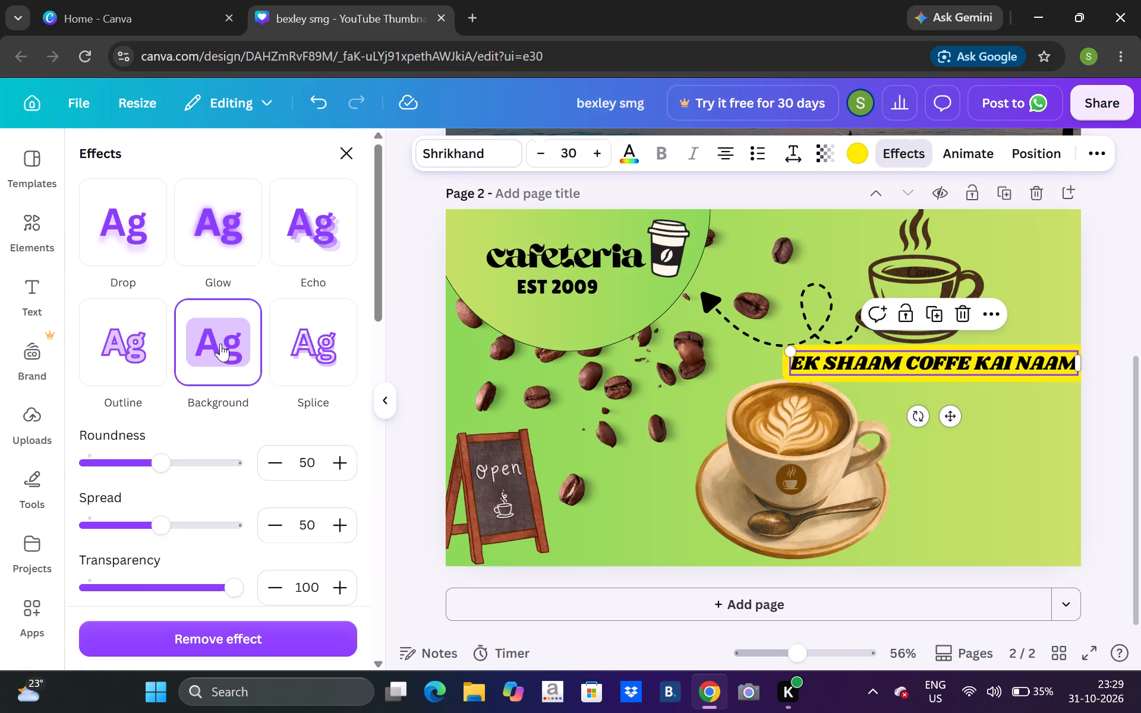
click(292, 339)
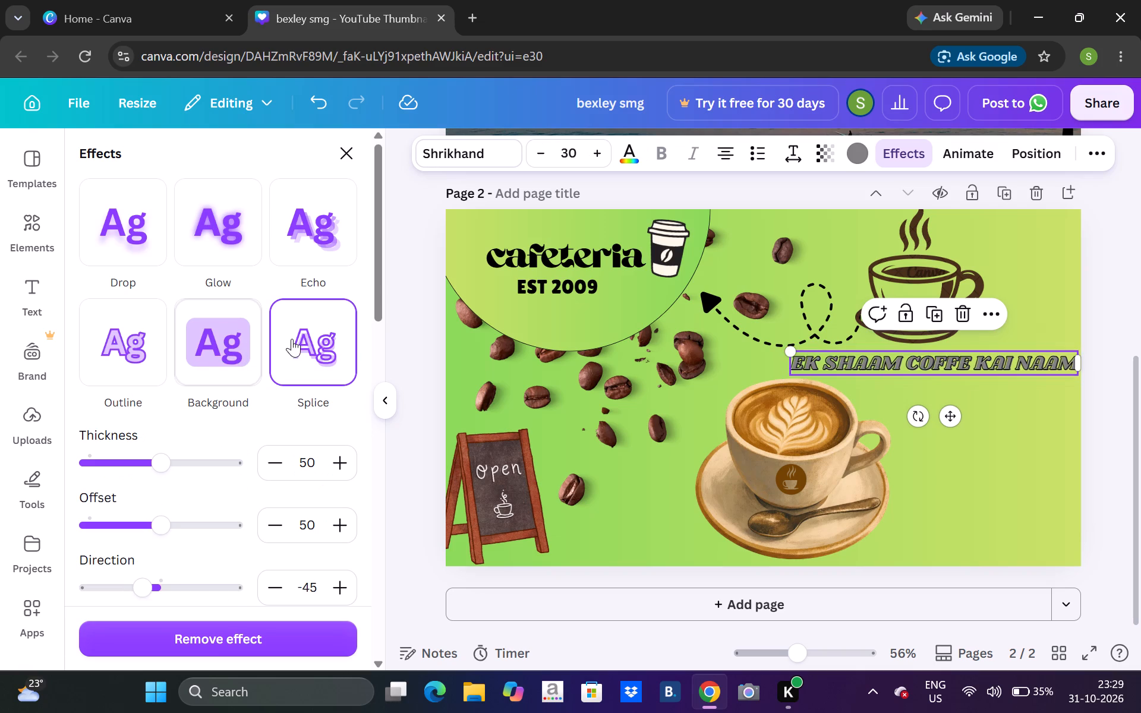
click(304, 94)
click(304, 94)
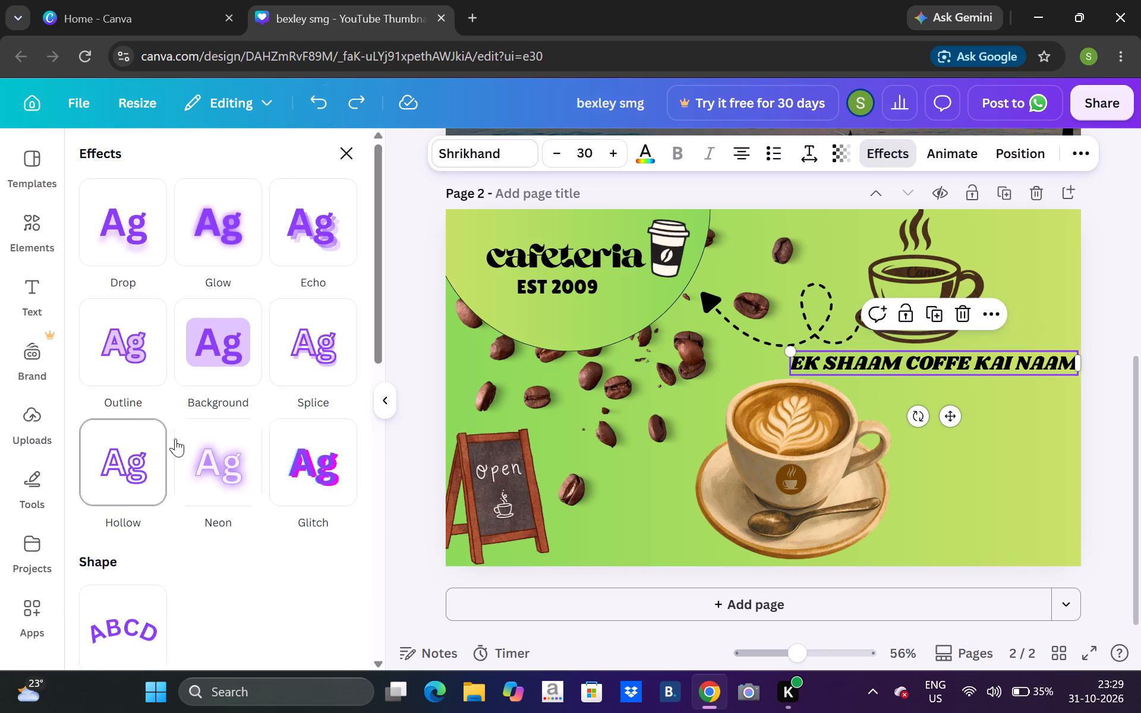
Apply the Glow effect to the slogan with an intensity of 99.
click(188, 272)
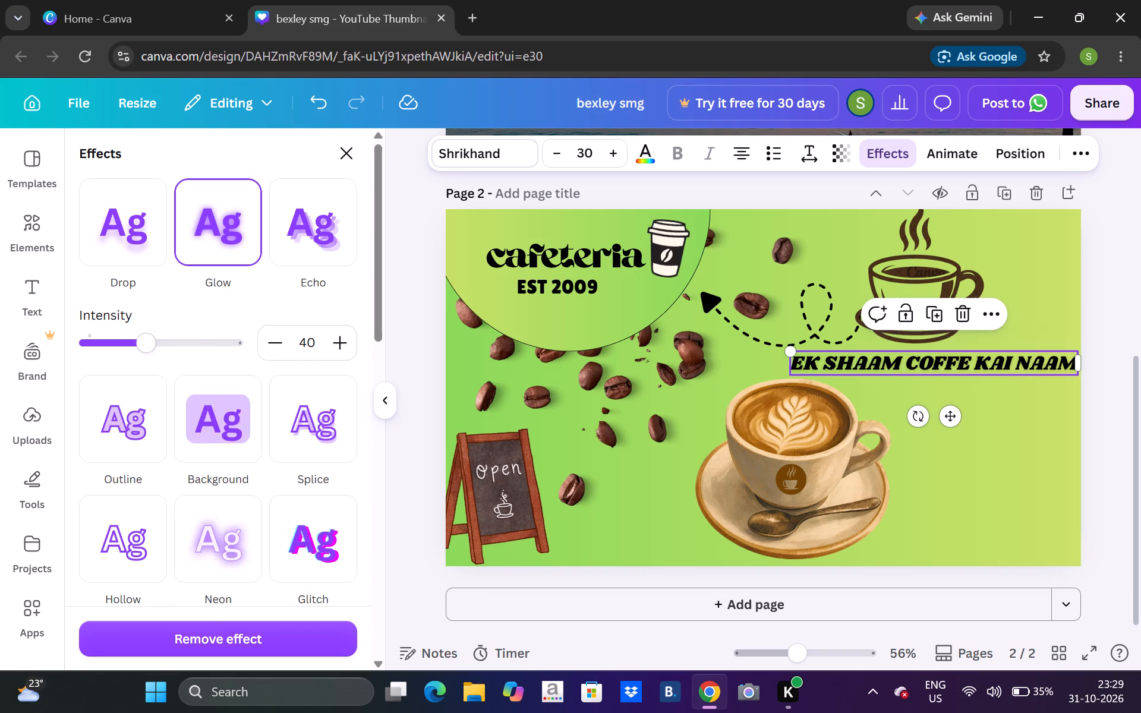
click(234, 342)
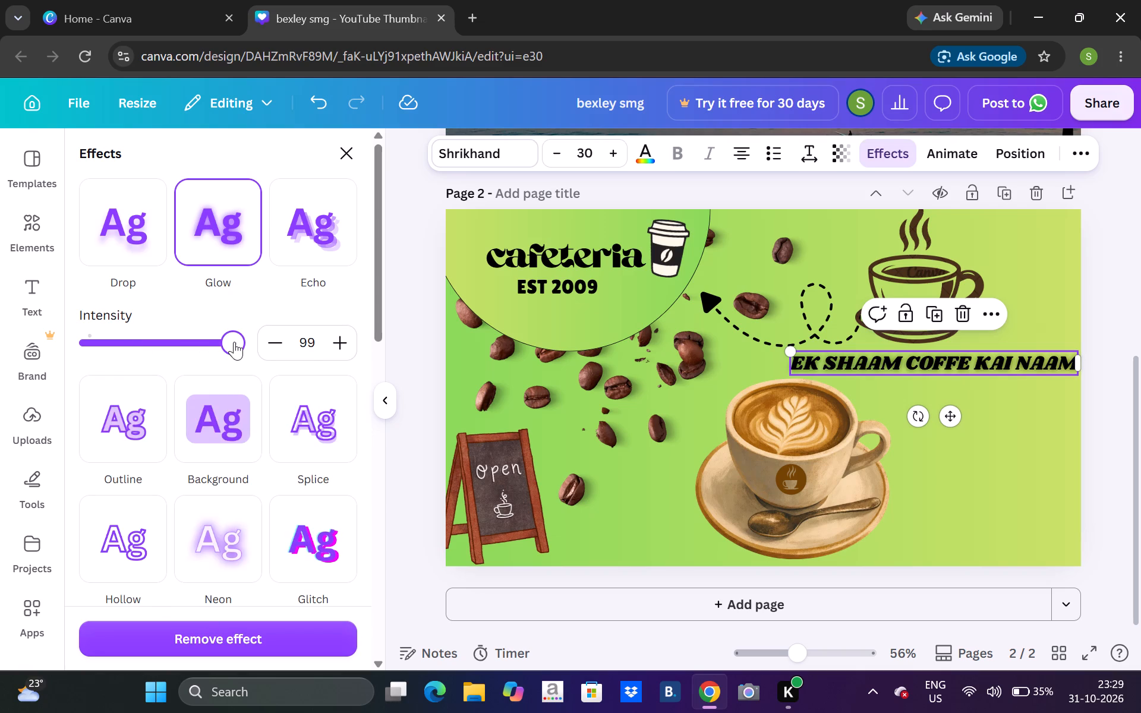
click(950, 402)
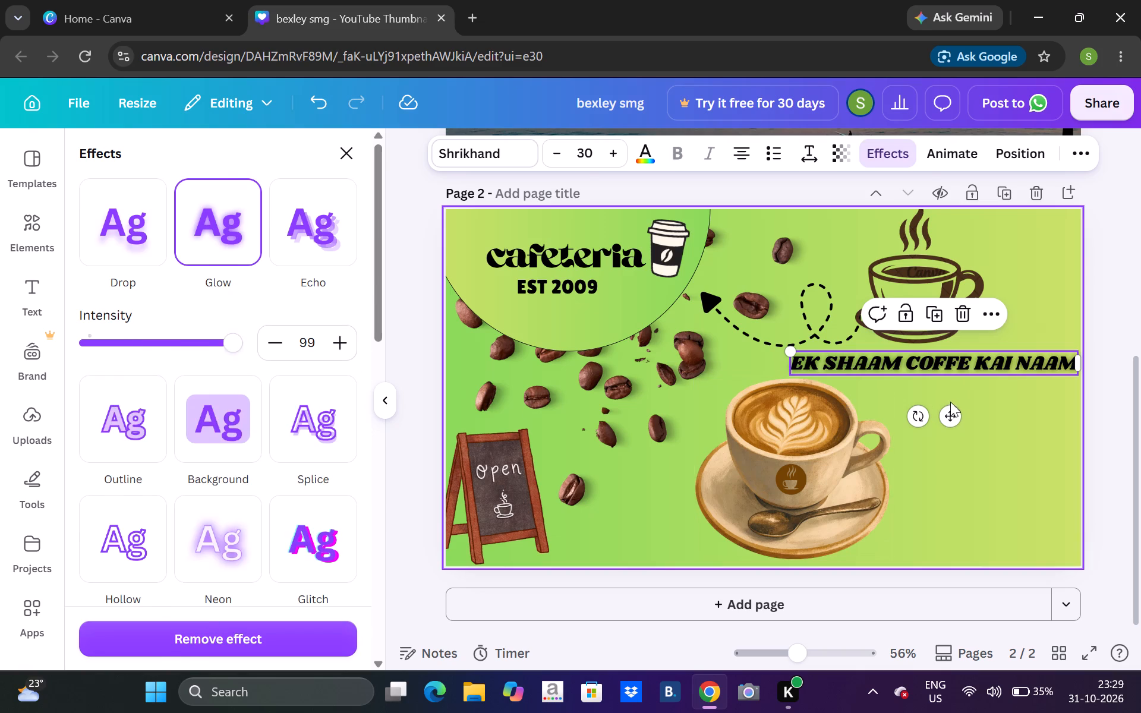
click(1020, 459)
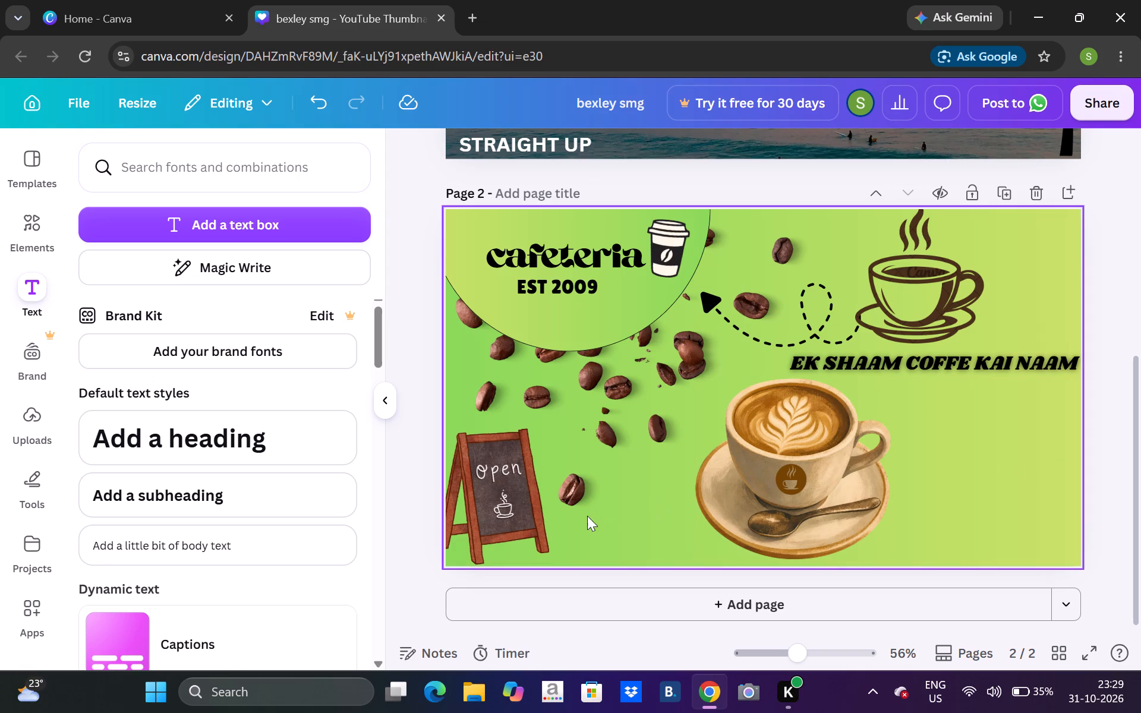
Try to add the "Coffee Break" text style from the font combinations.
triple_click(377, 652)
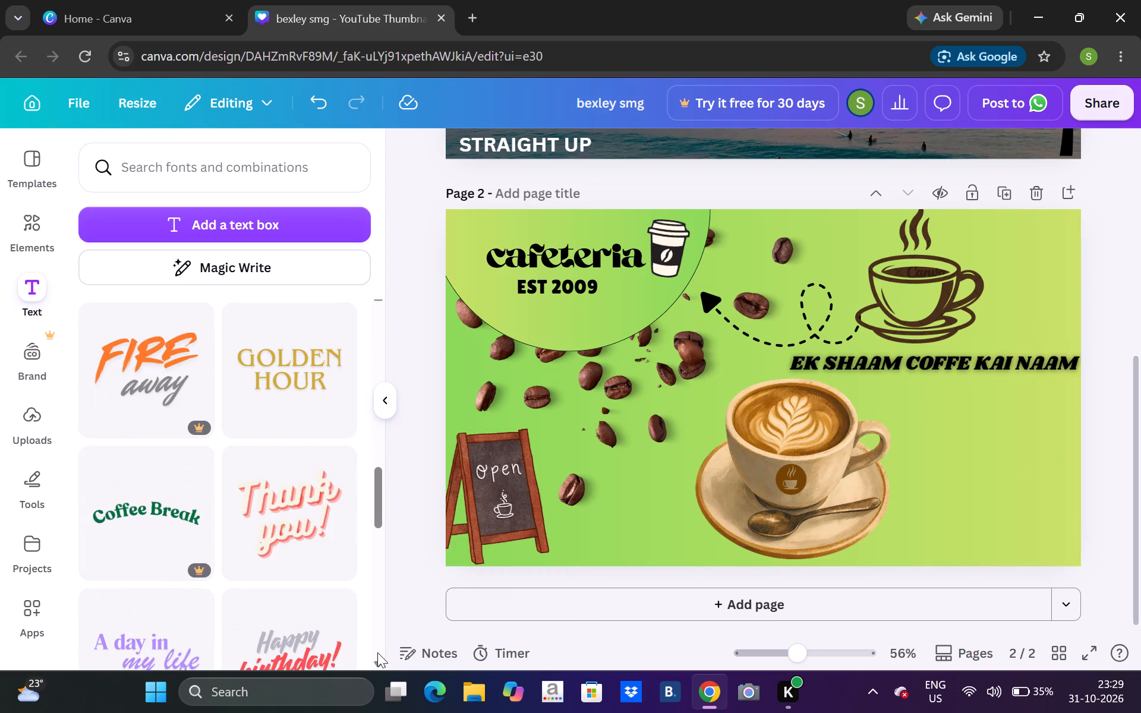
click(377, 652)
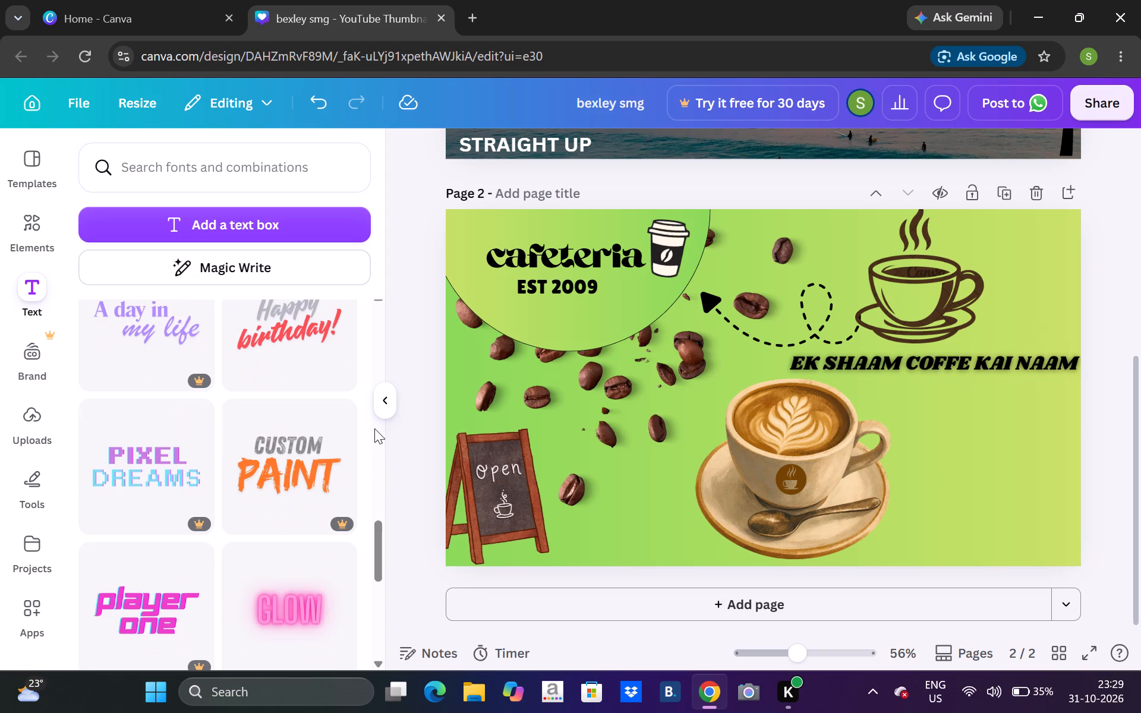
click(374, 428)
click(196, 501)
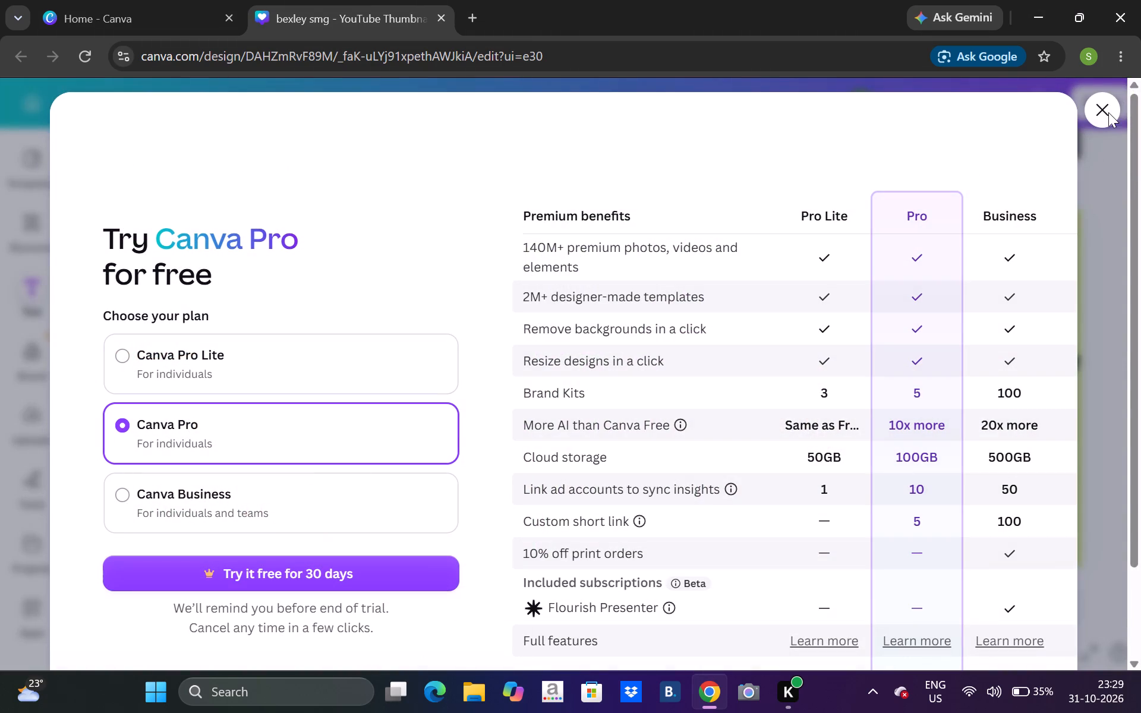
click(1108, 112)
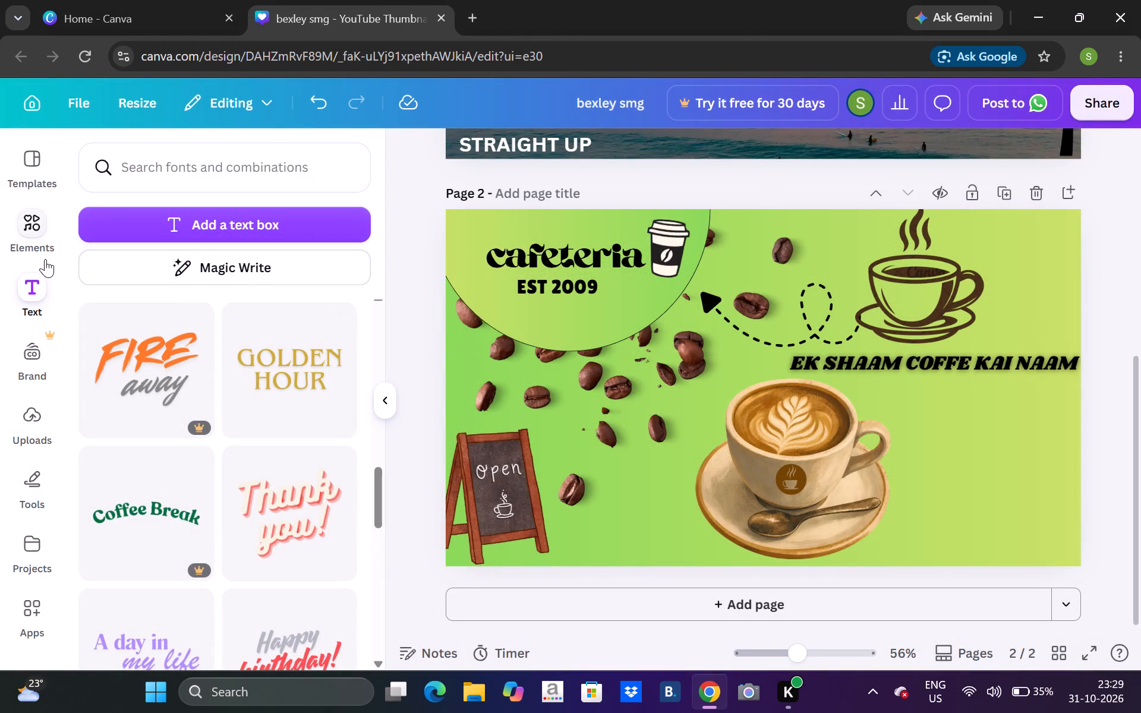
Browse the recently used elements for another graphic to add to the cafeteria page.
click(45, 259)
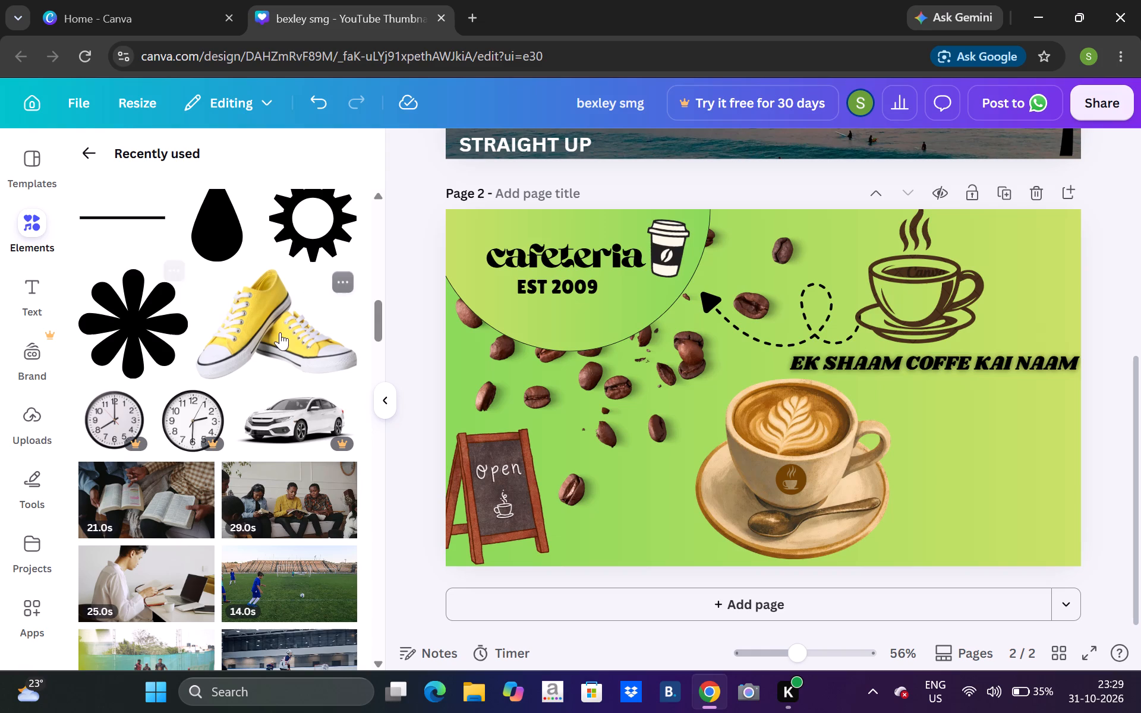
click(376, 508)
click(376, 508)
click(376, 508)
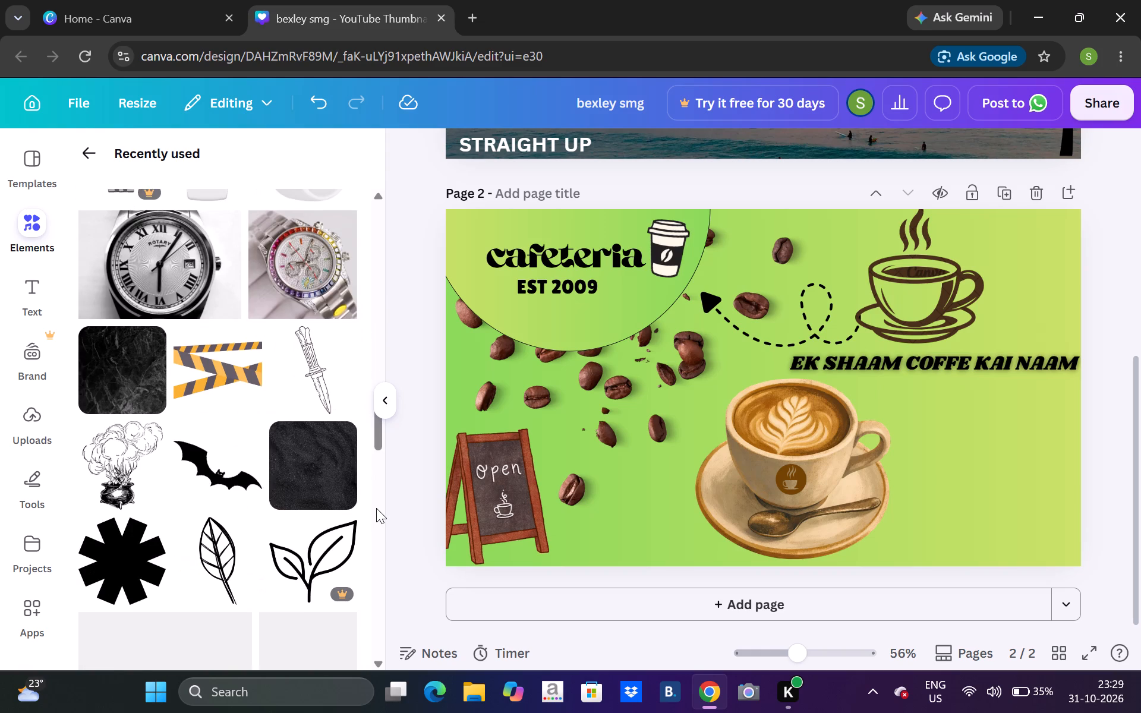
click(376, 508)
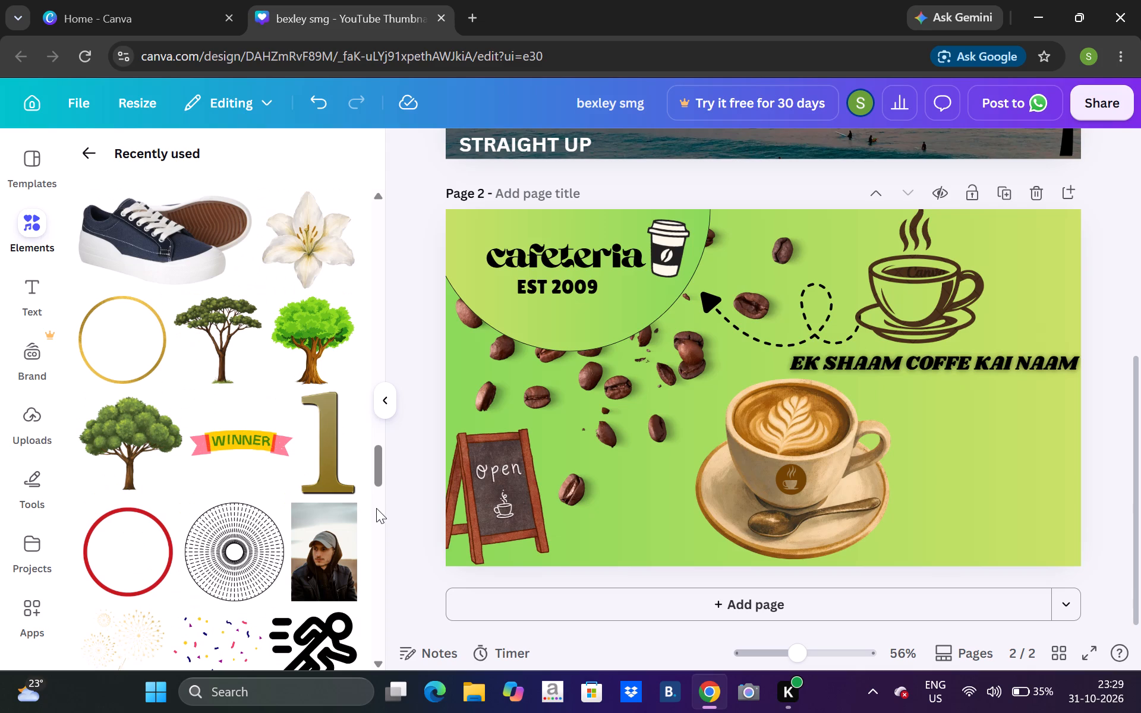
click(376, 508)
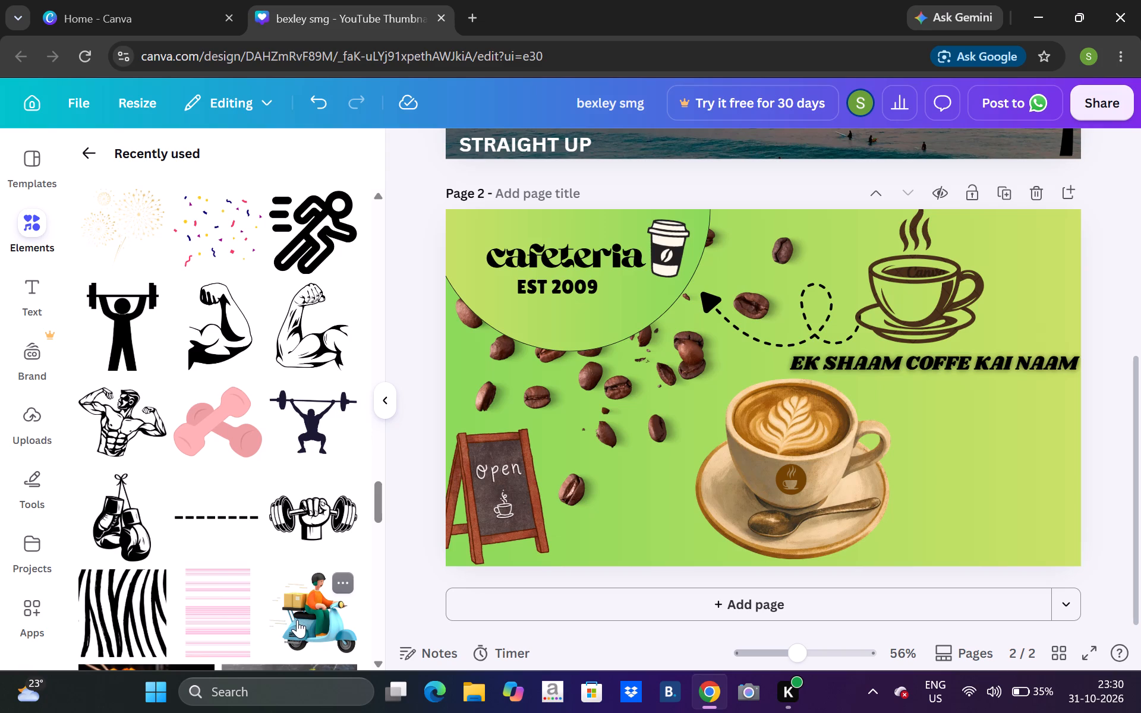
click(374, 661)
triple_click(374, 661)
triple_click(374, 661)
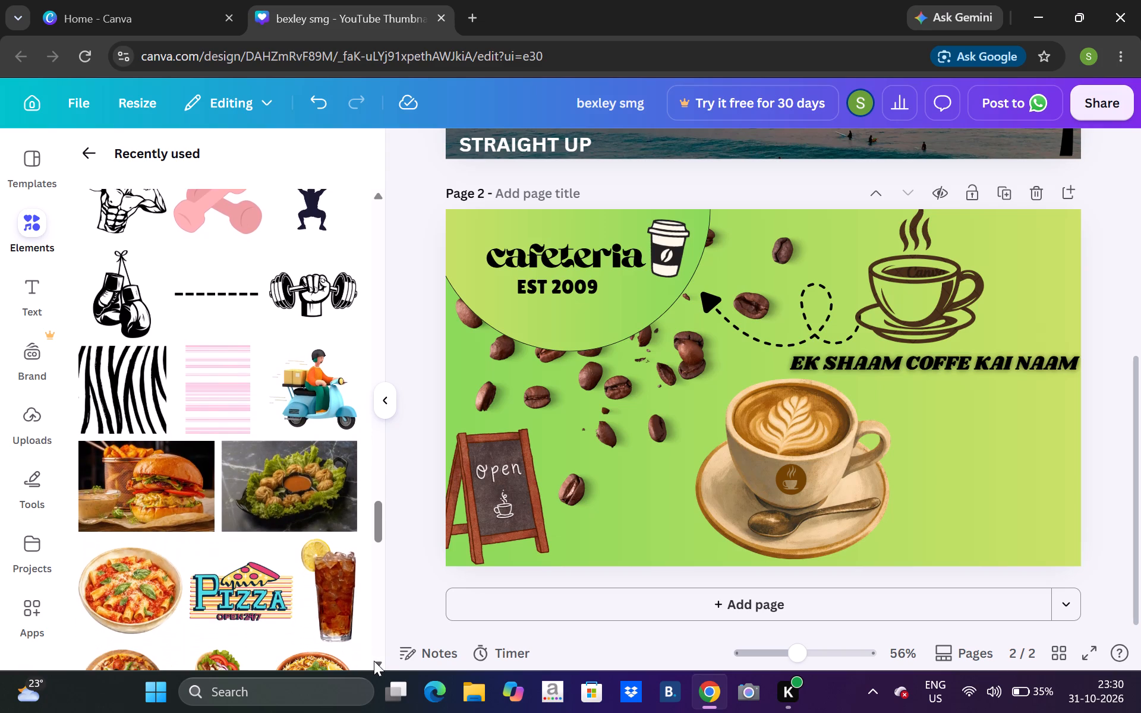
triple_click(374, 661)
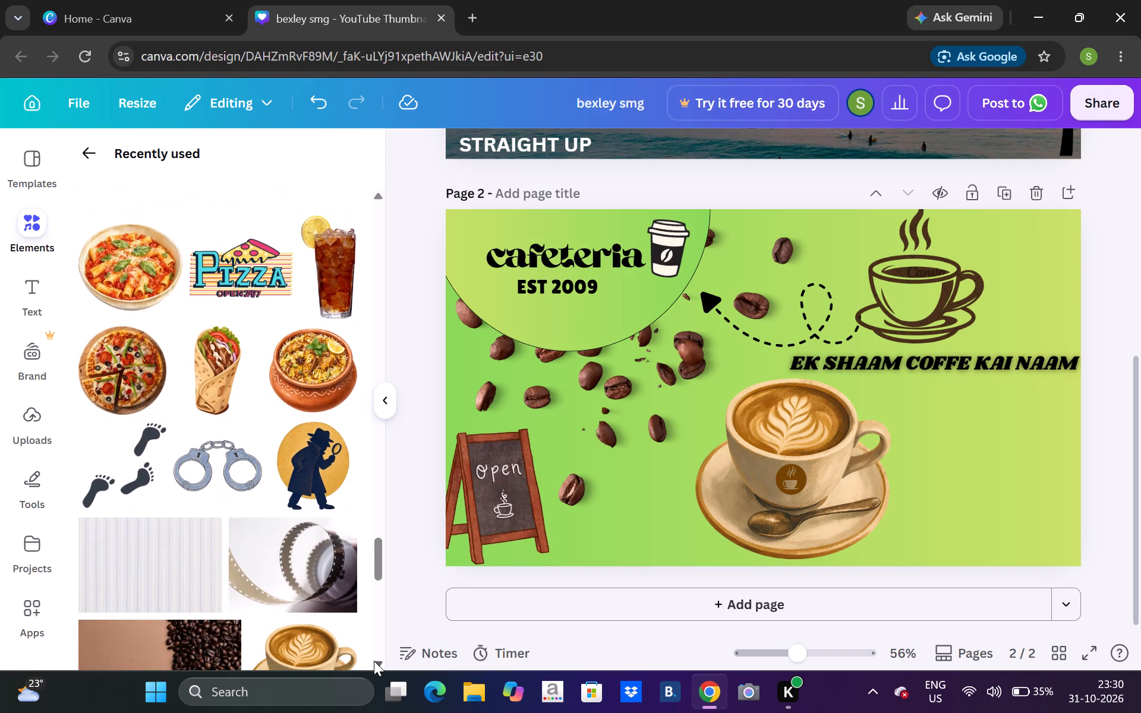
triple_click(374, 661)
triple_click(374, 661)
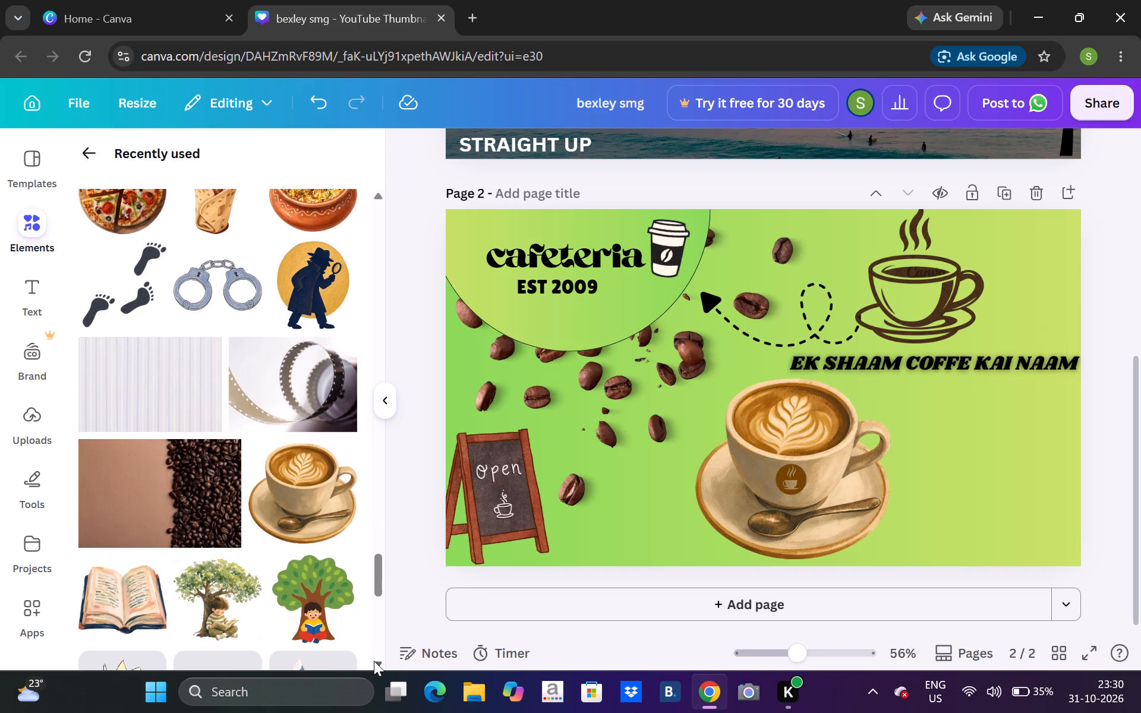
triple_click(374, 661)
triple_click(374, 661)
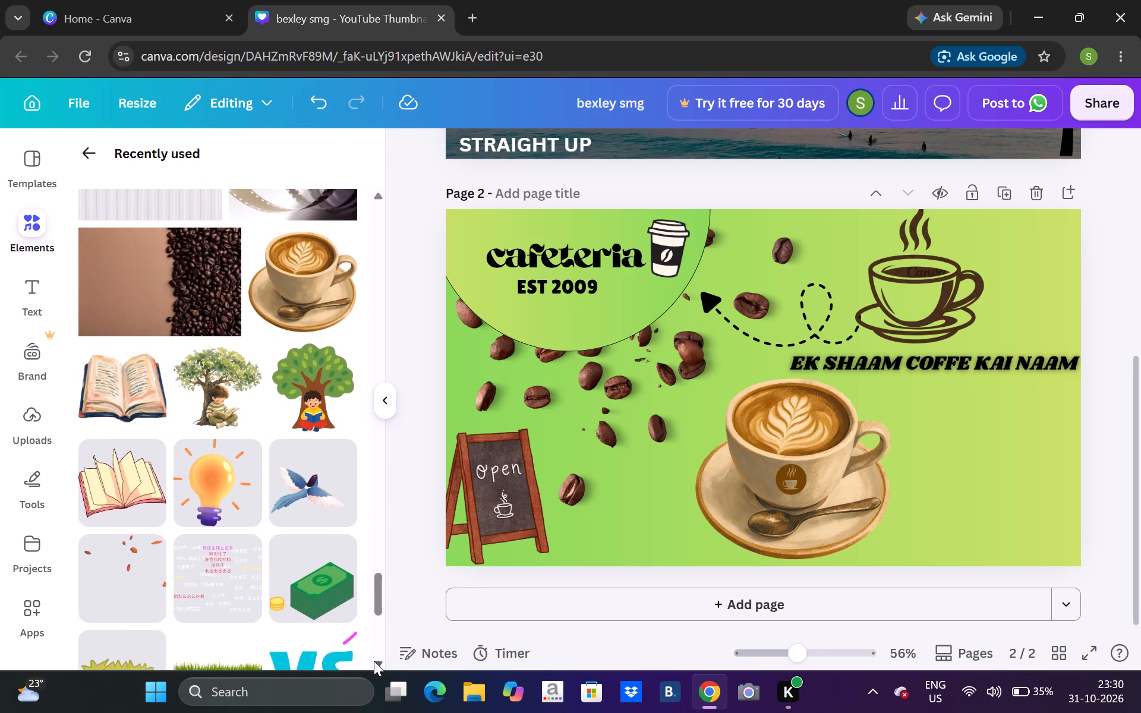
double_click(374, 661)
double_click(374, 661)
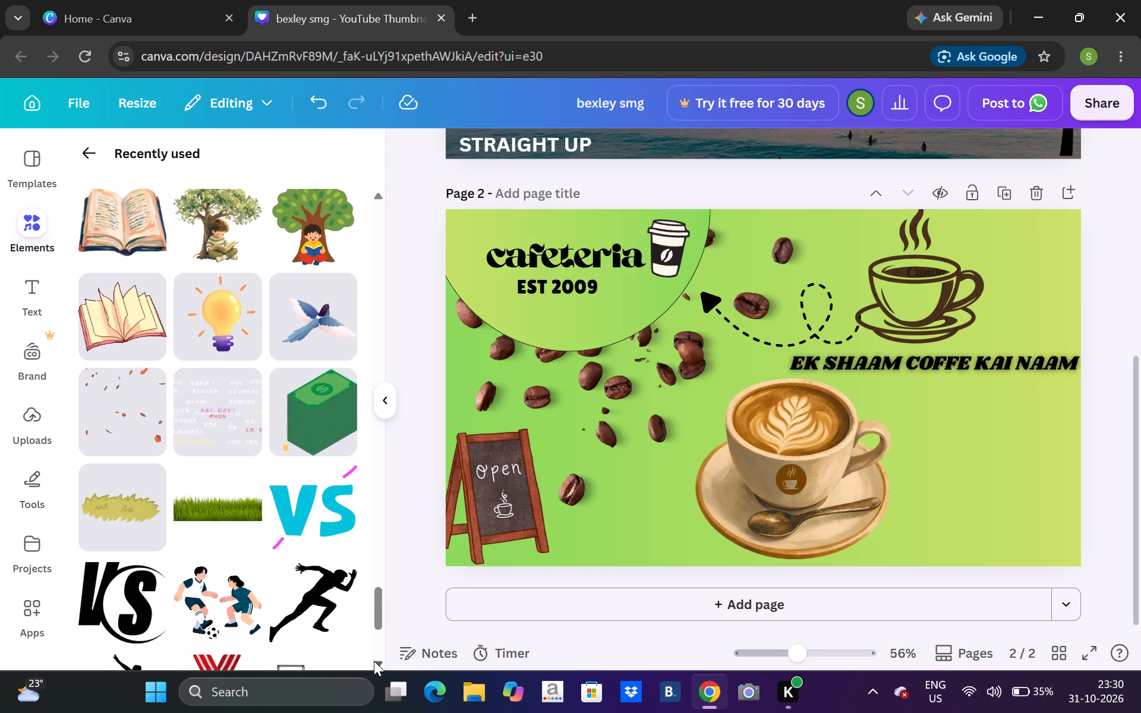
double_click(374, 664)
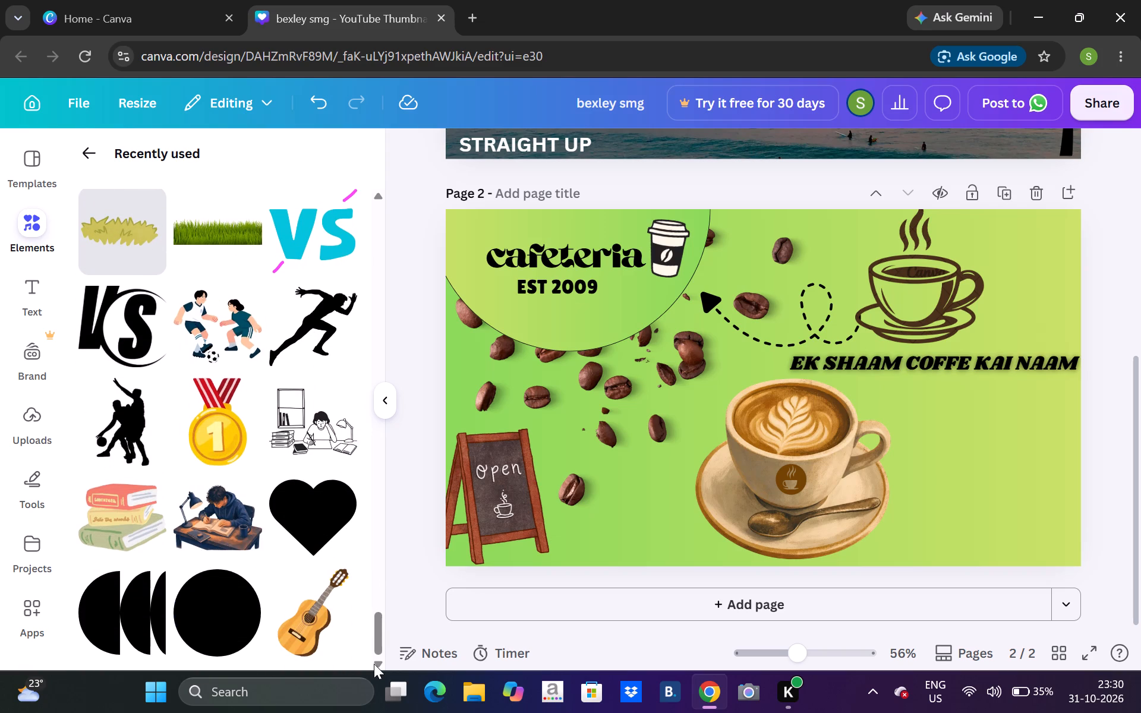
click(374, 664)
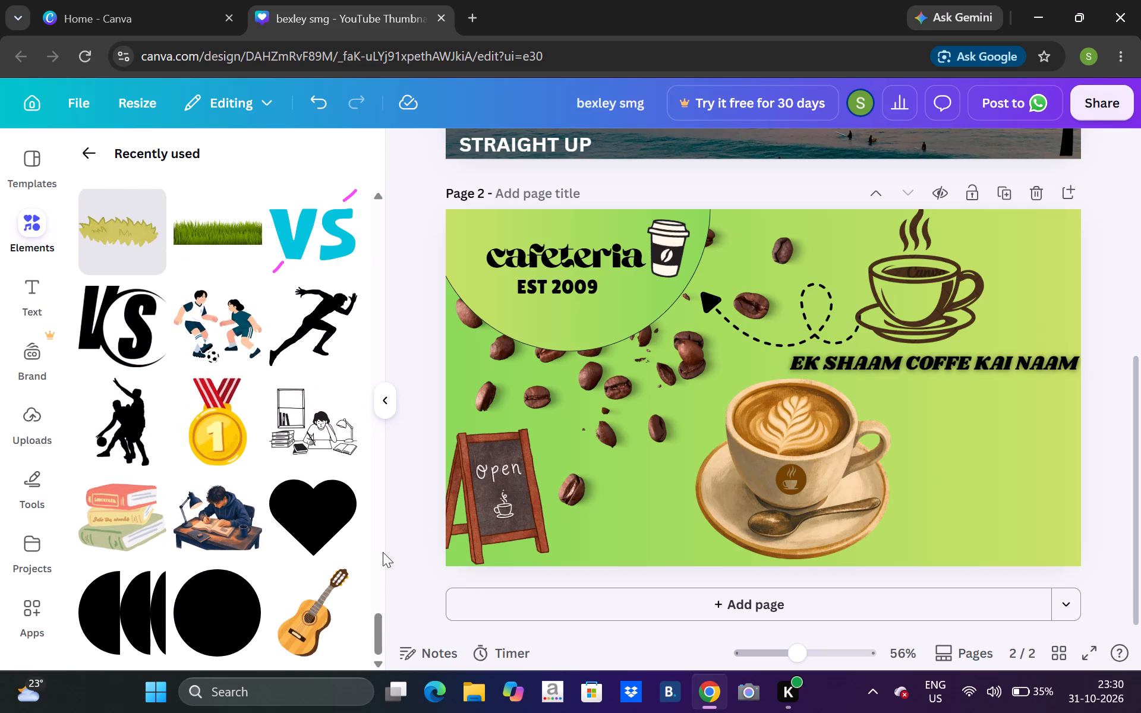
click(383, 551)
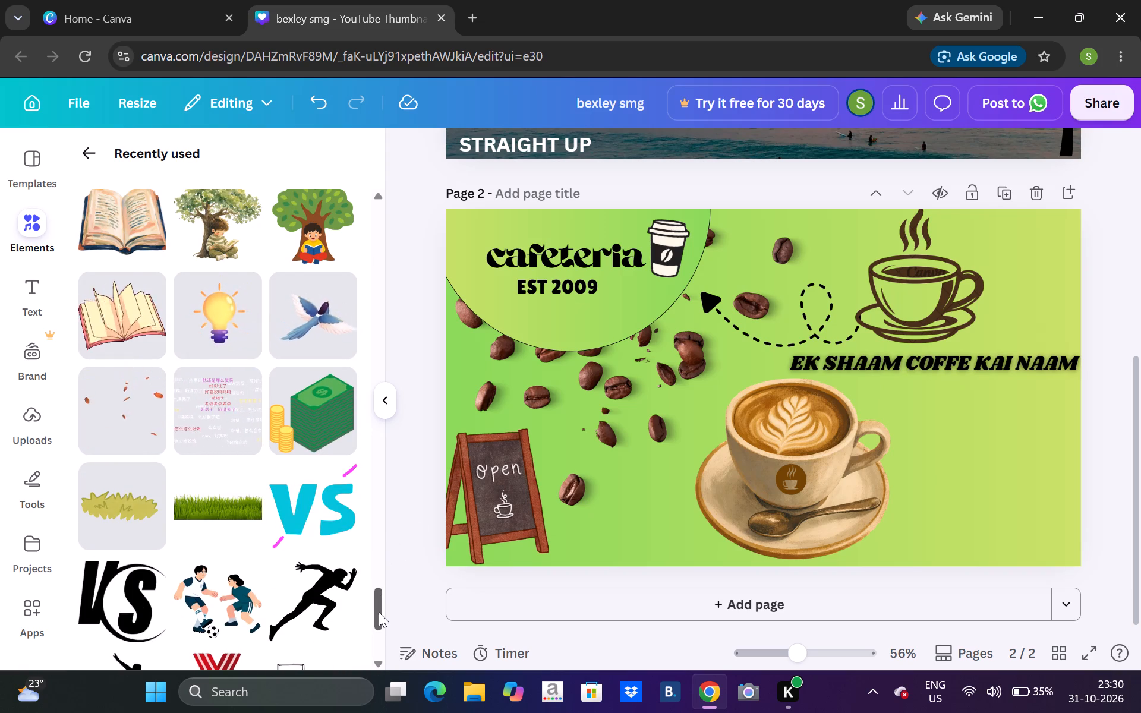
Move the "EK SHAAM COFFE KAI NAAM" slogan left so it starts above the latte cup's left rim.
click(817, 372)
key(Left)
key(Left)
key(Left)
key(Left)
key(Left)
key(Left)
key(Left)
key(Left)
key(Left)
key(Left)
key(Left)
key(Left)
key(Left)
key(Left)
key(Left)
key(Left)
key(Left)
key(Left)
key(Left)
key(Left)
key(Left)
key(Left)
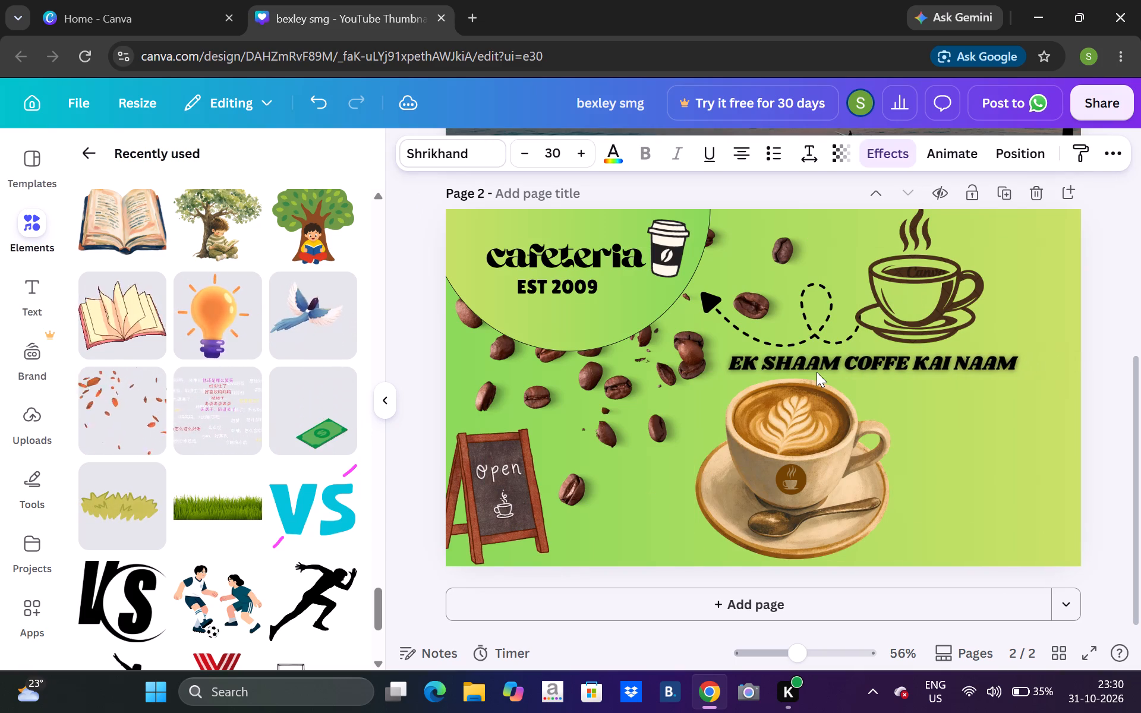
key(Left)
key(Left)
key(Left)
key(Left)
key(Left)
key(Left)
key(Left)
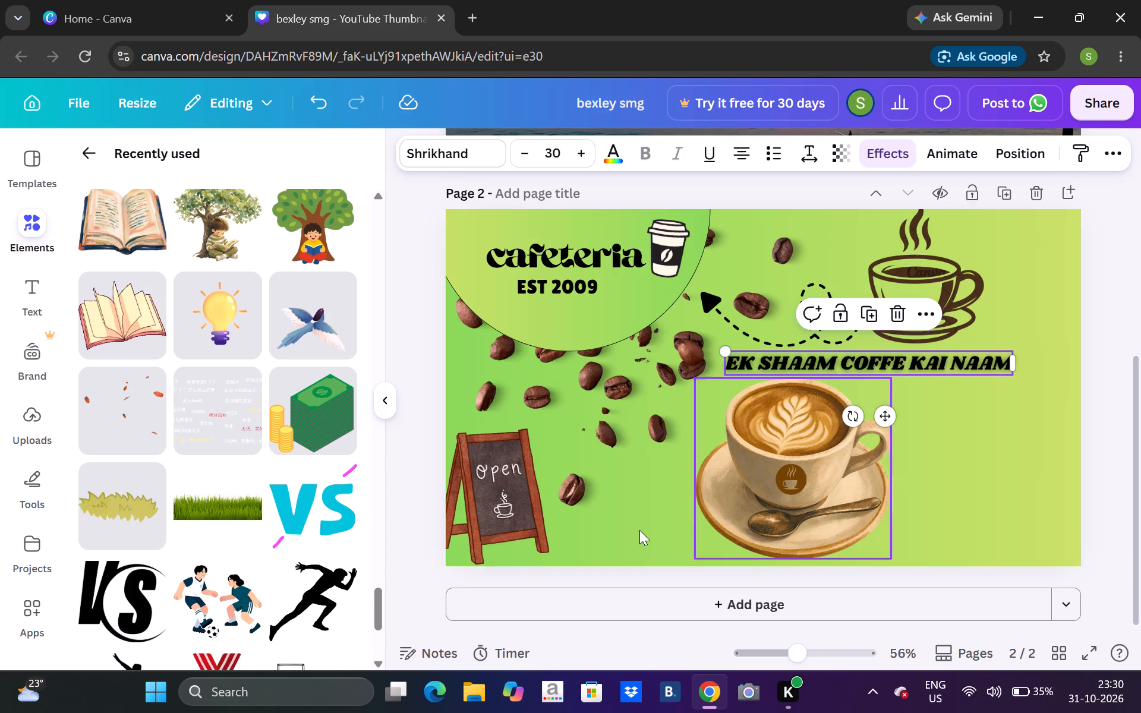
Add the solid heart shape from the recently used elements to page 2.
click(372, 654)
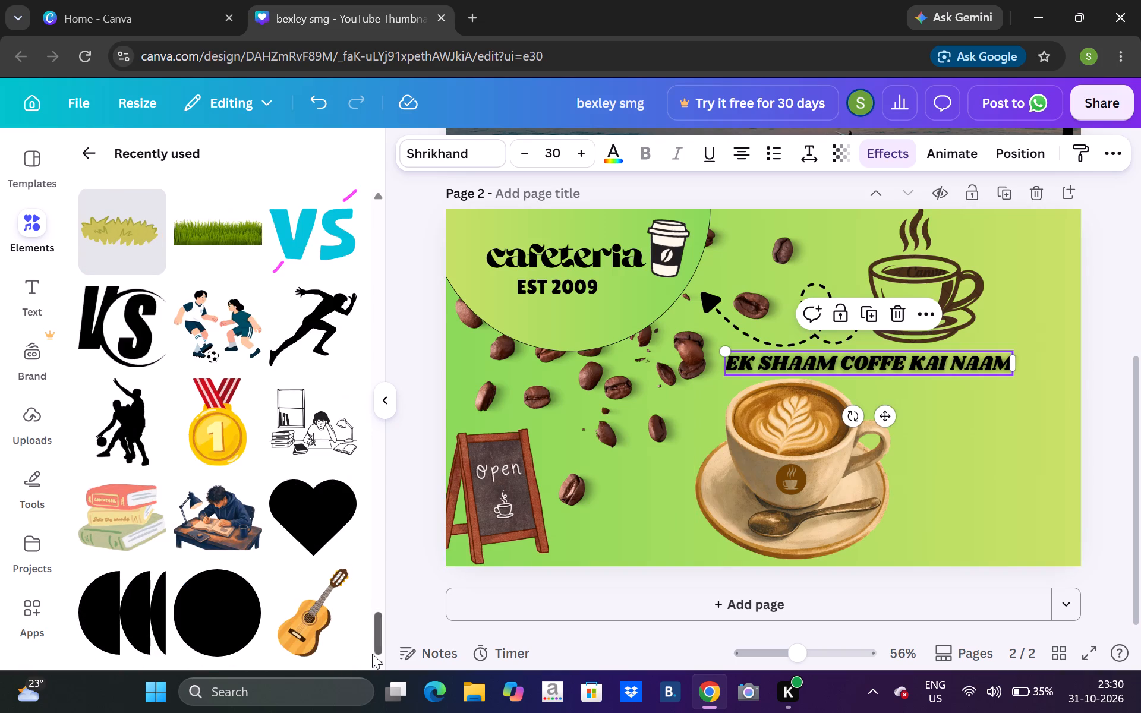
click(323, 519)
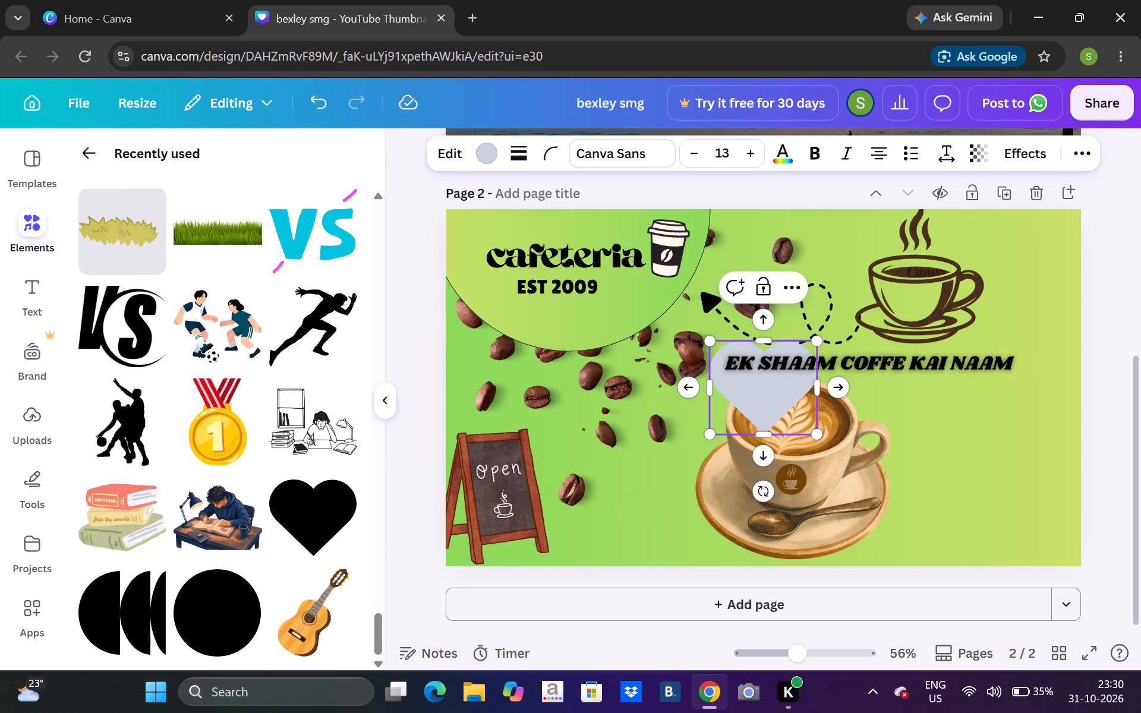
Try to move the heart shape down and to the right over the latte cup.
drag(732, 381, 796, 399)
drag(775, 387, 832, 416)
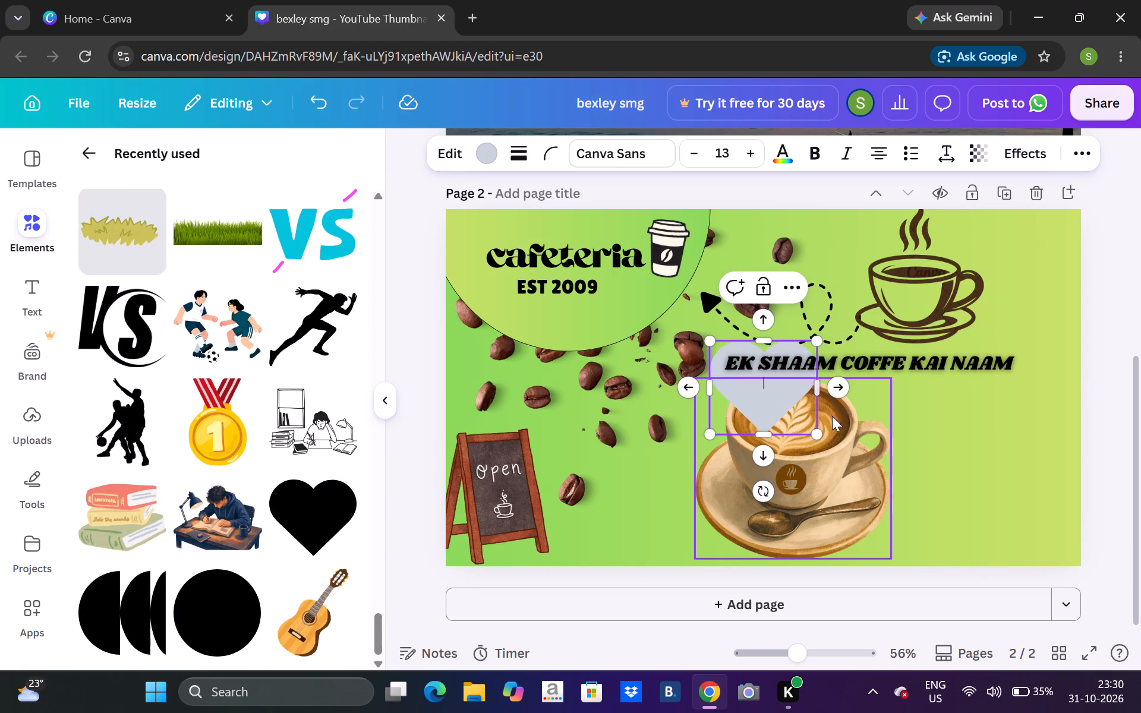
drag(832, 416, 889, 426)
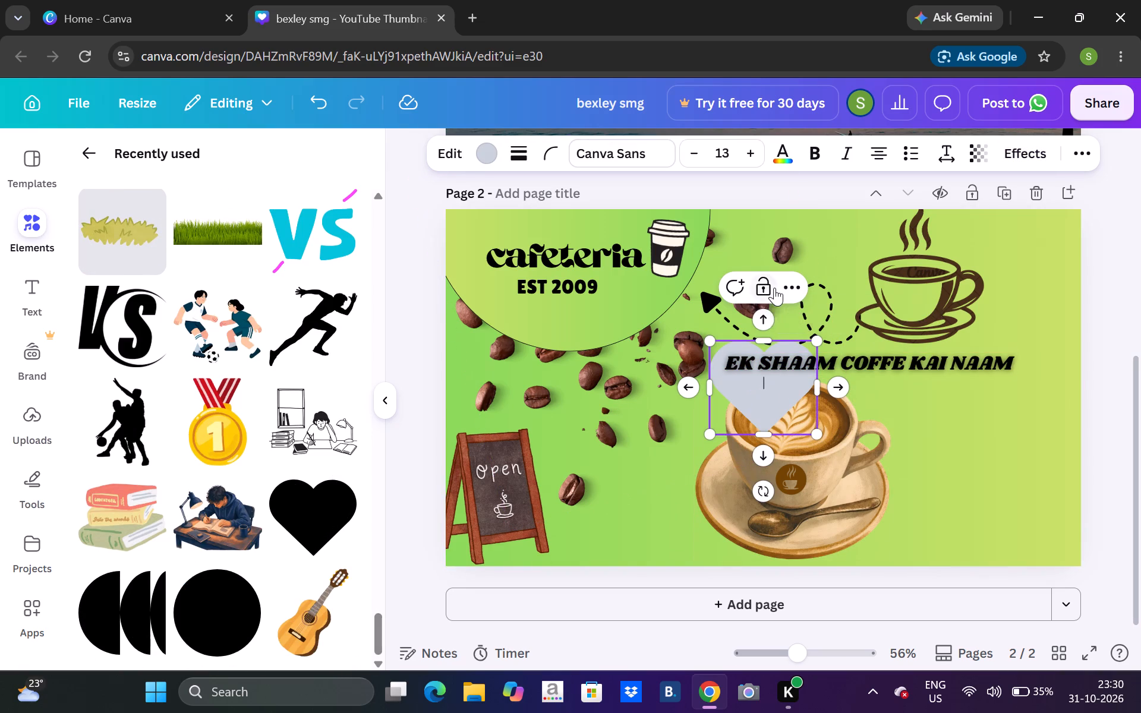
Lock the heart shape and try again to move it down and to the right.
click(774, 288)
click(773, 389)
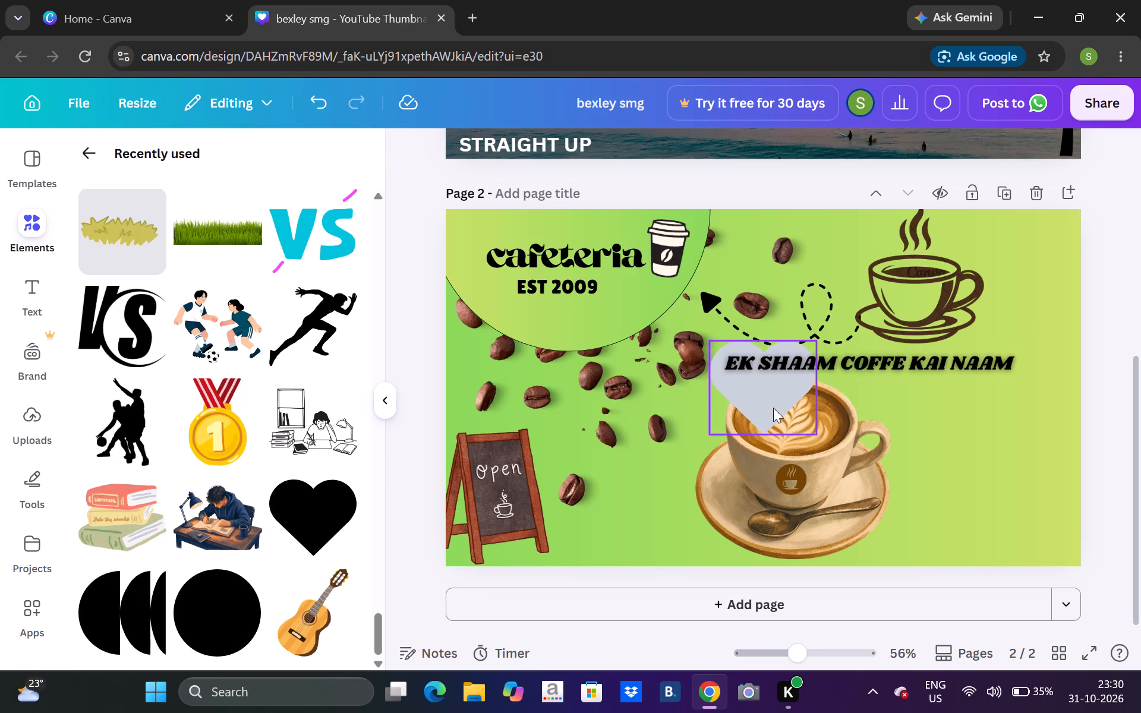
drag(773, 405, 814, 418)
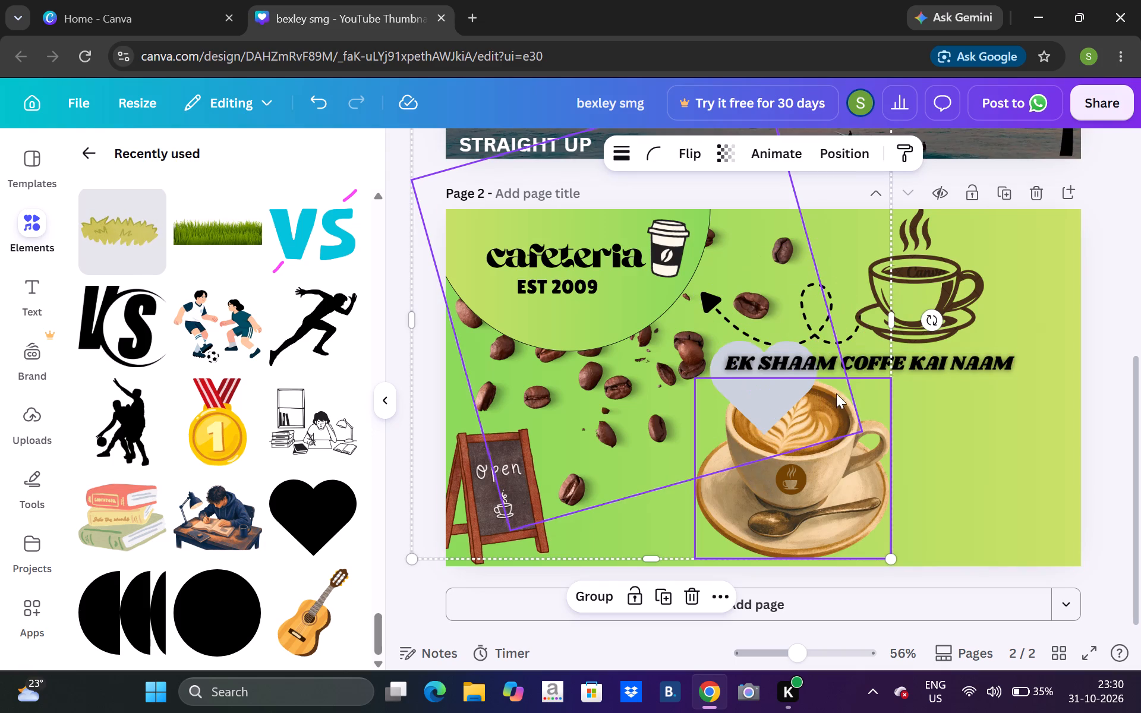
Lock the latte cup image on page 2.
click(835, 464)
click(835, 464)
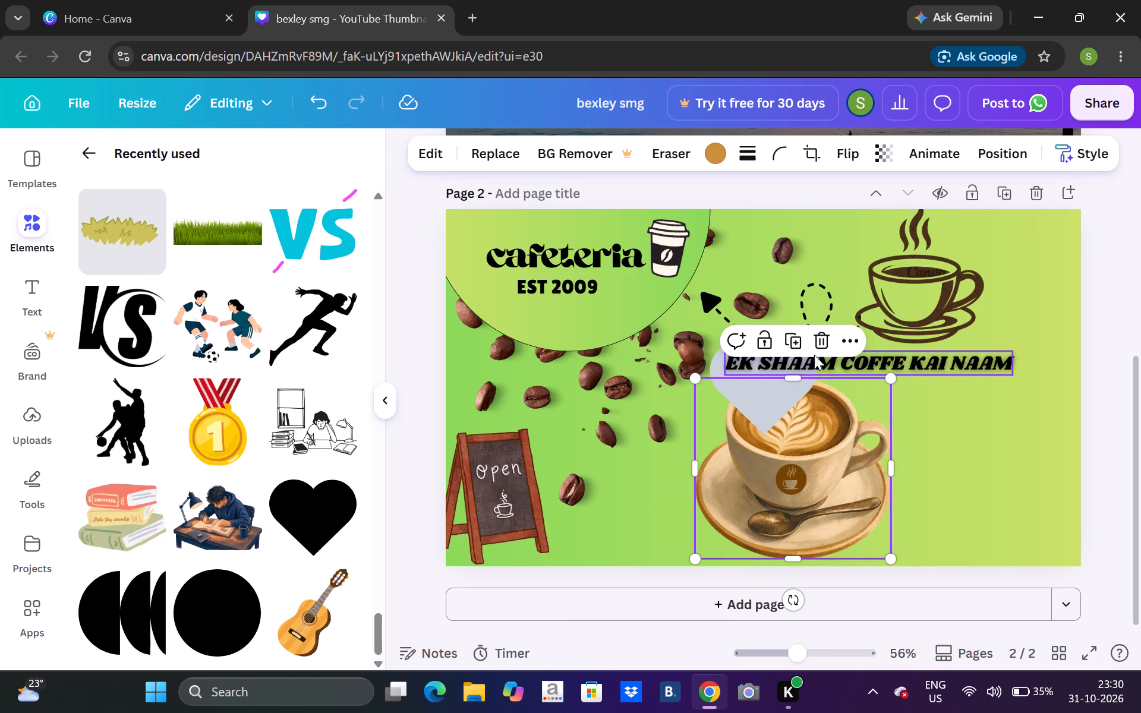
click(771, 342)
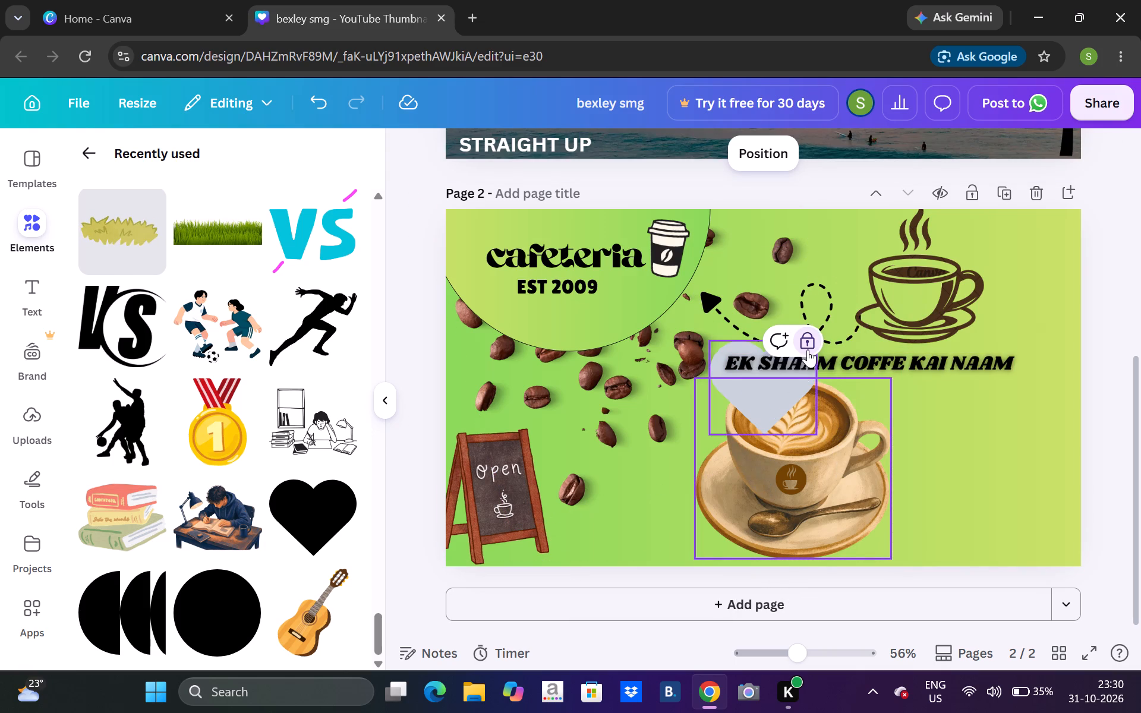
Unlock the latte cup image, shift it slightly up and to the left, and lock it again.
click(808, 343)
drag(775, 402, 771, 403)
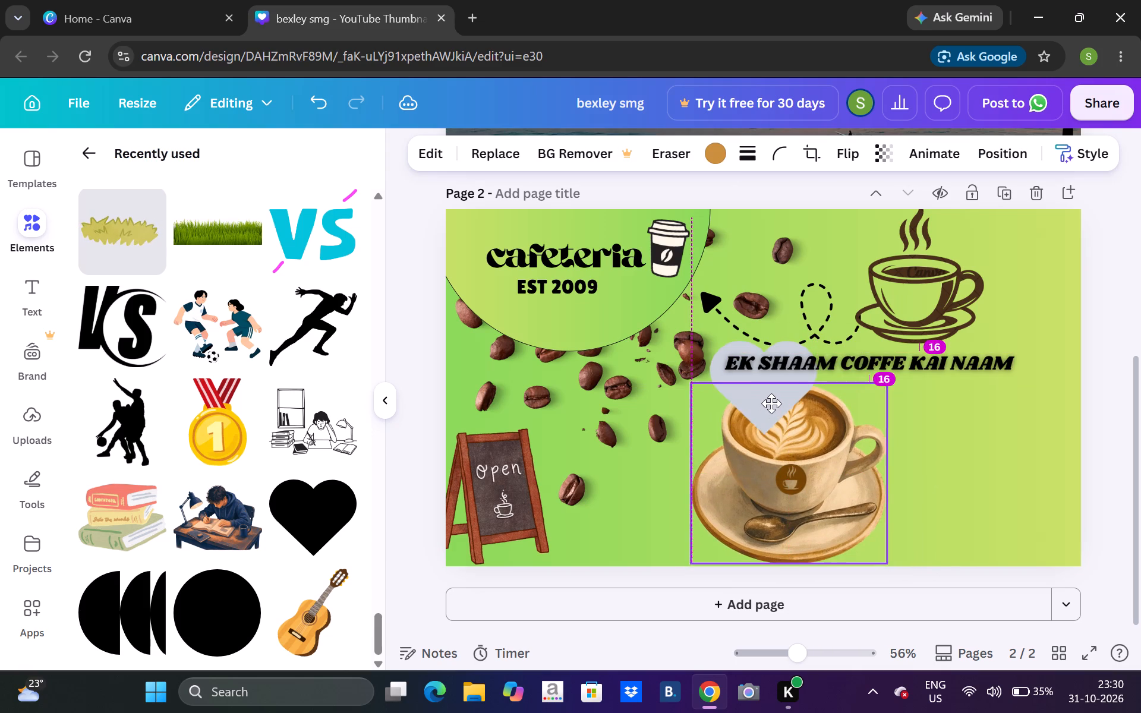
drag(771, 403, 774, 396)
click(774, 396)
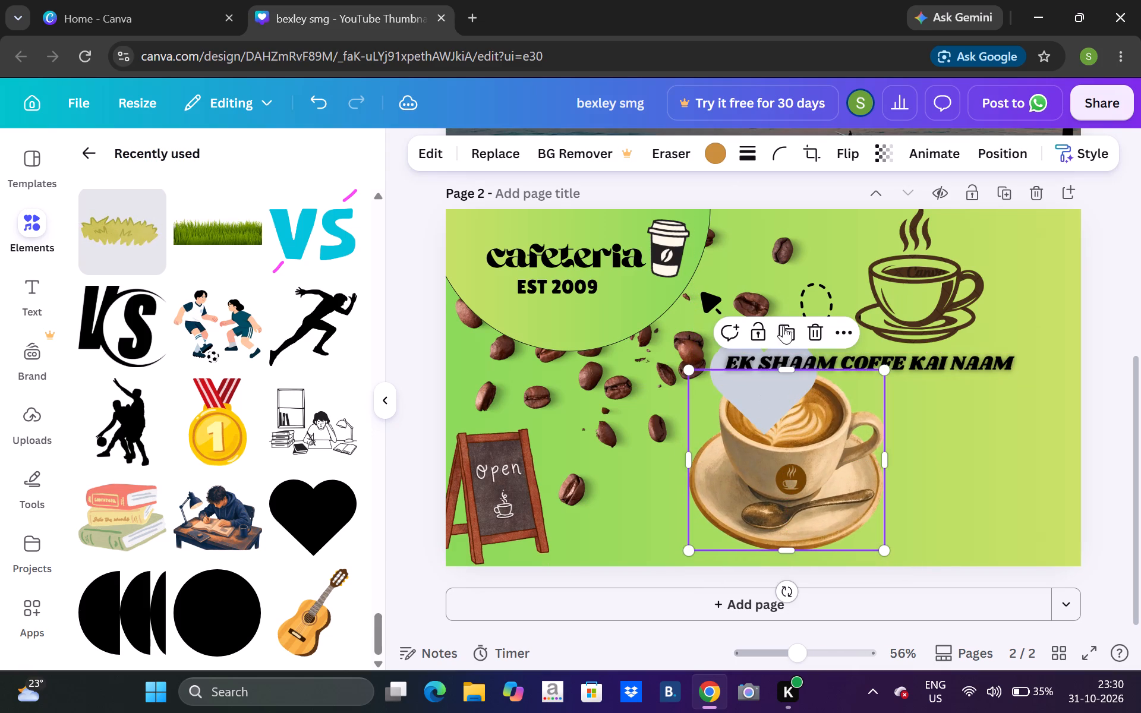
click(762, 330)
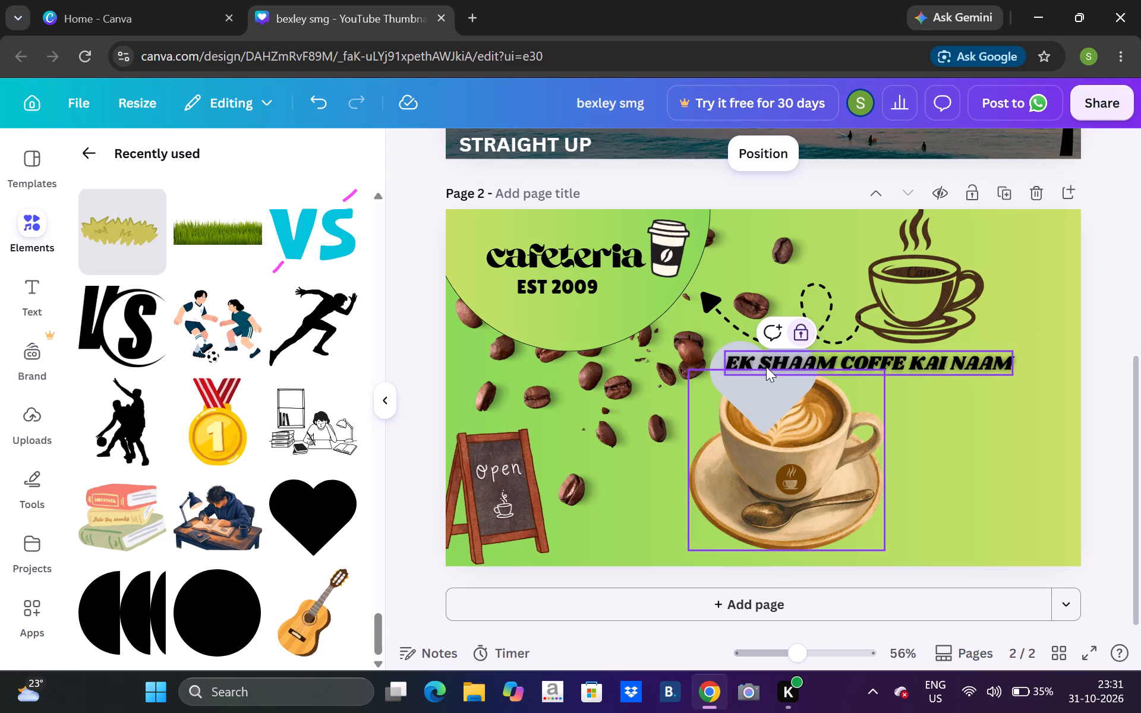
Unlock the heart shape, shrink it to about half its size and place it just after the slogan's last word.
click(762, 384)
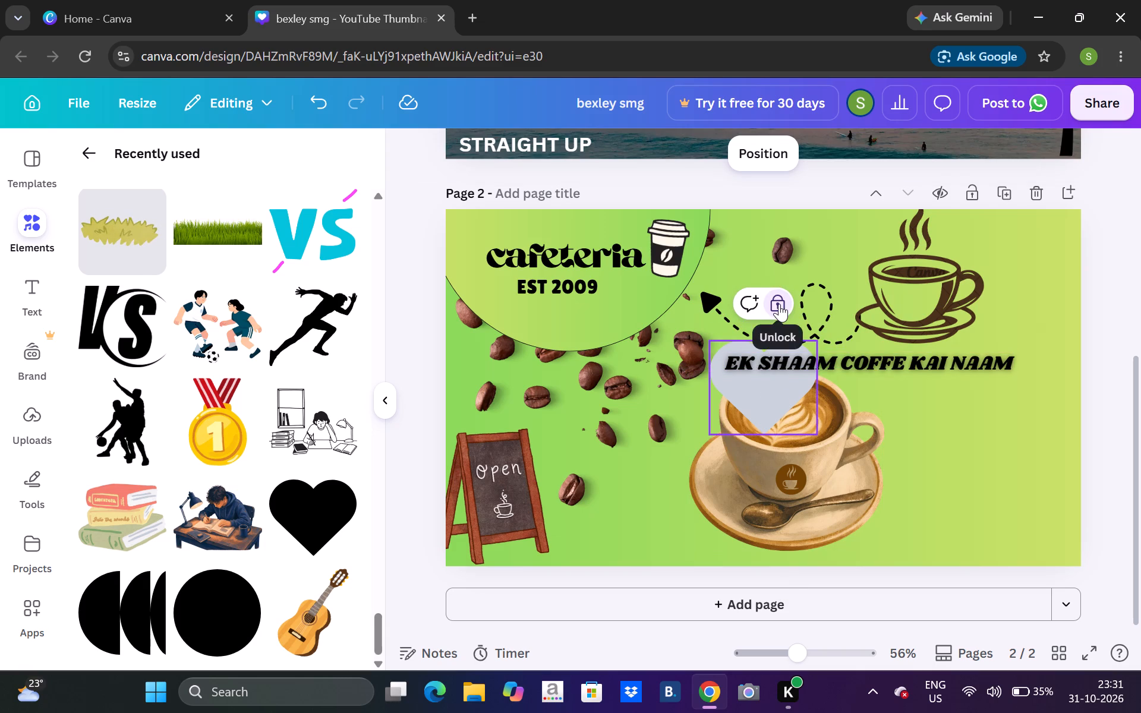
click(779, 304)
drag(771, 381, 848, 369)
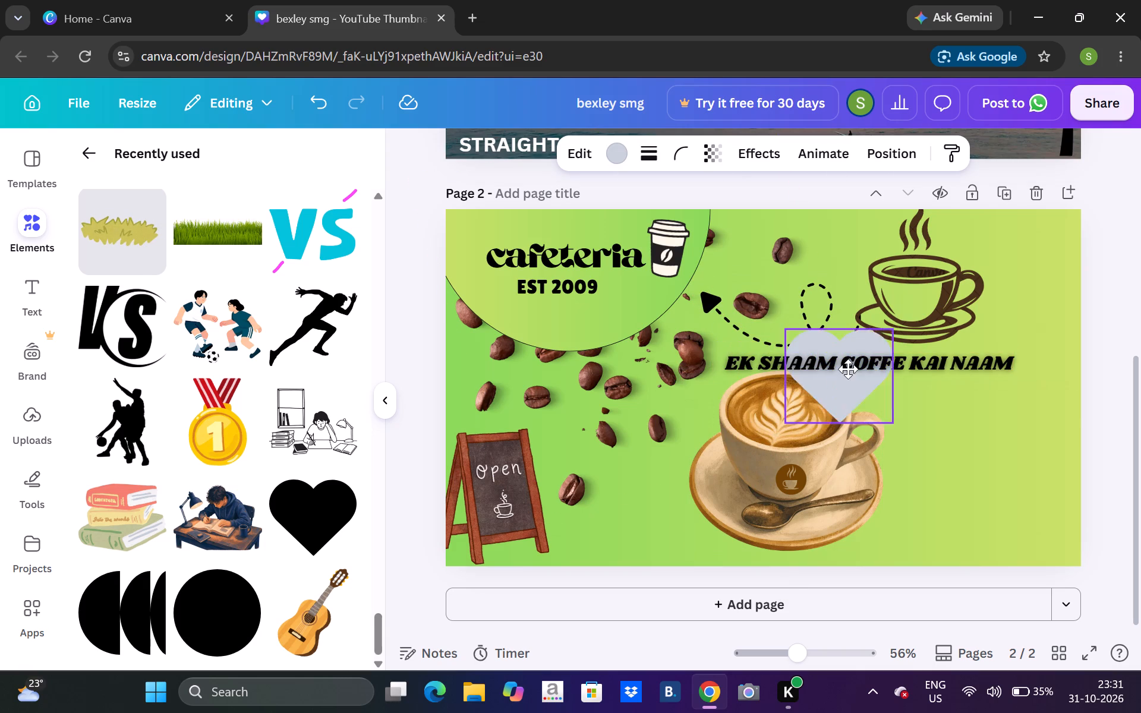
drag(848, 369, 1051, 357)
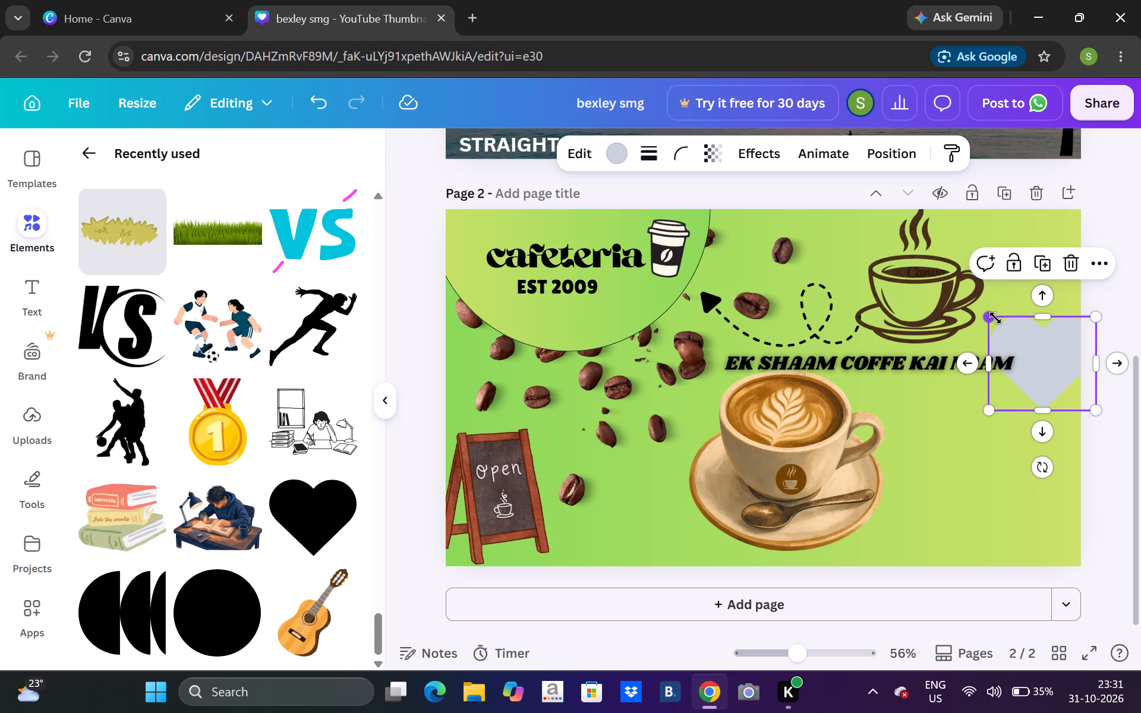
drag(995, 318, 1052, 364)
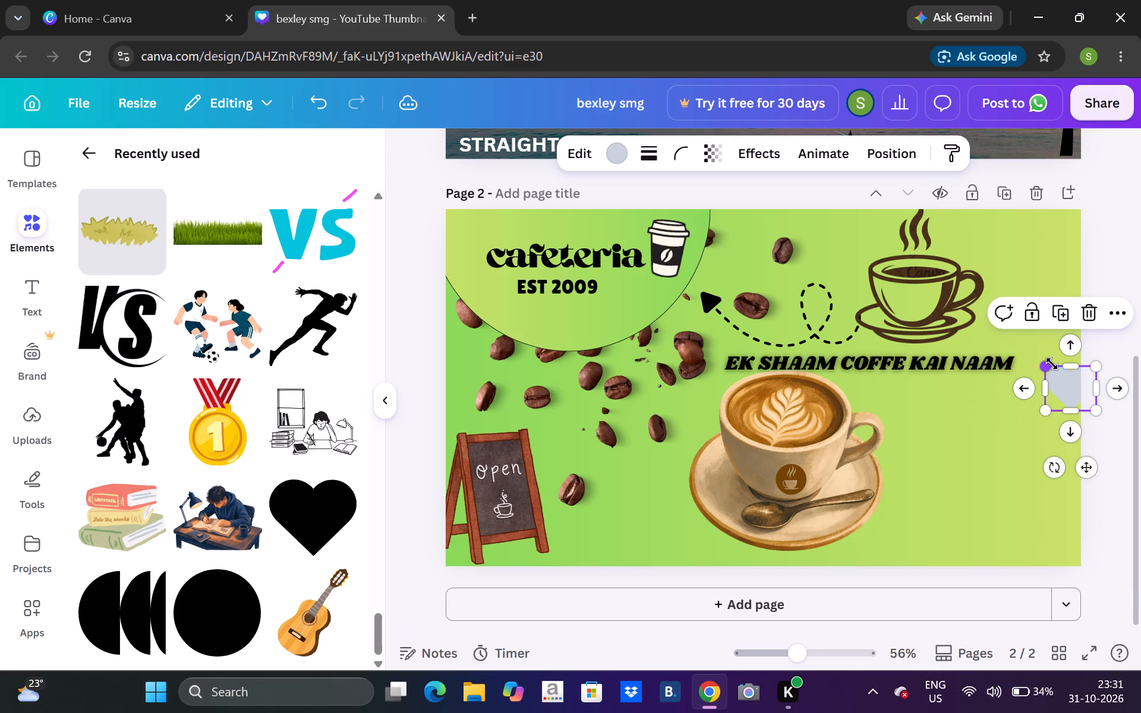
drag(1058, 383, 1033, 359)
click(1018, 421)
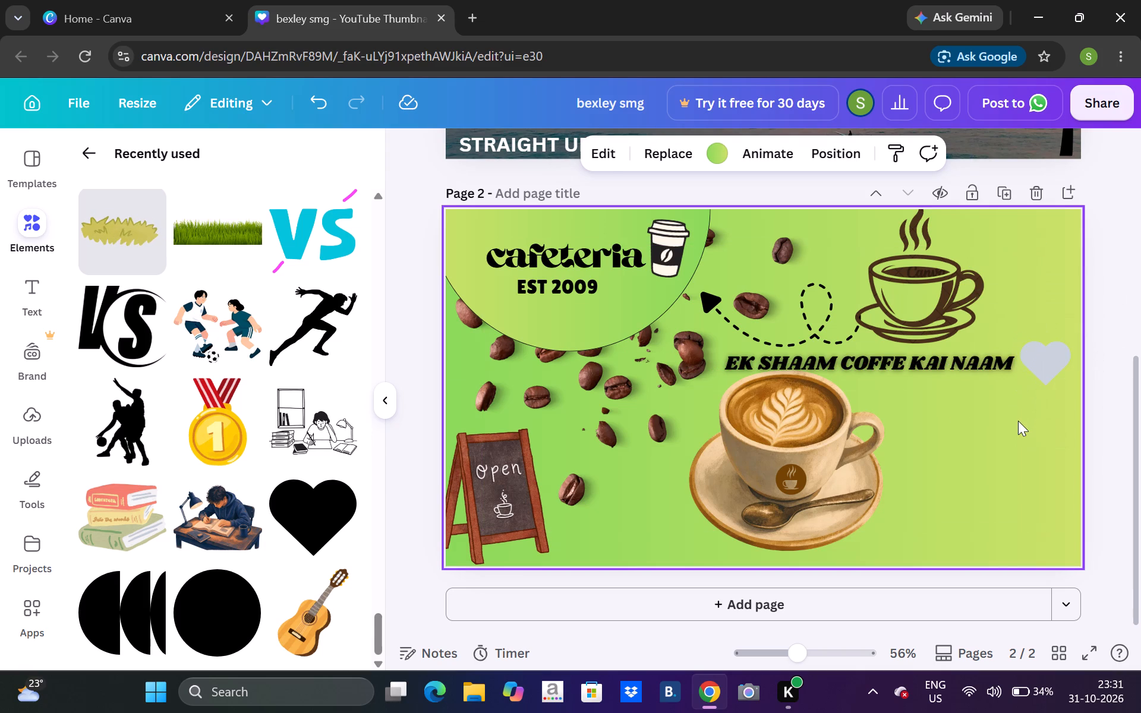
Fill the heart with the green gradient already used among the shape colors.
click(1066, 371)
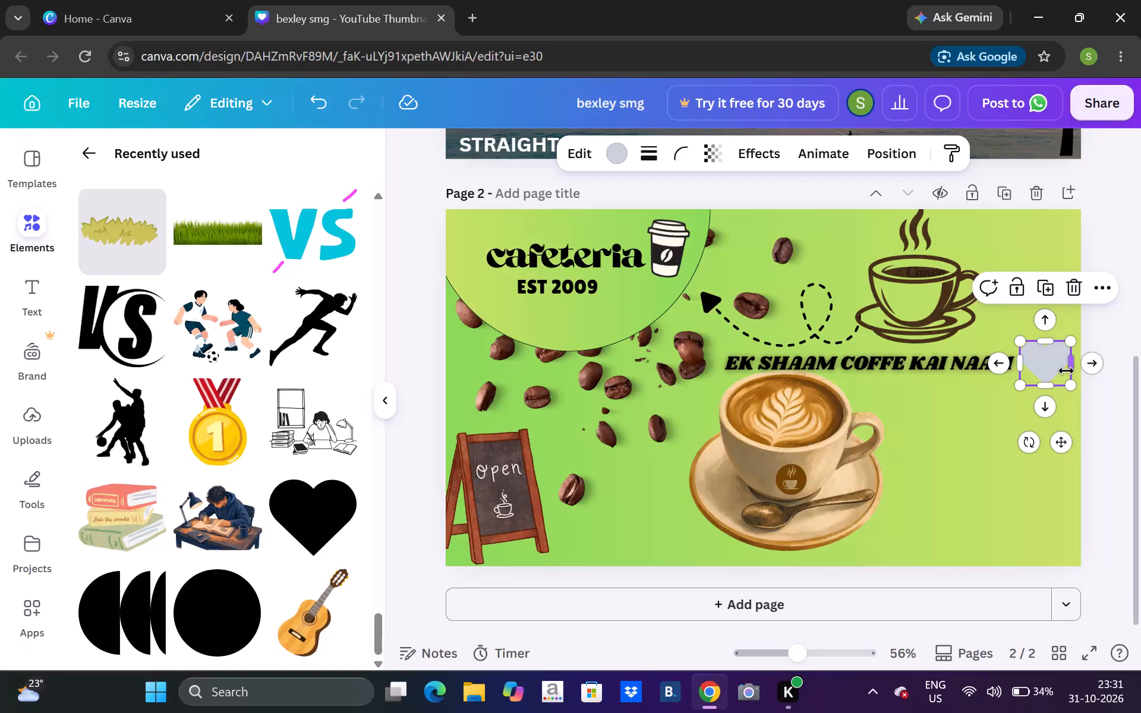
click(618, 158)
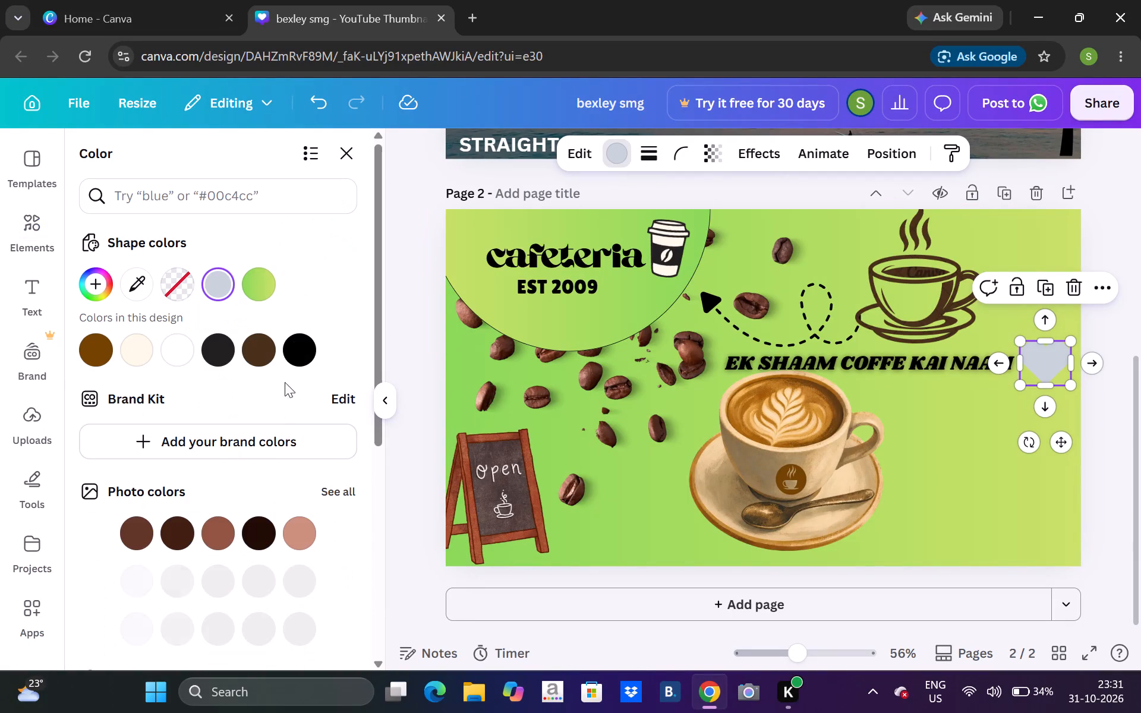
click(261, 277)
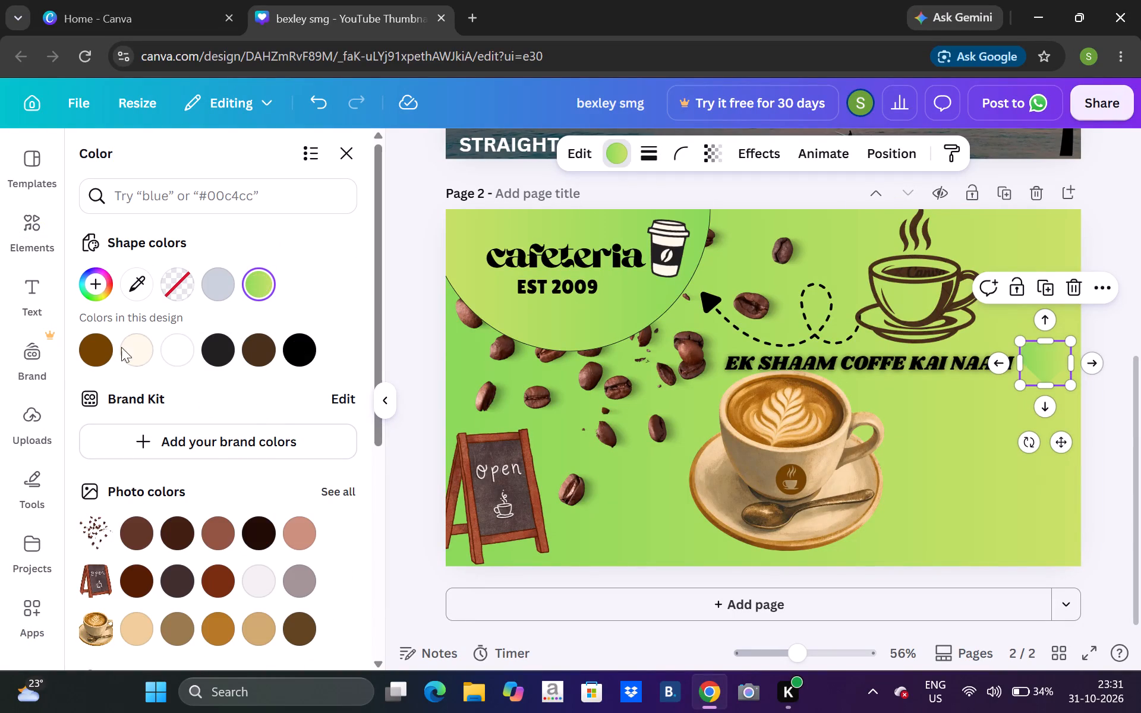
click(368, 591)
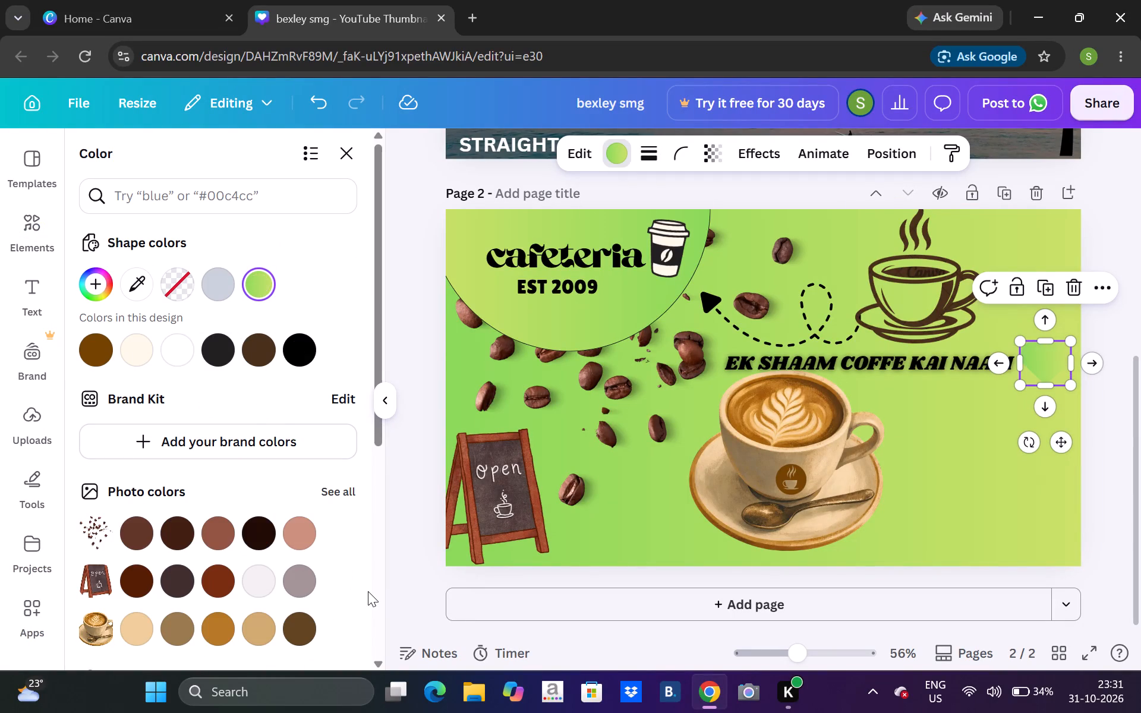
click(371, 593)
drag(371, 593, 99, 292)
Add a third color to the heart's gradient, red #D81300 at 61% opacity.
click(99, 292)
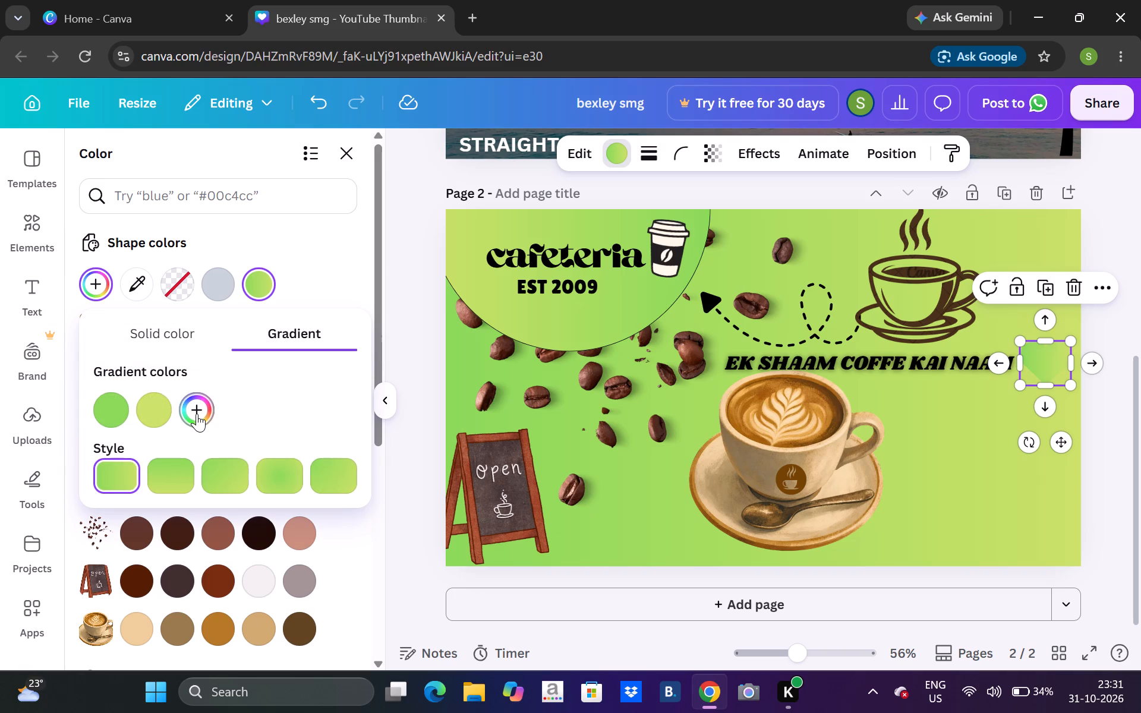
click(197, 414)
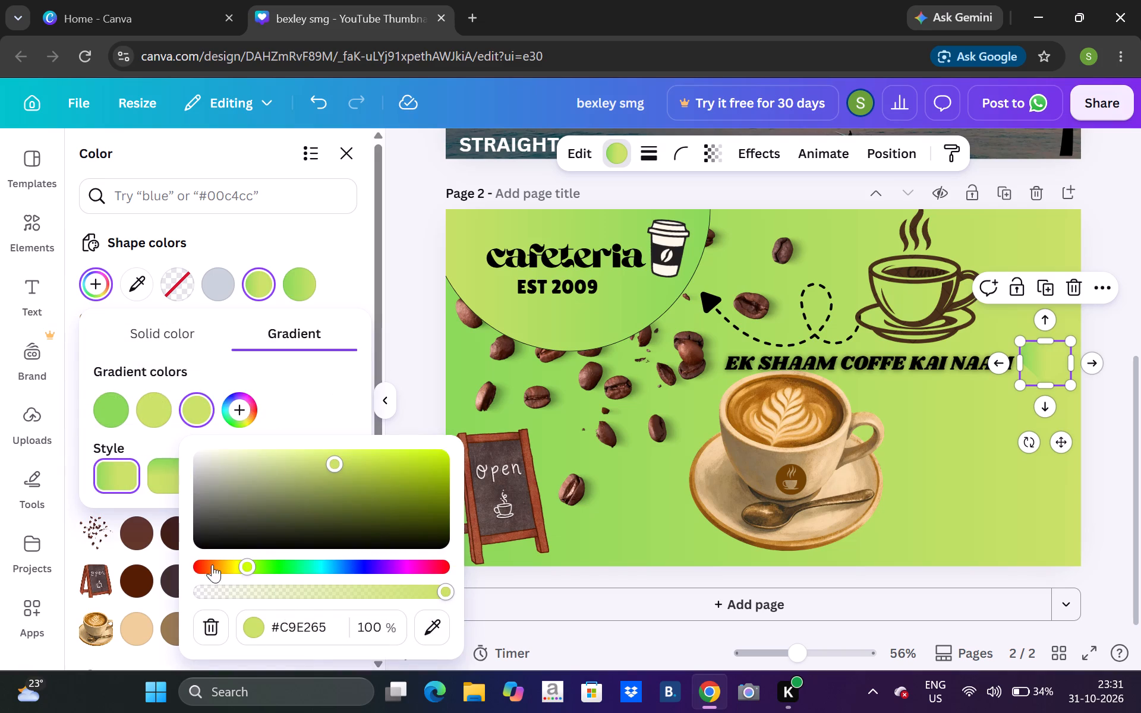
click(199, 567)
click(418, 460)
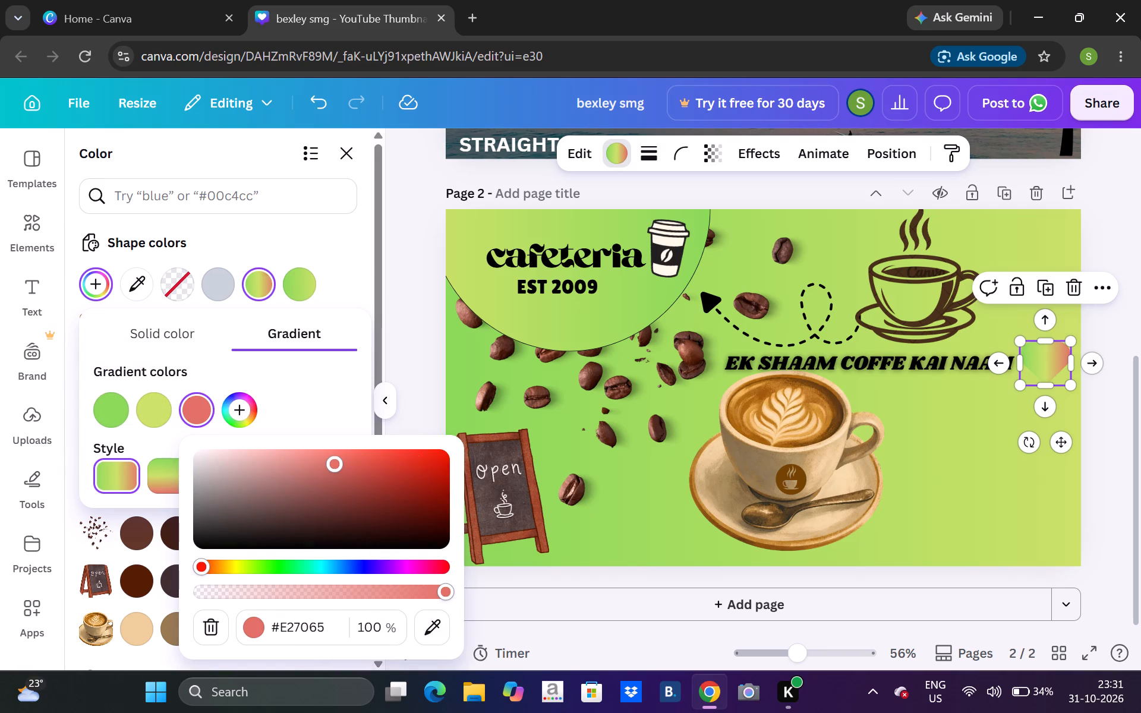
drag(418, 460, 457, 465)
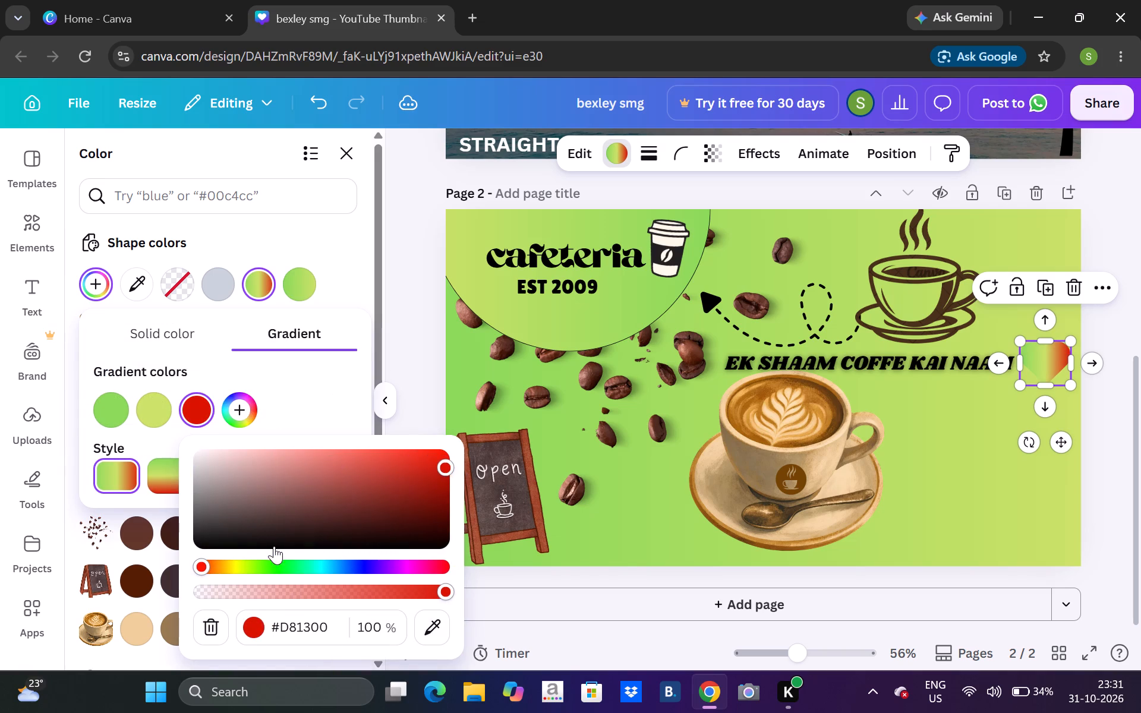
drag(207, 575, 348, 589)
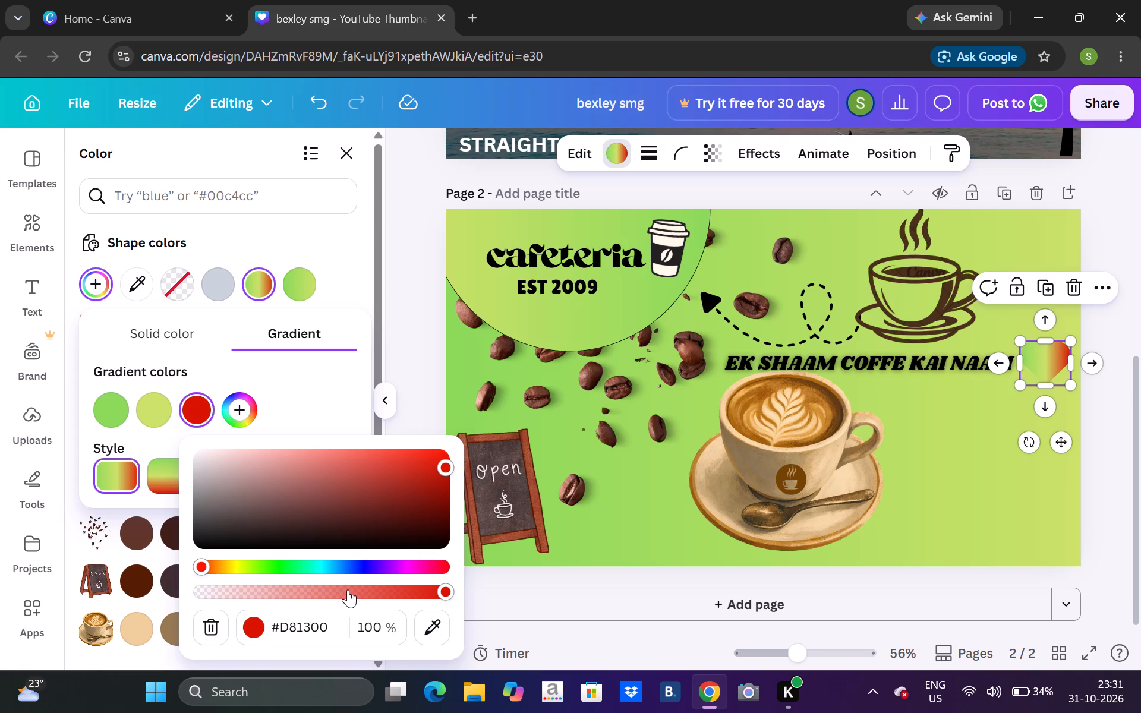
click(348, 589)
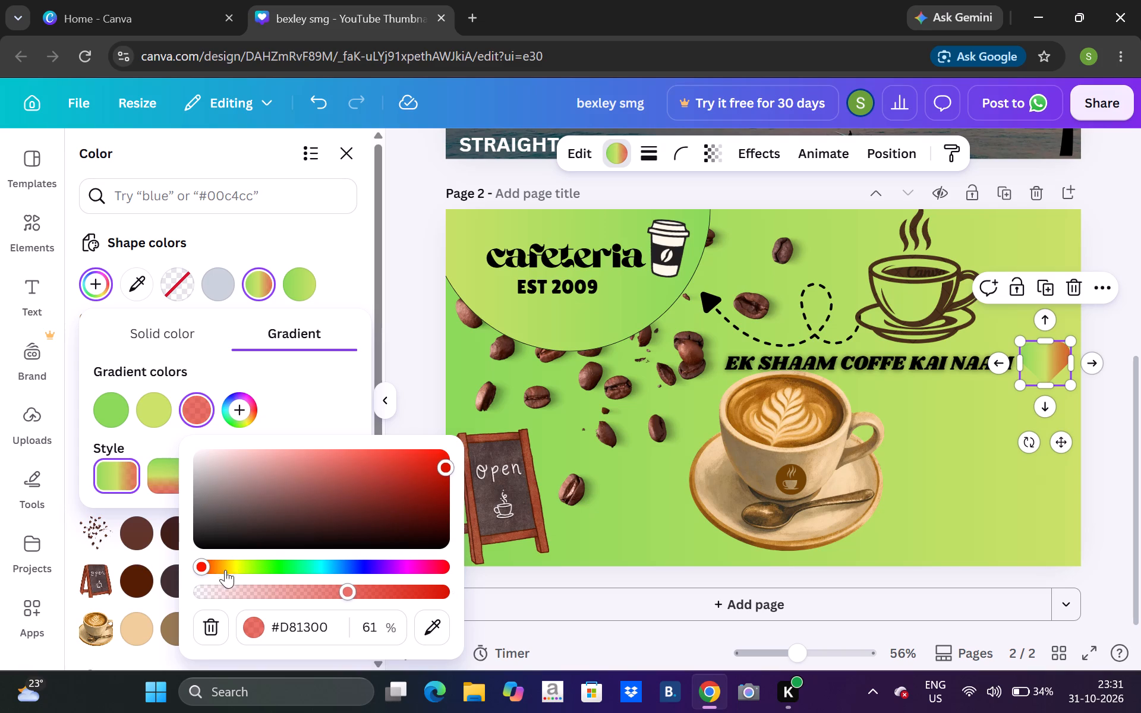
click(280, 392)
Switch the heart's fill to a solid color and set it to the bright red from the default solid colors.
click(179, 339)
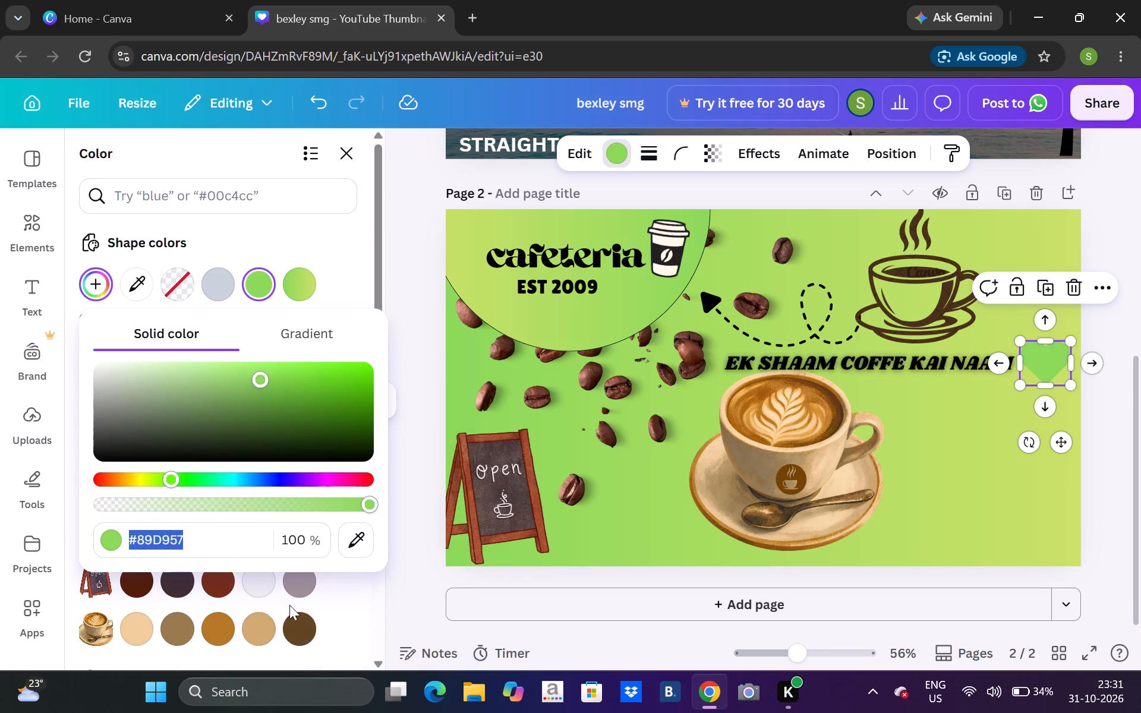
click(304, 610)
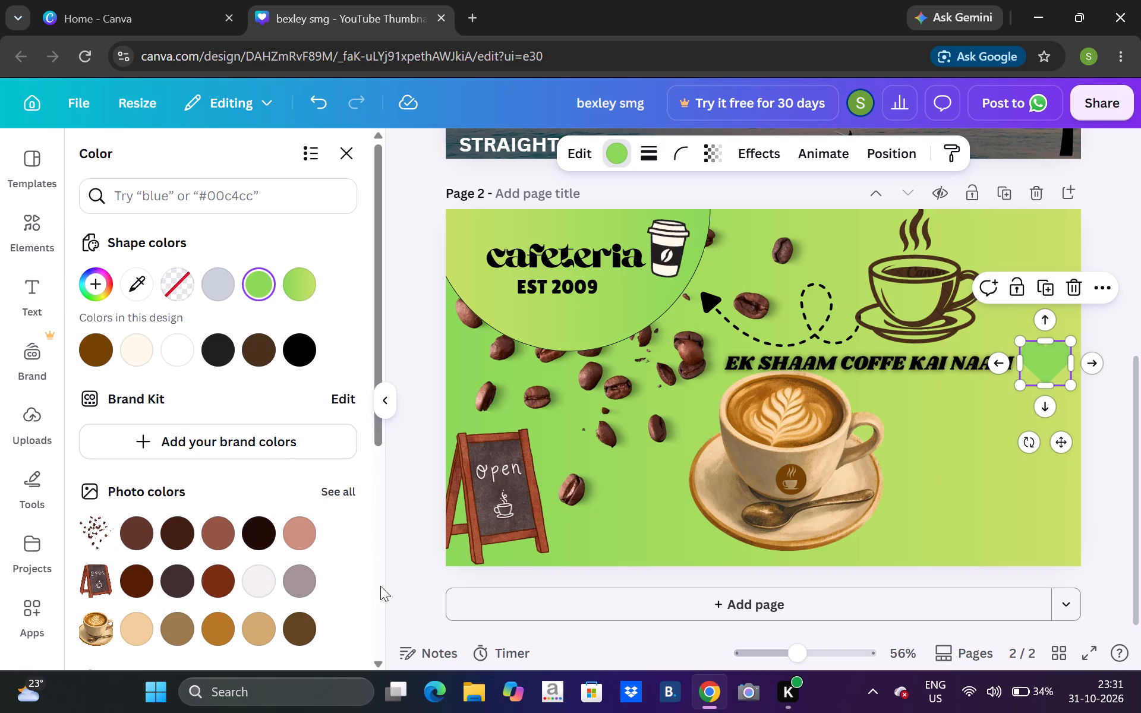
click(380, 586)
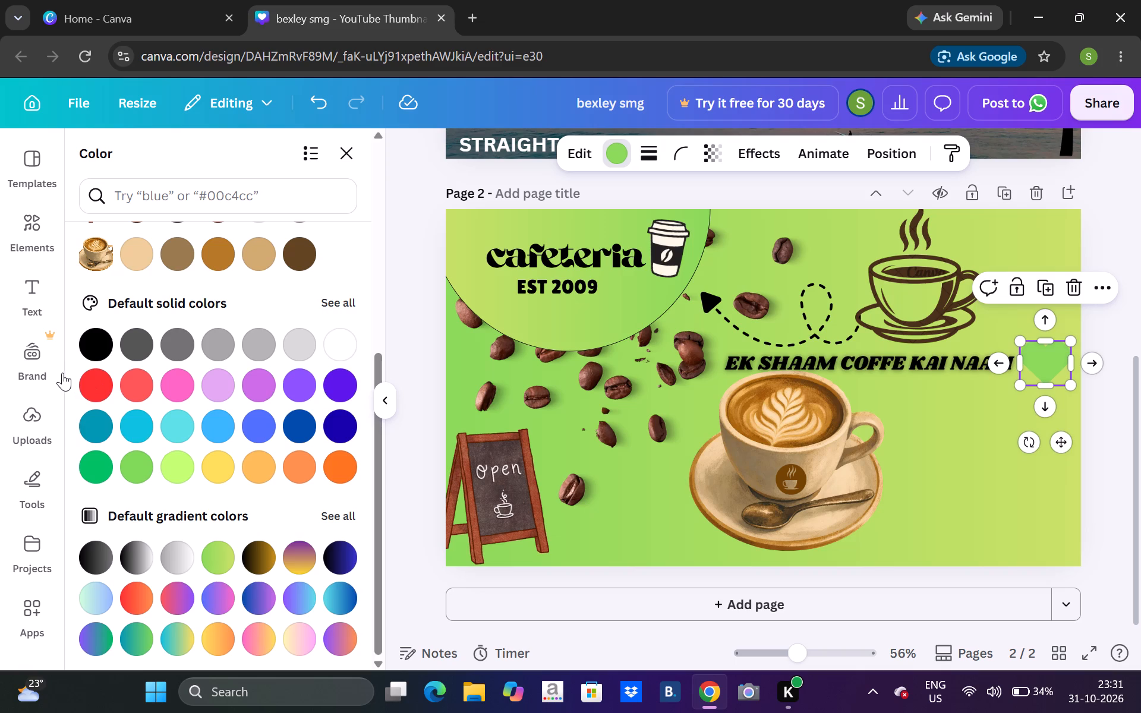
click(92, 395)
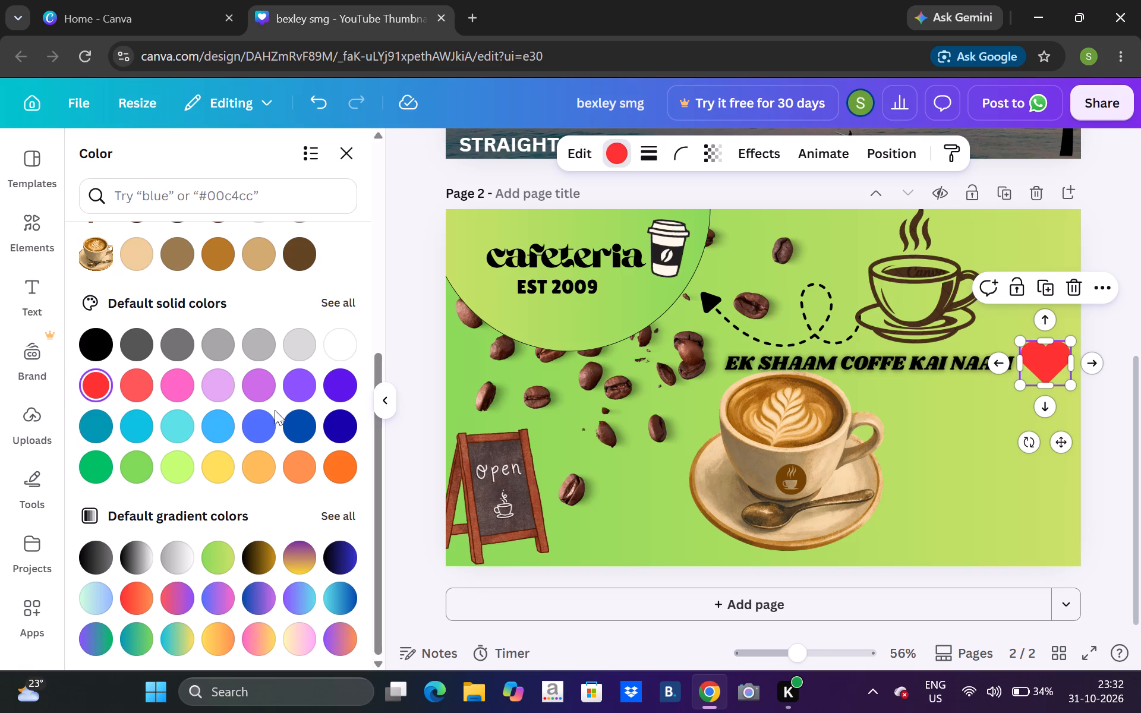
click(942, 396)
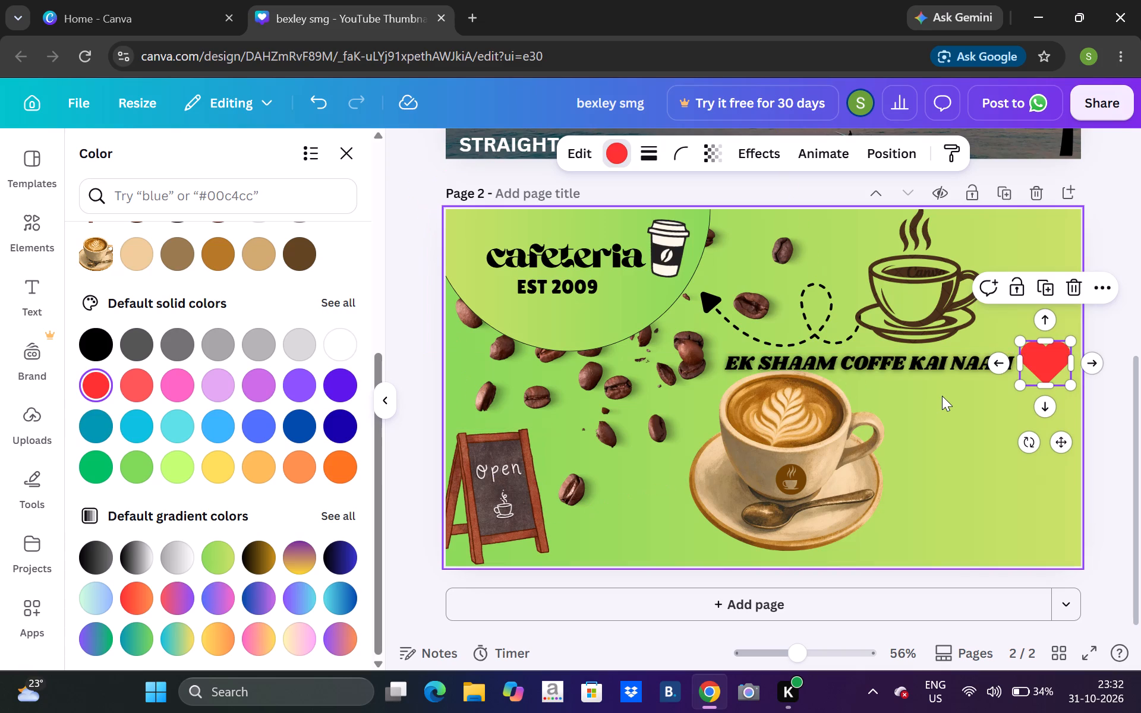
Shrink the red heart beside the slogan to about 78 wide by 69 high.
click(1048, 361)
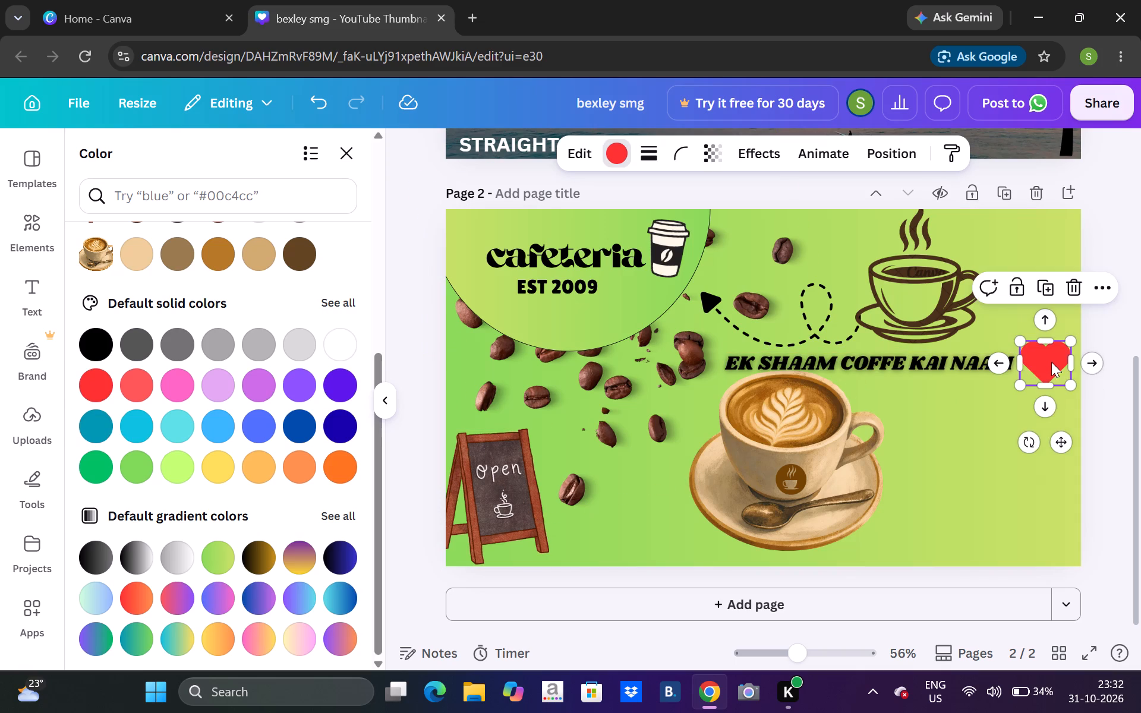
drag(1068, 385, 1055, 382)
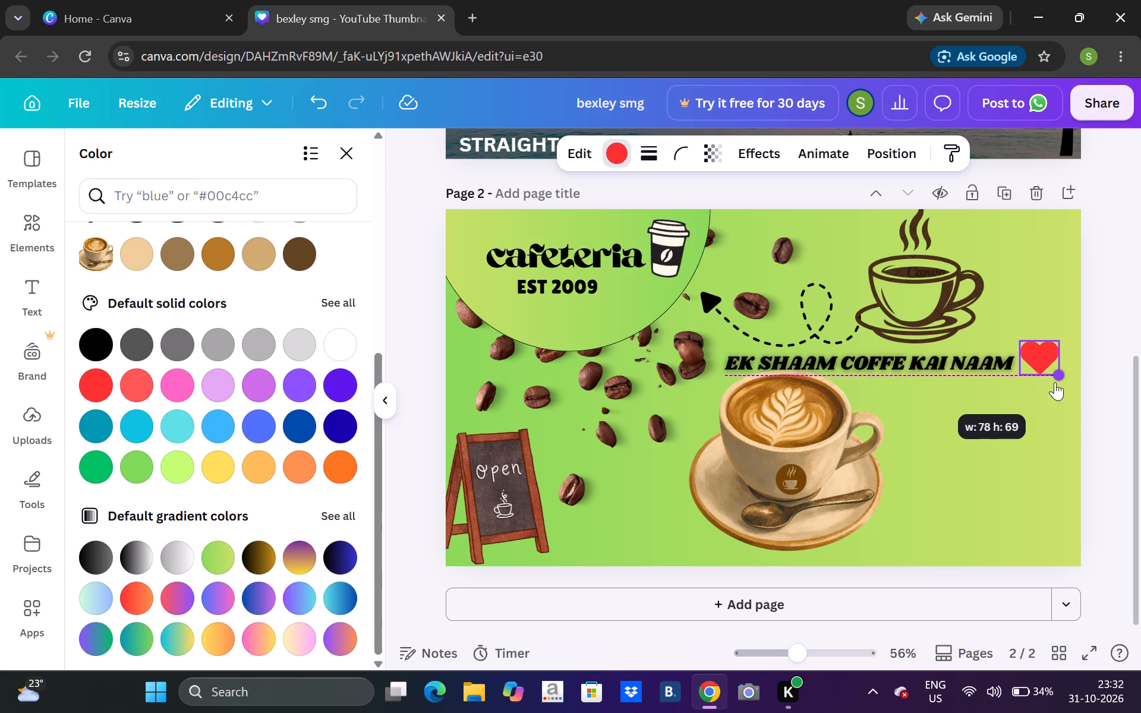
drag(1055, 382, 1051, 382)
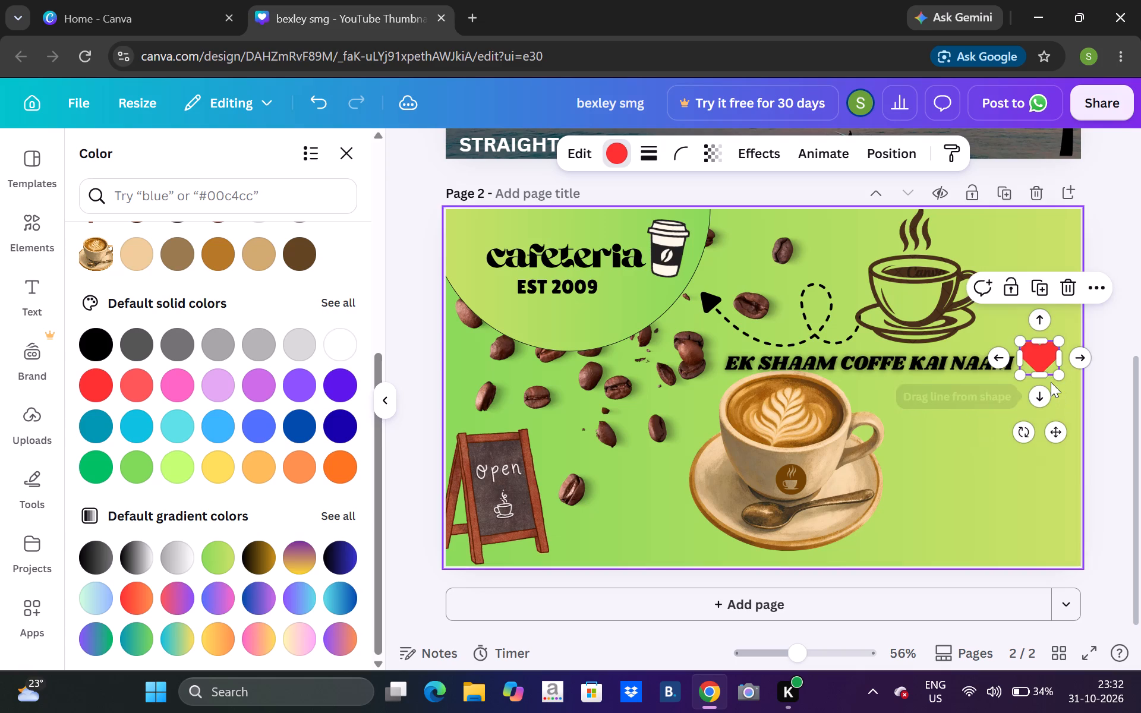
Nudge the red heart slightly left and down so it sits close to the word NAAM, level with the slogan.
click(1041, 362)
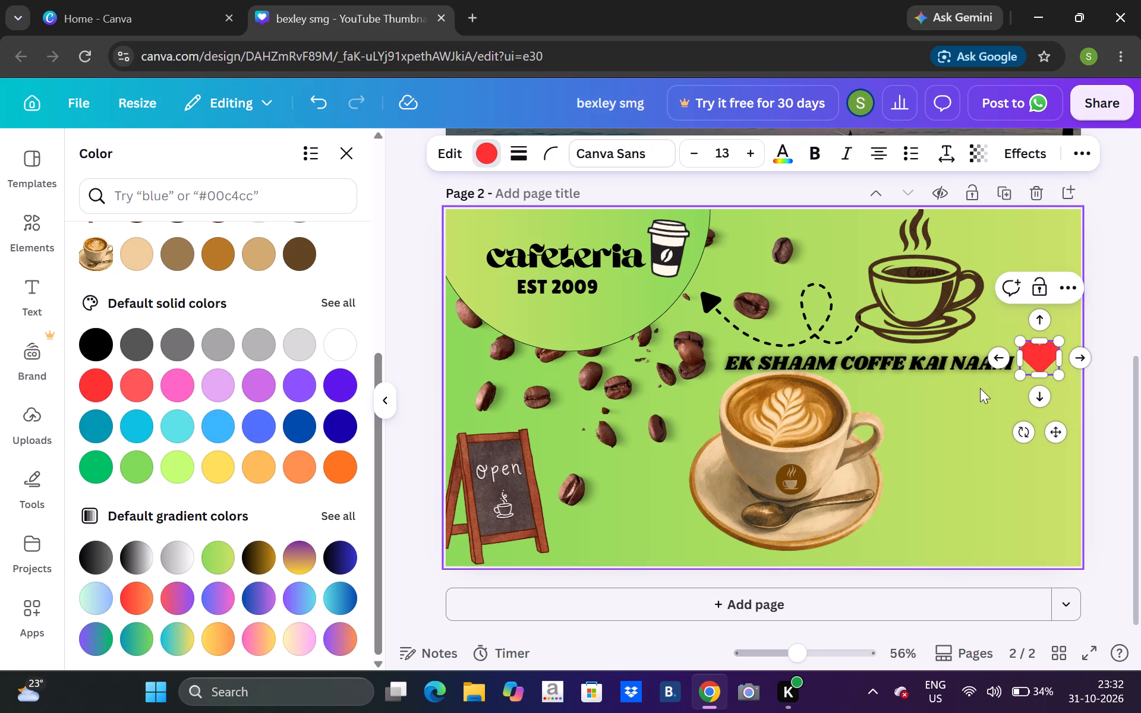
key(Left)
key(Left)
click(999, 390)
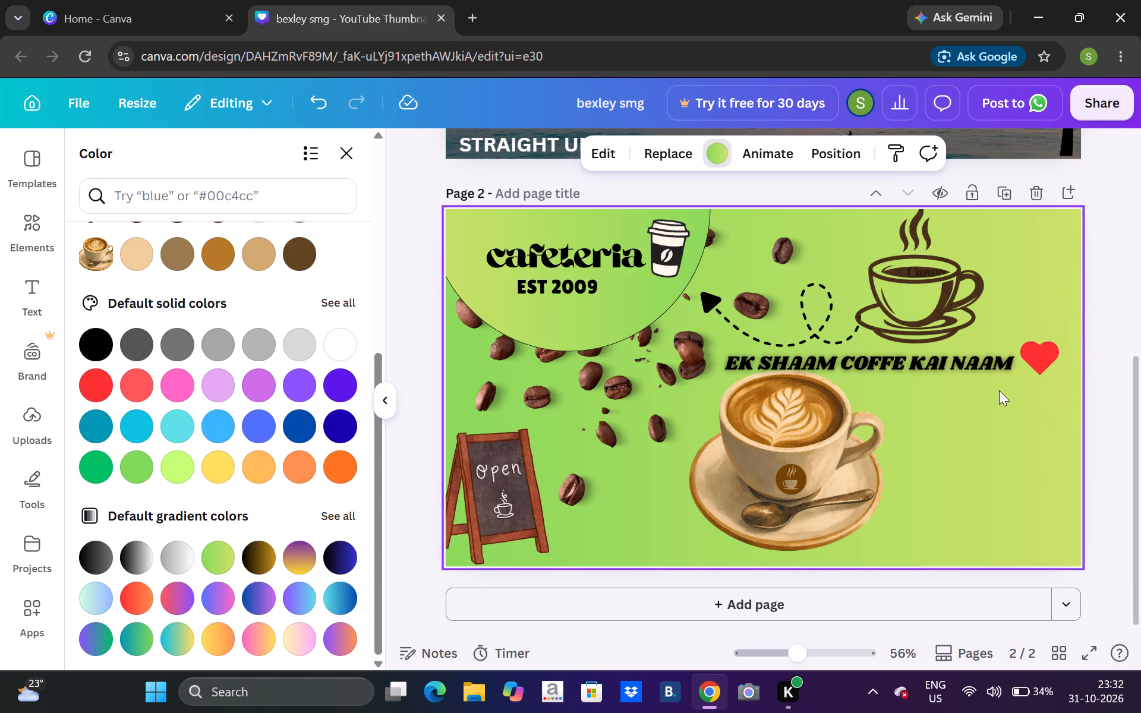
click(1036, 359)
key(Left)
key(Left)
key(Left)
key(Left)
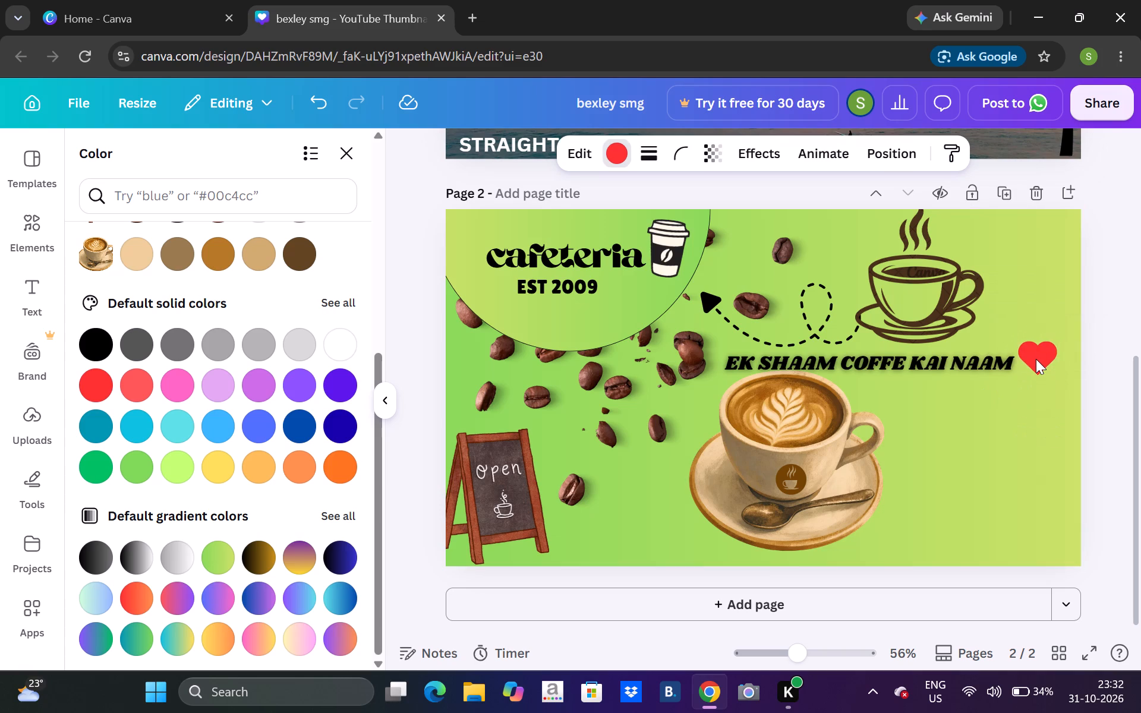
key(Left)
key(Left)
key(Left)
key(Down)
key(Down)
key(Down)
key(Down)
key(Down)
key(Down)
key(Down)
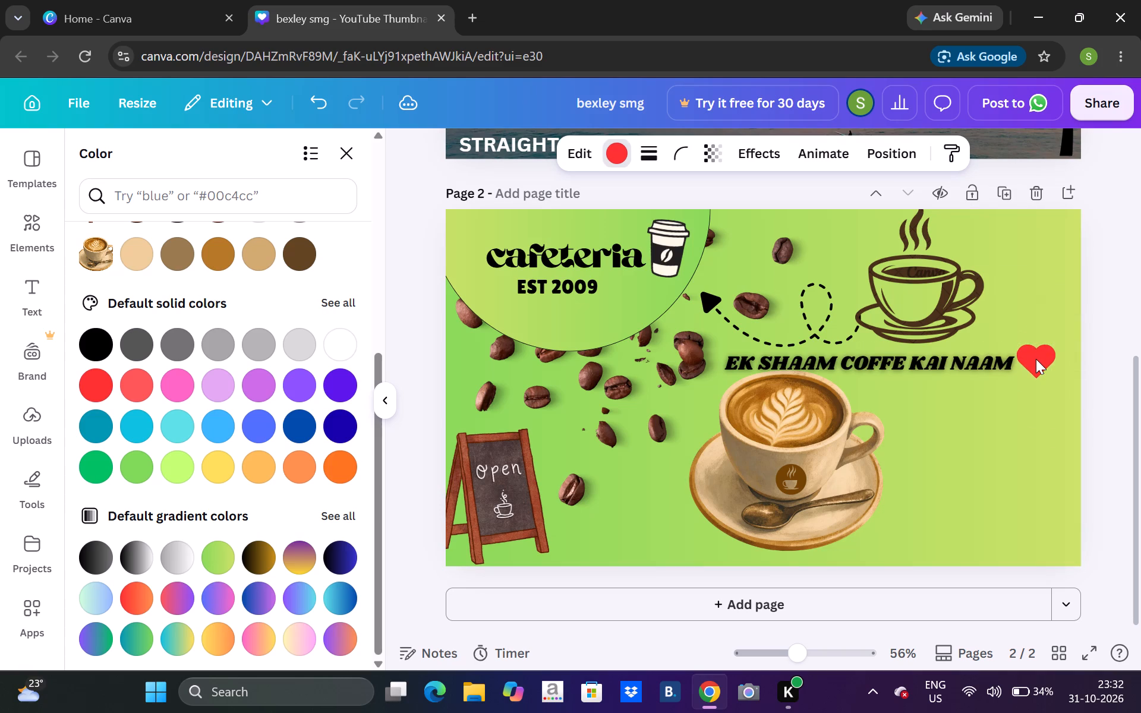
key(Down)
key(Down)
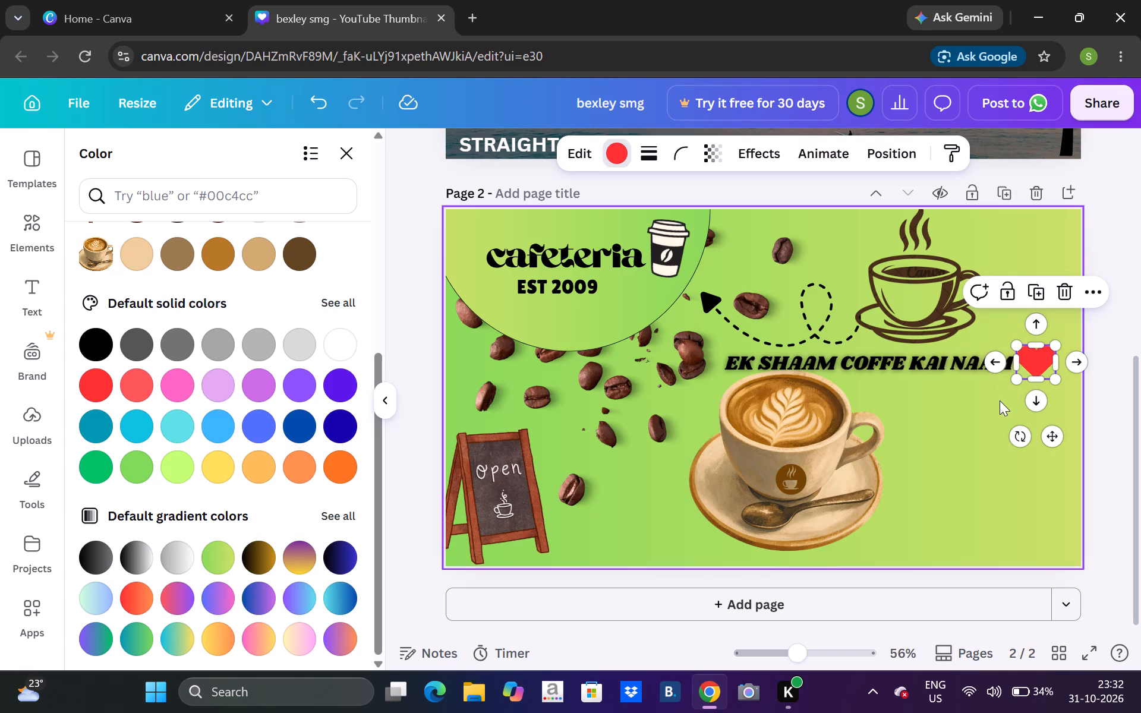
click(1000, 400)
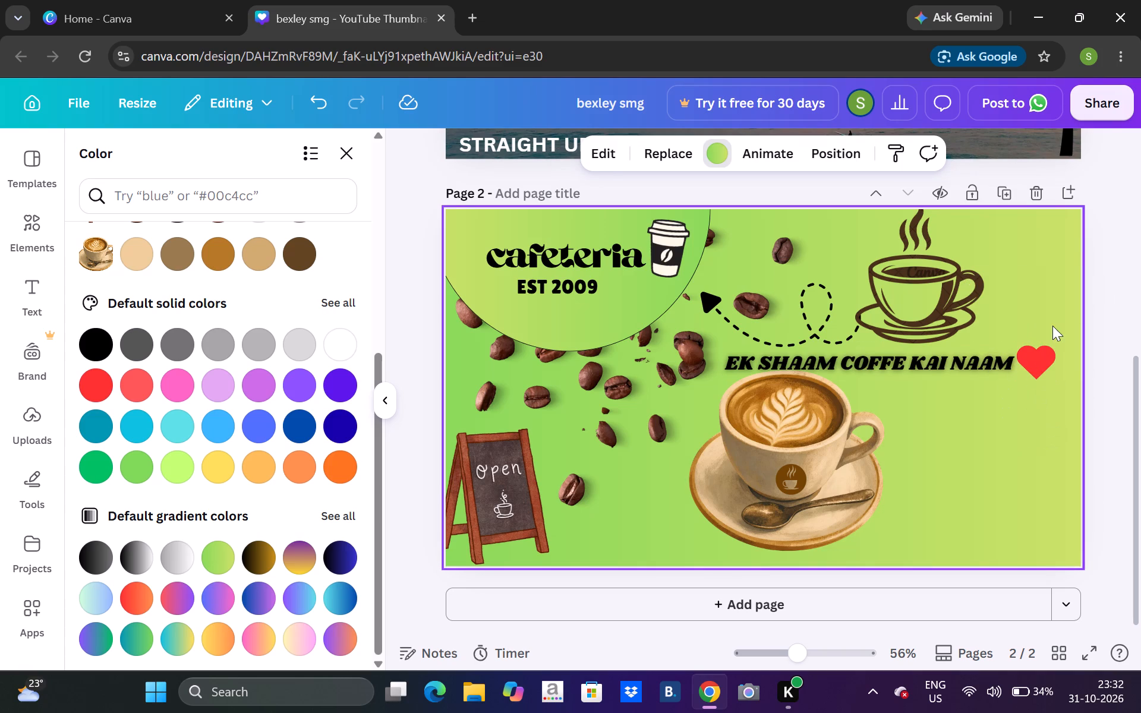
click(1039, 362)
key(Right)
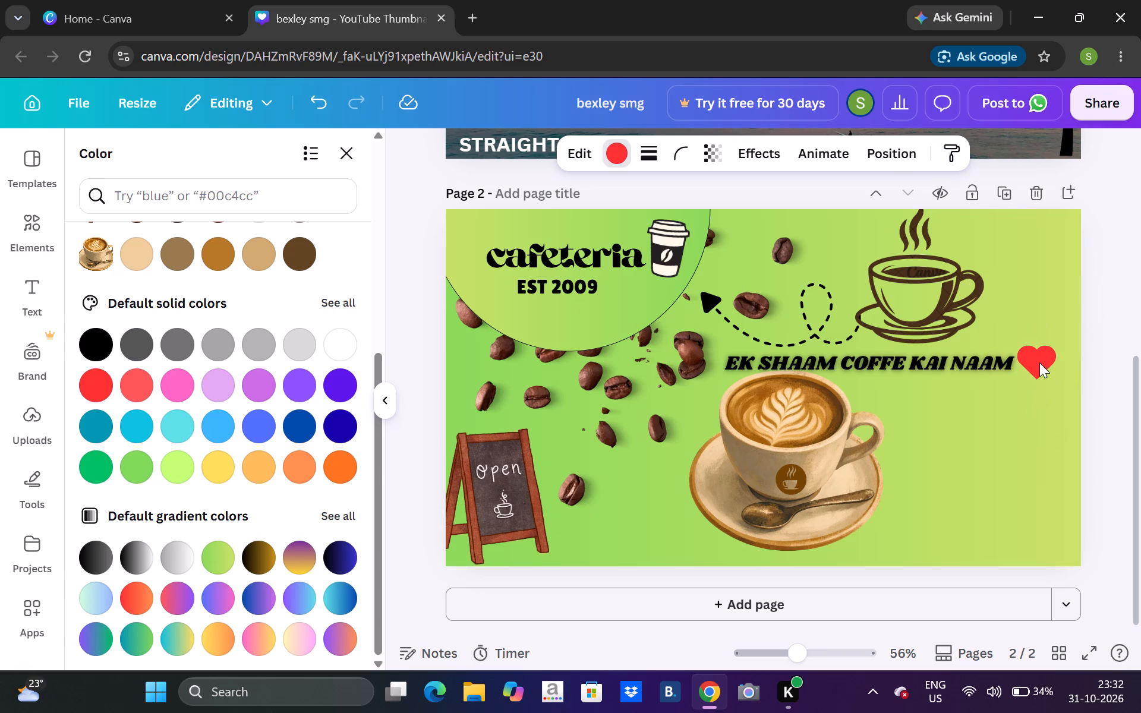
Unlock the latte cup image on page 2.
click(850, 437)
click(850, 437)
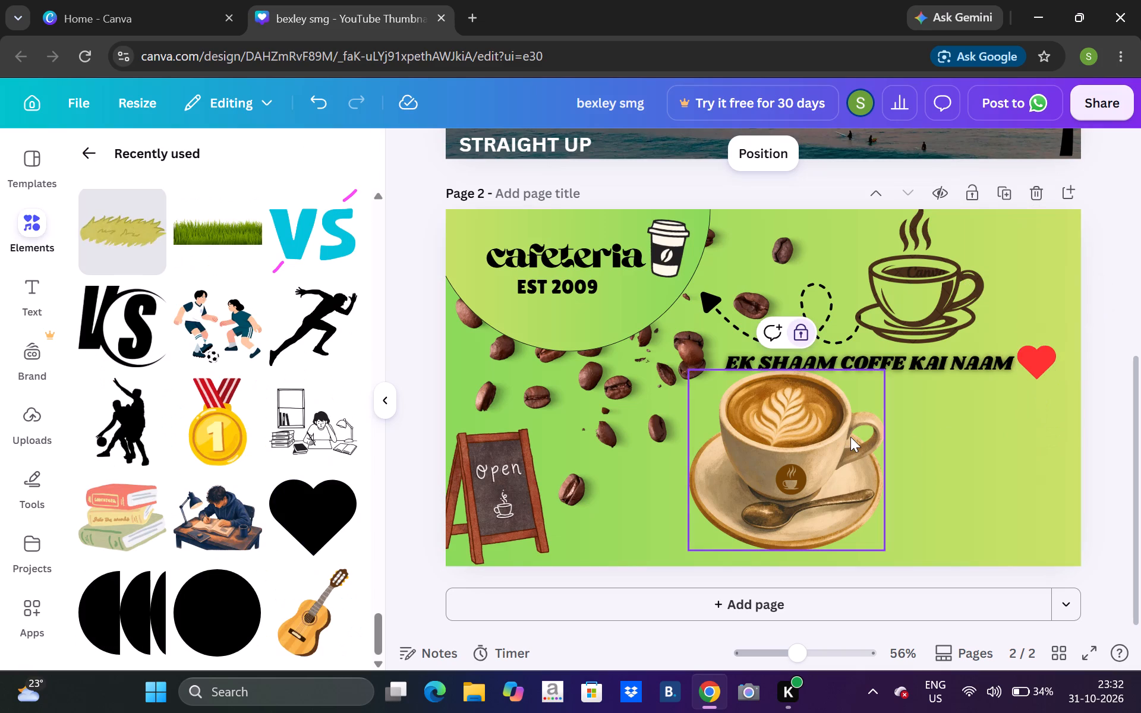
click(840, 426)
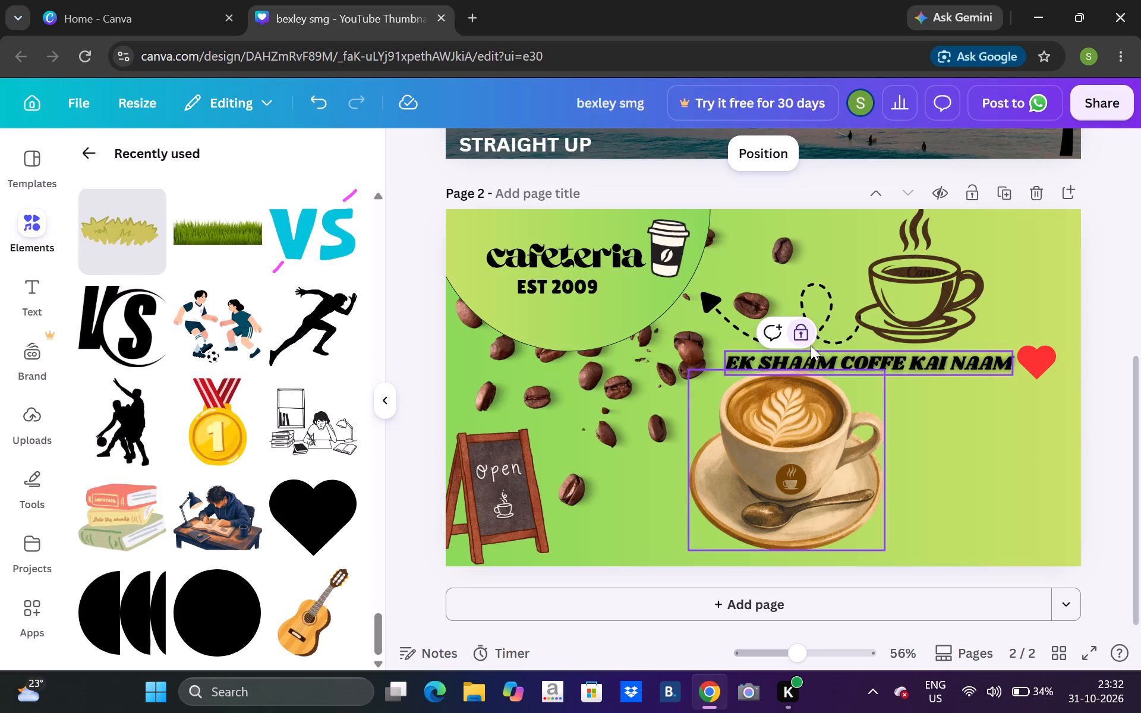
drag(805, 333, 799, 340)
click(799, 340)
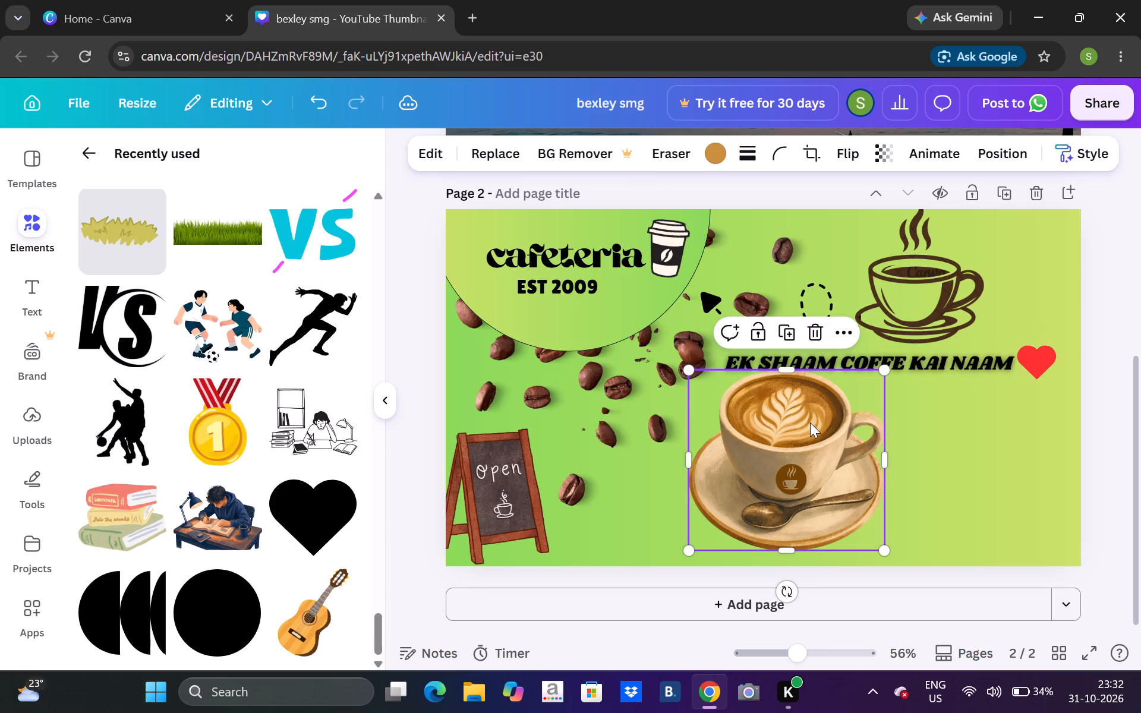
Nudge the latte cup slightly right and down so it sits just clear of the slogan, and deselect it.
key(Right)
key(Right)
key(Right)
key(Right)
key(Right)
click(810, 422)
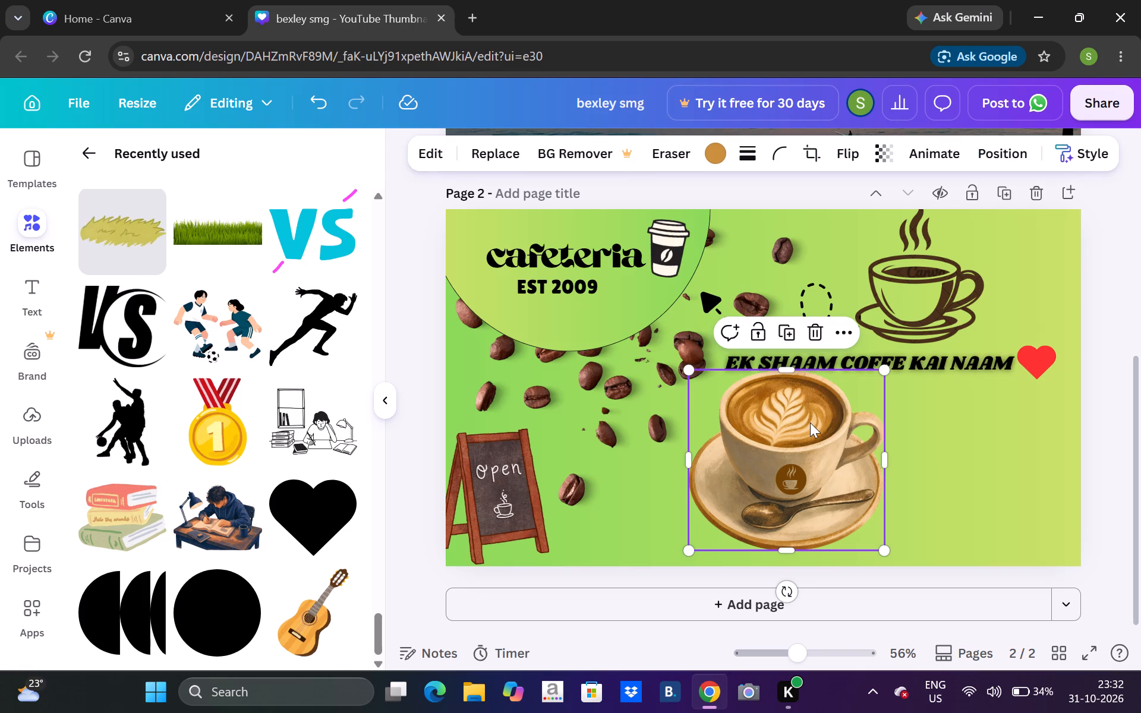
click(814, 449)
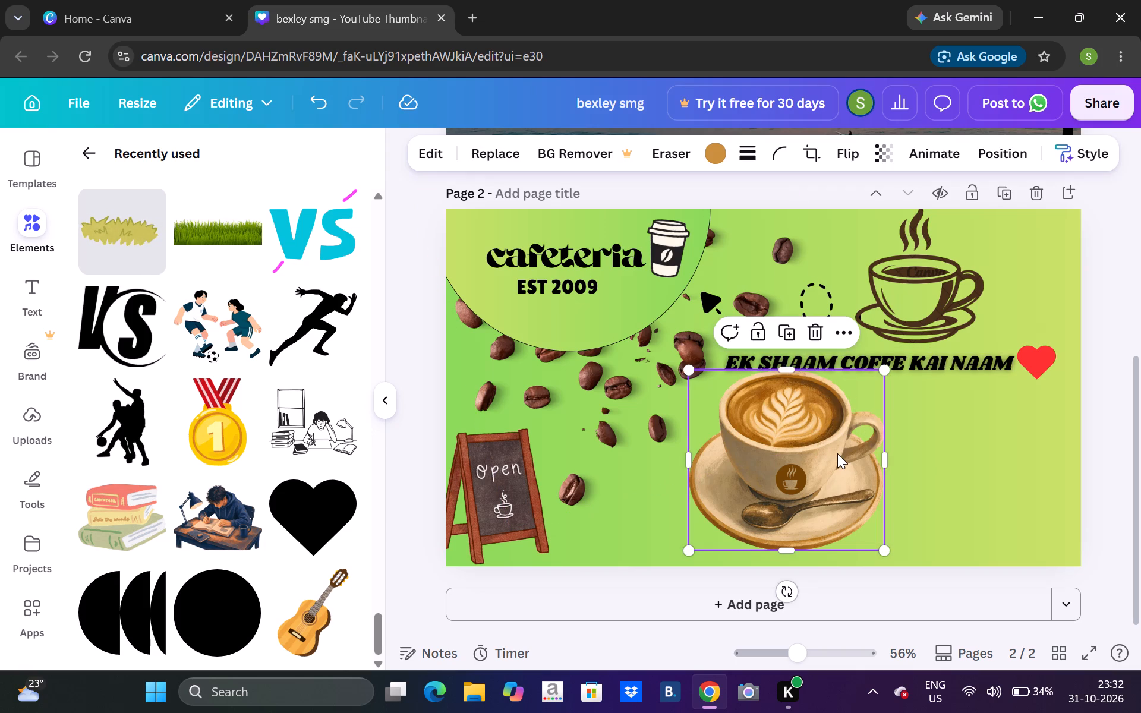
key(Right)
key(Right)
key(Right)
key(Right)
key(Right)
key(Right)
key(Right)
key(Right)
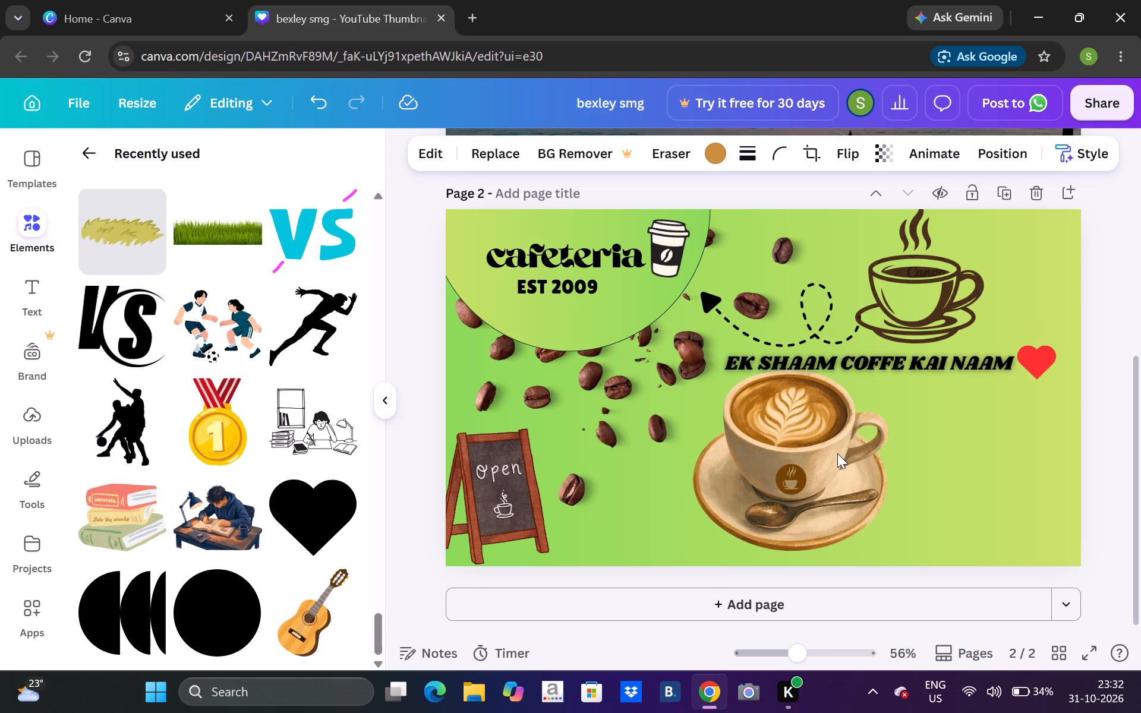
key(Down)
key(Down)
key(Down)
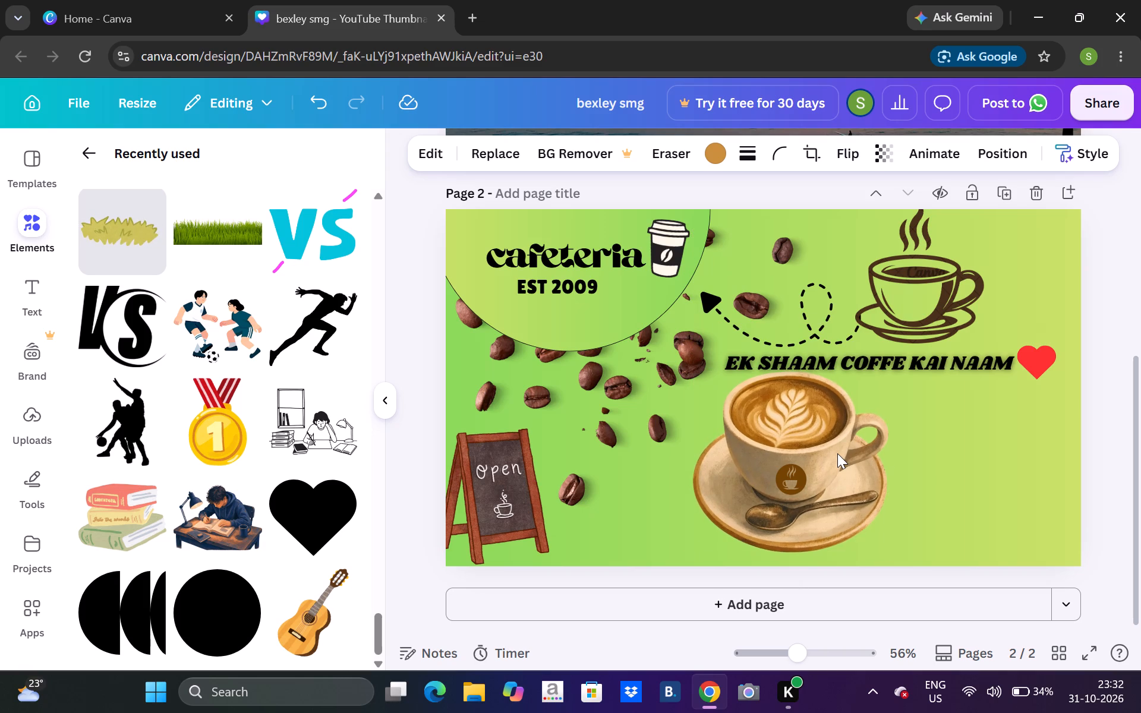
key(Down)
key(Down)
key(Down)
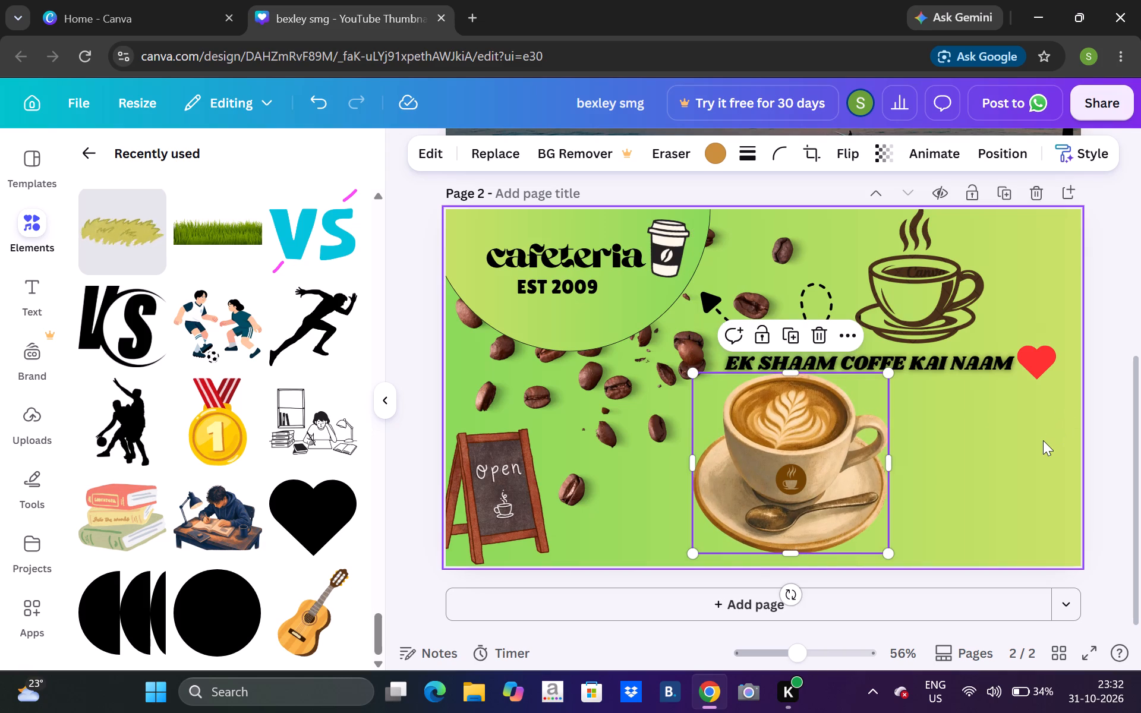
click(1043, 440)
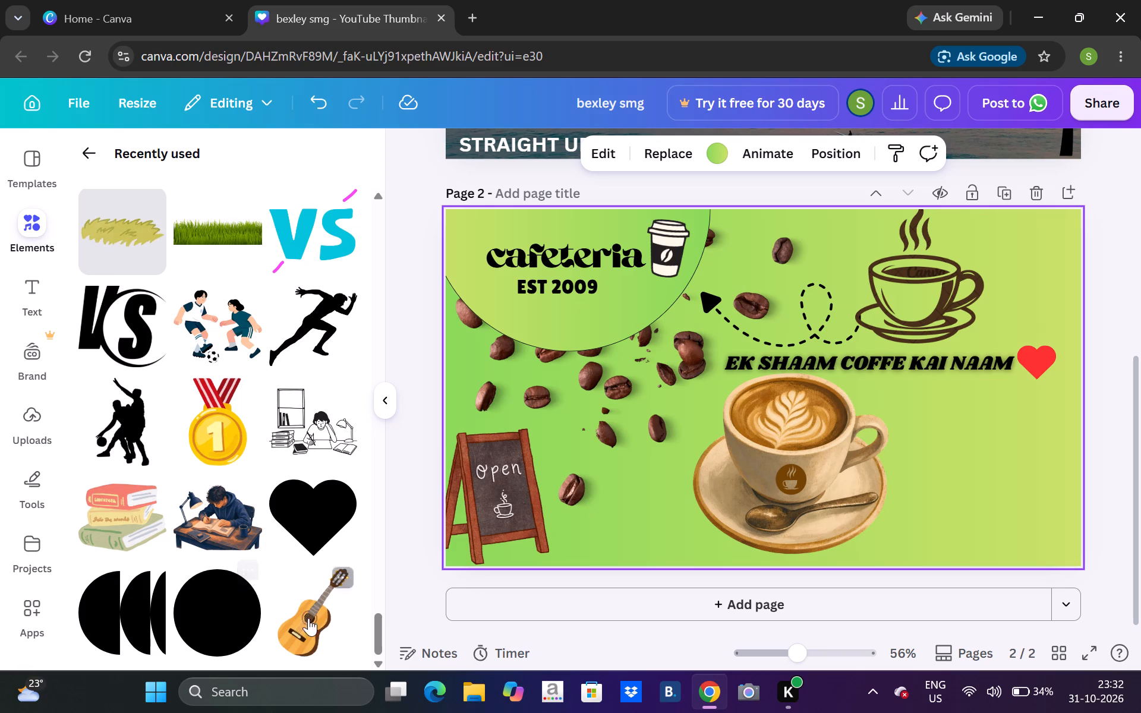
Add the black zebra-stripe graphic from the recently used elements and place it in page 2's empty lower-right area.
click(376, 555)
click(376, 555)
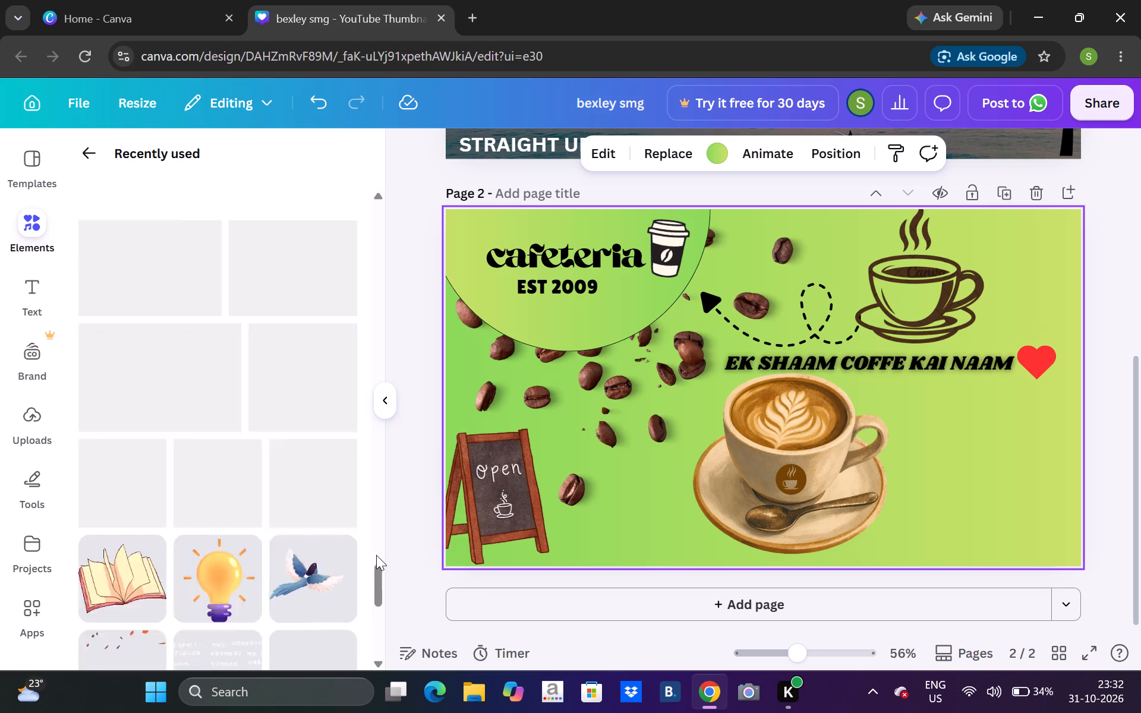
click(377, 501)
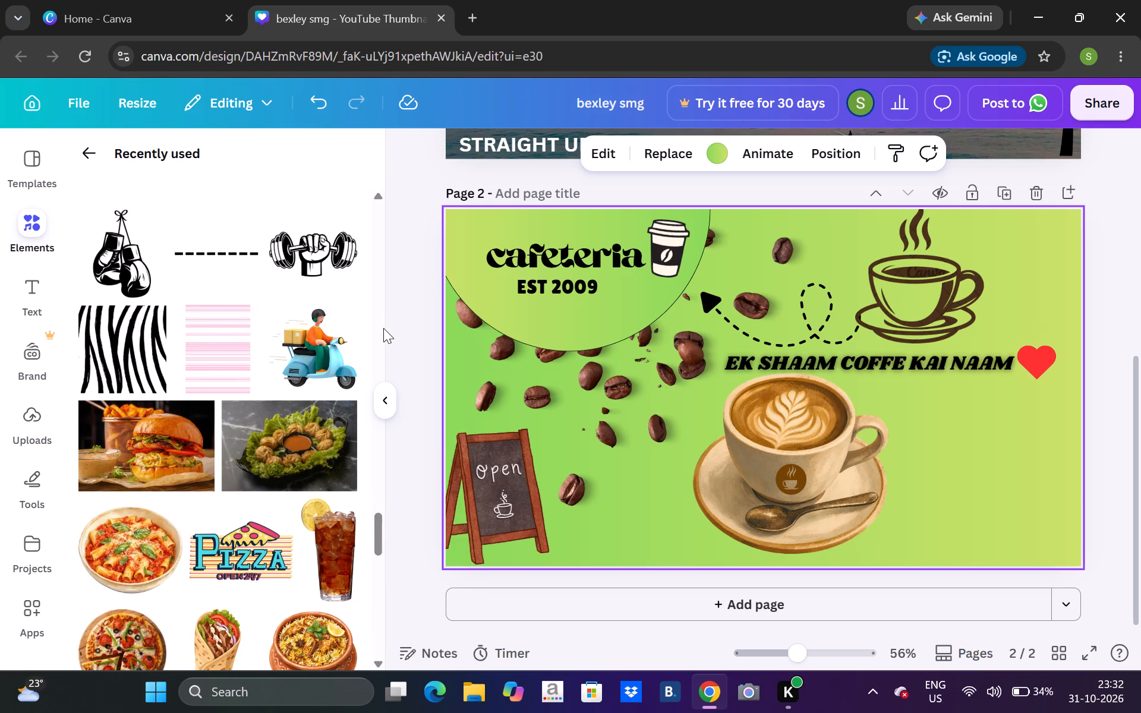
click(106, 347)
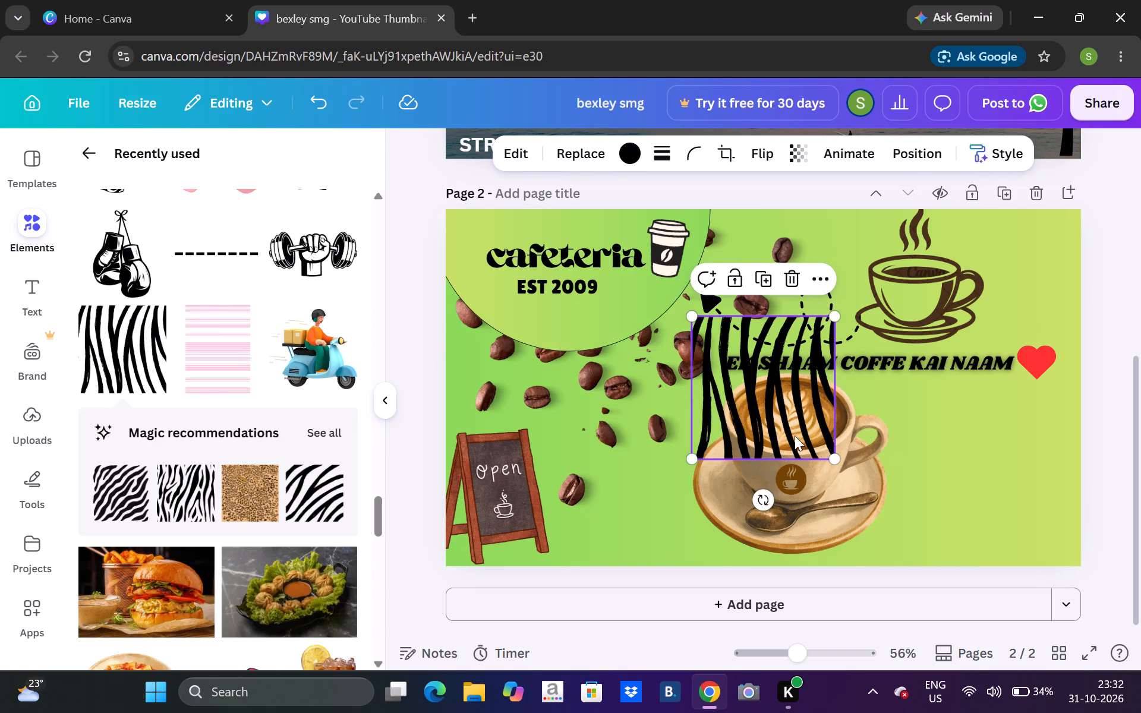
drag(789, 444, 1118, 660)
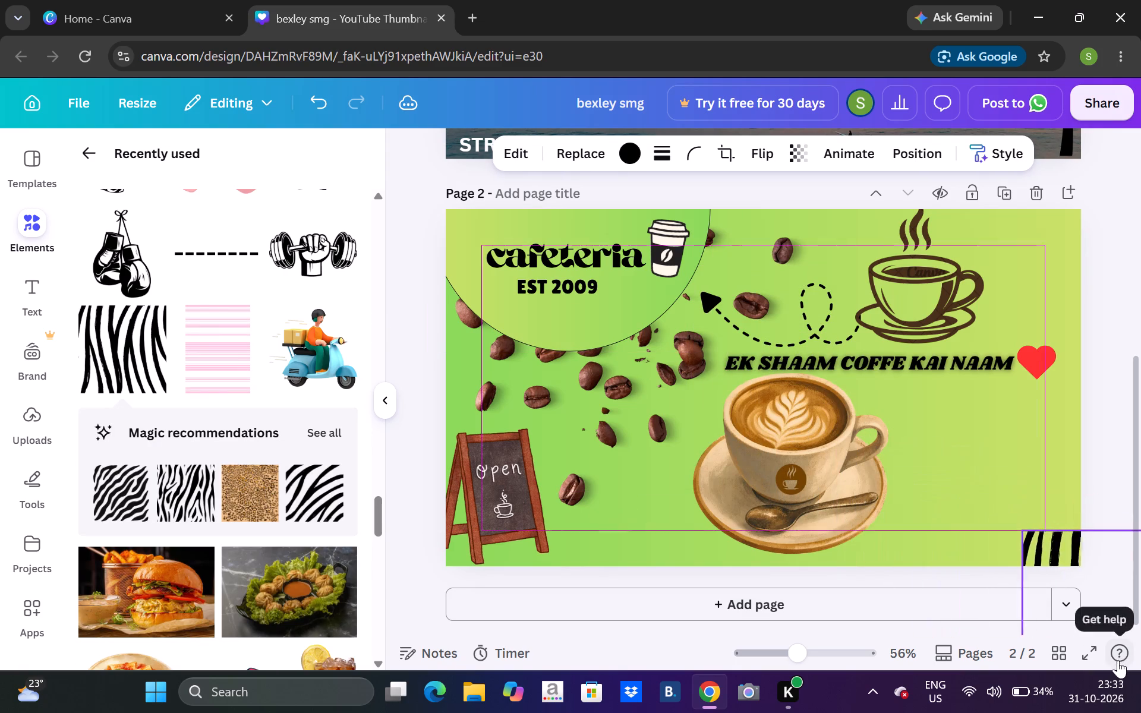
drag(1118, 660, 1059, 591)
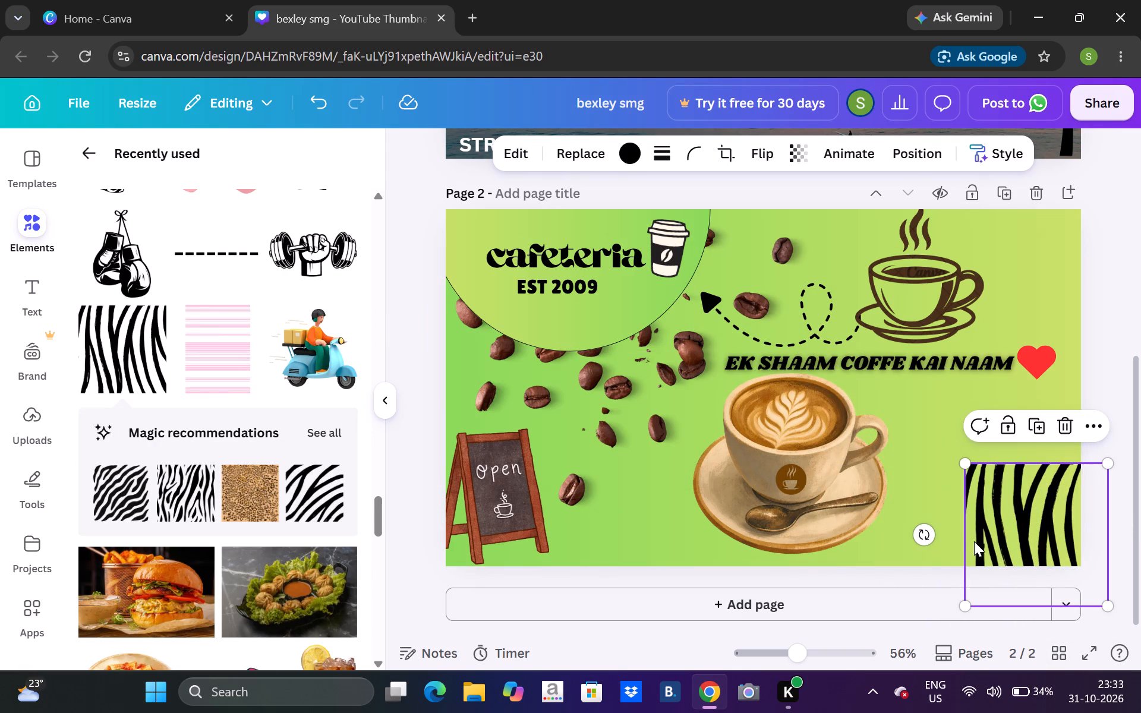
drag(966, 543, 936, 545)
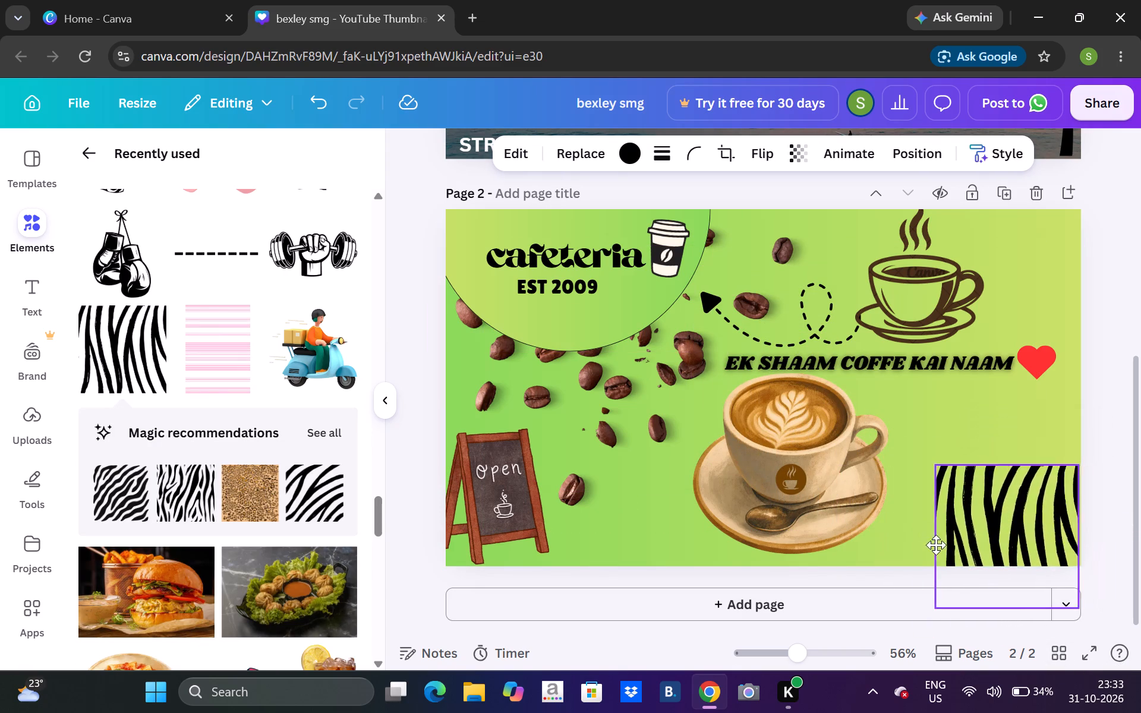
drag(936, 545, 925, 487)
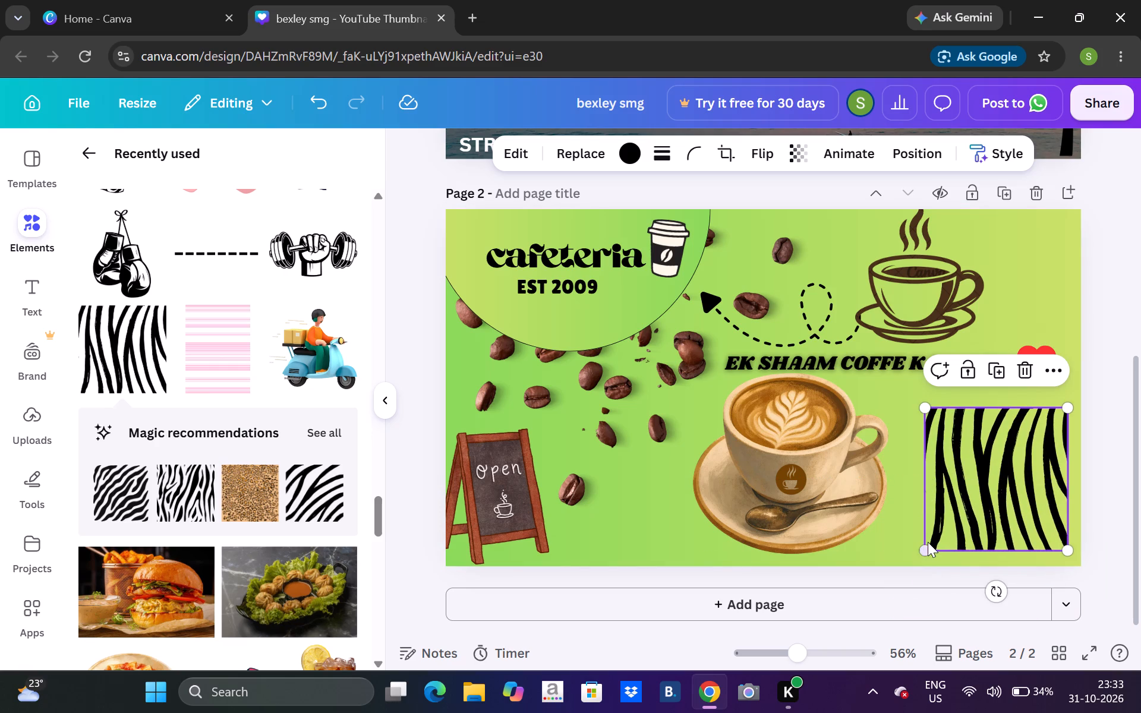
Enlarge the zebra-stripe graphic until it extends over the latte cup and past the page's bottom edge.
drag(928, 548, 605, 569)
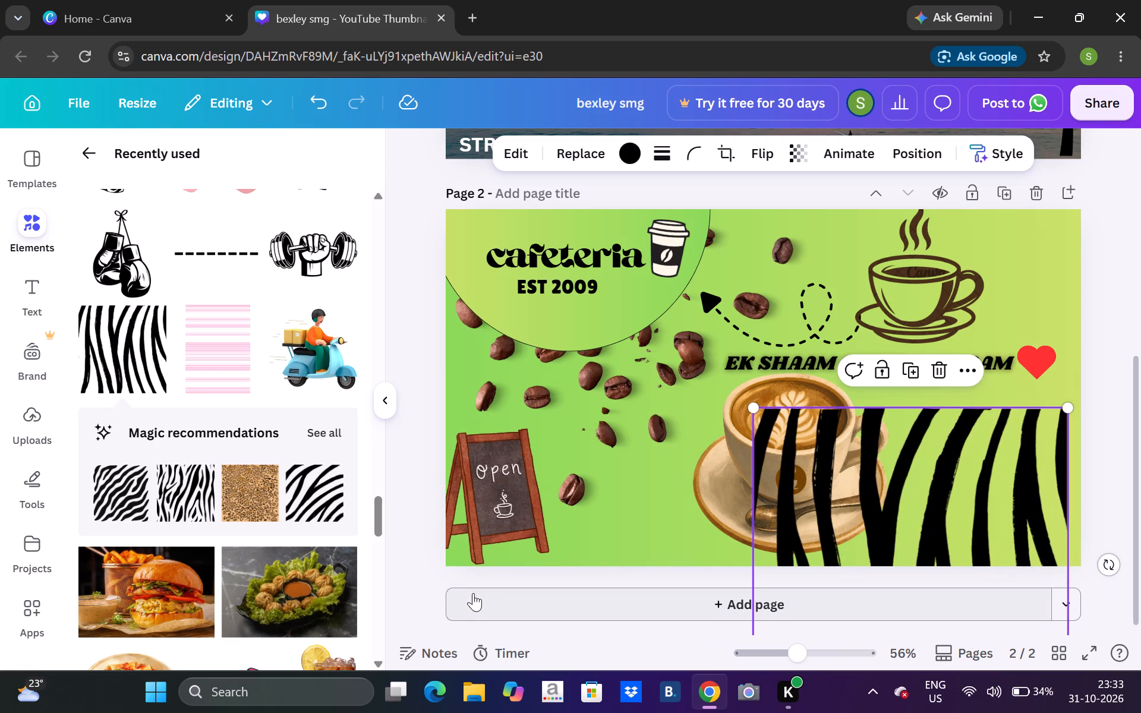
drag(756, 409, 637, 431)
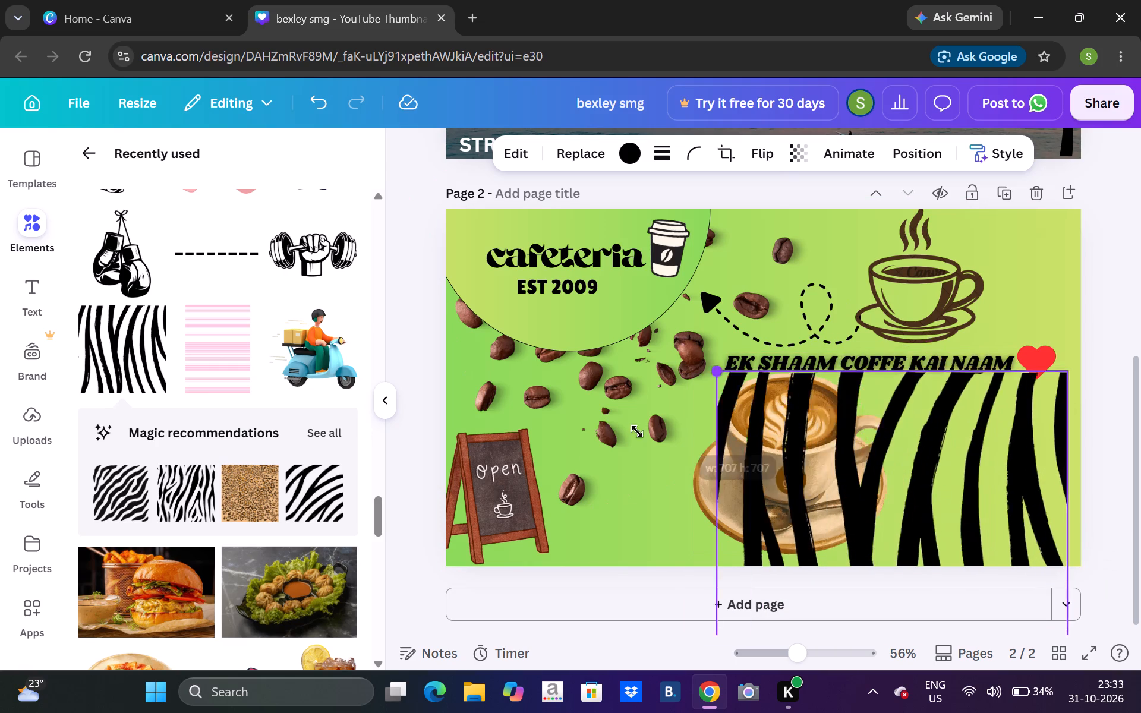
drag(637, 431, 578, 450)
Reposition the open sign fully inside the page's lower-left corner and lock it.
drag(452, 477, 410, 482)
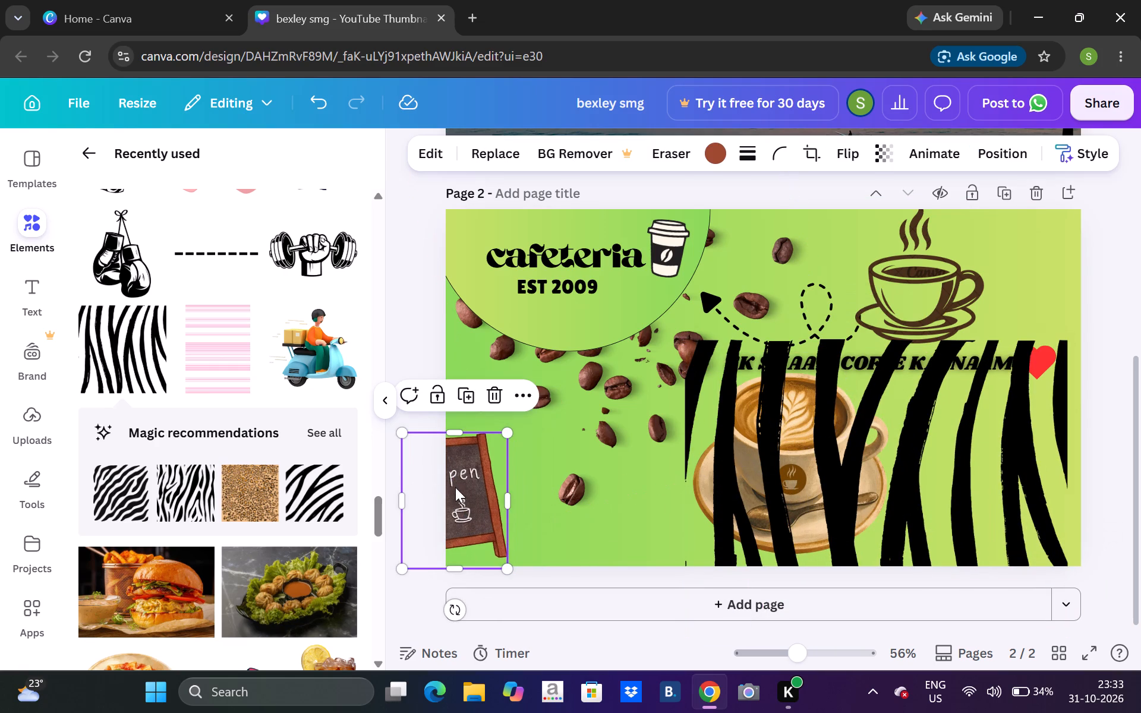
drag(462, 484, 511, 480)
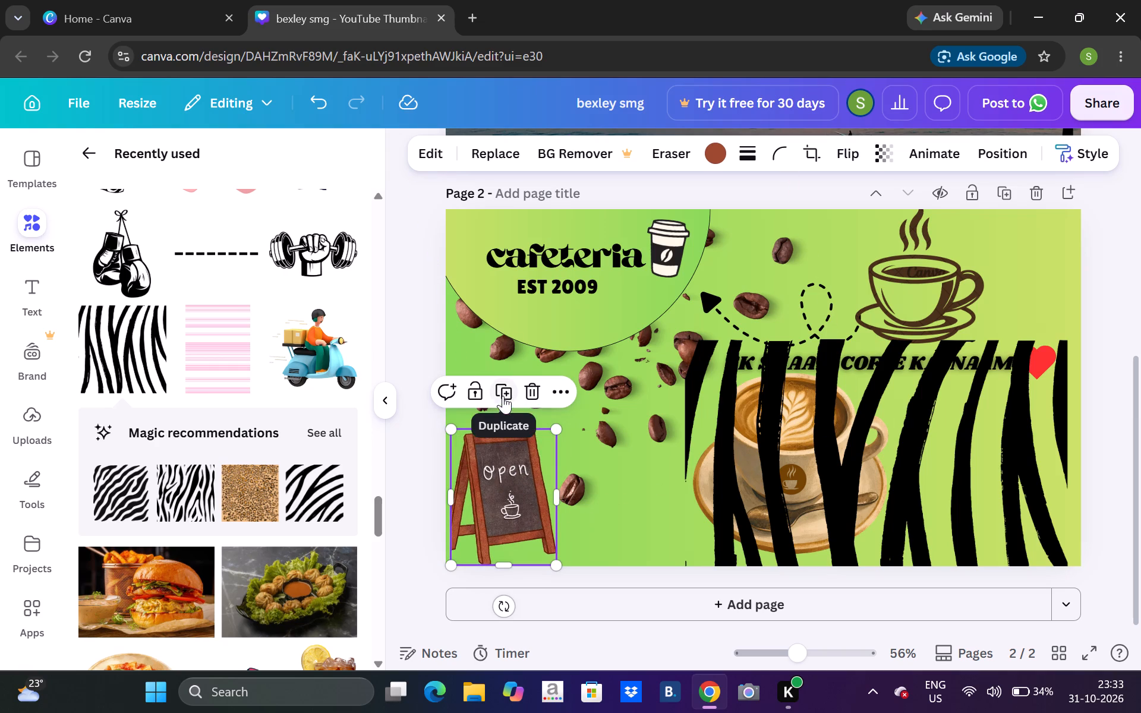
click(481, 391)
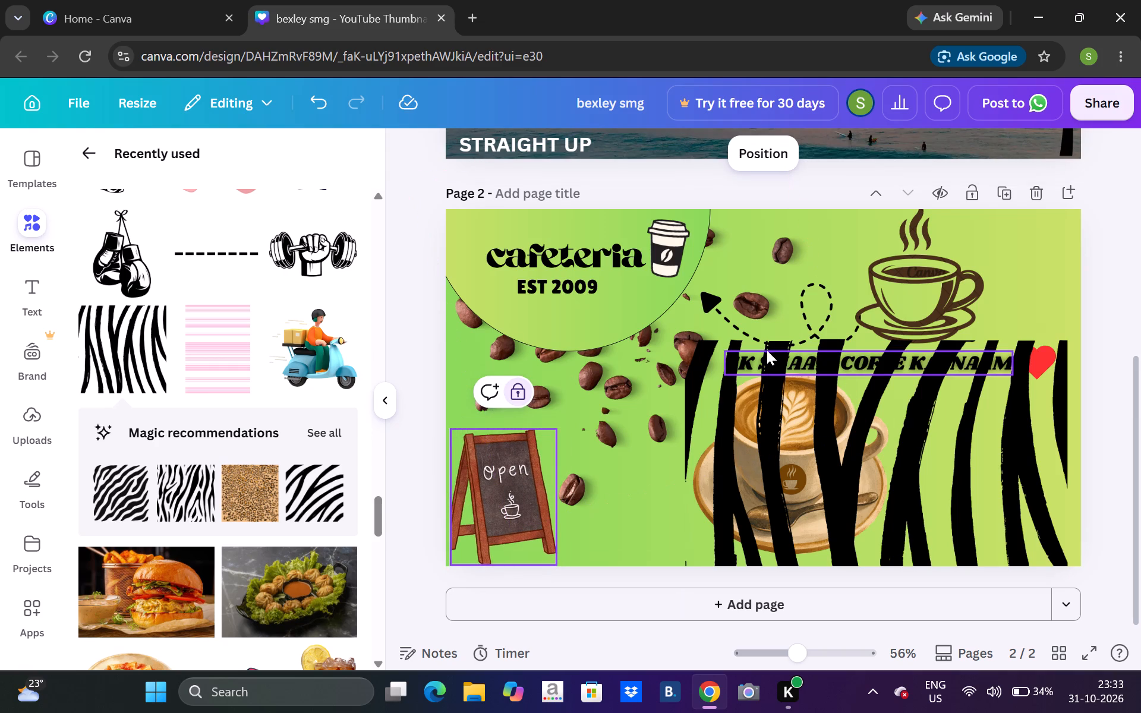
Move the zebra stripes down to the page's bottom-right edge so only a narrow strip of their top overlaps the page.
click(731, 414)
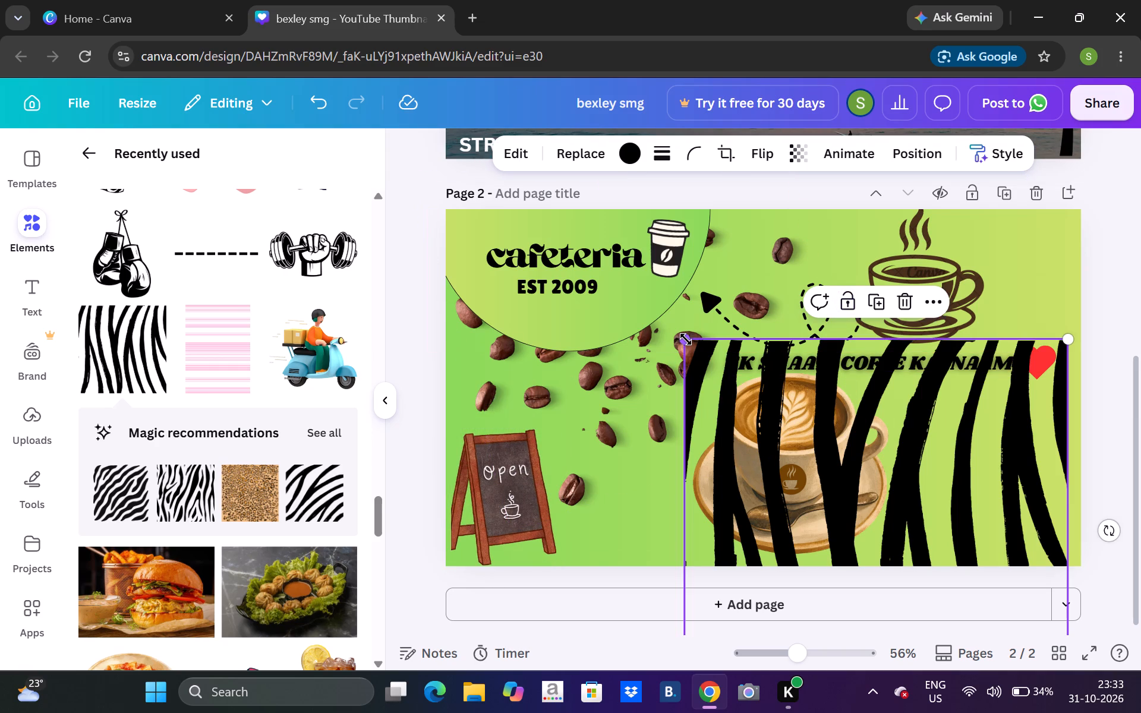
right_drag(685, 340, 541, 317)
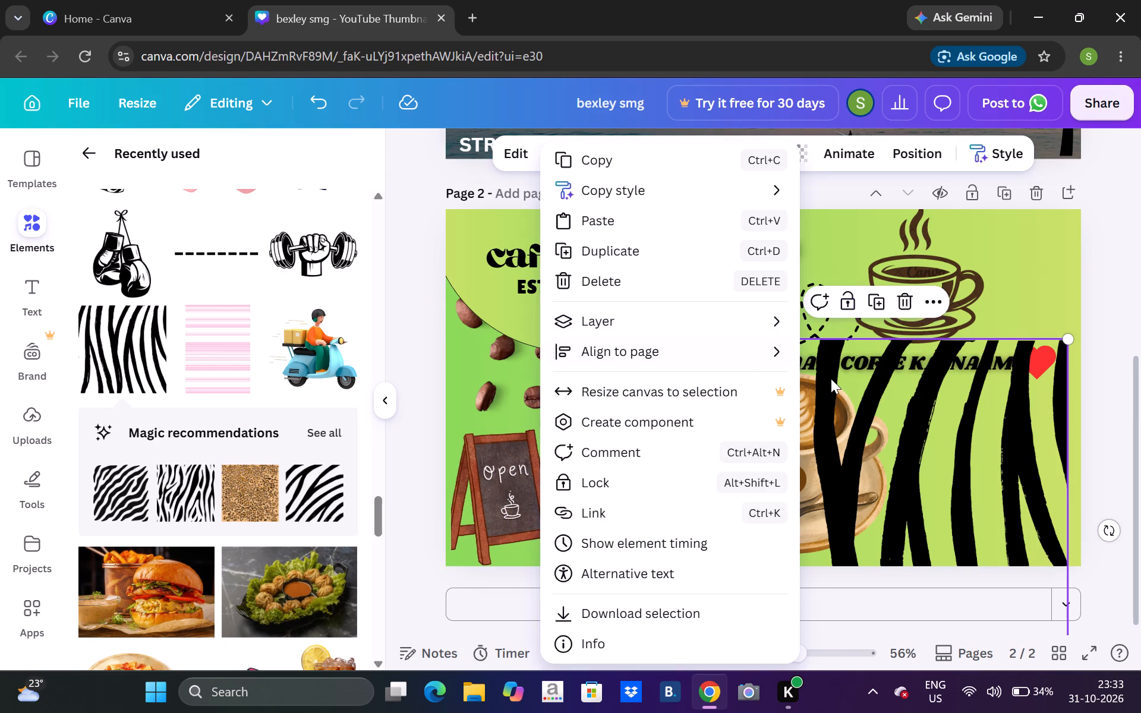
click(831, 378)
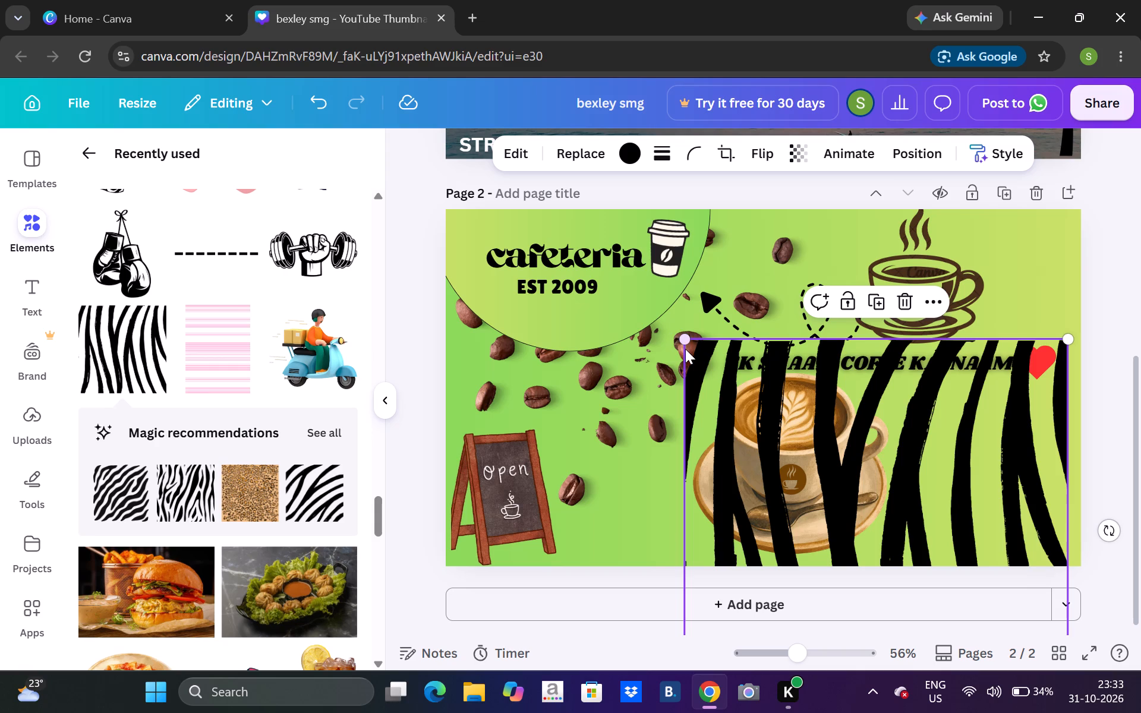
right_drag(688, 341, 661, 327)
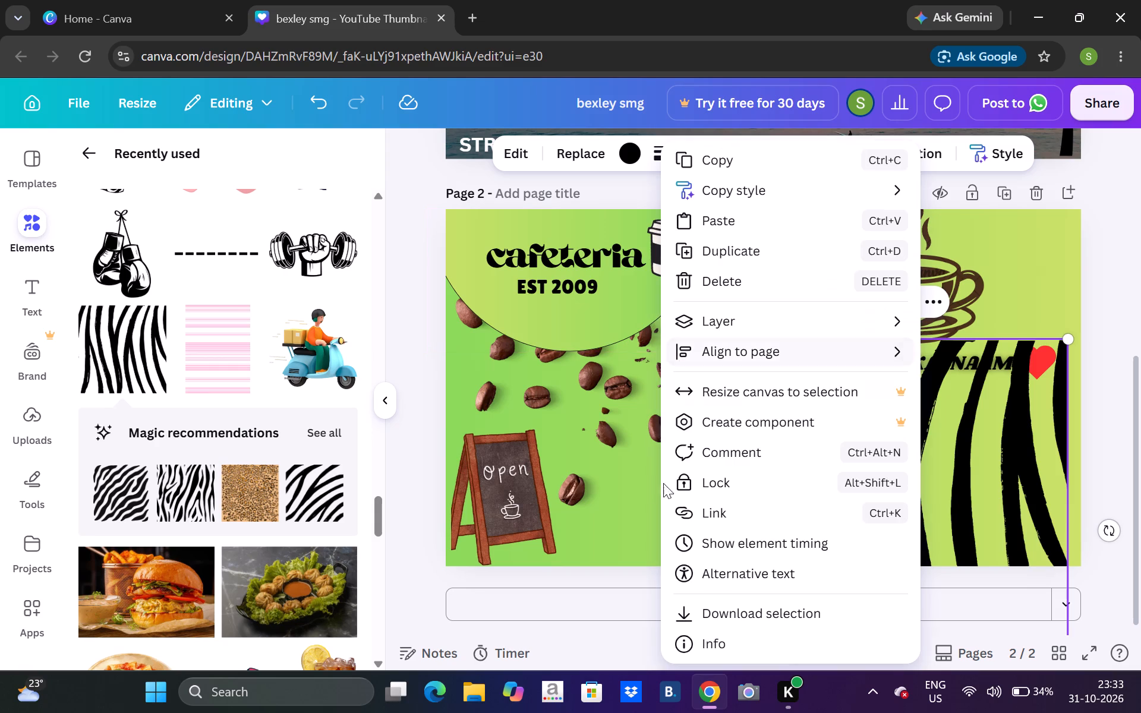
click(632, 483)
drag(735, 505, 708, 572)
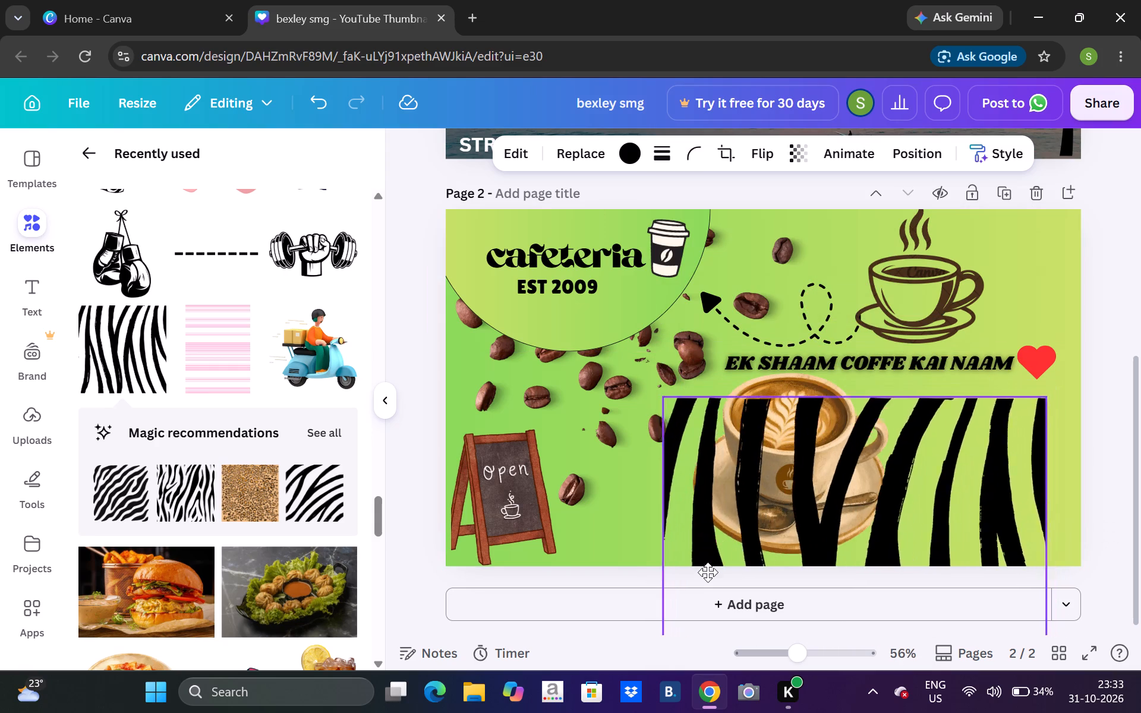
drag(708, 572, 746, 702)
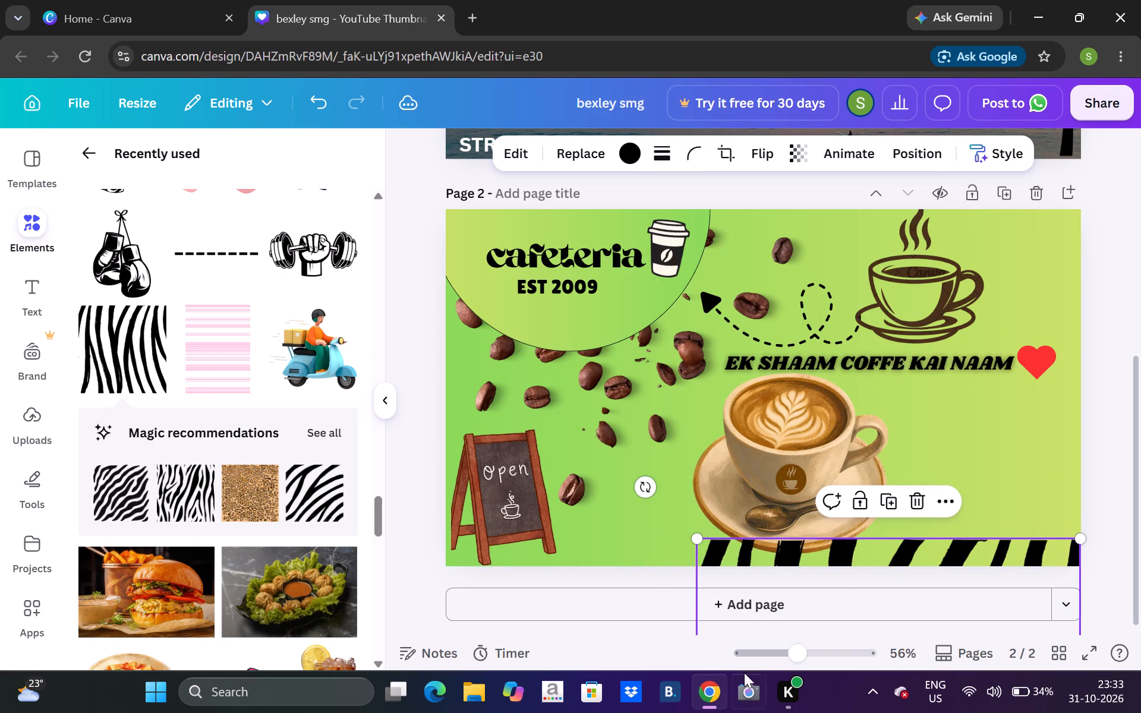
Enlarge the zebra-stripe graphic leftward until it spans the full width of page 2.
drag(699, 540, 493, 512)
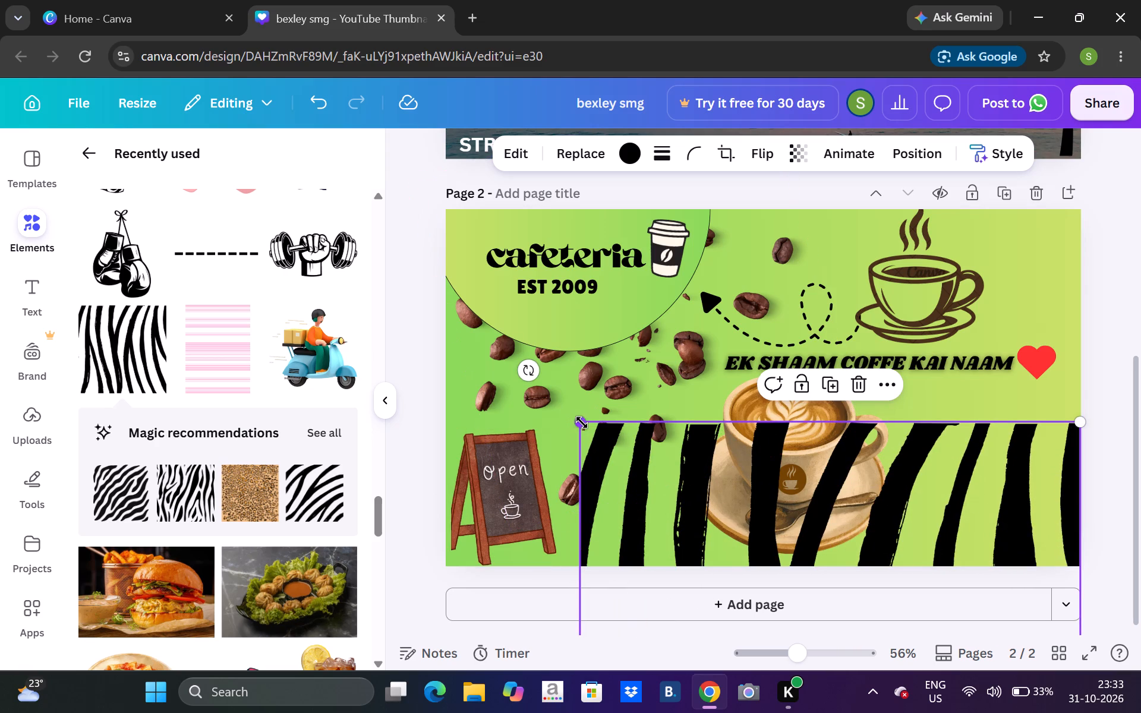
drag(582, 422, 413, 329)
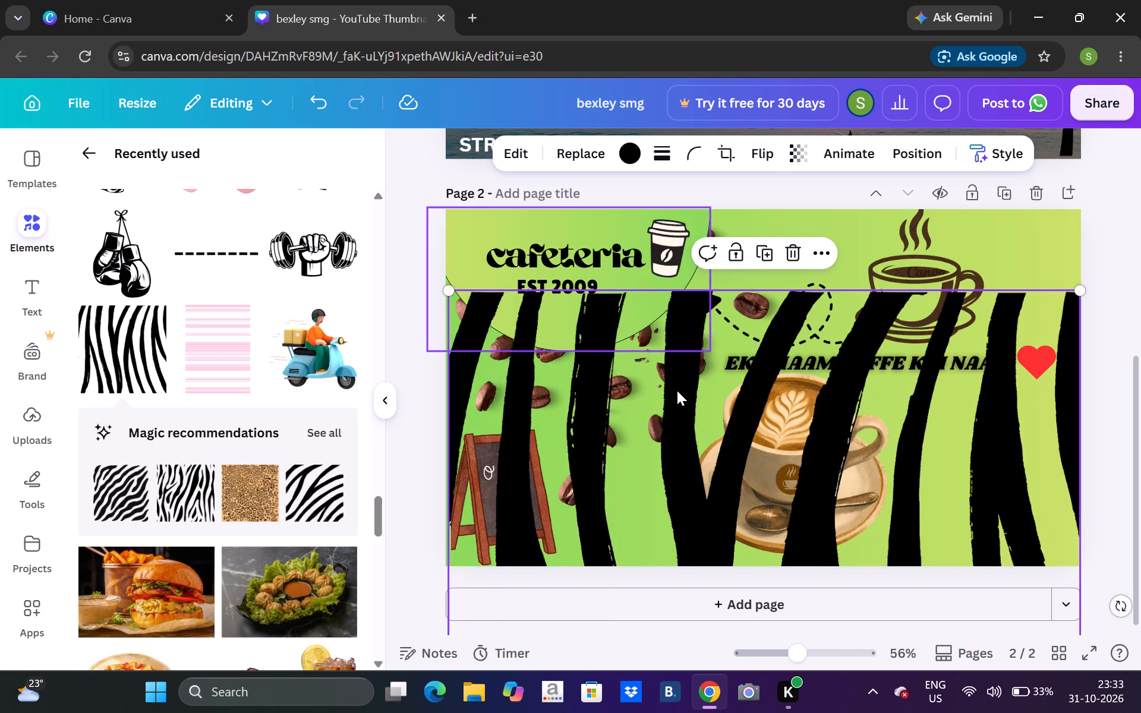
Lower the zebra stripes to form a thin band along page 2's bottom edge, widening them slightly to reach the right edge.
drag(677, 391, 665, 691)
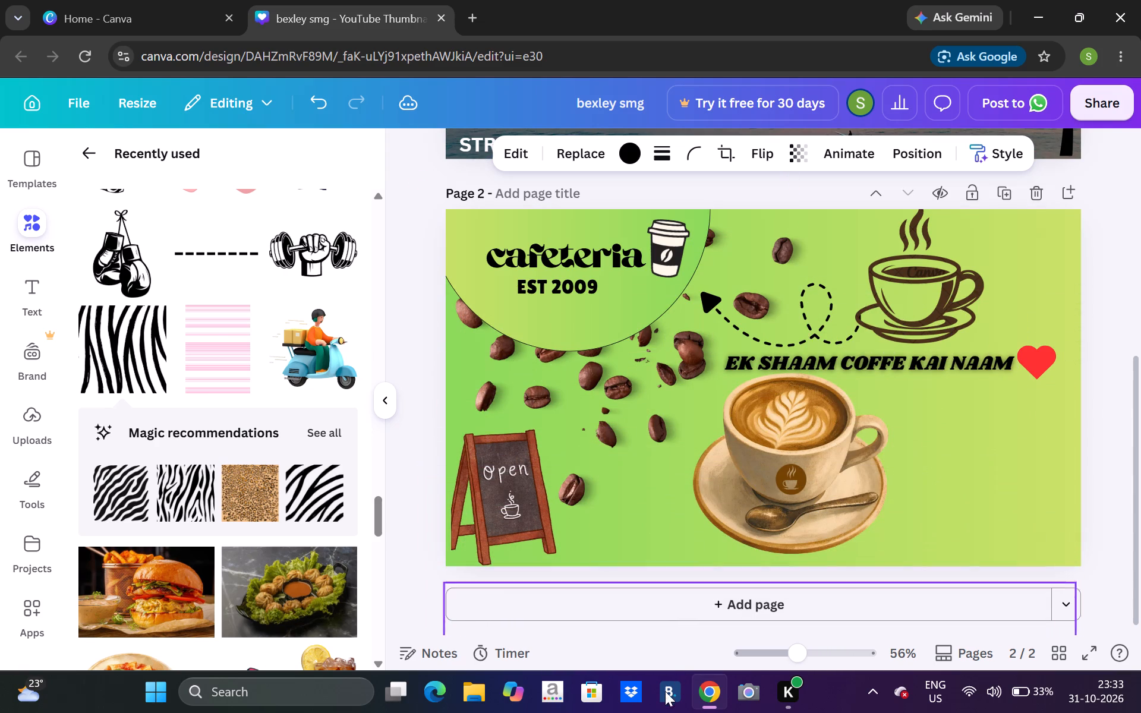
drag(665, 691, 662, 652)
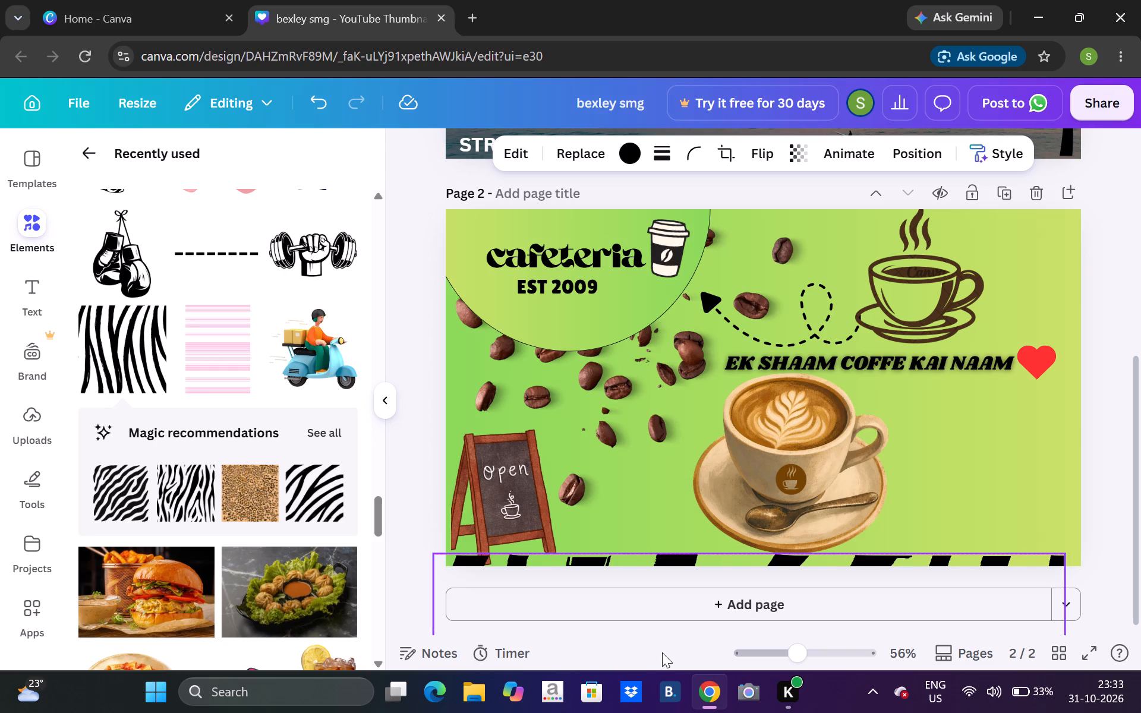
drag(662, 652, 666, 647)
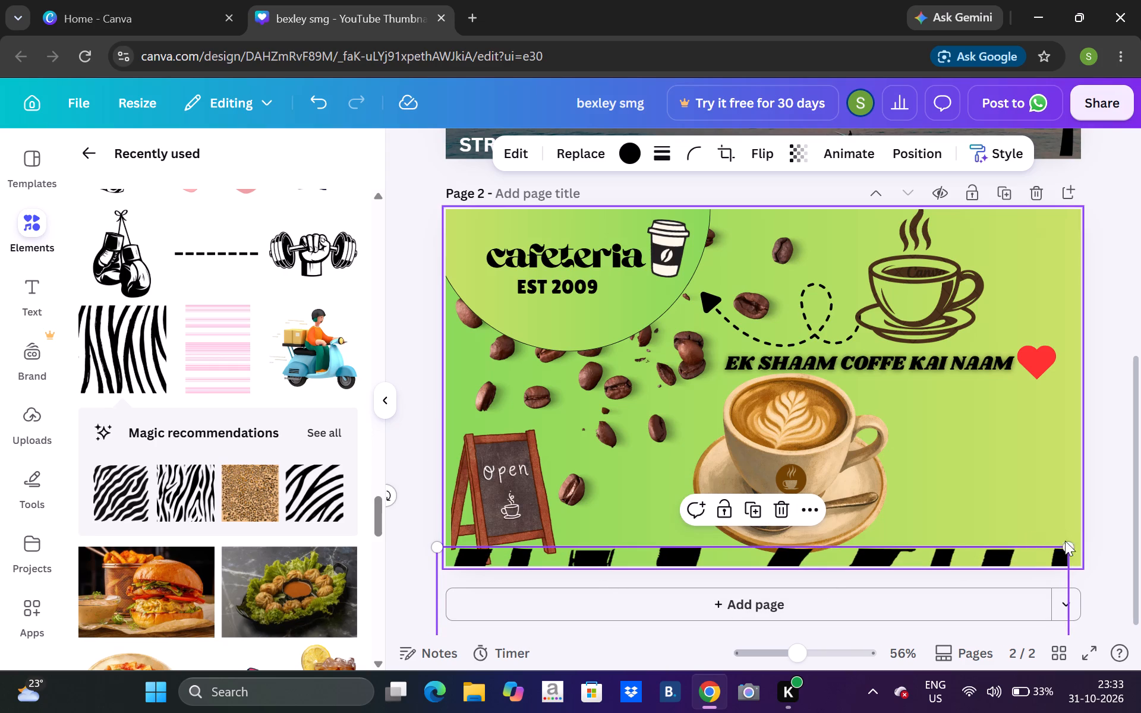
drag(1068, 542, 1093, 541)
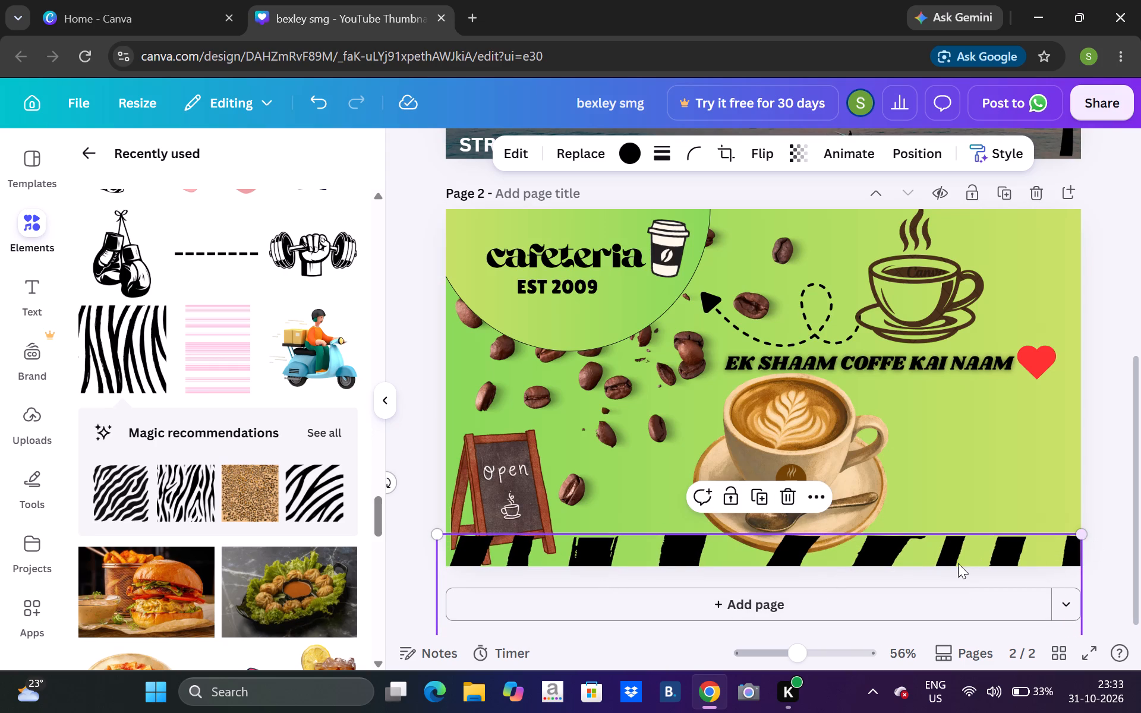
drag(937, 546, 932, 567)
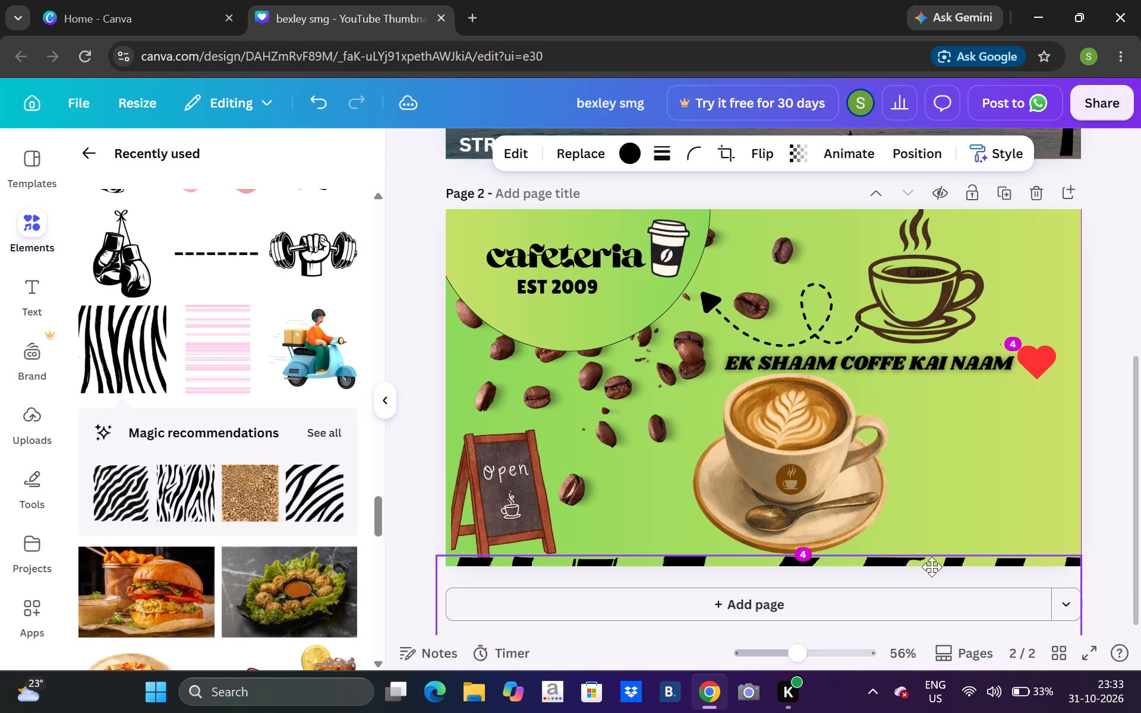
drag(932, 567, 937, 551)
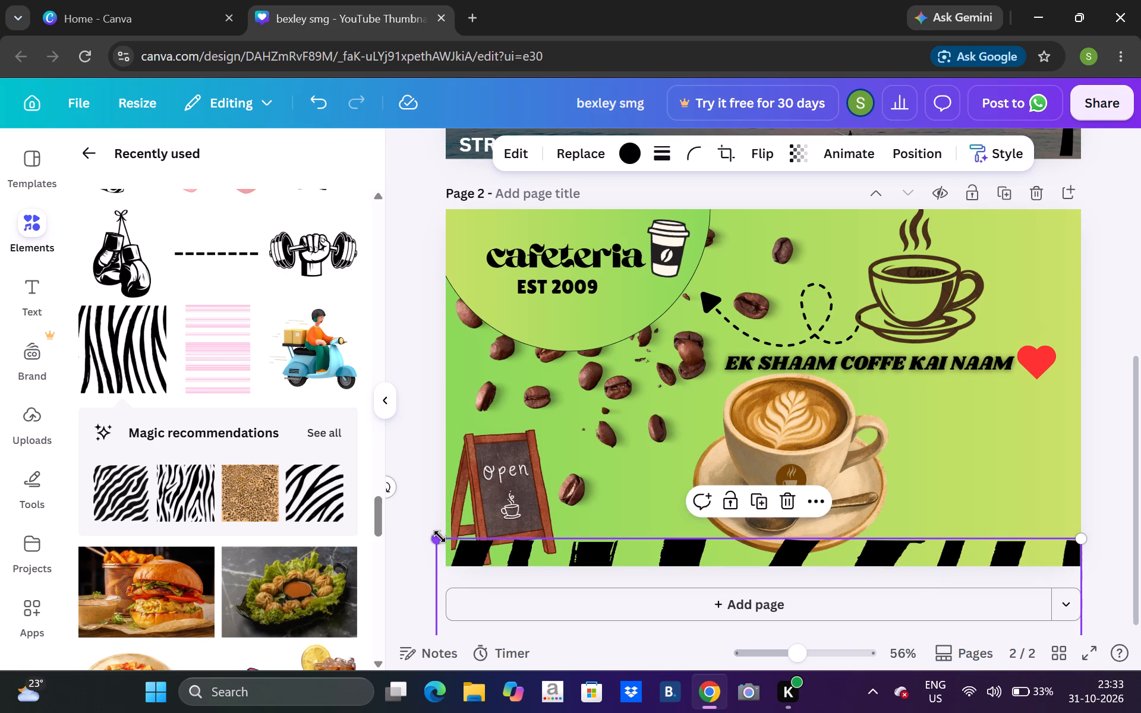
Enlarge the zebra stripes slightly past the page's left edge and lower them to a thinner strip along page 2's bottom.
drag(439, 537, 400, 551)
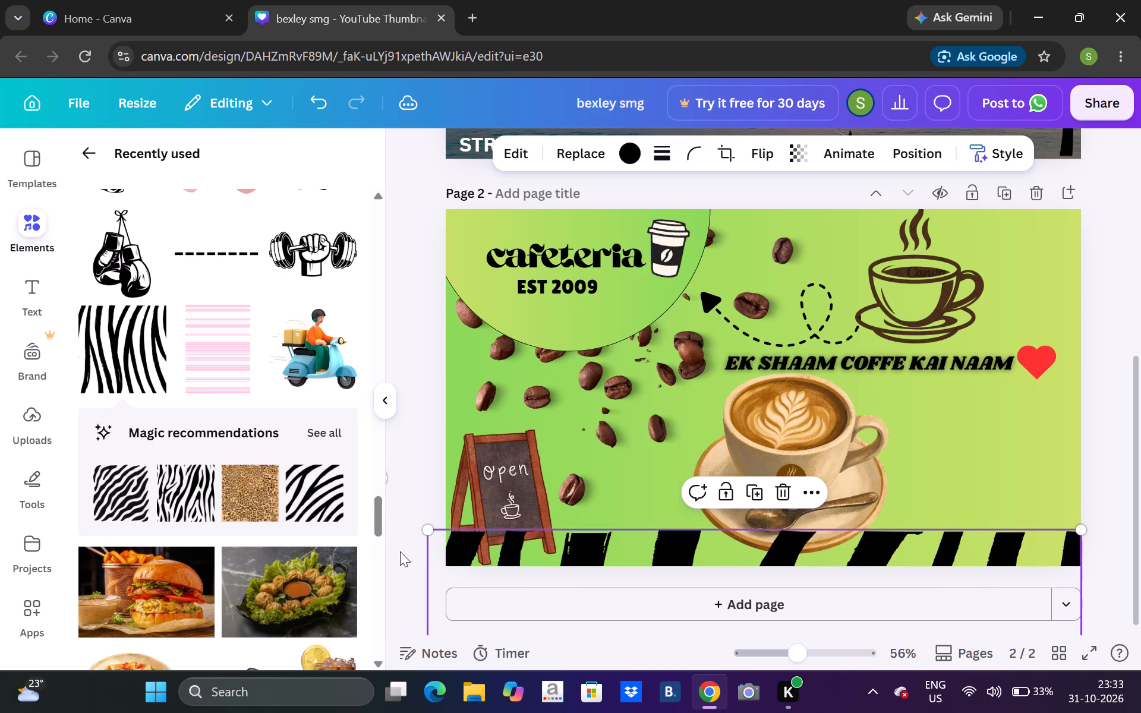
key(Down)
key(Down)
key(Down)
drag(555, 544, 553, 566)
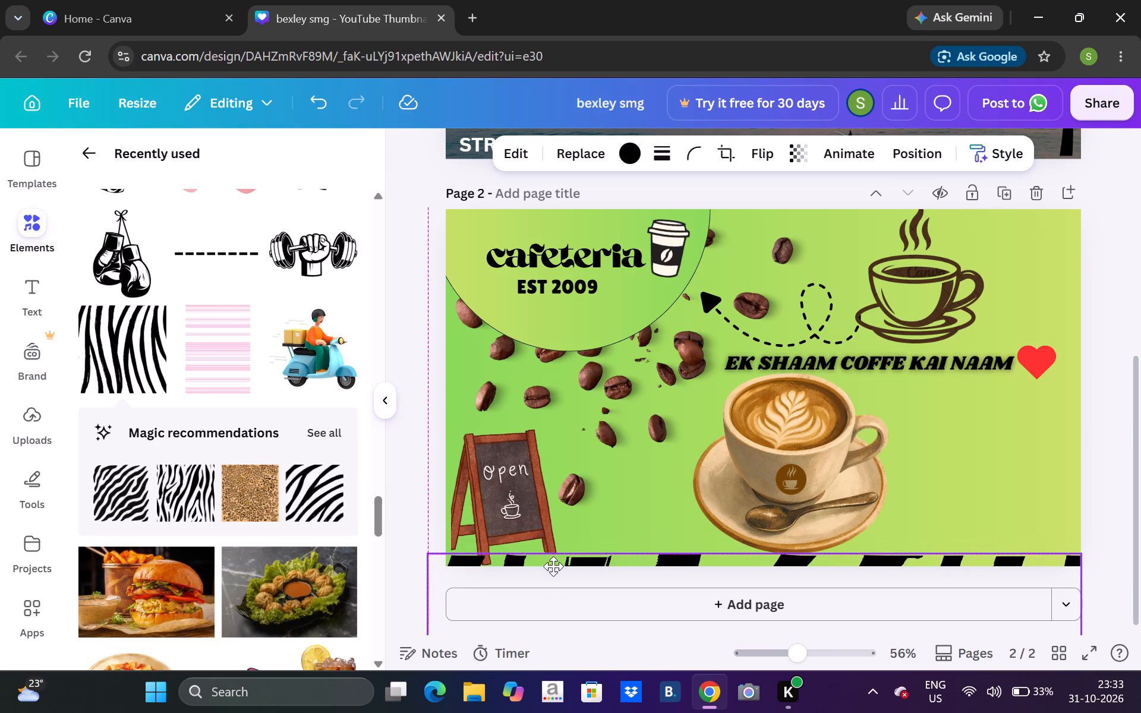
drag(553, 566, 552, 569)
click(884, 445)
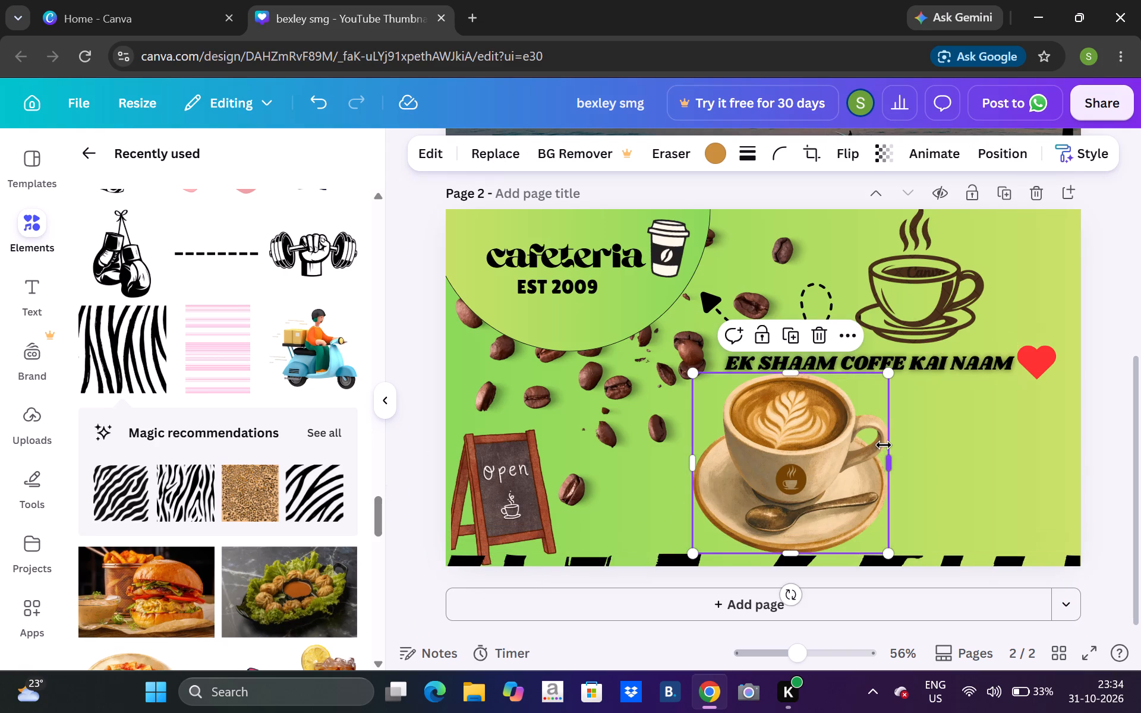
click(940, 444)
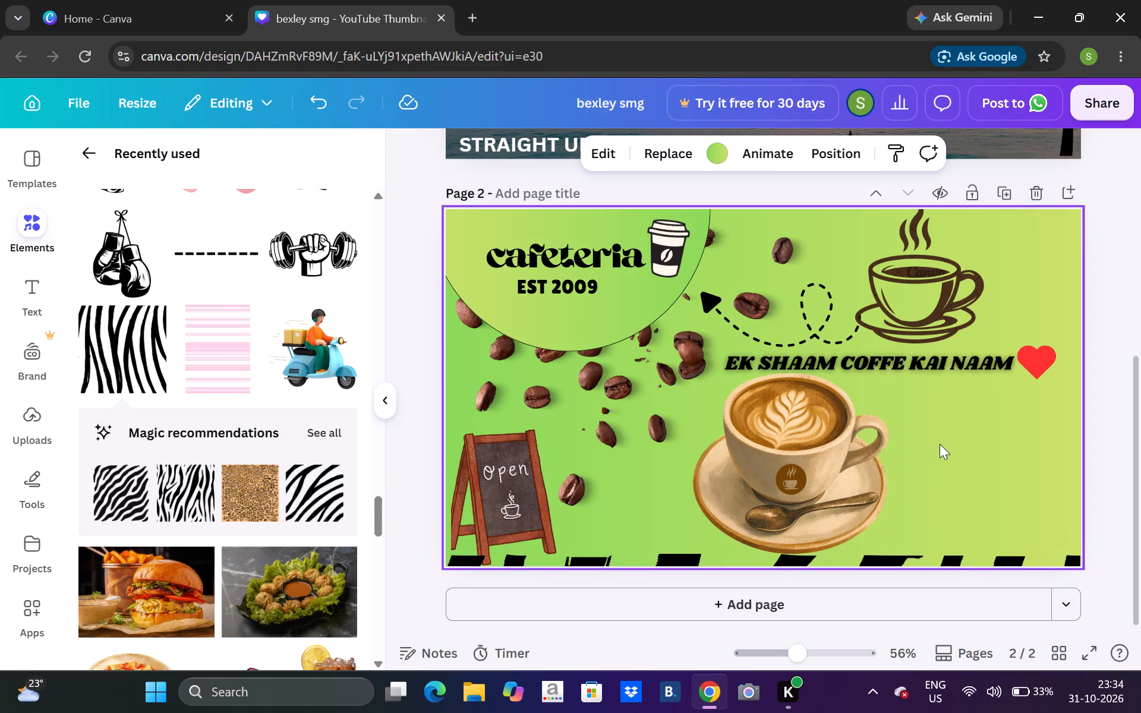
Nudge the zebra stripes further down until only a sliver of them overlaps page 2's bottom edge.
click(947, 559)
key(Down)
key(Down)
key(Down)
key(Down)
key(Down)
key(Down)
key(Down)
key(Down)
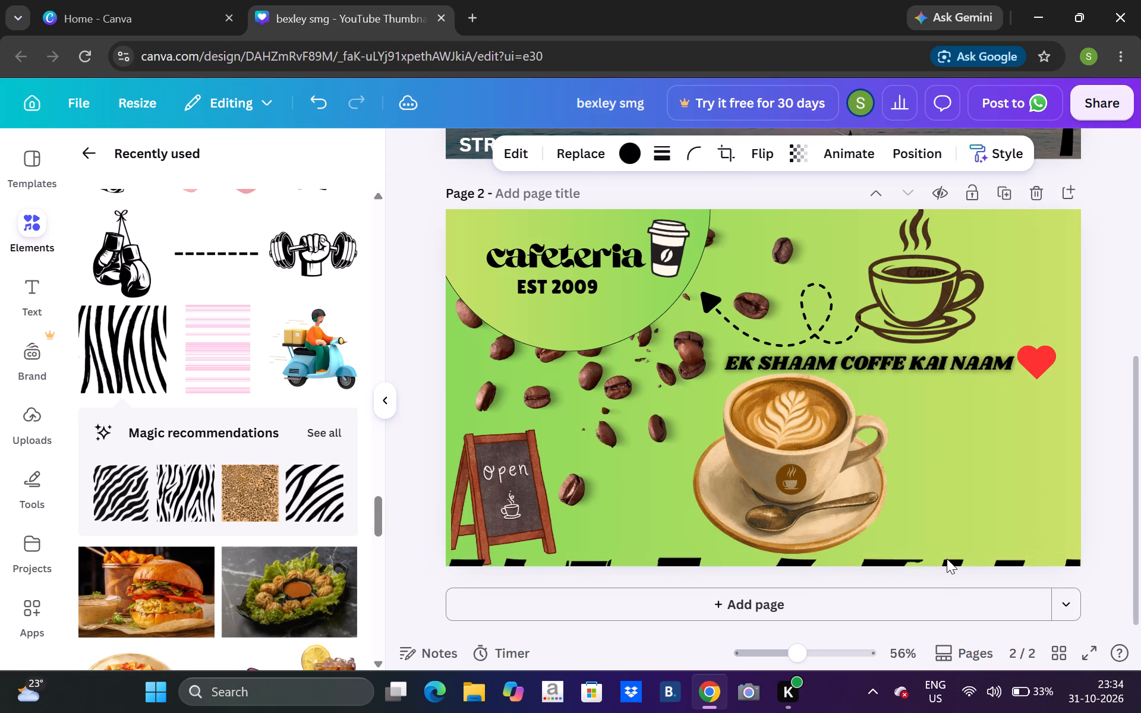
key(Down)
key(Down)
key(Down)
key(Down)
key(Down)
key(Down)
key(Down)
key(Down)
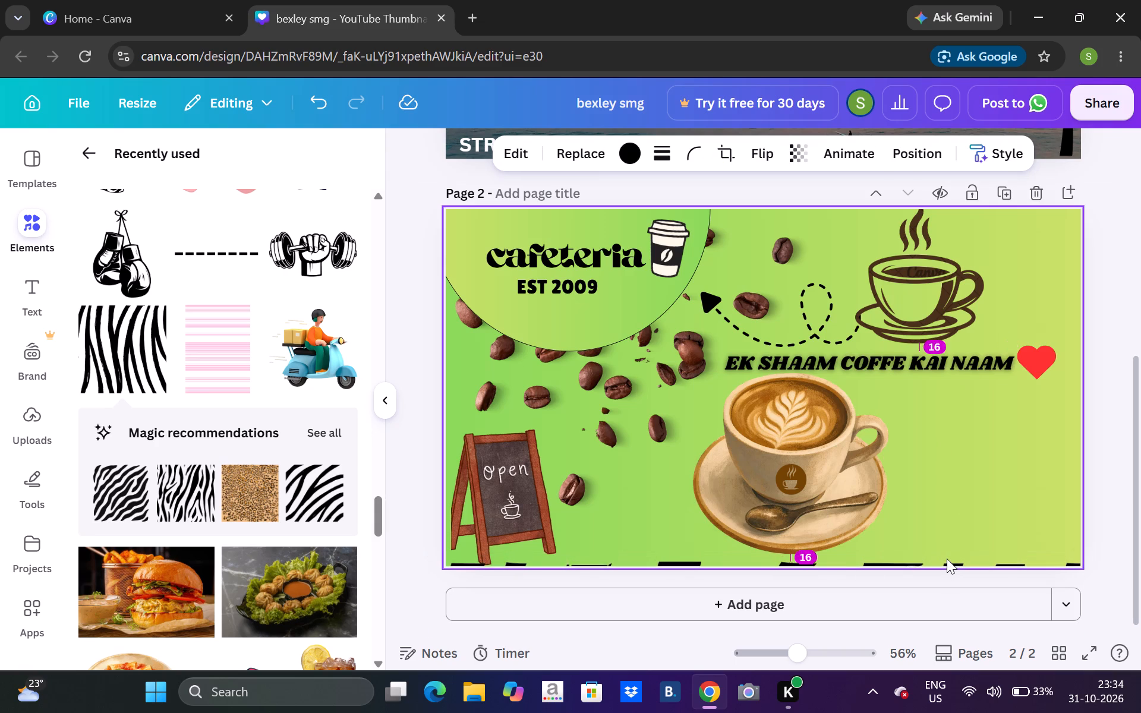
key(Down)
click(1055, 485)
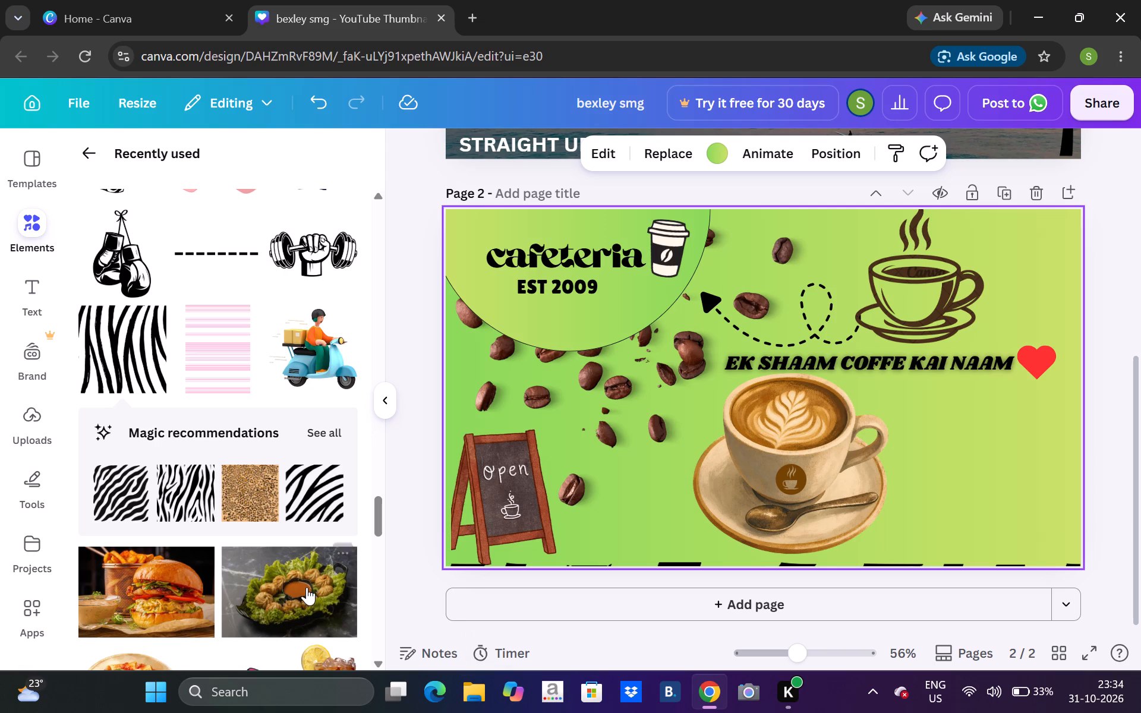
Add the black rectangular picture frame from the recently used elements to page 2.
click(377, 432)
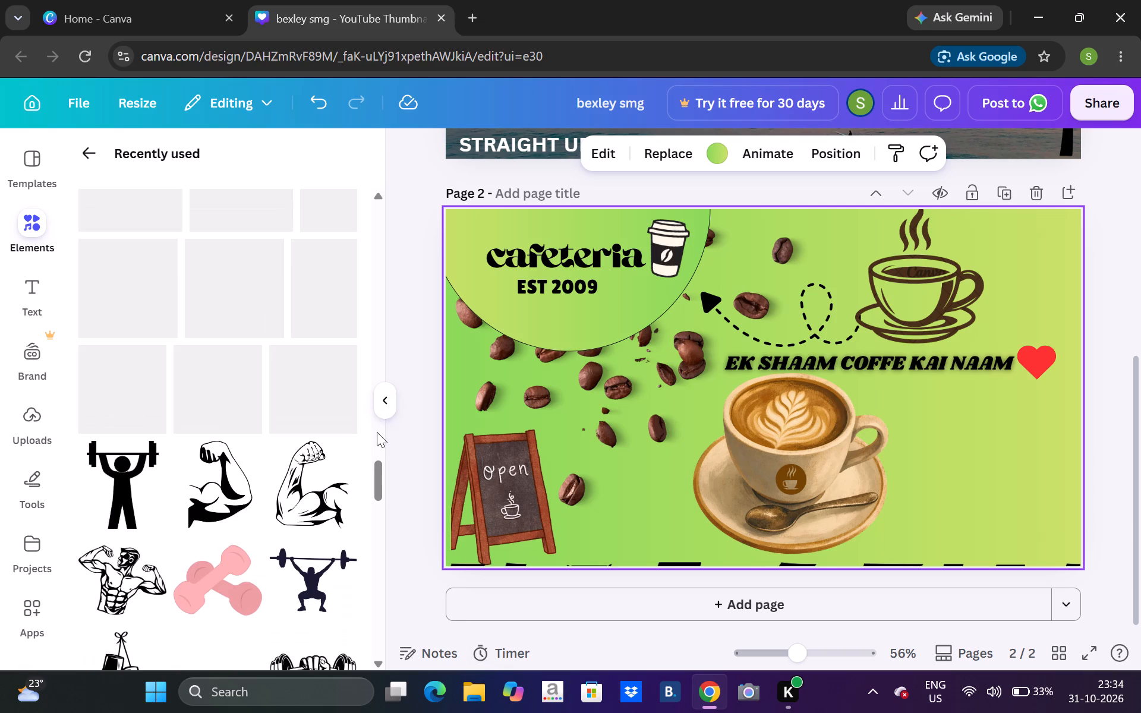
click(371, 302)
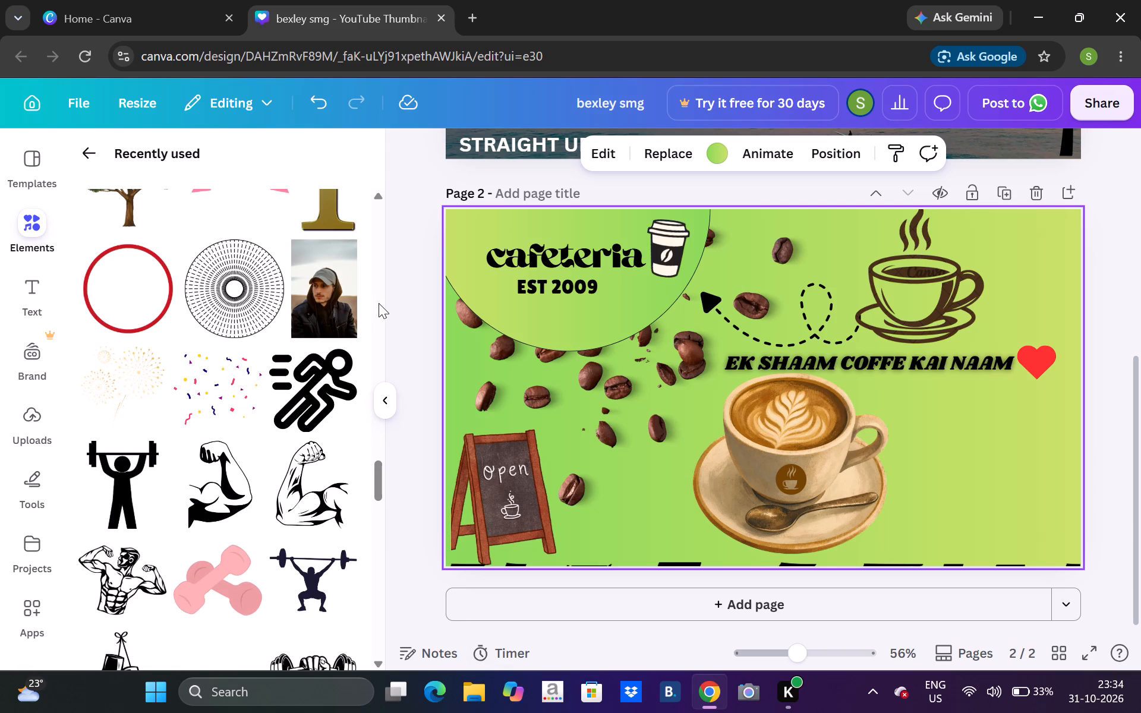
click(379, 303)
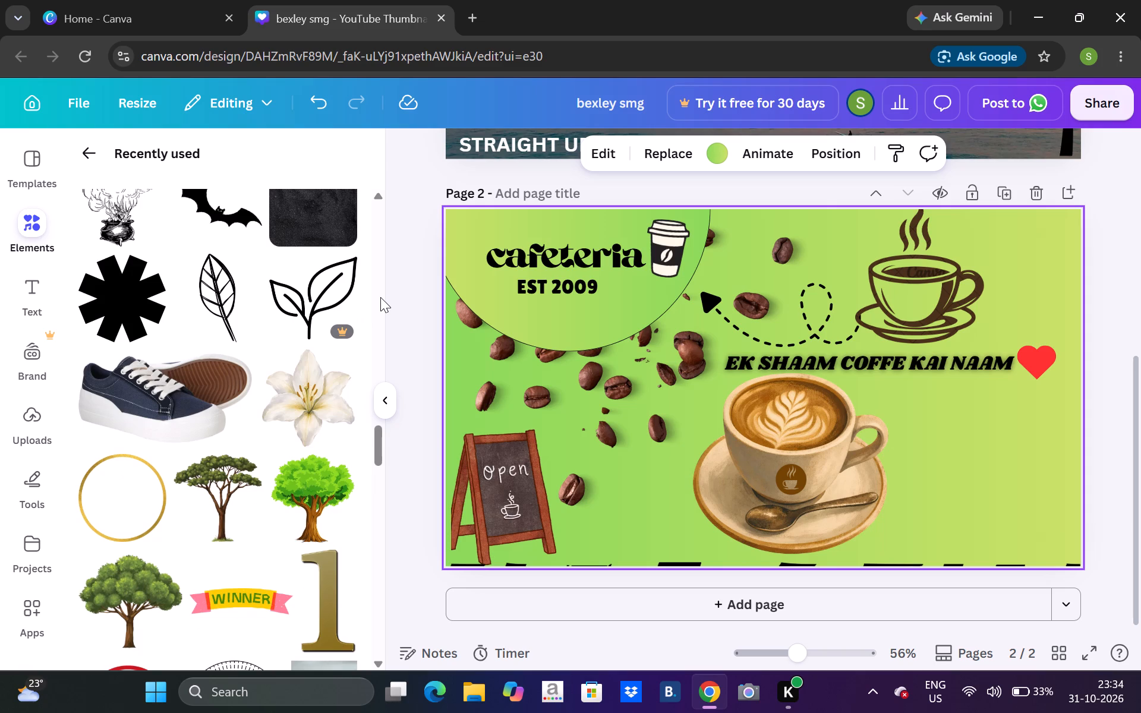
click(380, 297)
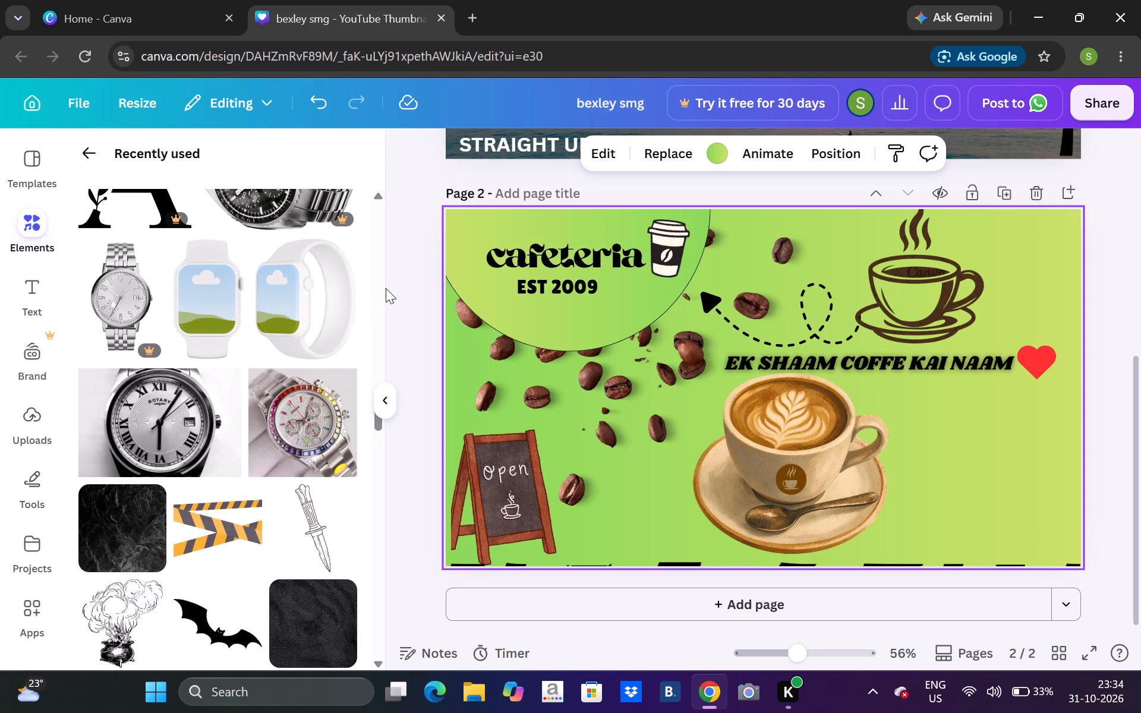
click(370, 289)
click(370, 289)
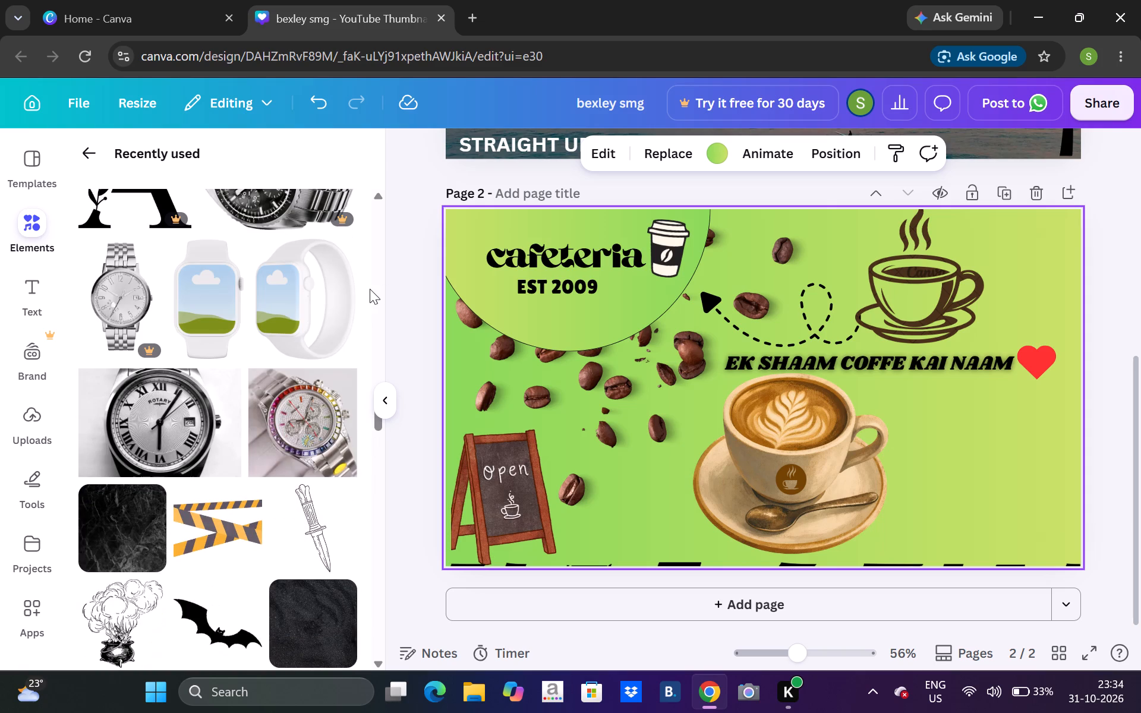
click(377, 287)
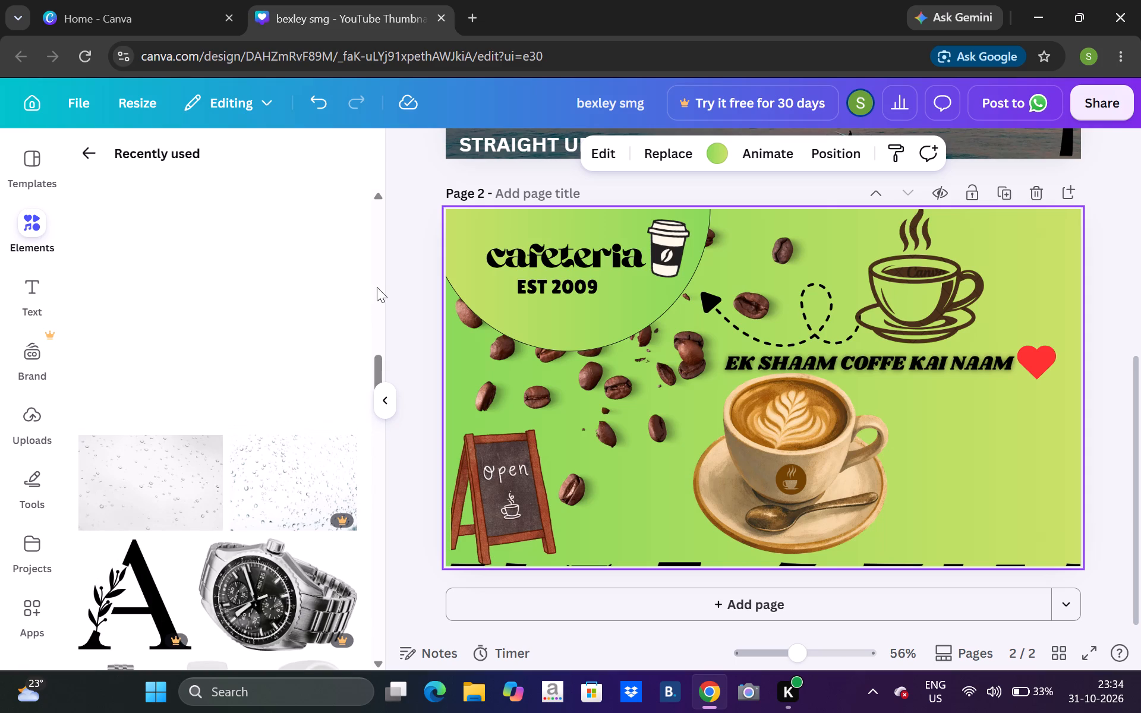
click(377, 283)
click(377, 283)
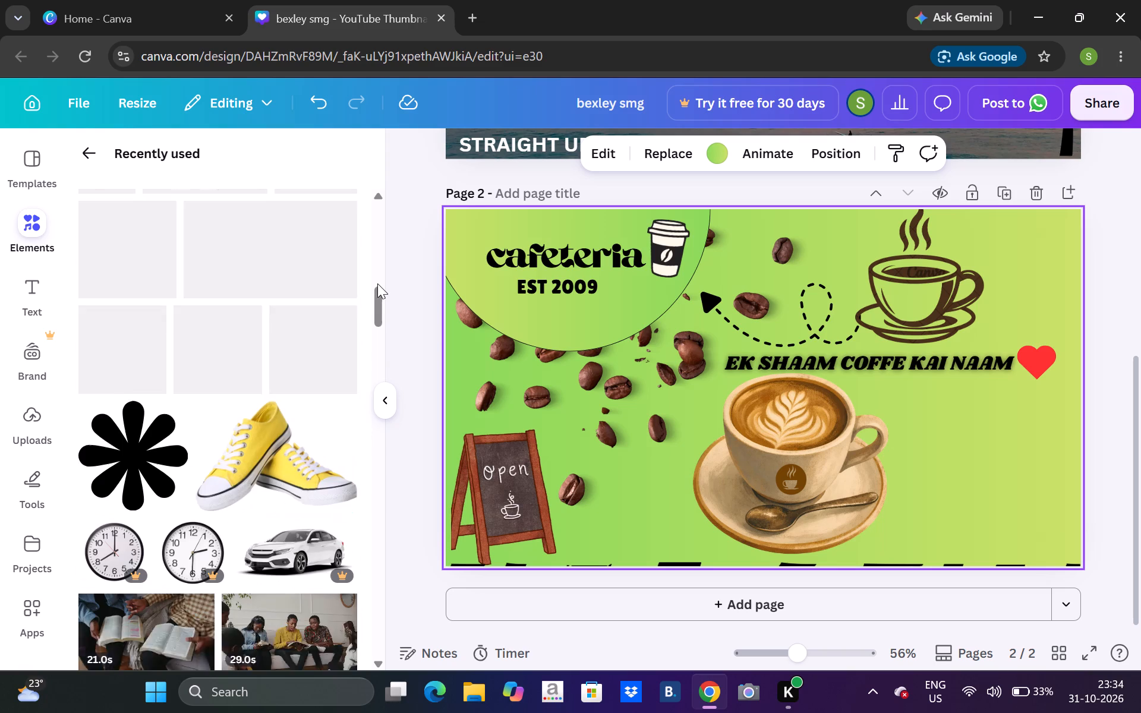
click(327, 278)
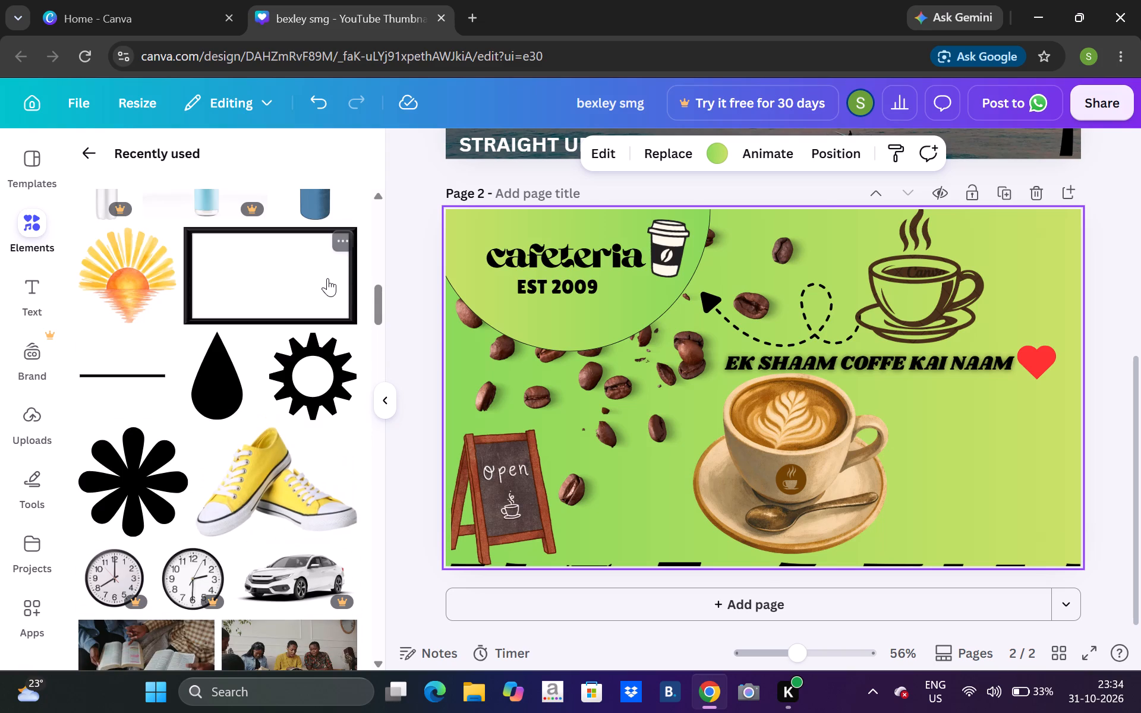
drag(506, 391, 521, 387)
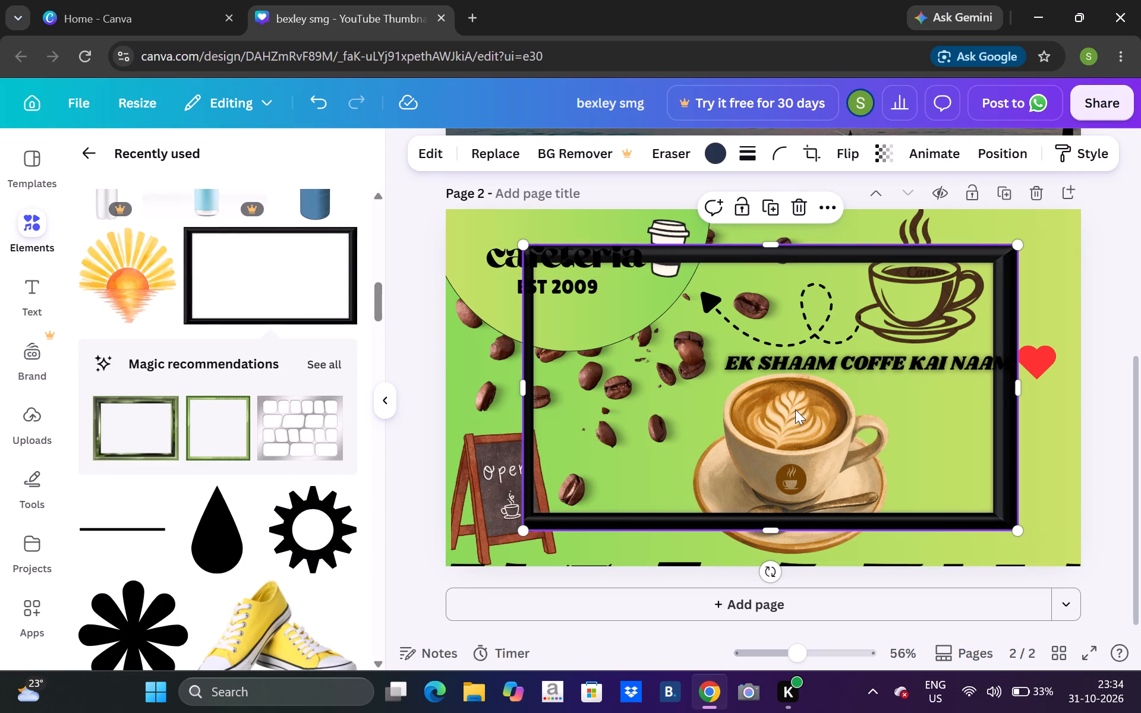
Crop the black frame slightly on its right, bottom and top edges and shift it a little lower.
drag(1020, 392, 1009, 406)
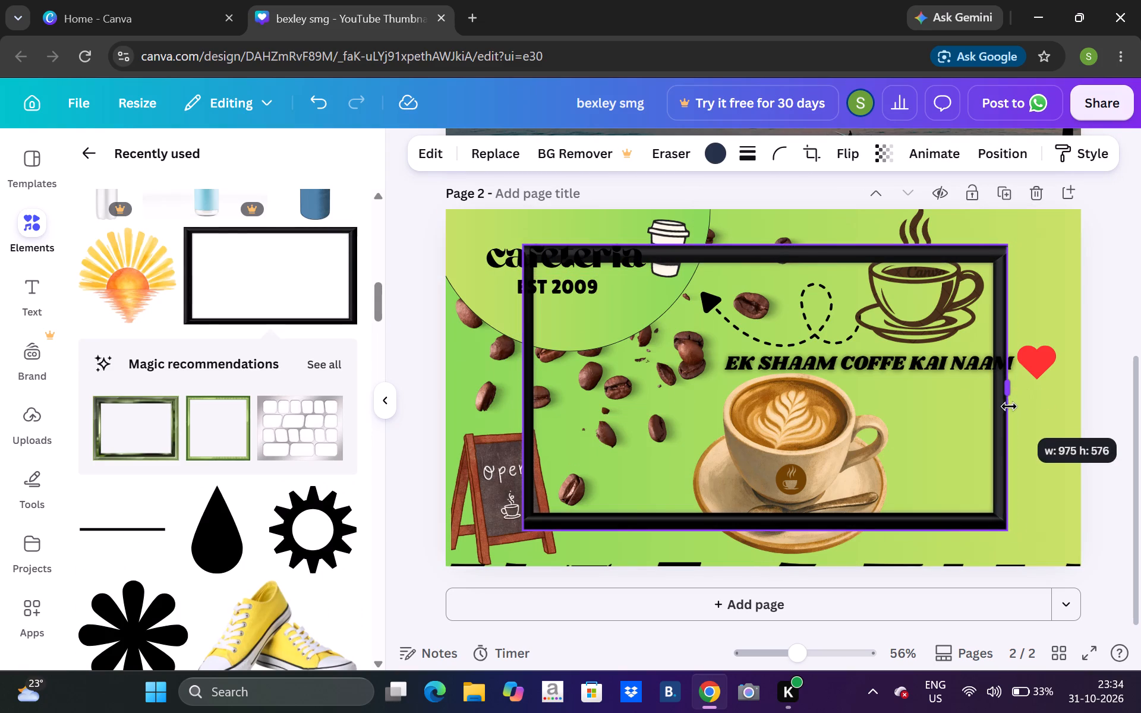
drag(1009, 406, 1007, 408)
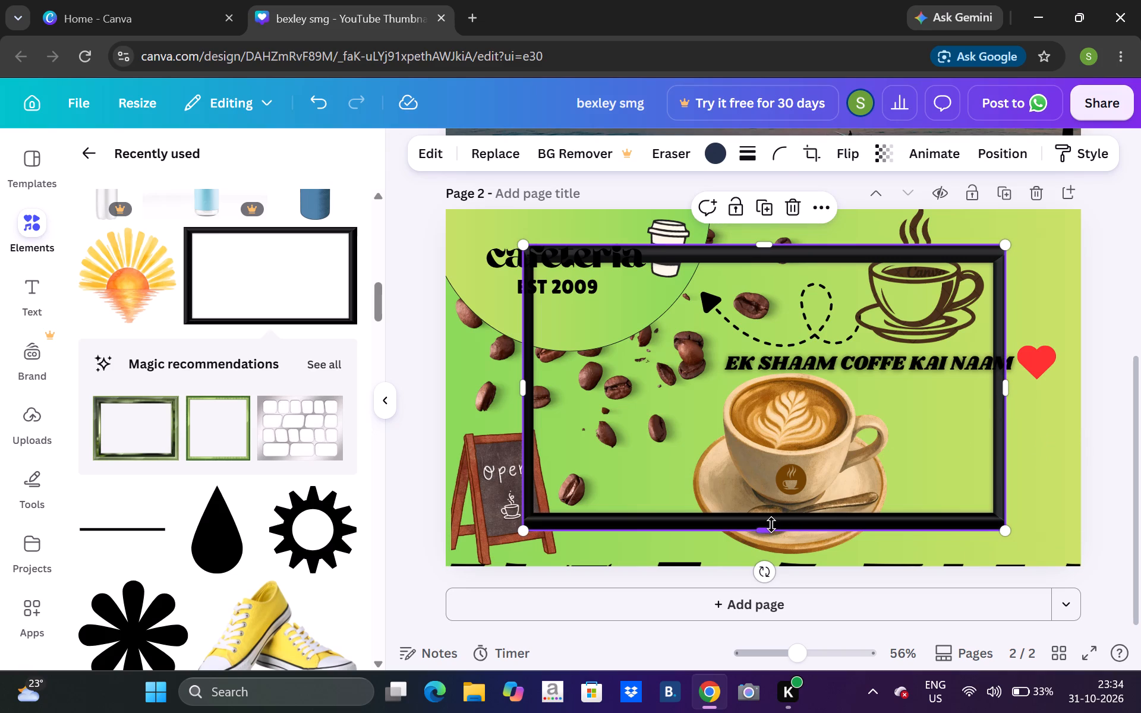
right_drag(771, 525, 773, 506)
right_drag(773, 506, 770, 510)
click(760, 524)
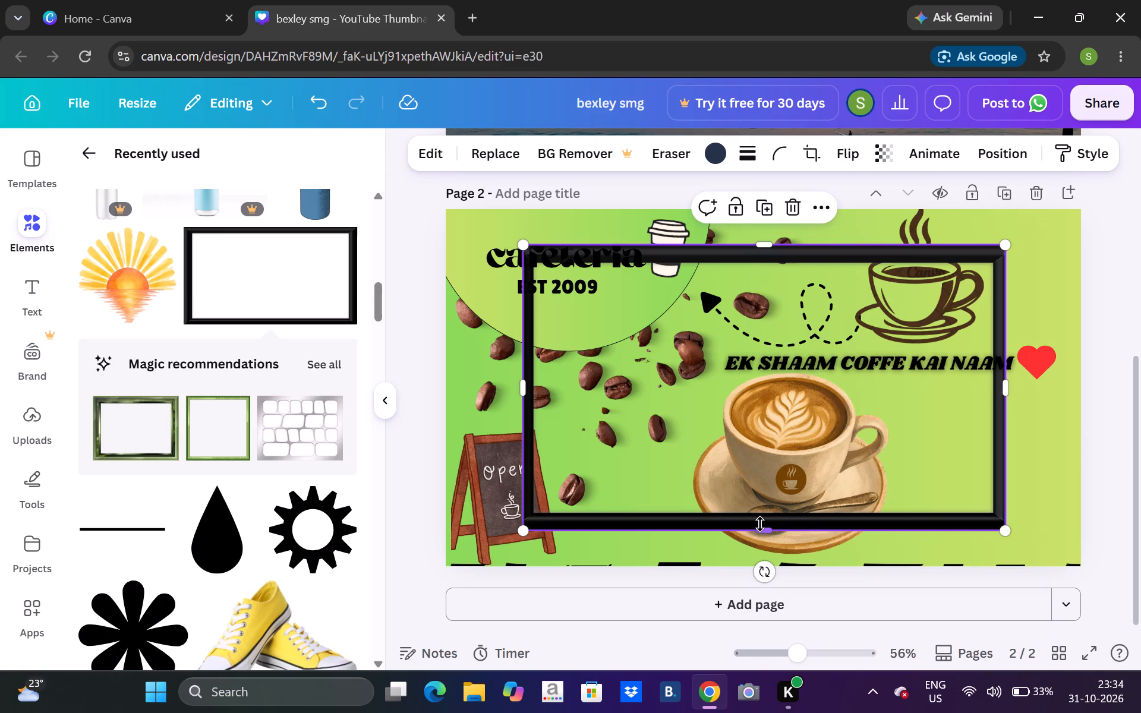
right_click(760, 524)
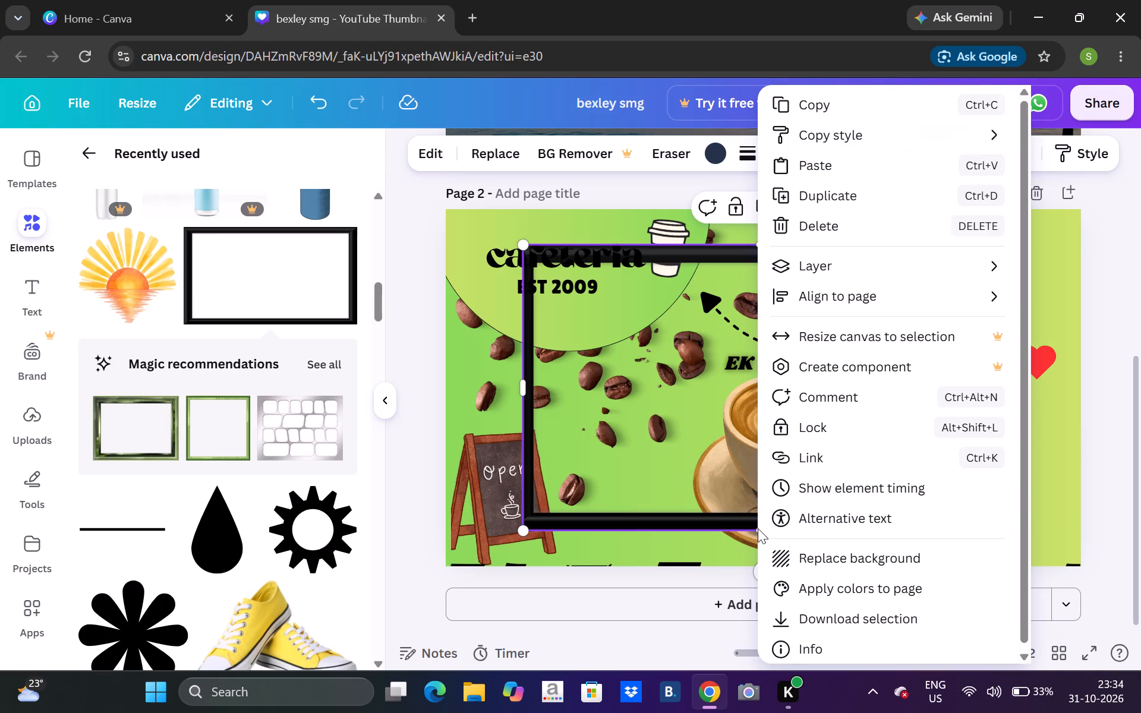
click(752, 526)
drag(759, 529, 759, 527)
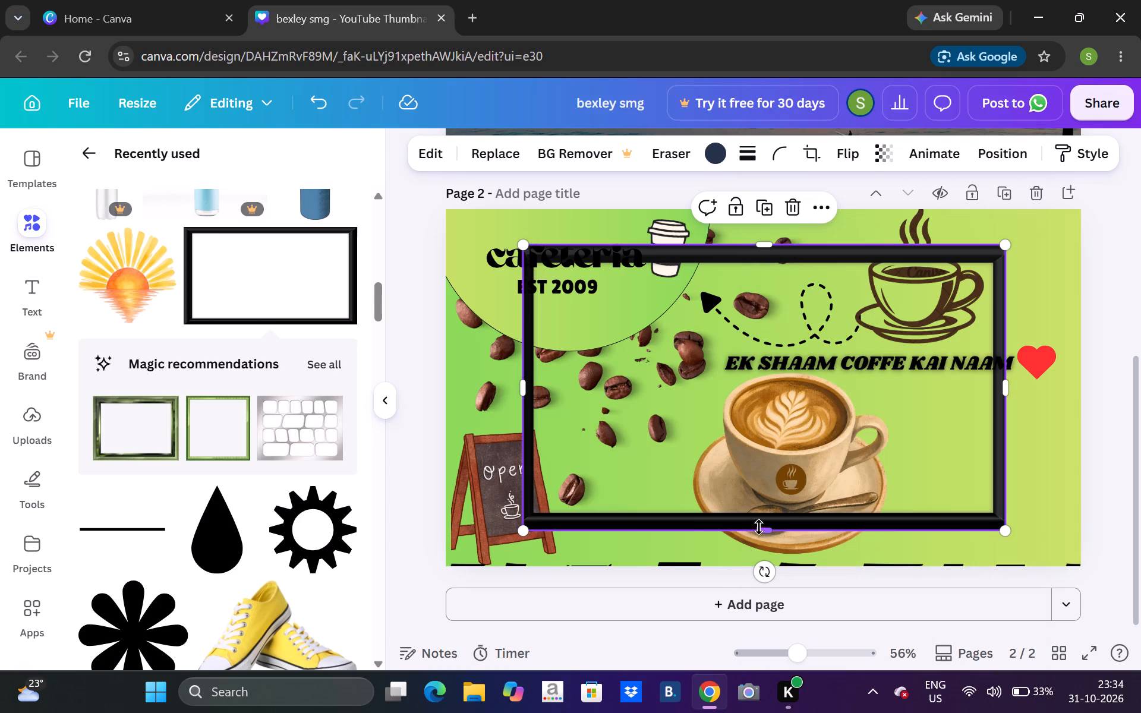
drag(759, 527, 758, 520)
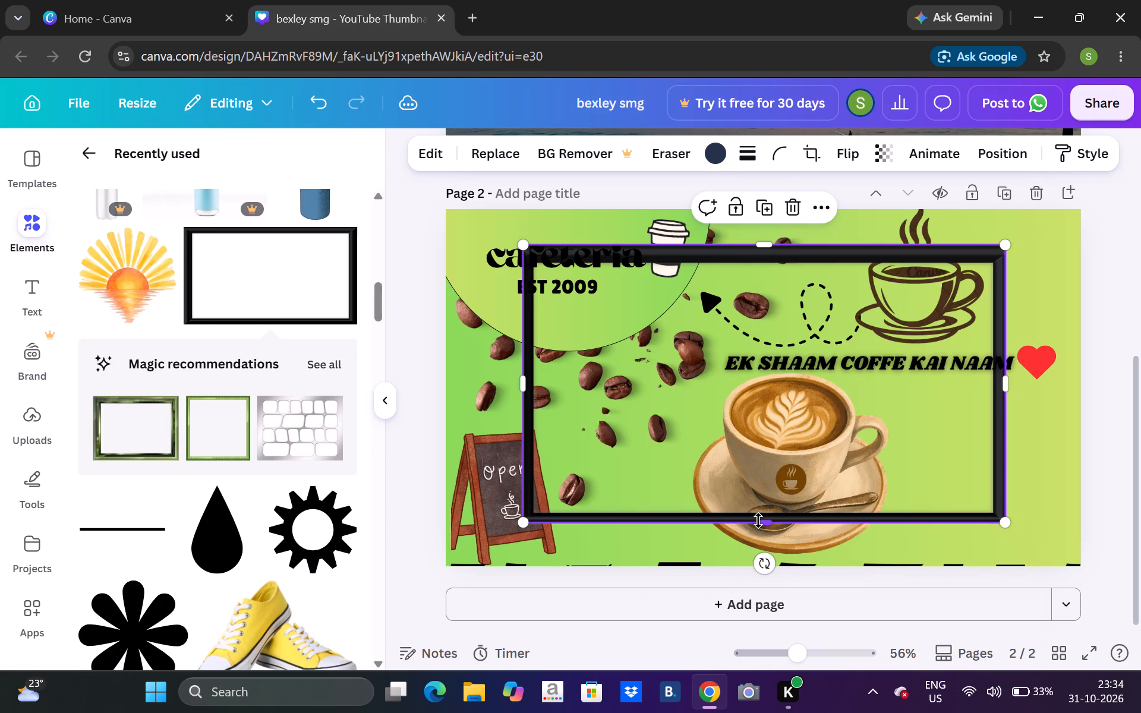
drag(773, 259, 773, 263)
drag(773, 263, 774, 268)
drag(766, 256, 768, 266)
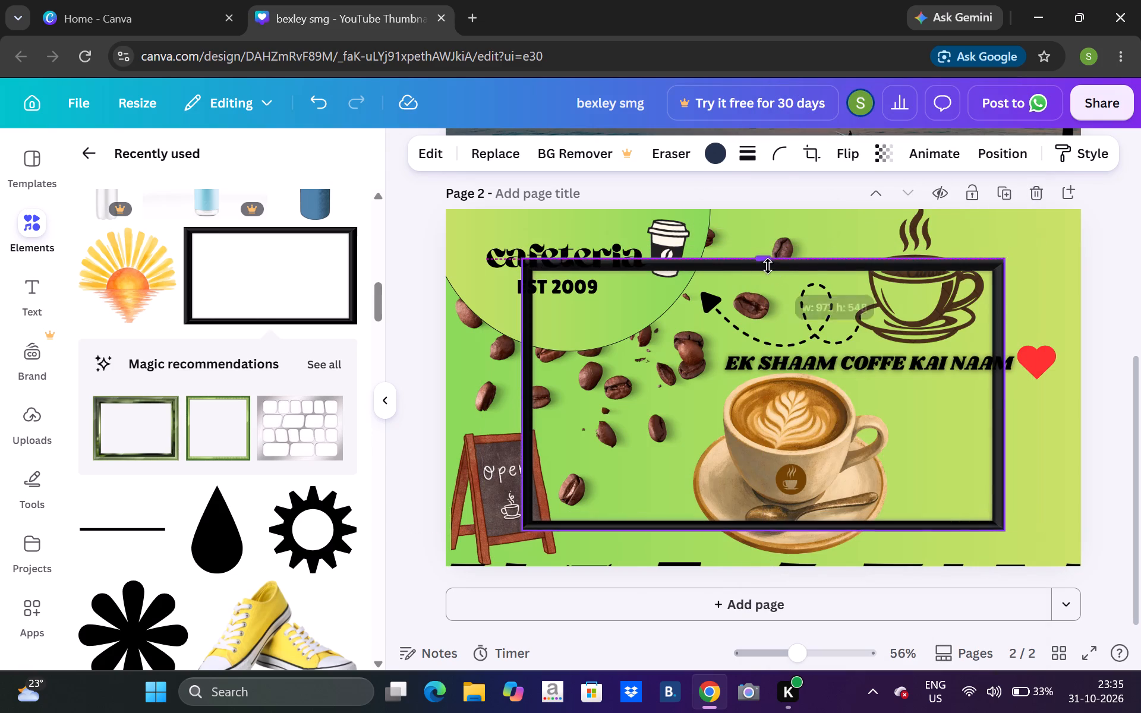
drag(768, 266, 772, 266)
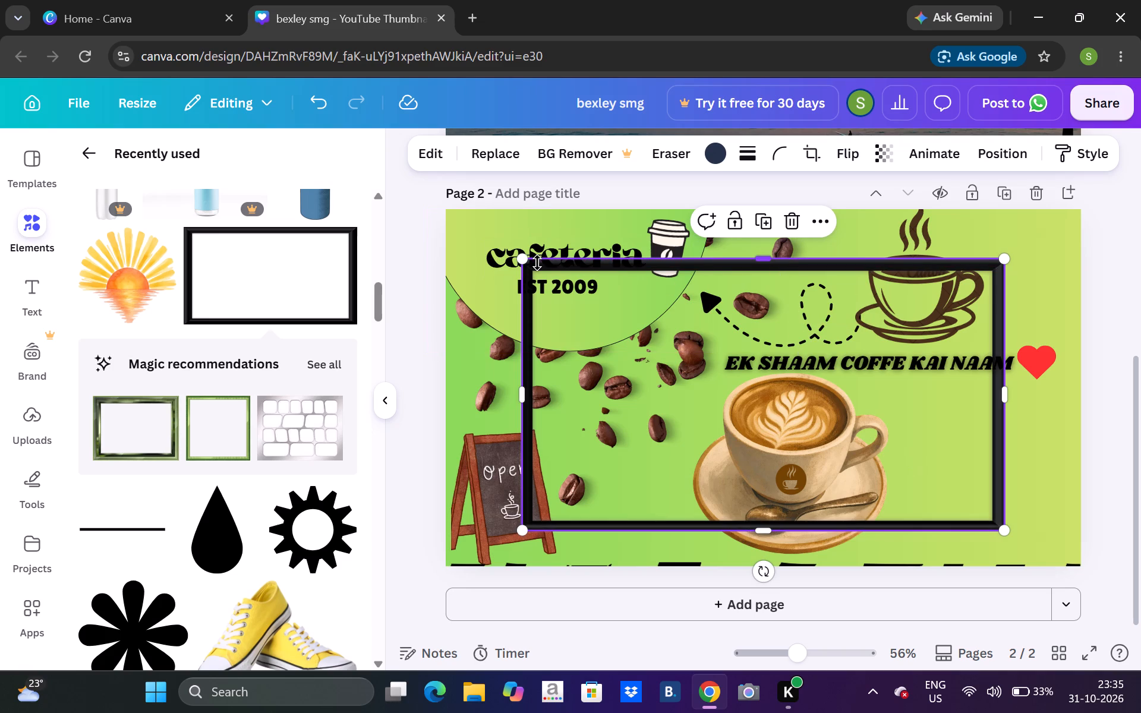
Enlarge the black frame from its opposite corners until it surrounds the whole of page 2.
drag(528, 265, 445, 221)
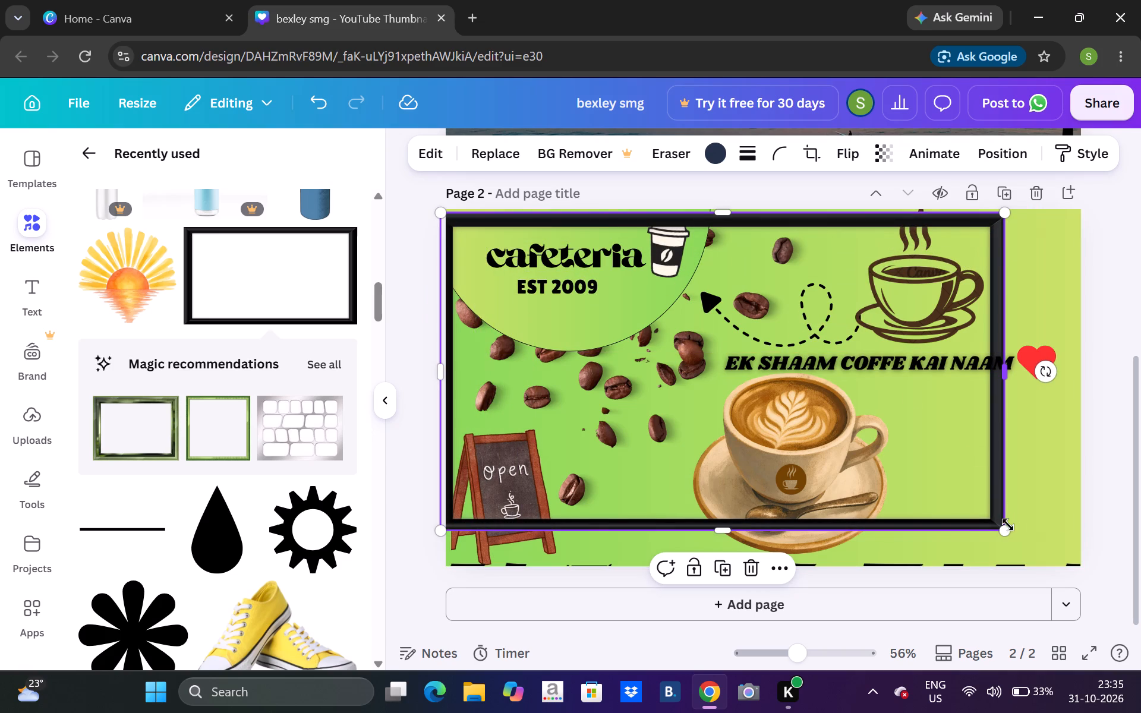
drag(1008, 523, 1112, 578)
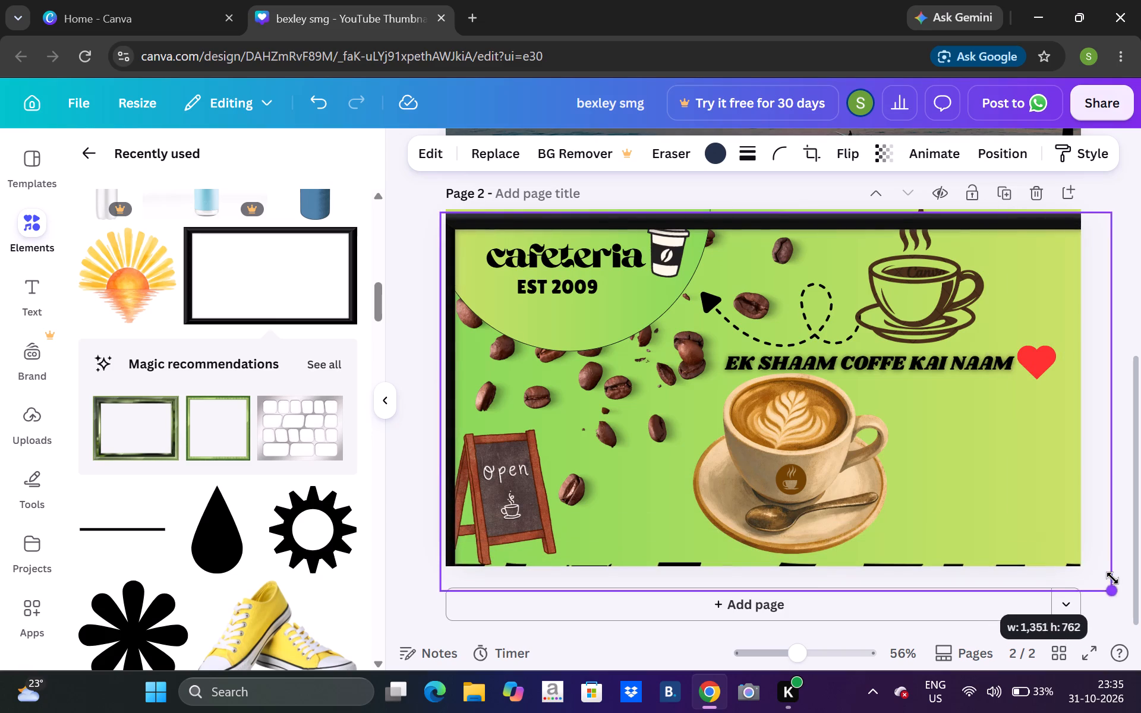
drag(1112, 578, 1111, 542)
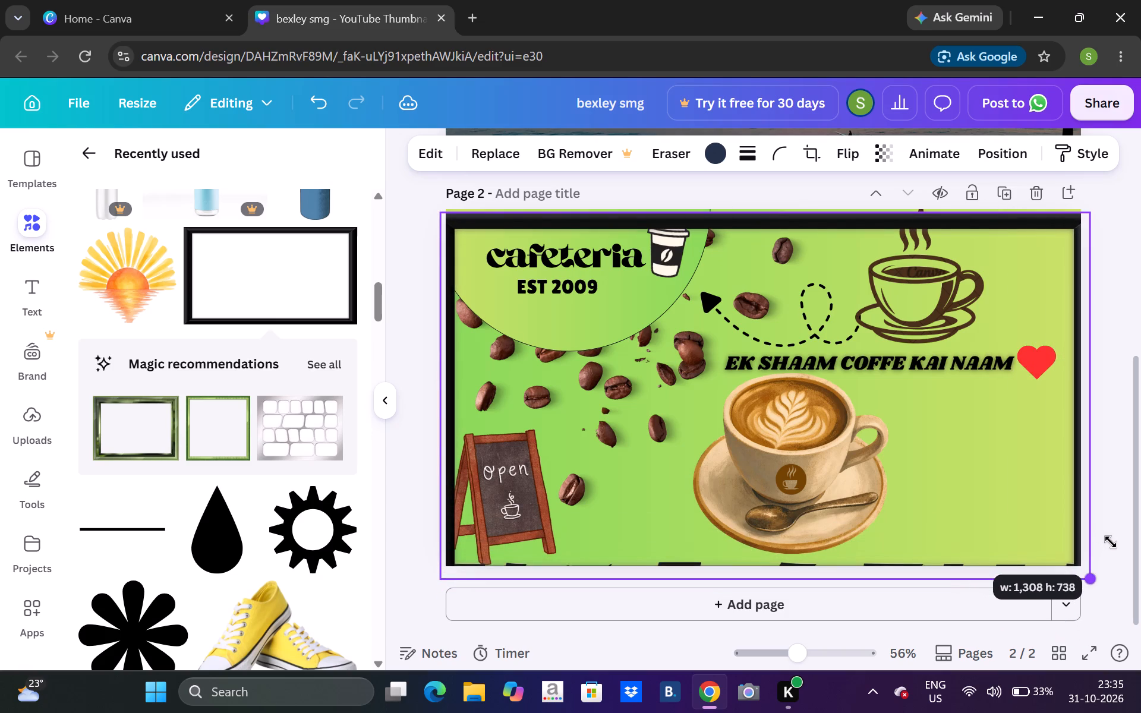
drag(1111, 542, 1102, 546)
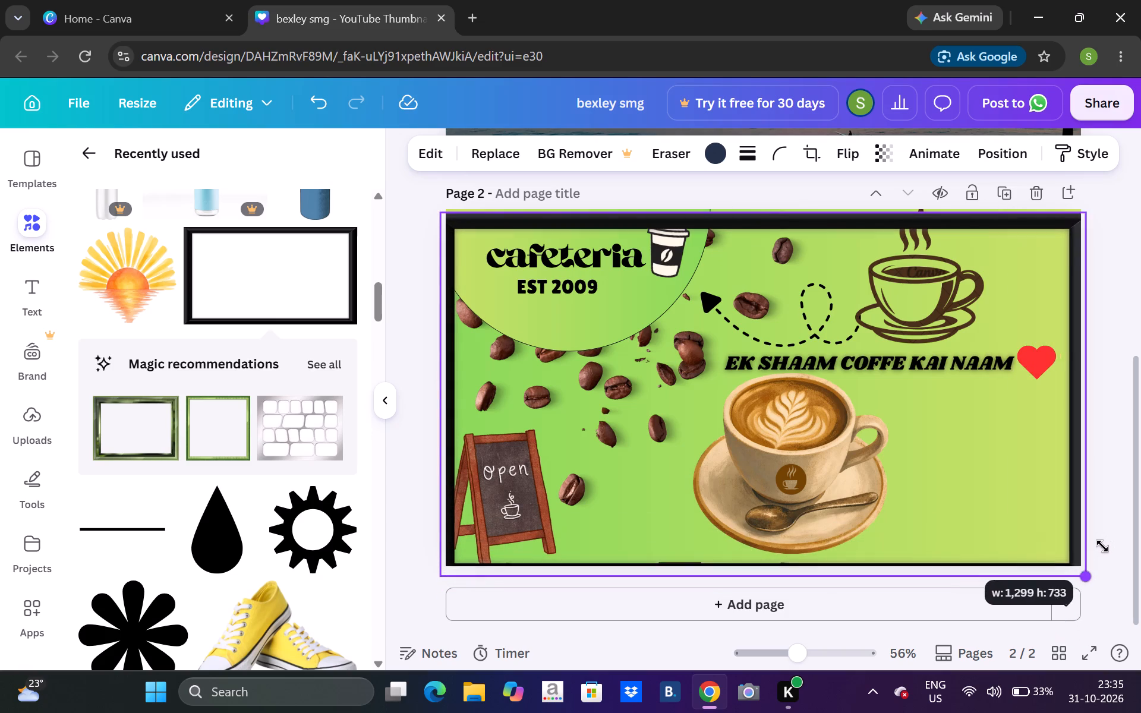
drag(1102, 546, 1102, 543)
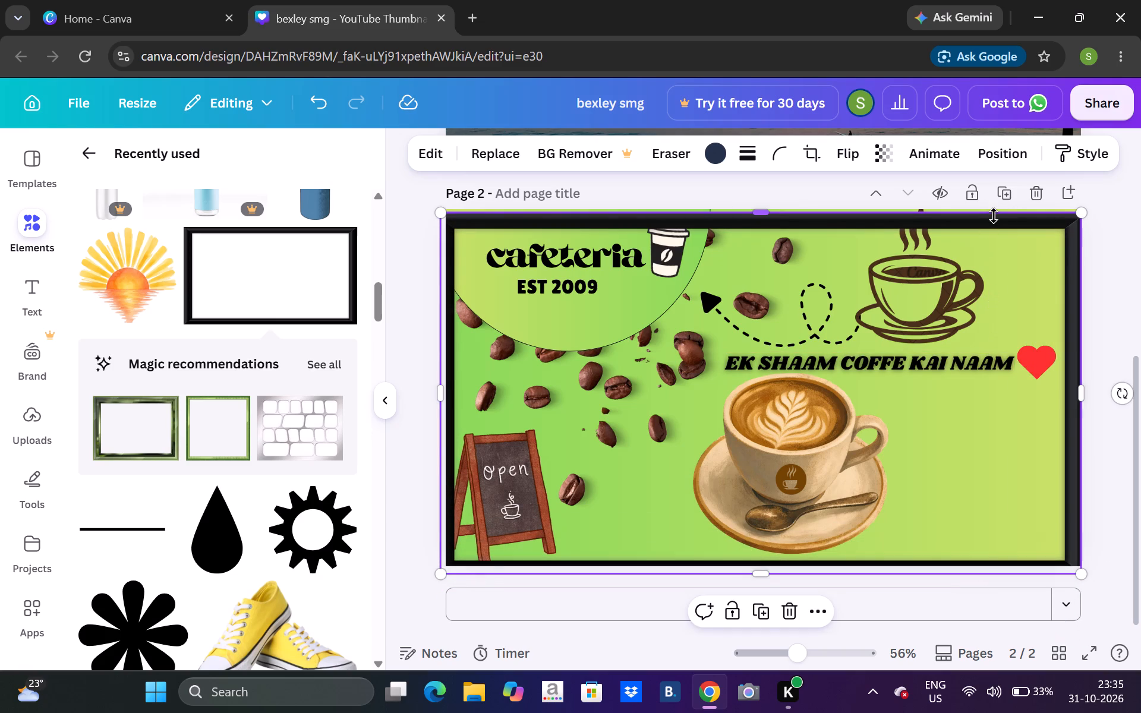
Align the black frame with page 2 so its border shows along all four page edges, and deselect it.
drag(994, 216, 991, 201)
drag(1001, 214, 1002, 199)
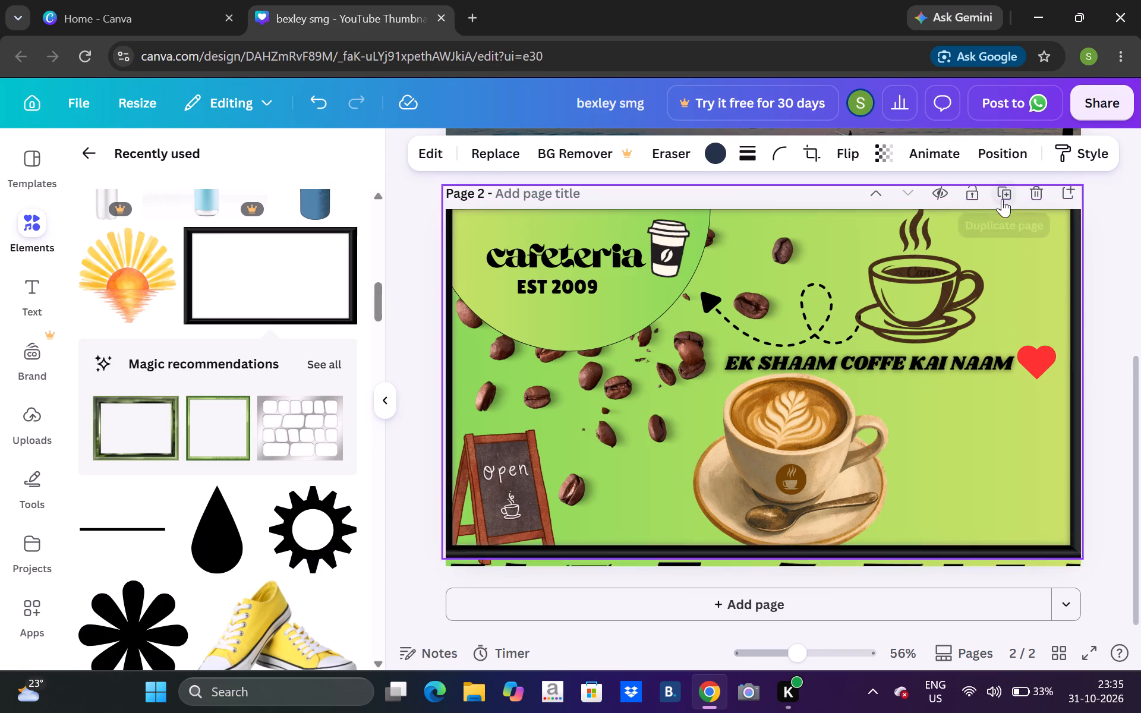
drag(1002, 199, 1003, 212)
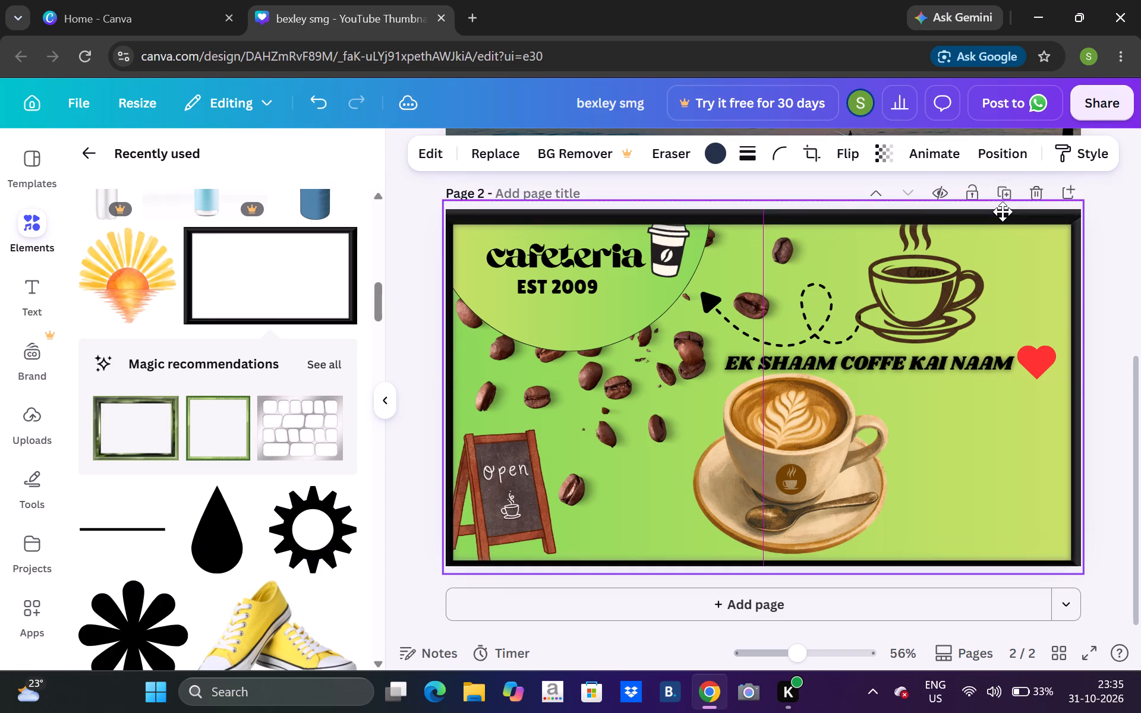
drag(1003, 212, 1002, 209)
click(996, 444)
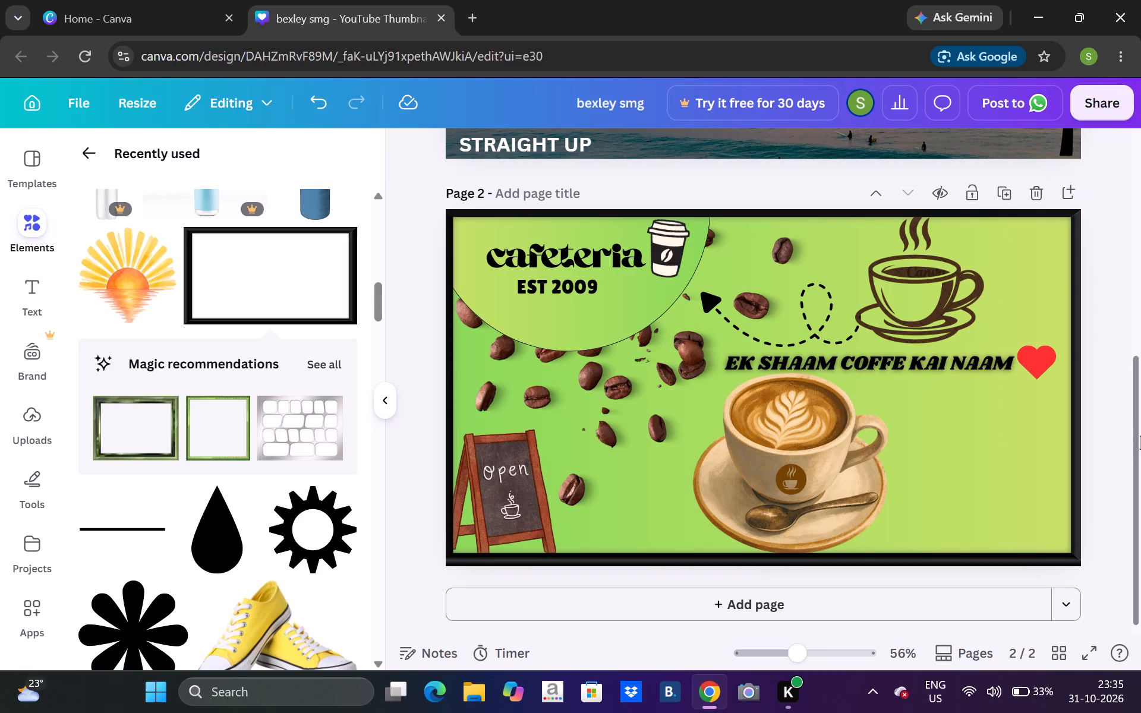
click(1111, 434)
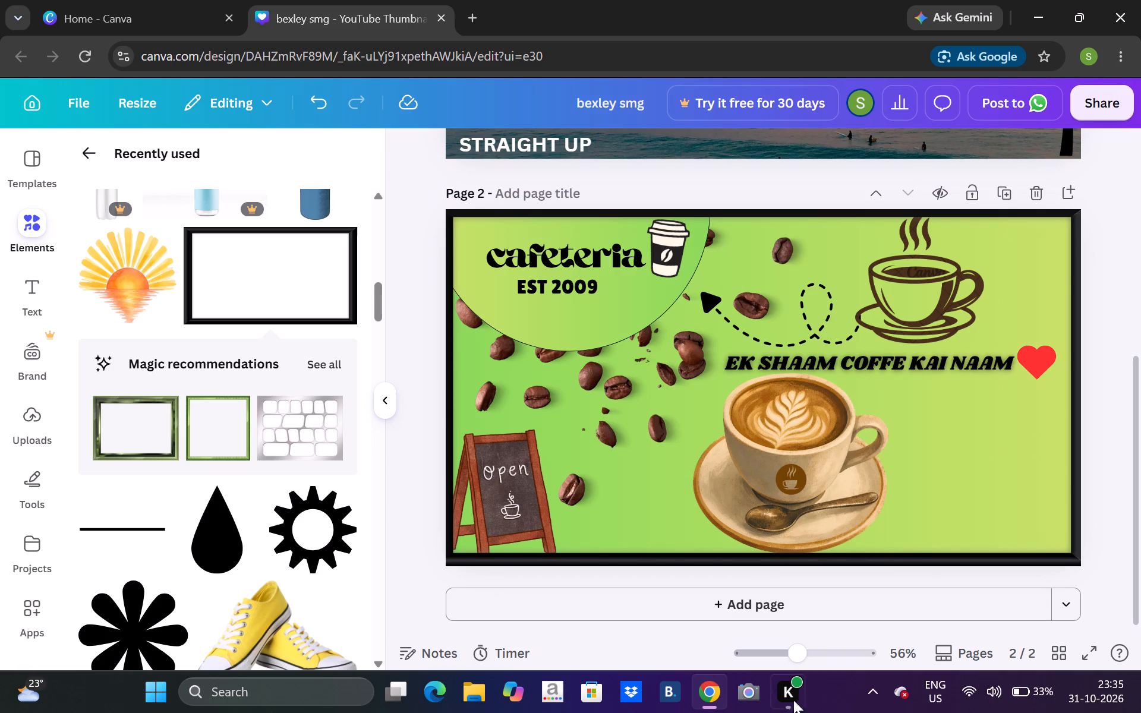
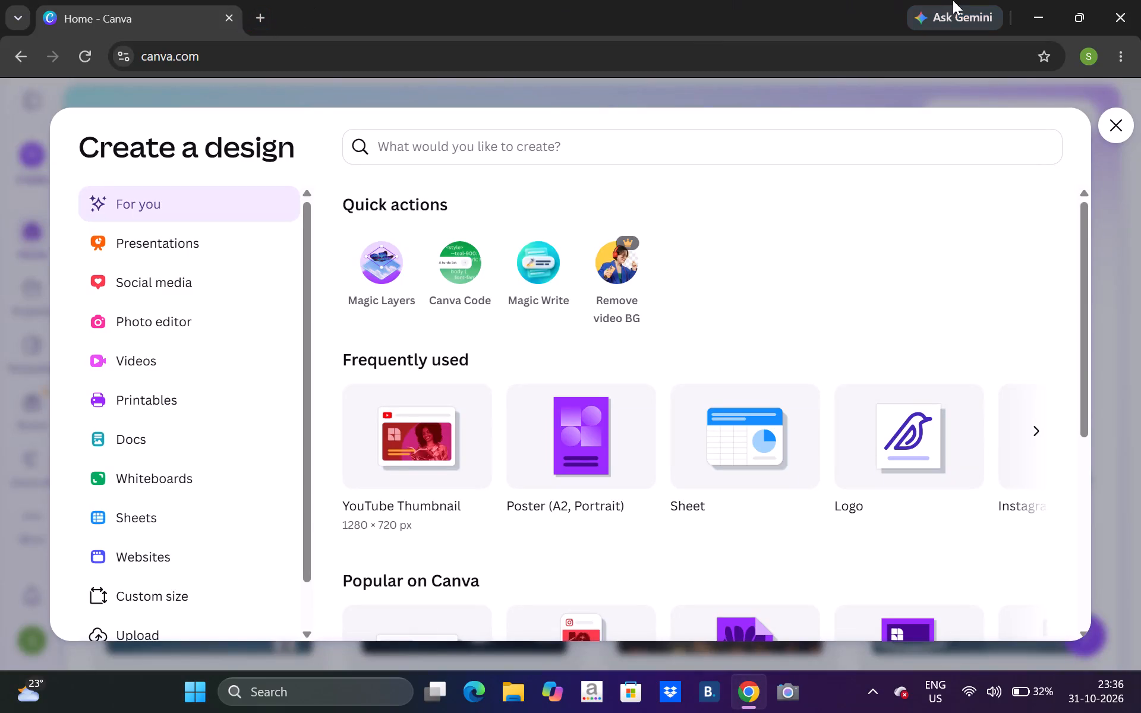
Close the browser window showing the Canva home page.
click(1120, 0)
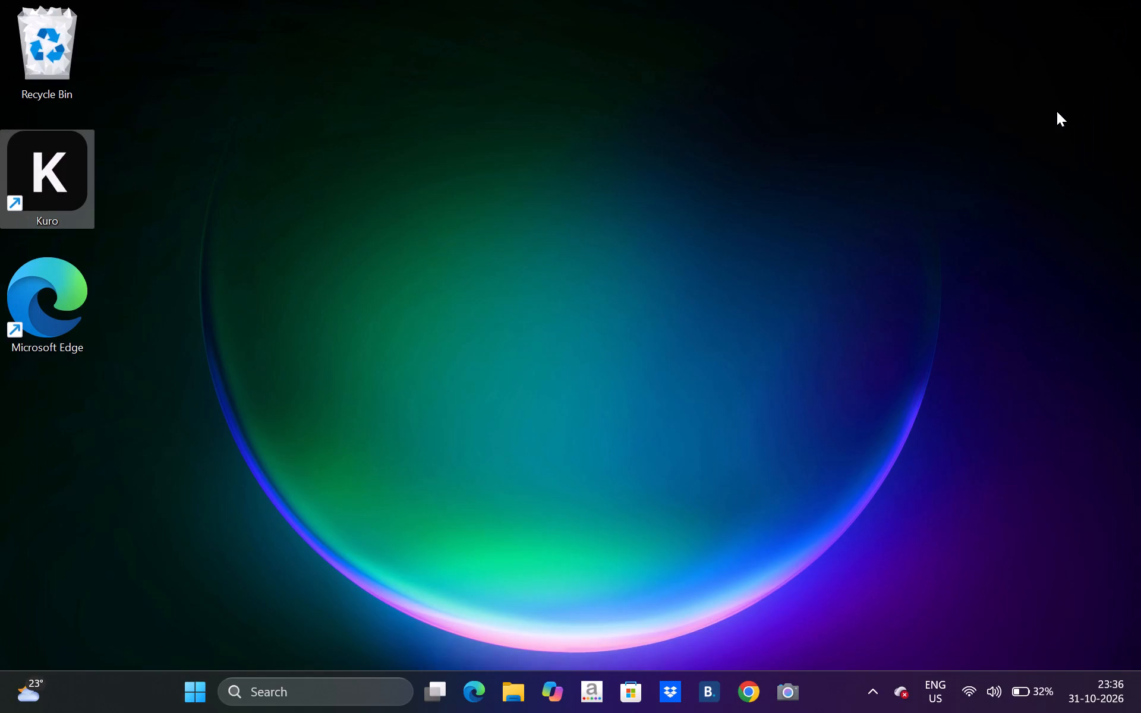
Refresh the Windows desktop.
right_click(1057, 111)
right_click(1057, 111)
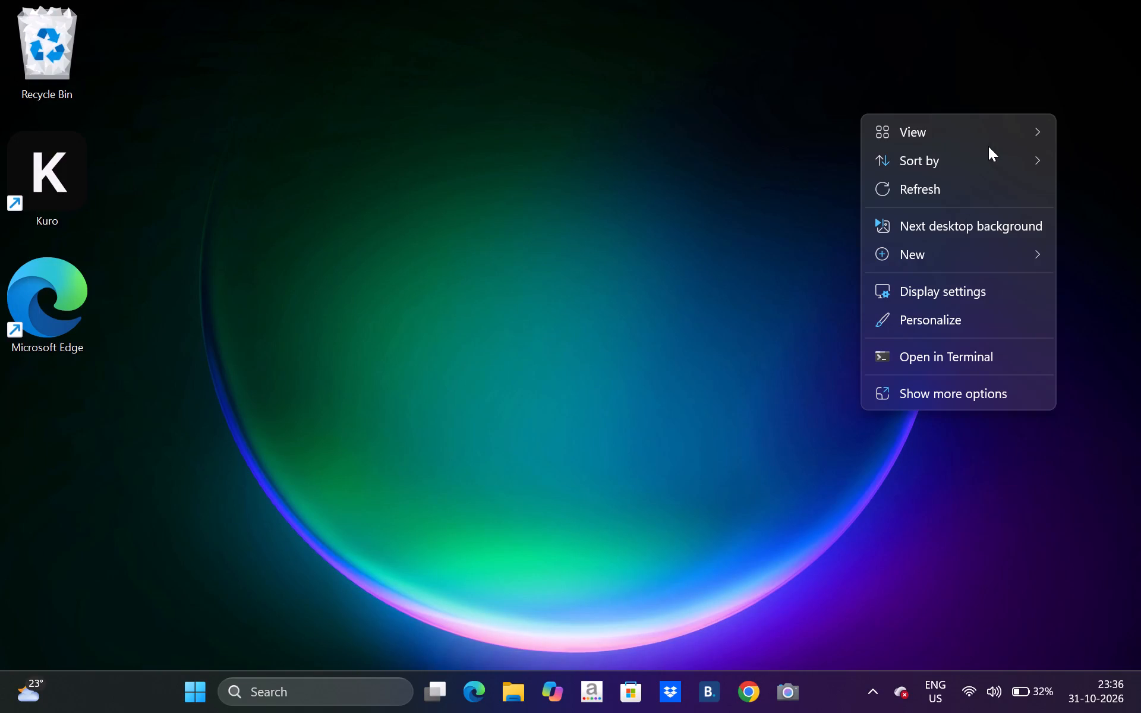
right_click(988, 146)
click(953, 198)
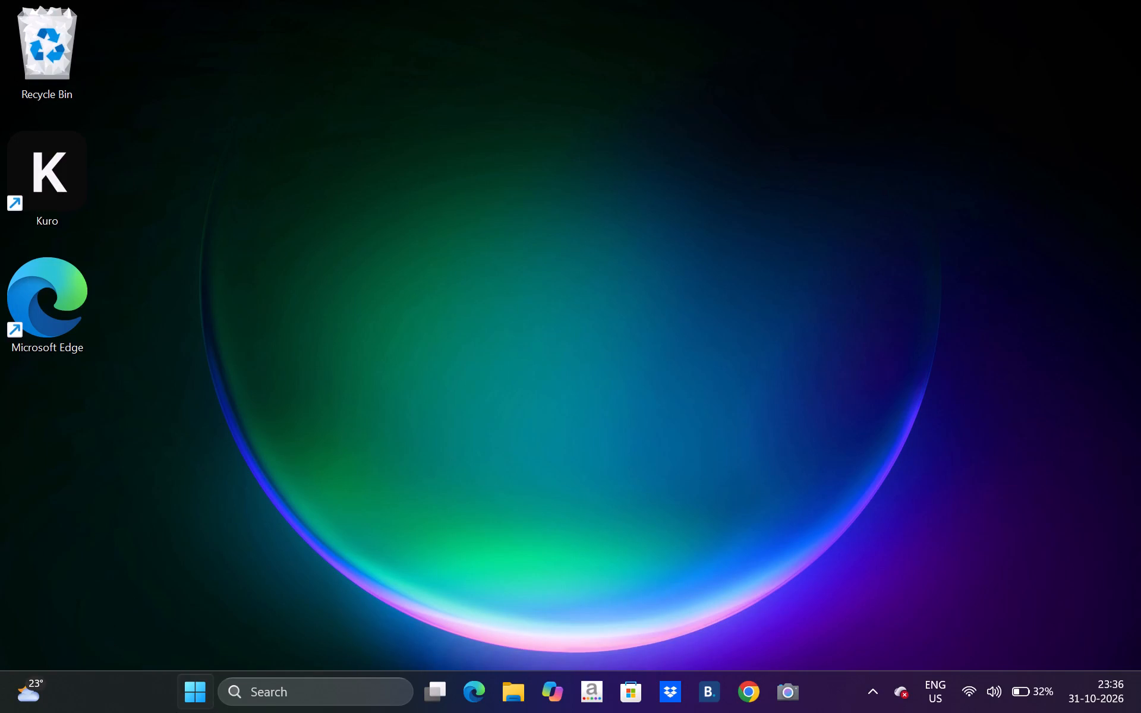
Bring up the computer's power options for locking, sleeping, shutting down or restarting.
click(184, 709)
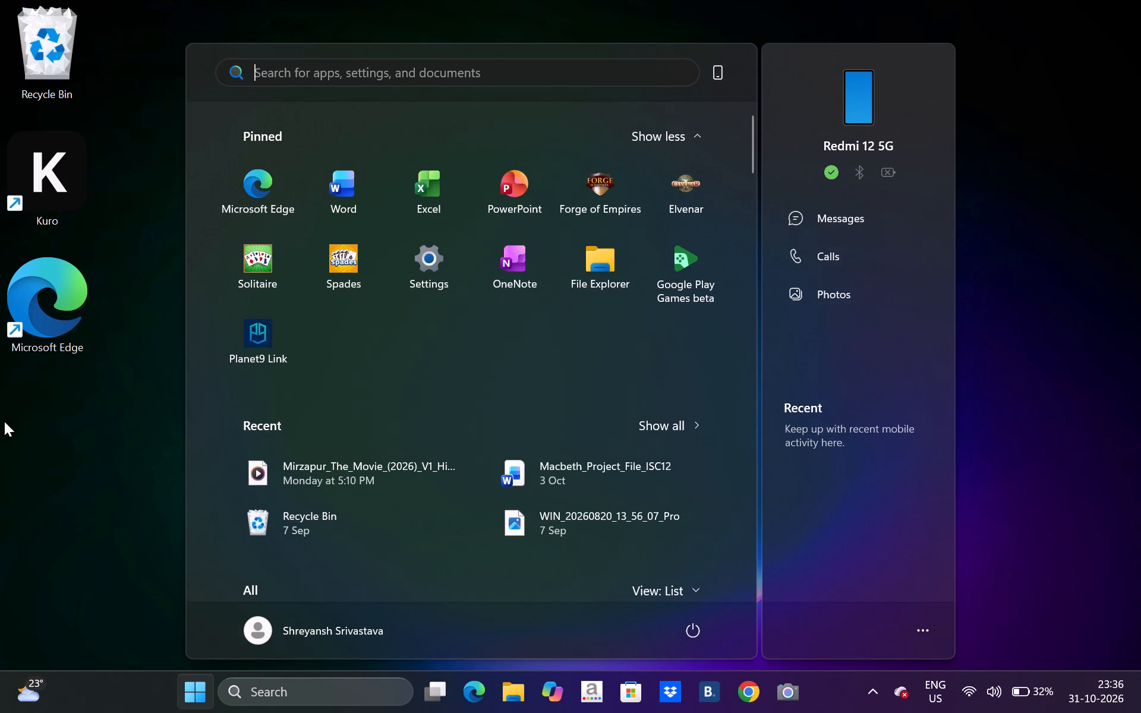
click(682, 630)
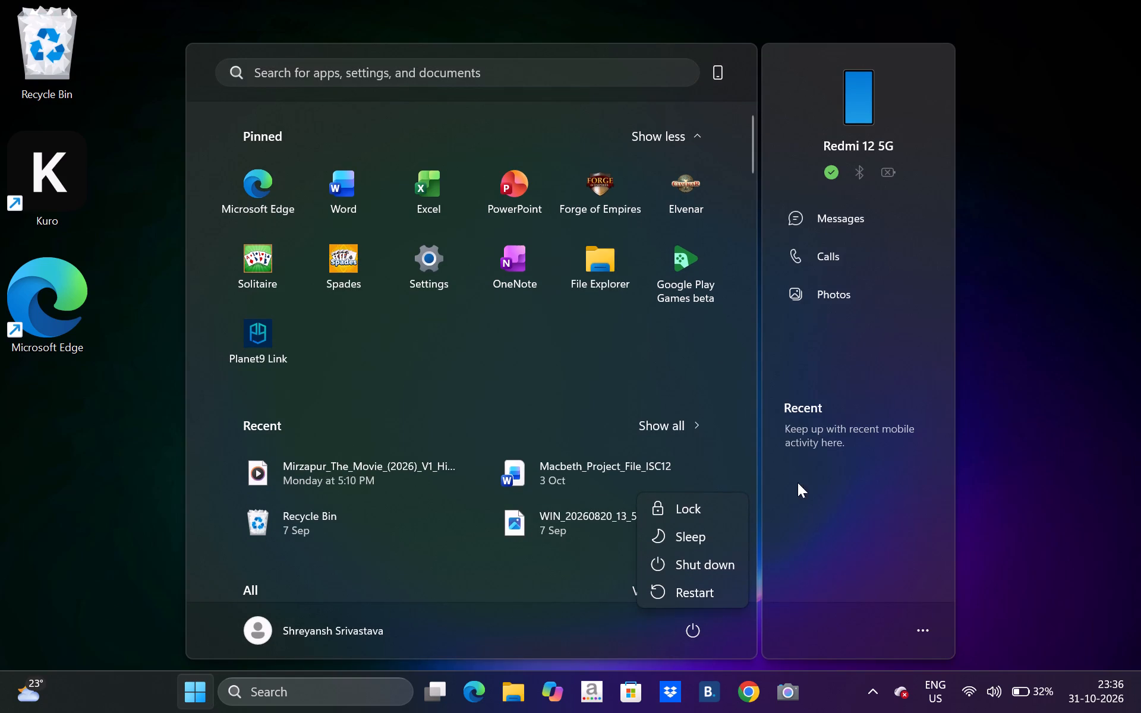